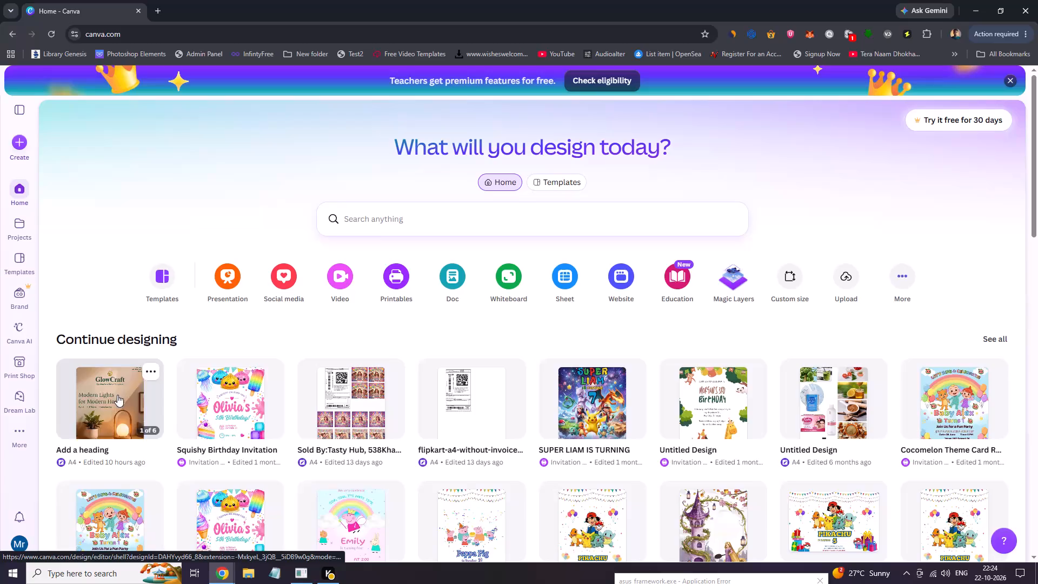
Open the GlowCraft A4 catalogue design for editing from the recent designs.
left_click(117, 395)
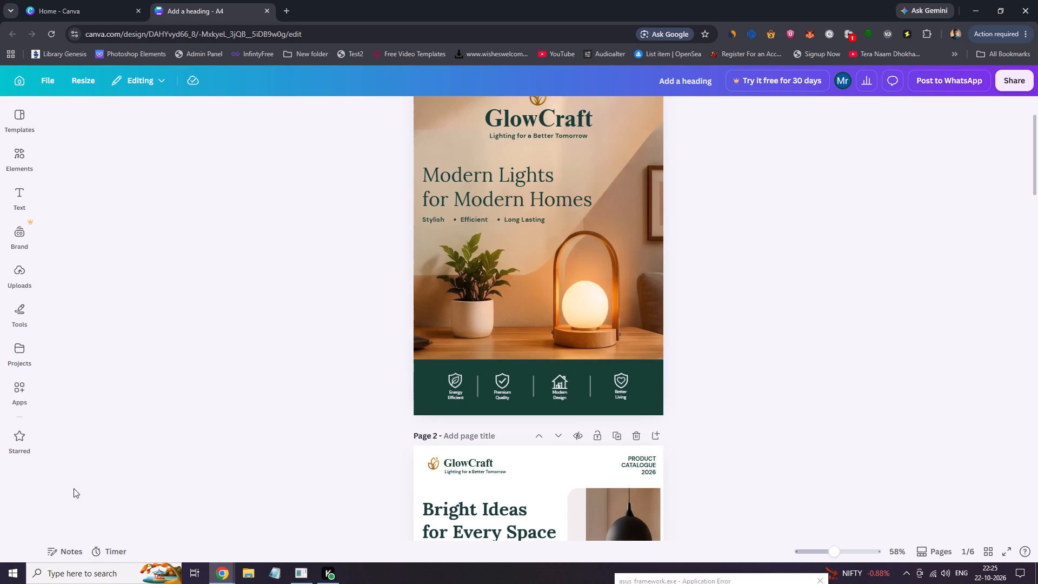
Search the computer for the visora app, clearing the search text at the end.
left_click(104, 574)
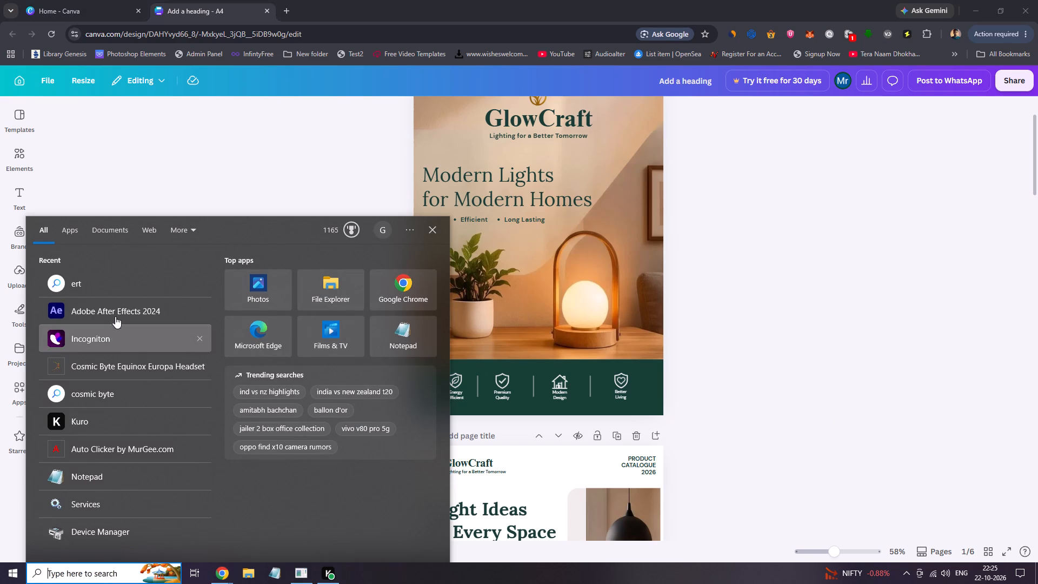
left_click(104, 579)
left_click(0, 567)
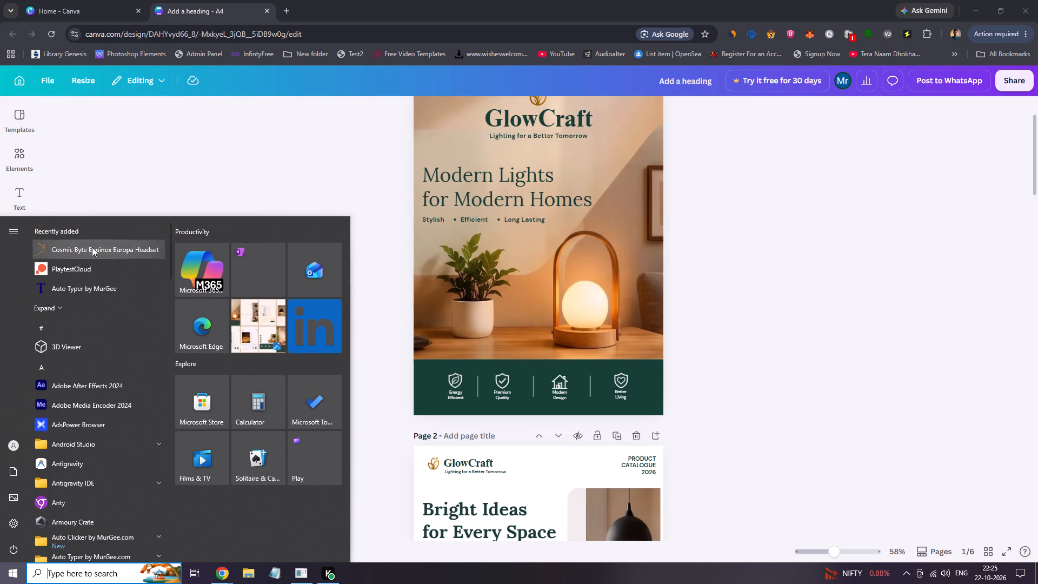
left_click(96, 576)
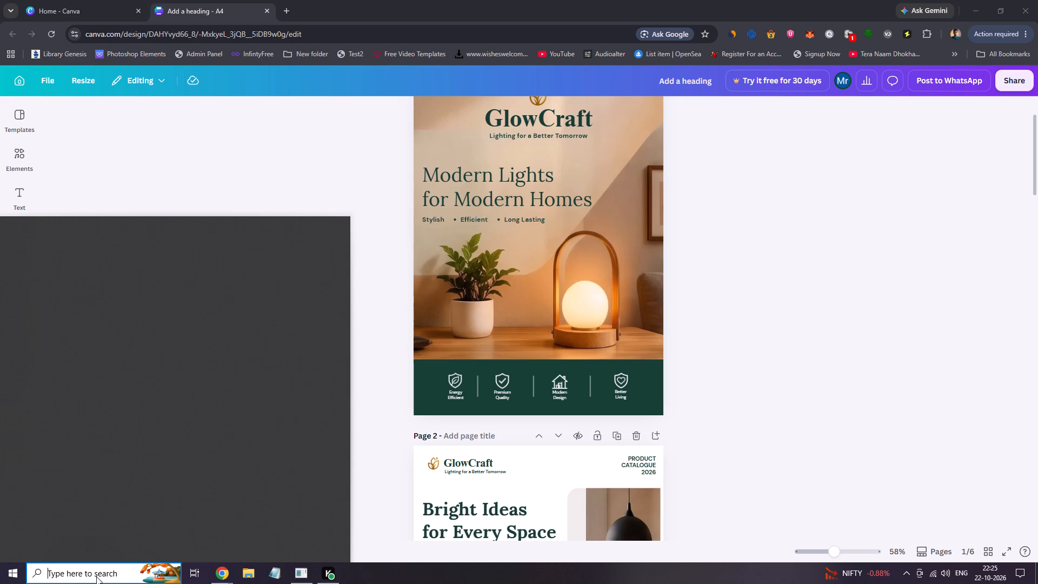
type("re")
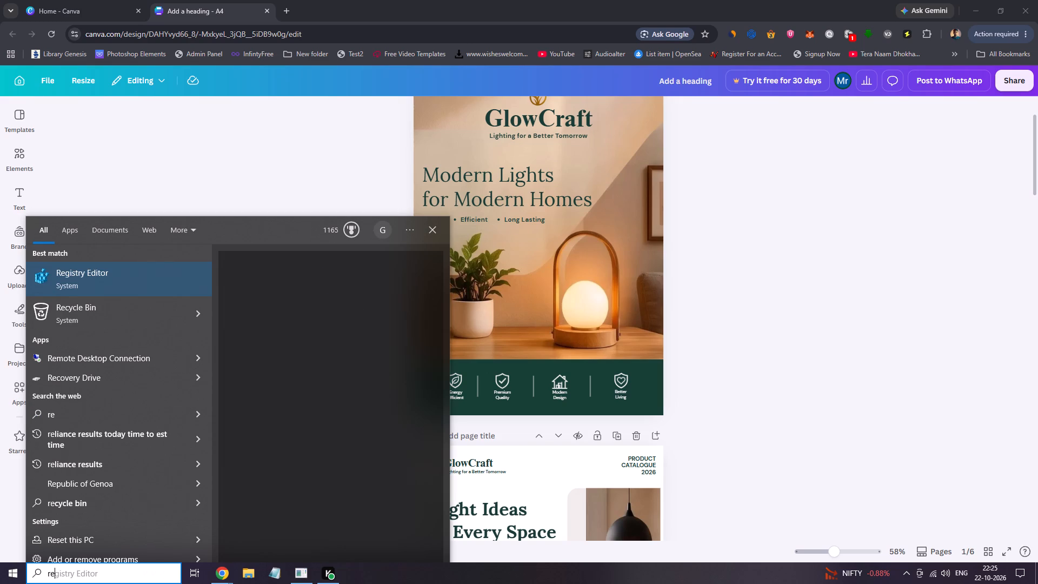
key("BackSpace")
key("BackSpace")
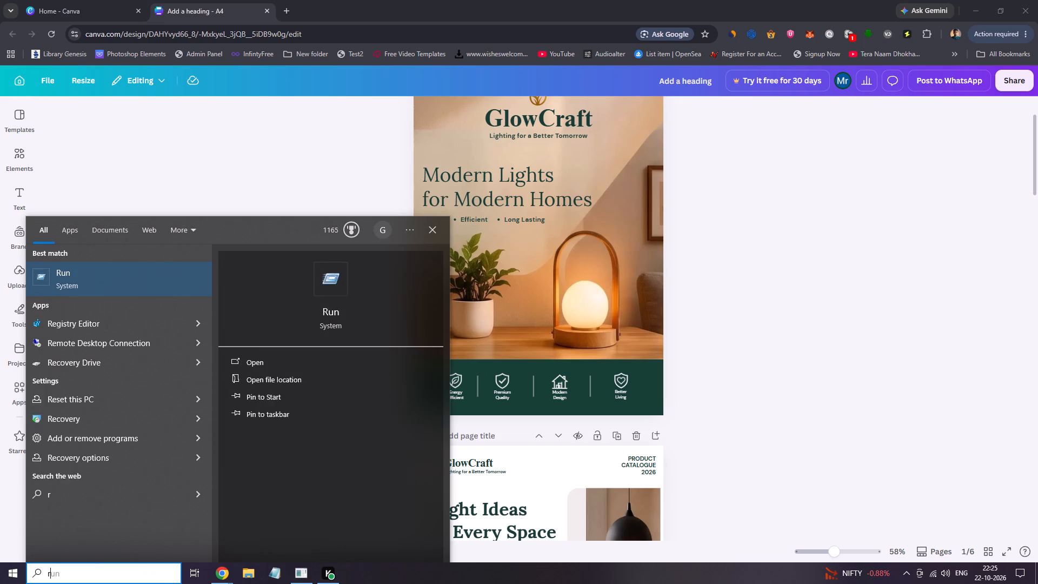
key("BackSpace")
key("v")
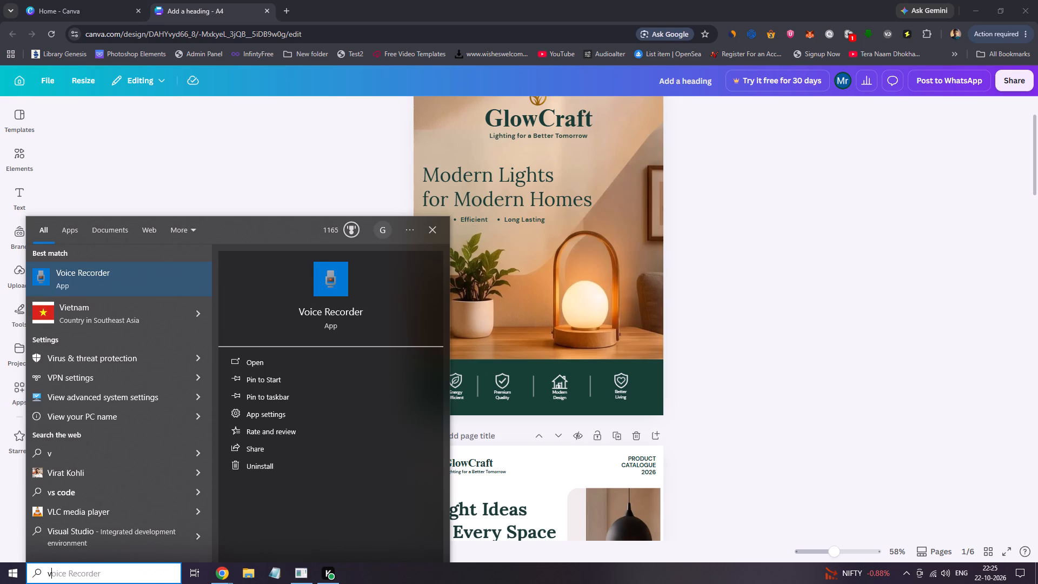
key("i")
key("s")
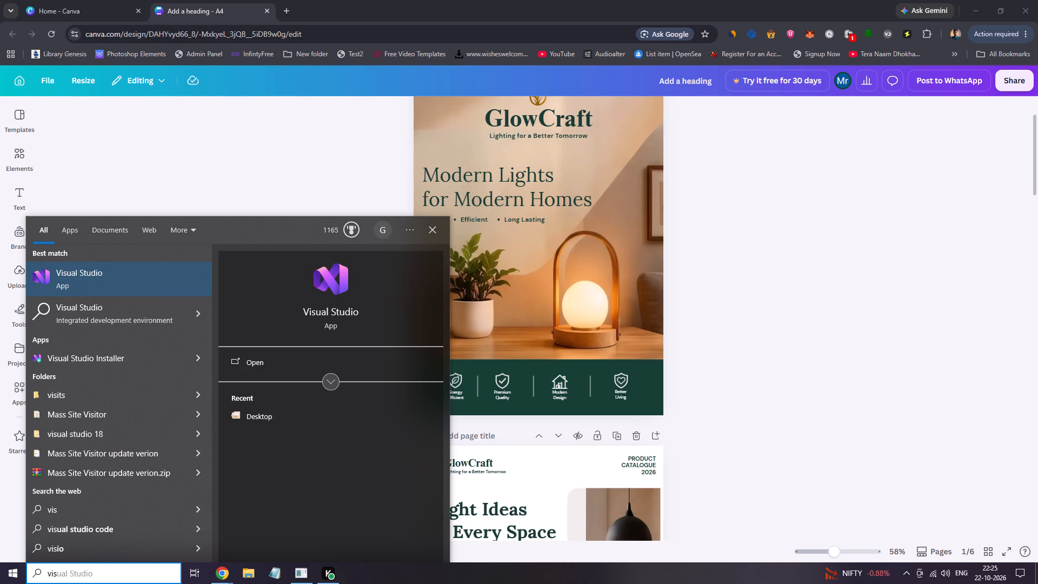
type("ora")
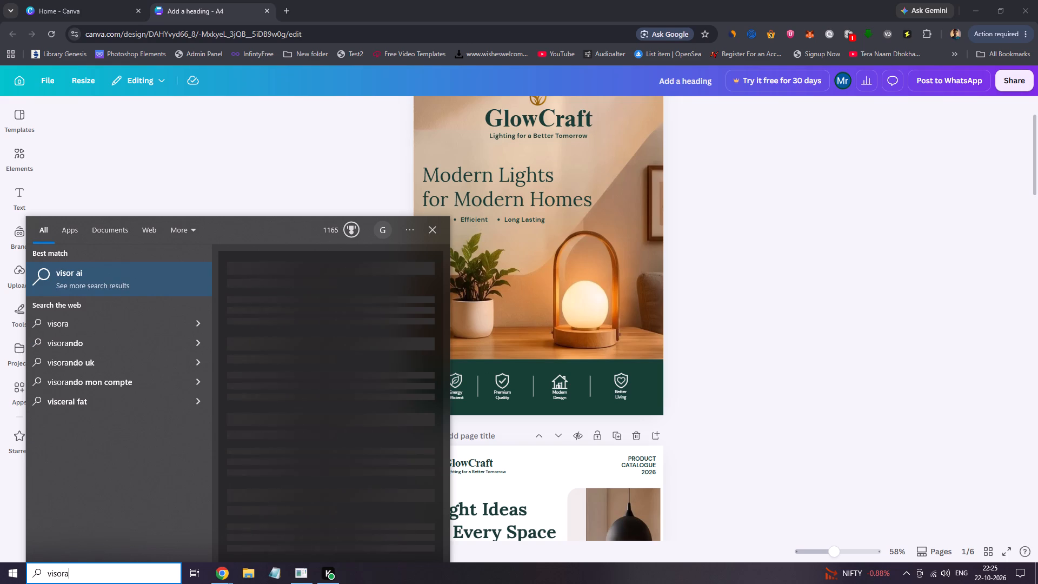
key("BackSpace")
key("BackSpace")
key("BackSpace")
key("BackSpace")
key("BackSpace")
key("BackSpace")
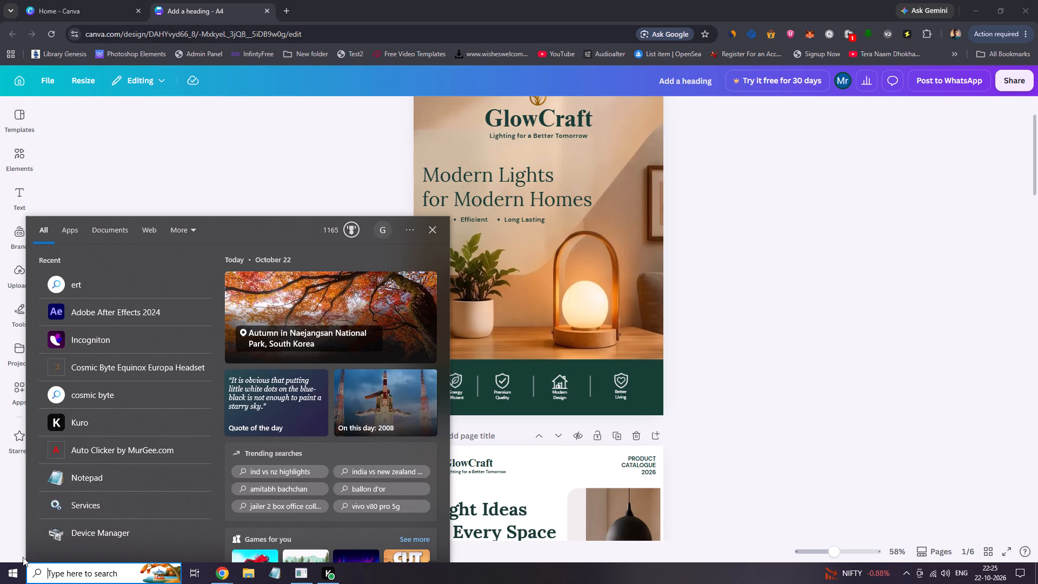
Look through the full list of installed apps for Visora.
left_click(19, 573)
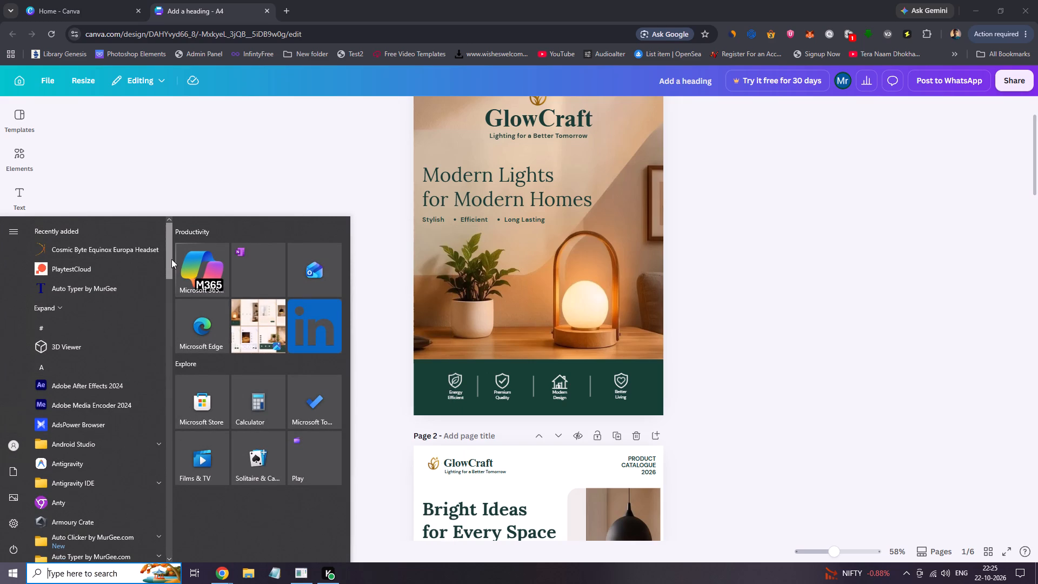
left_click_drag(171, 259, 171, 280)
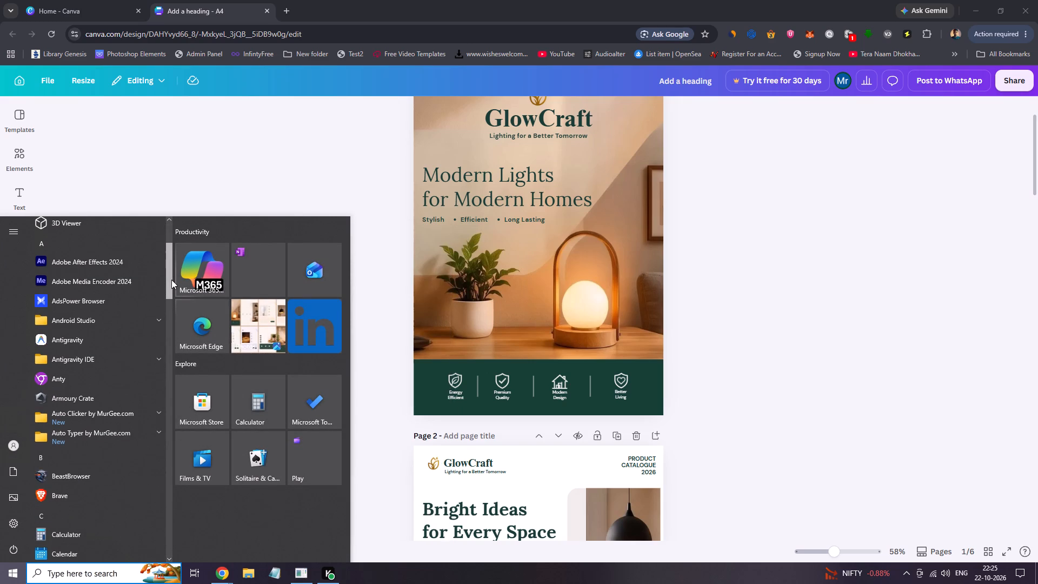
left_click_drag(171, 280, 170, 311)
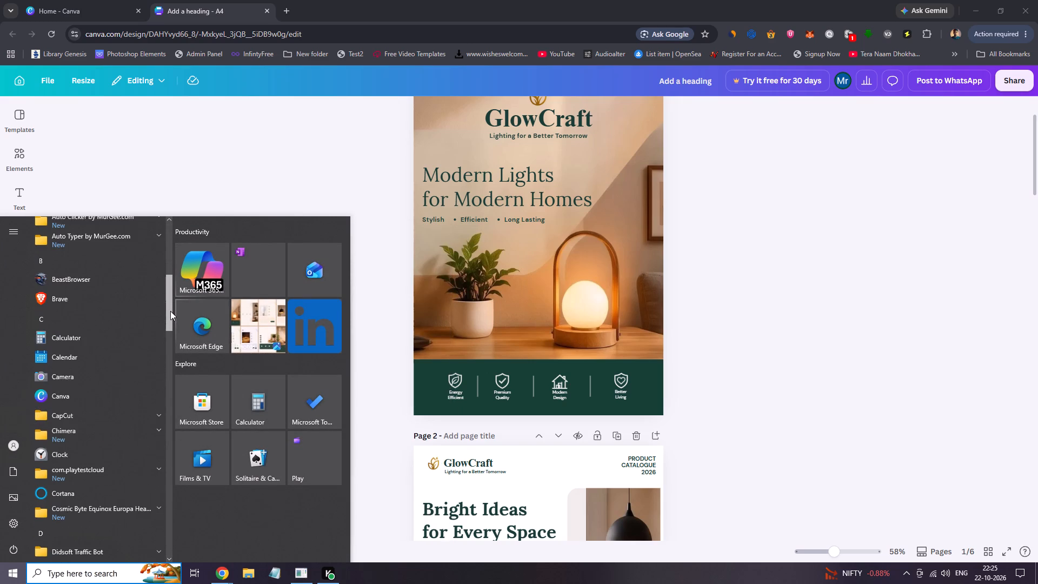
left_click_drag(170, 311, 170, 379)
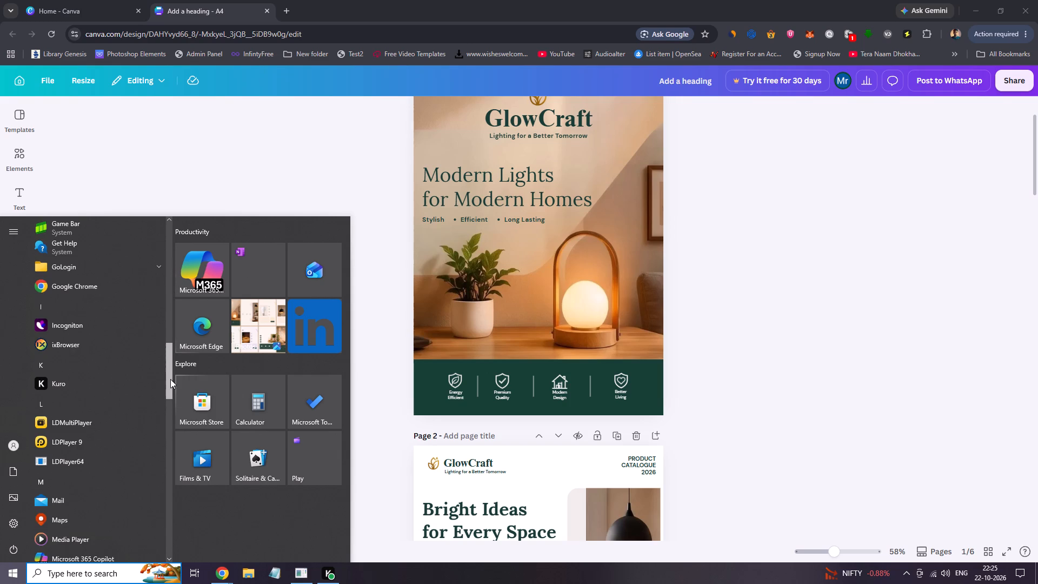
left_click_drag(170, 379, 175, 426)
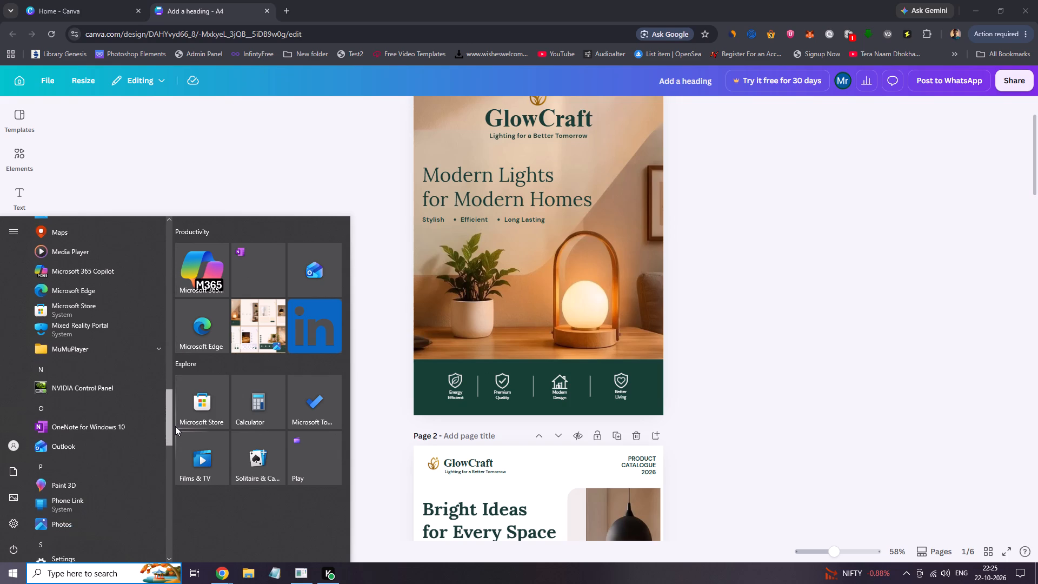
left_click_drag(175, 426, 185, 490)
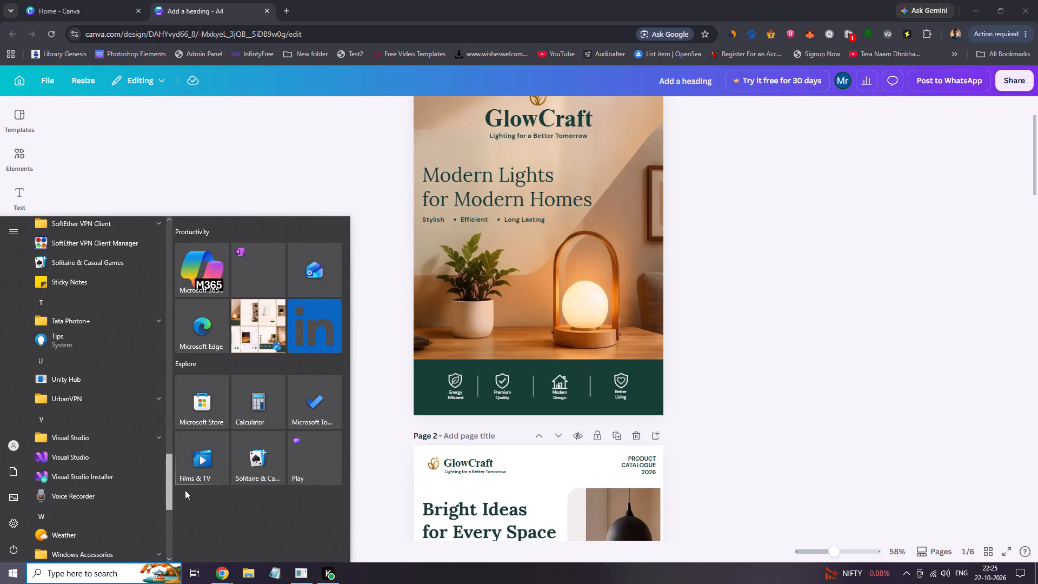
left_click_drag(185, 490, 181, 545)
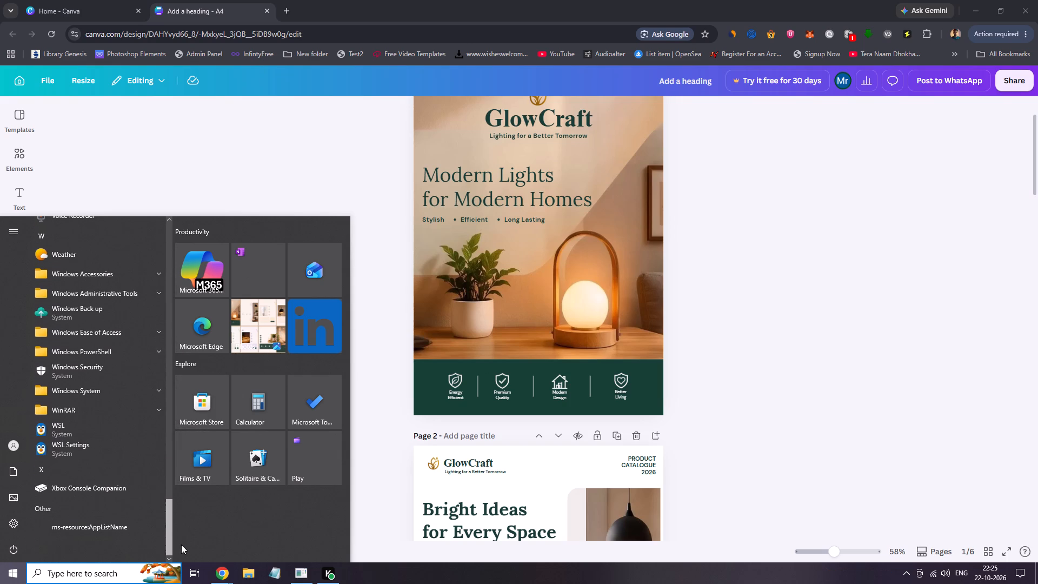
left_click_drag(181, 545, 164, 347)
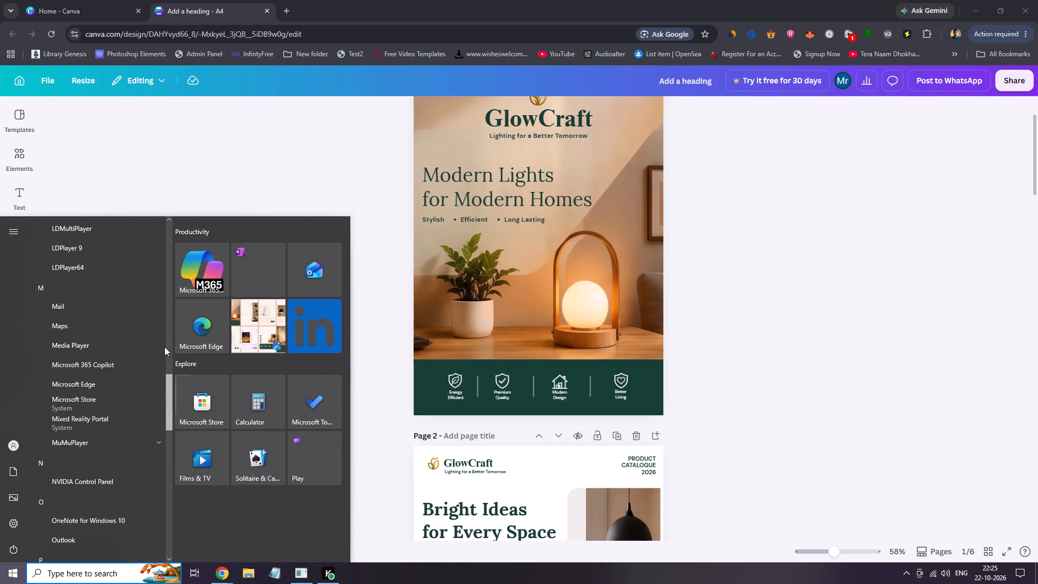
left_click_drag(164, 347, 179, 227)
Open the visora.com site in a new browser tab.
left_click(280, 7)
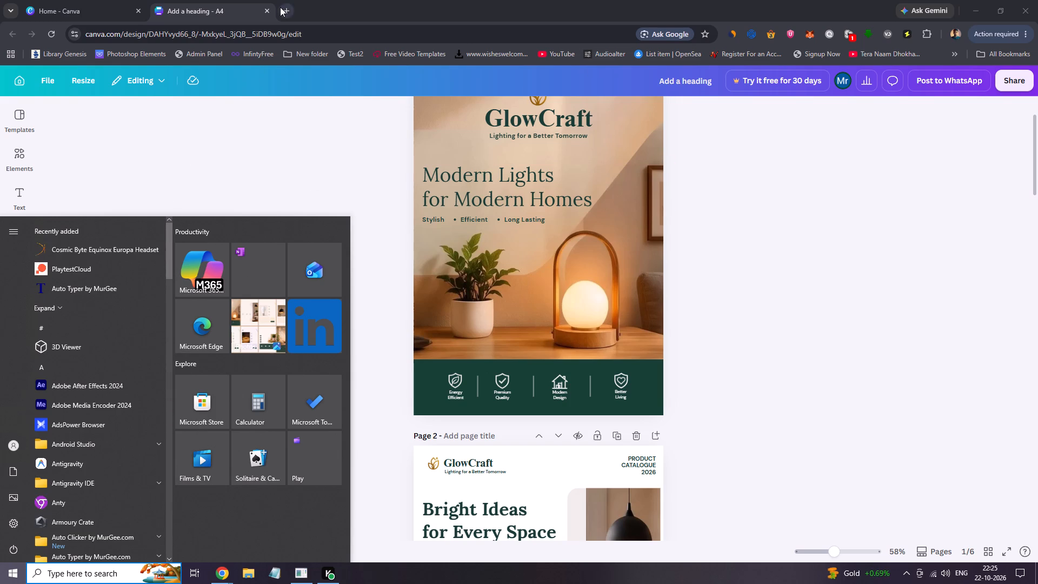
type("vi")
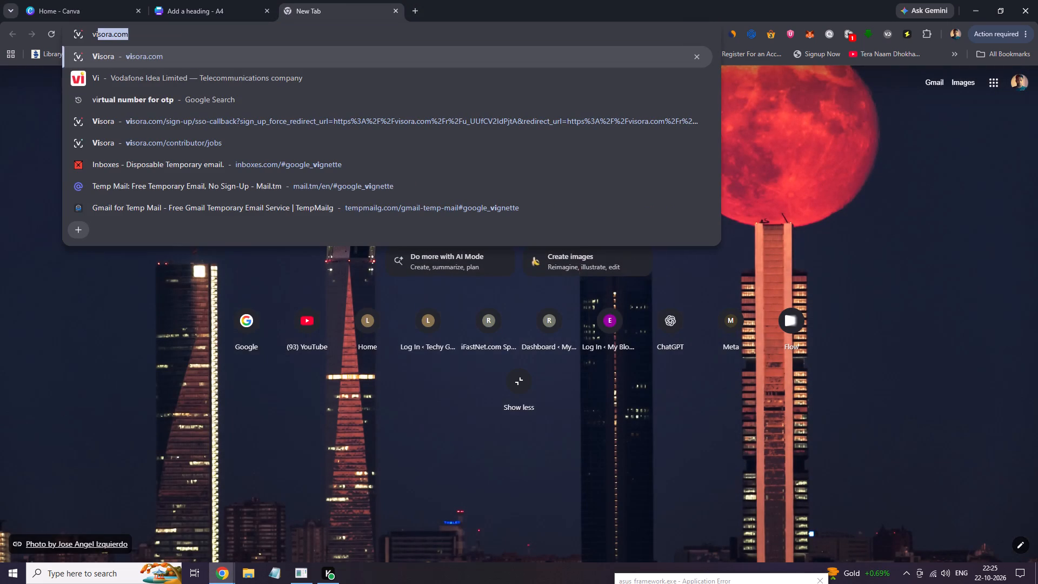
type("sora")
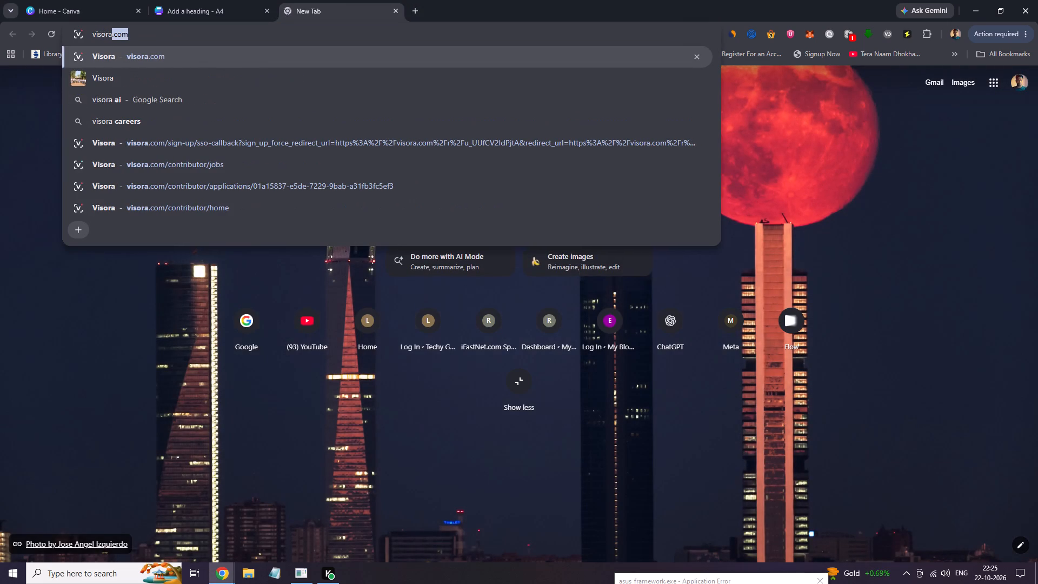
key("Return")
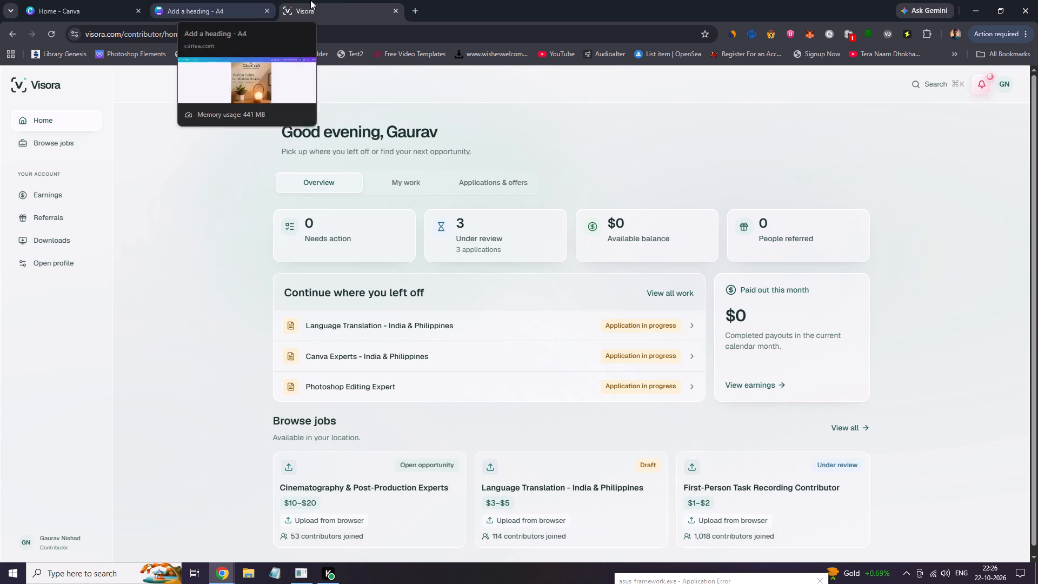
View the job applications, trying the Under review filter and returning to All.
left_click(476, 243)
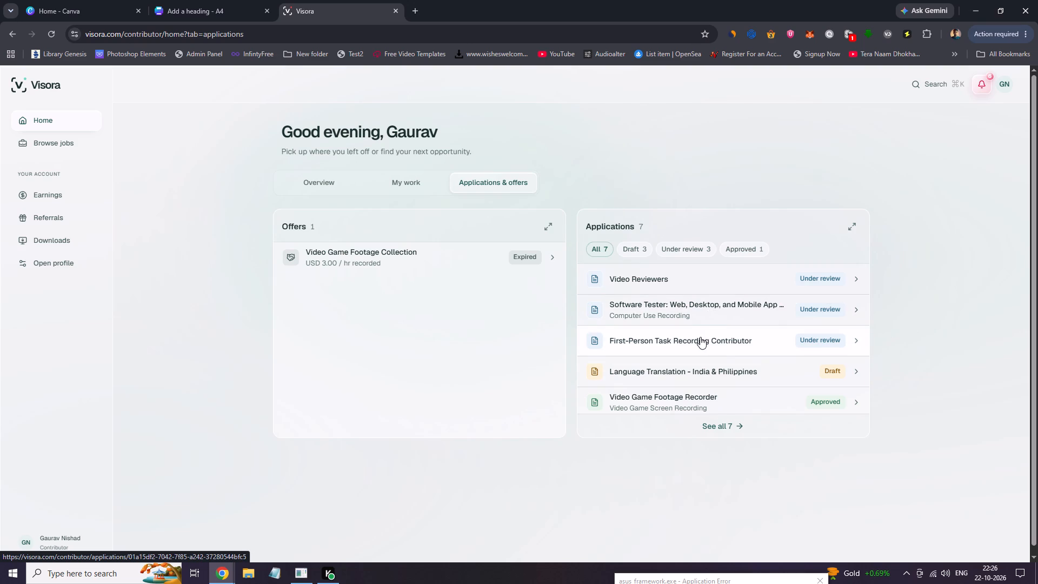
left_click(685, 247)
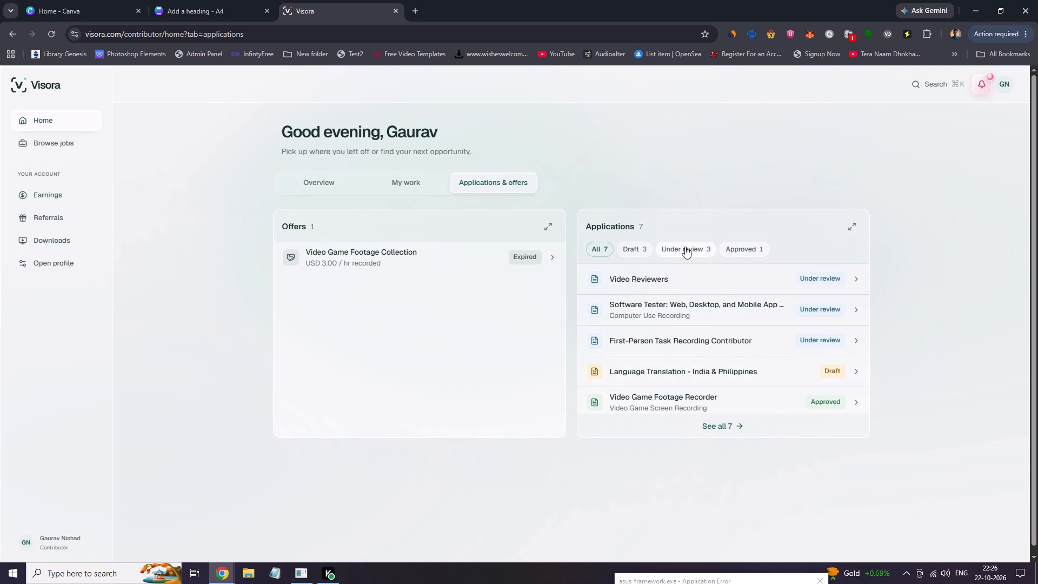
left_click(598, 249)
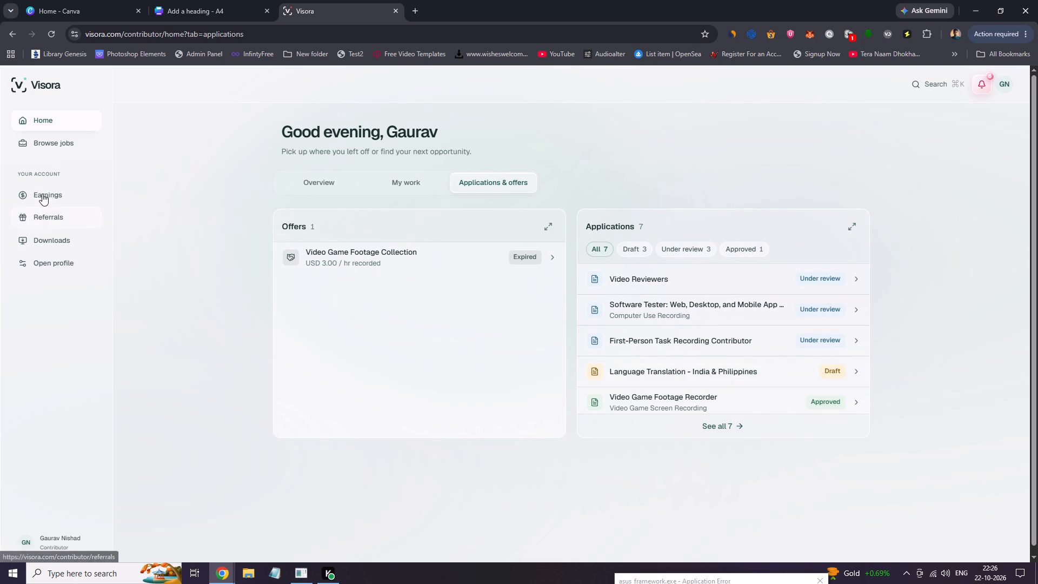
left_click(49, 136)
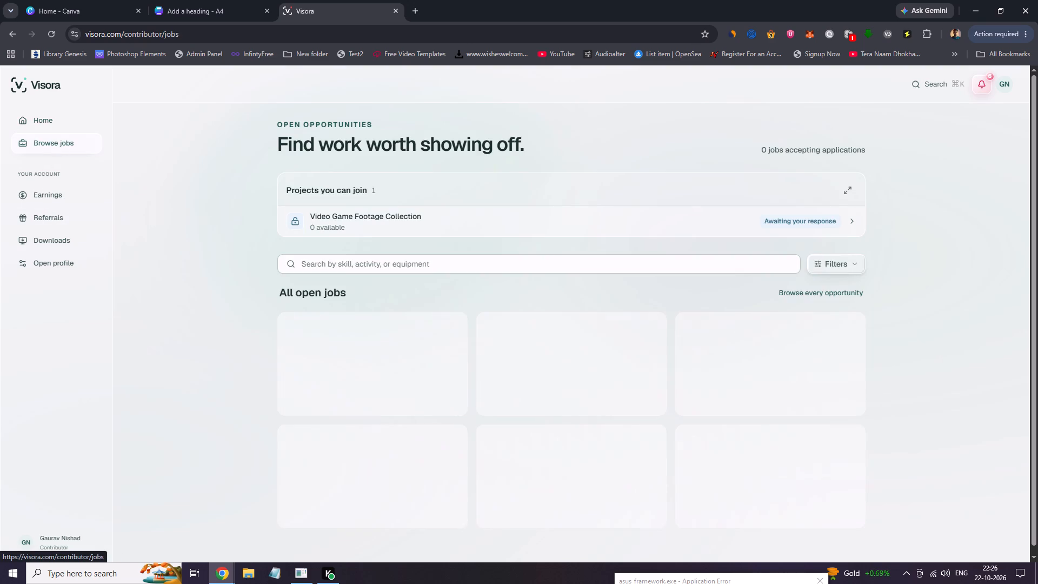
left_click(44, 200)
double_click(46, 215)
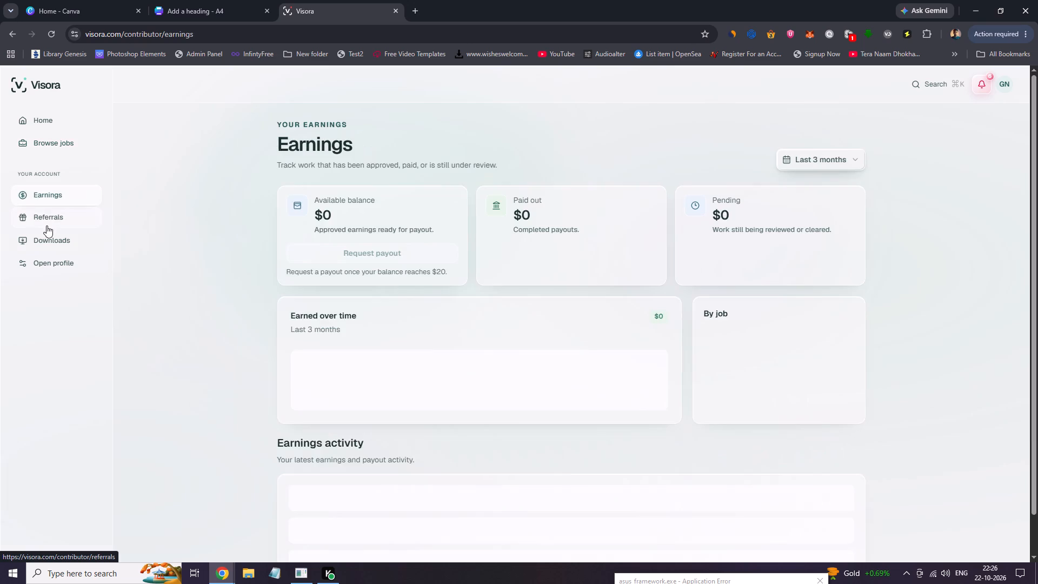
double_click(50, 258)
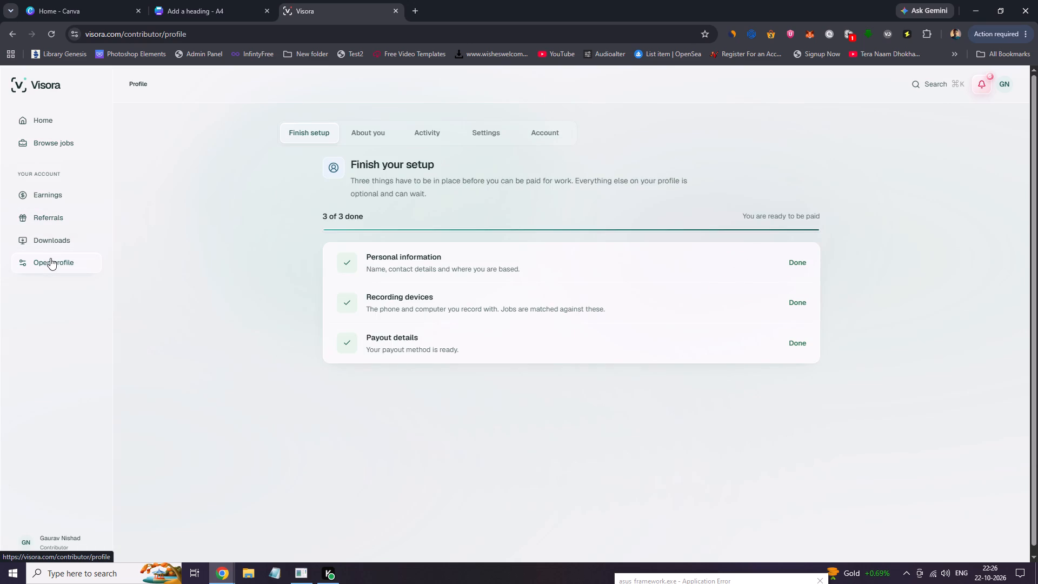
Search the open jobs for canva.
left_click(54, 143)
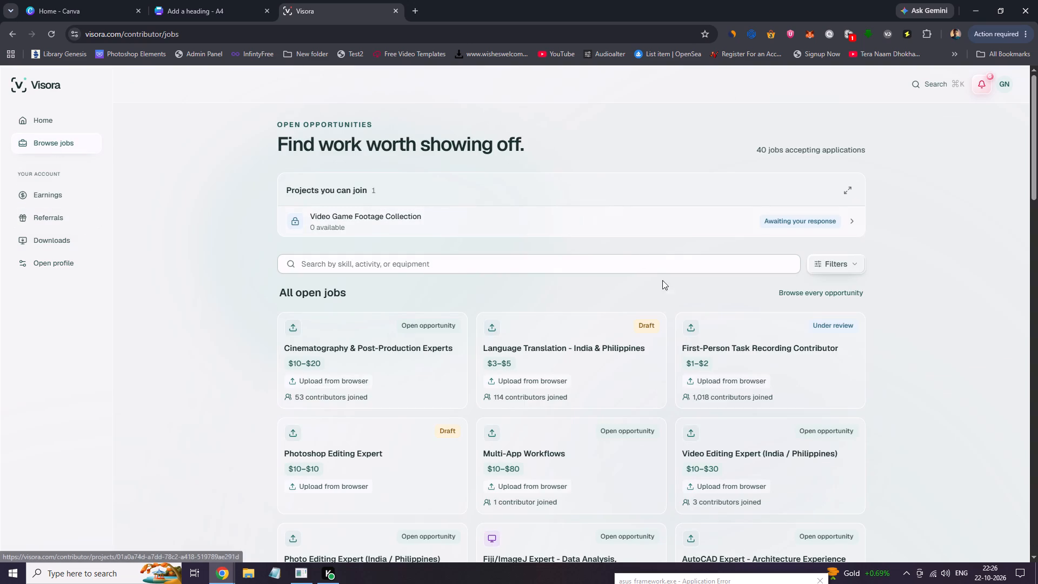
left_click(404, 254)
left_click(404, 261)
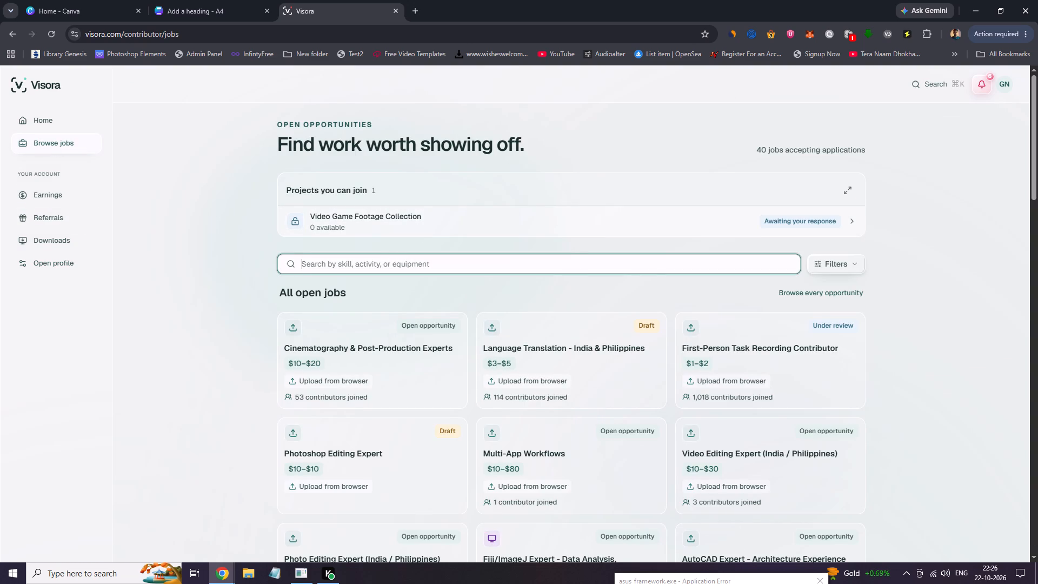
type("cam")
key("BackSpace")
type("nva")
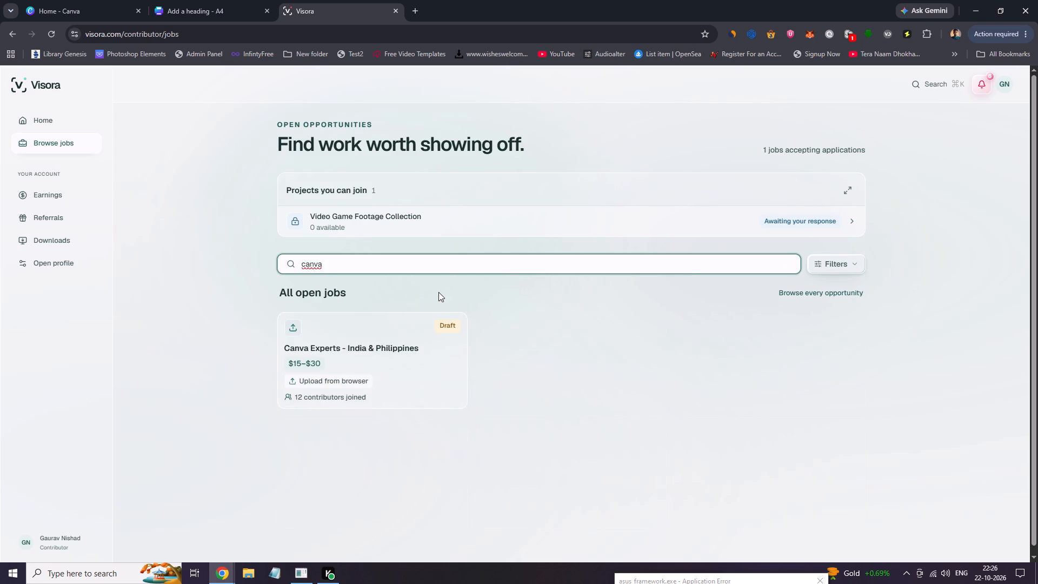
Read through the Canva Experts - India & Philippines job preview, including its requirements and sample tasks.
left_click(382, 346)
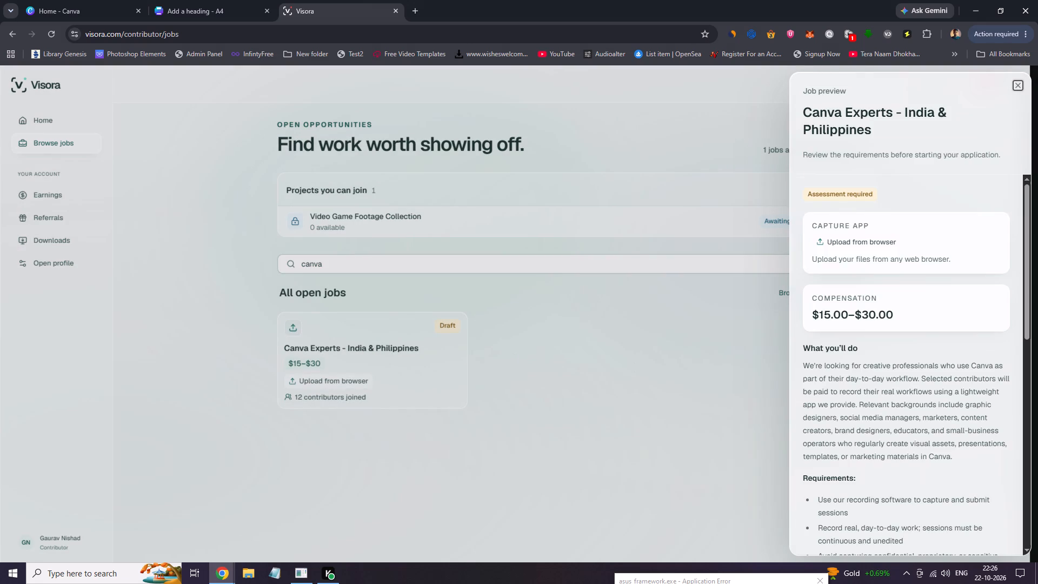
left_click_drag(1029, 313, 1026, 433)
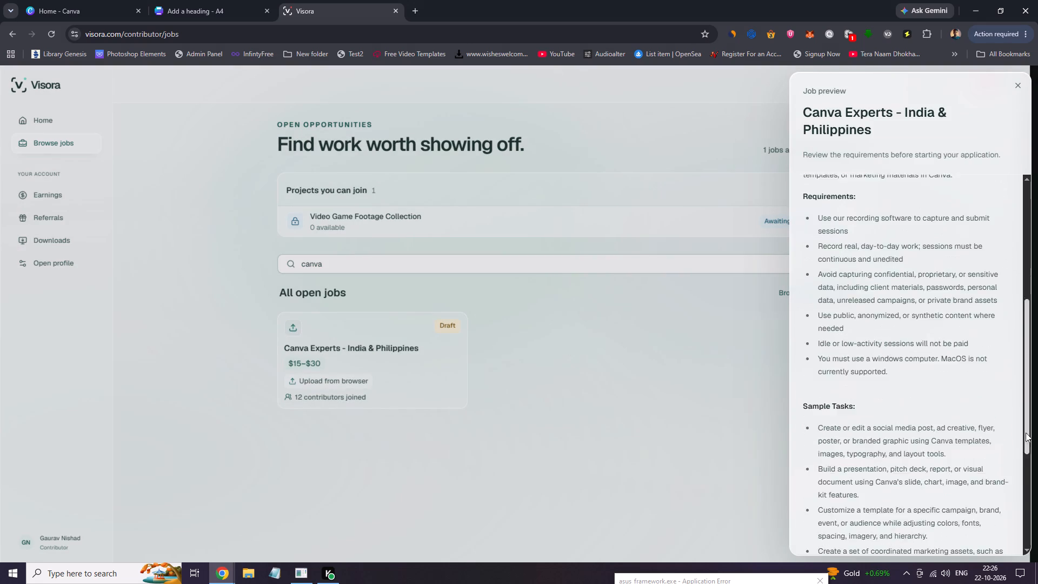
left_click_drag(1026, 433, 1037, 530)
Continue the draft Canva Experts - India & Philippines application and resume its Canva Experts entry assessment.
left_click(936, 512)
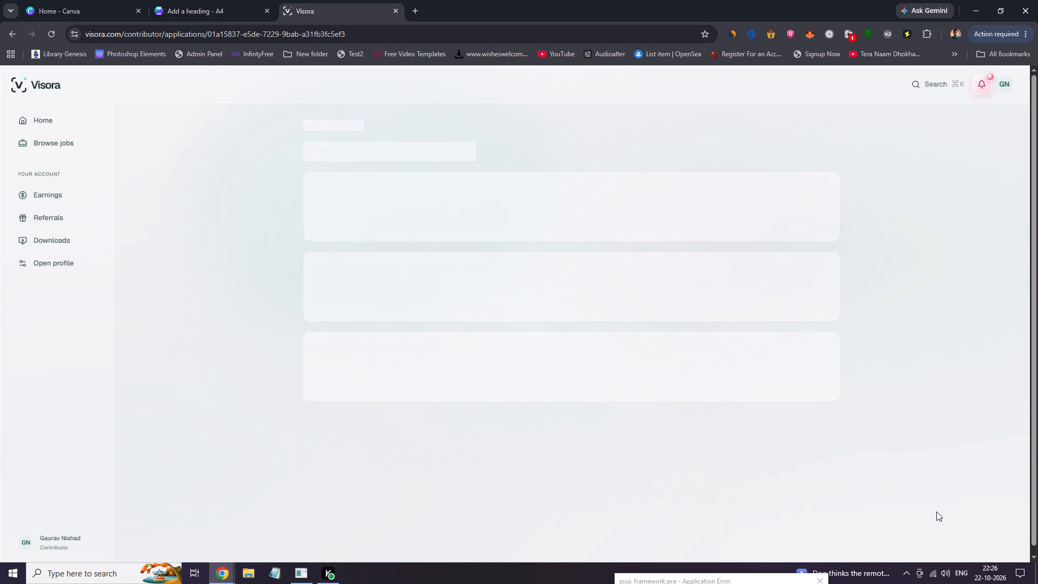
left_click_drag(1037, 357, 1035, 458)
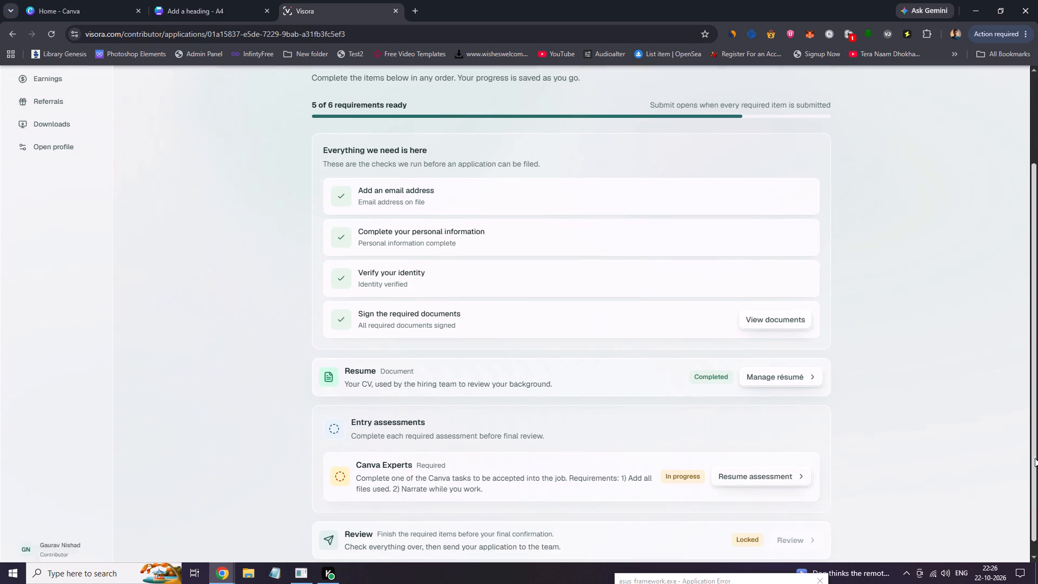
left_click_drag(1035, 458, 1037, 497)
left_click(780, 460)
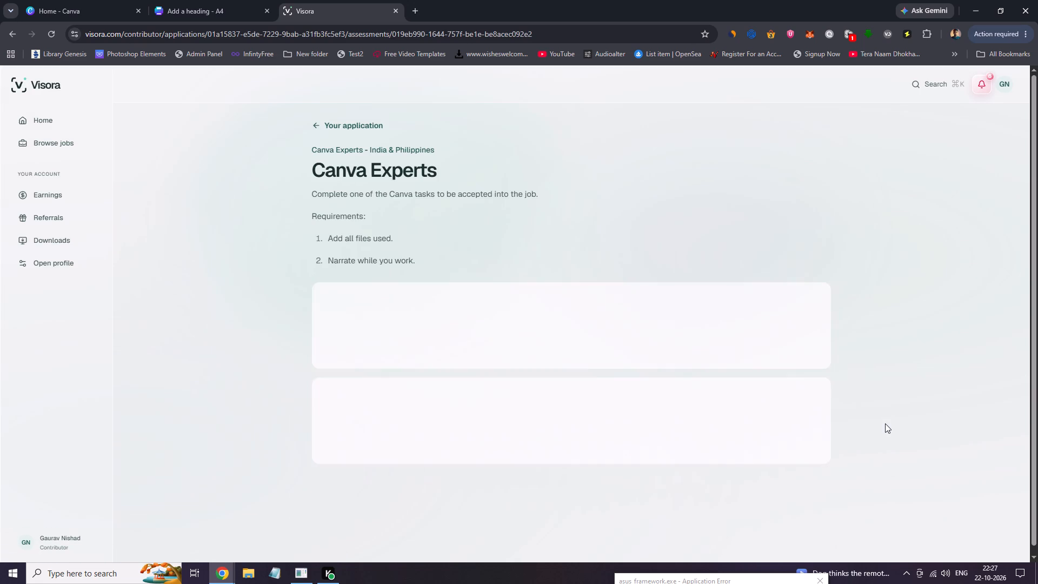
left_click_drag(1007, 381, 1009, 394)
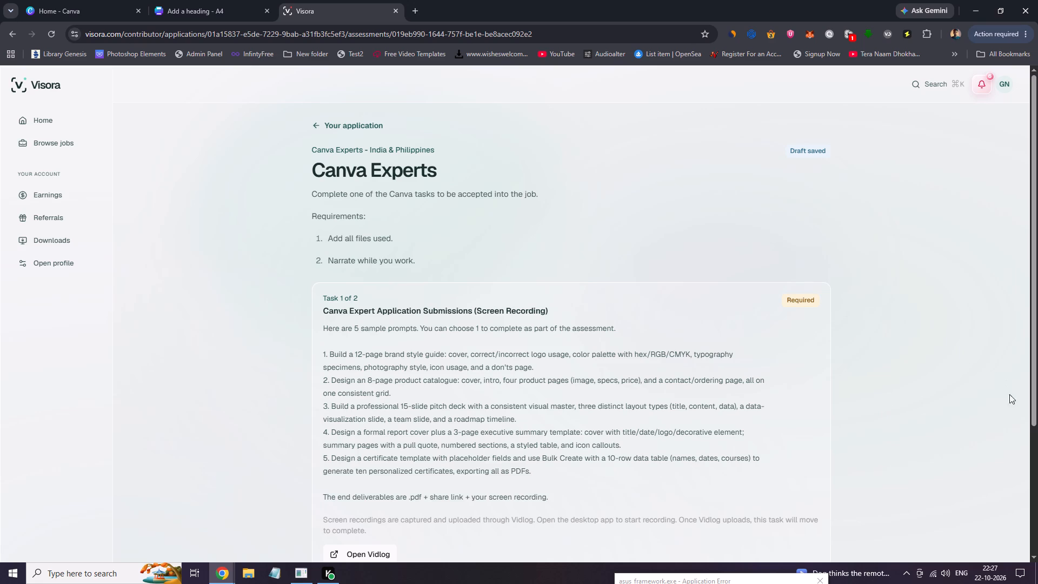
left_click_drag(1009, 394, 1012, 476)
left_click(996, 436)
Search the computer for vid and launch the Vidlog desktop app.
left_click(111, 566)
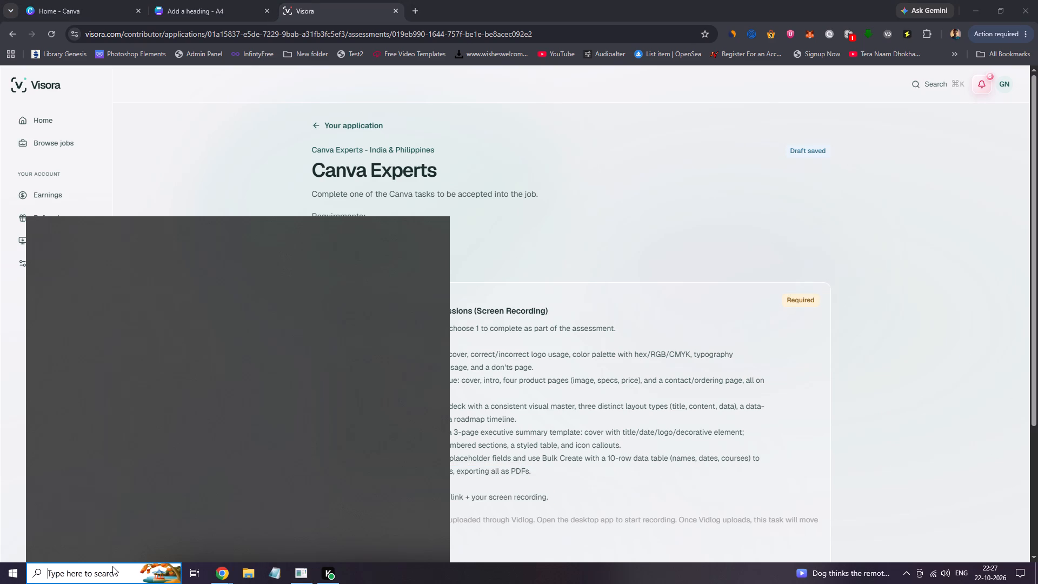
type("vi")
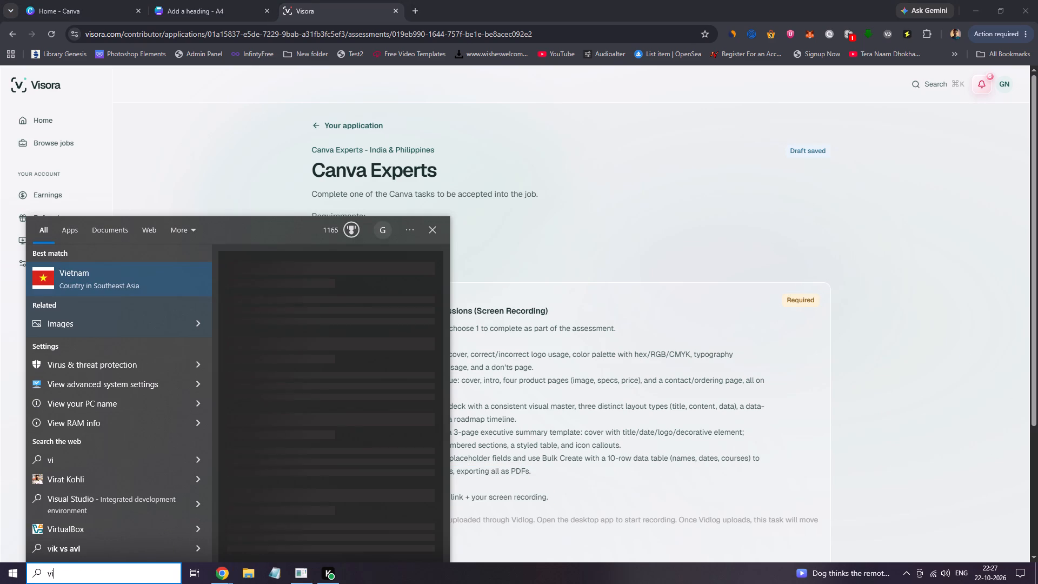
key("d")
key("Return")
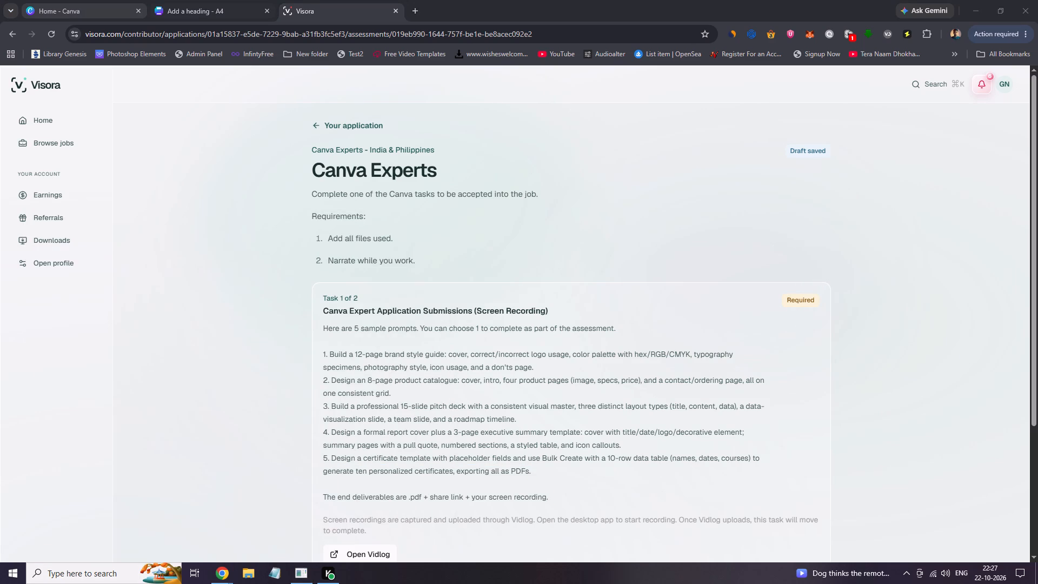
Clear the application error dialogs away from the assessment page.
left_click(623, 267)
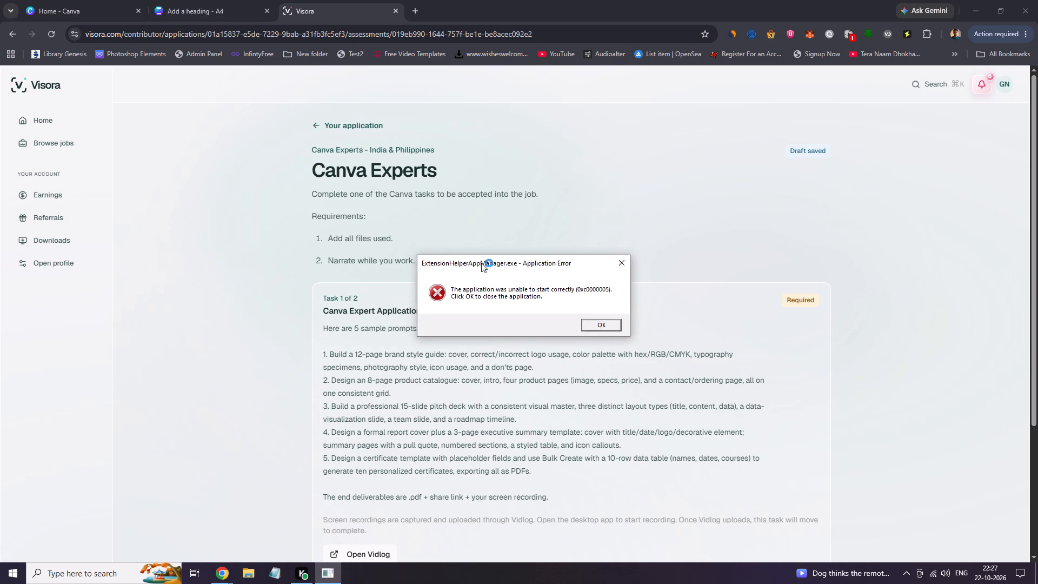
left_click_drag(473, 262, 661, 583)
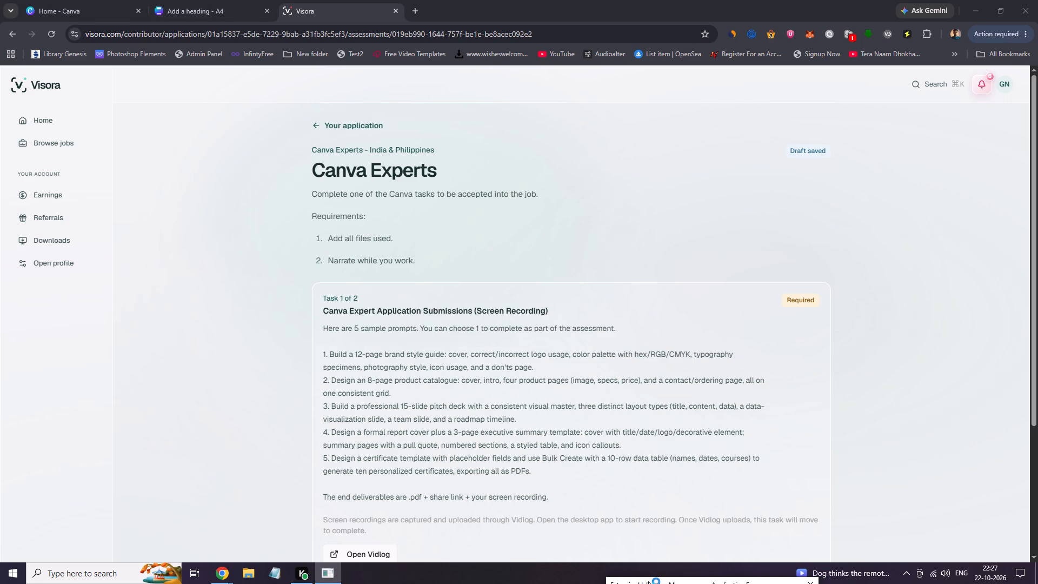
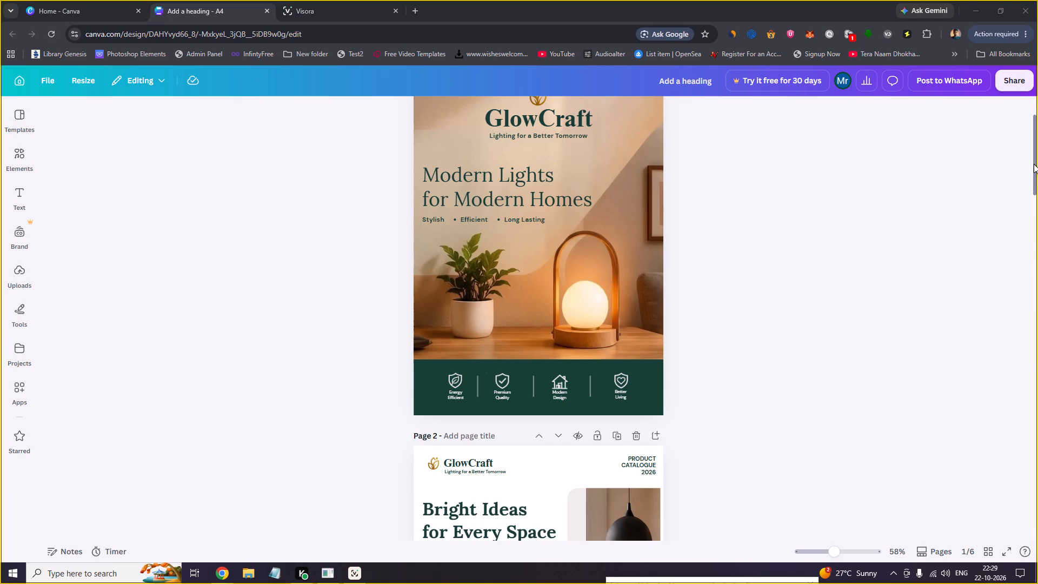
Change the footer page number on page 6, the LED Strip Light page, to 06.
left_click_drag(1035, 164, 1021, 328)
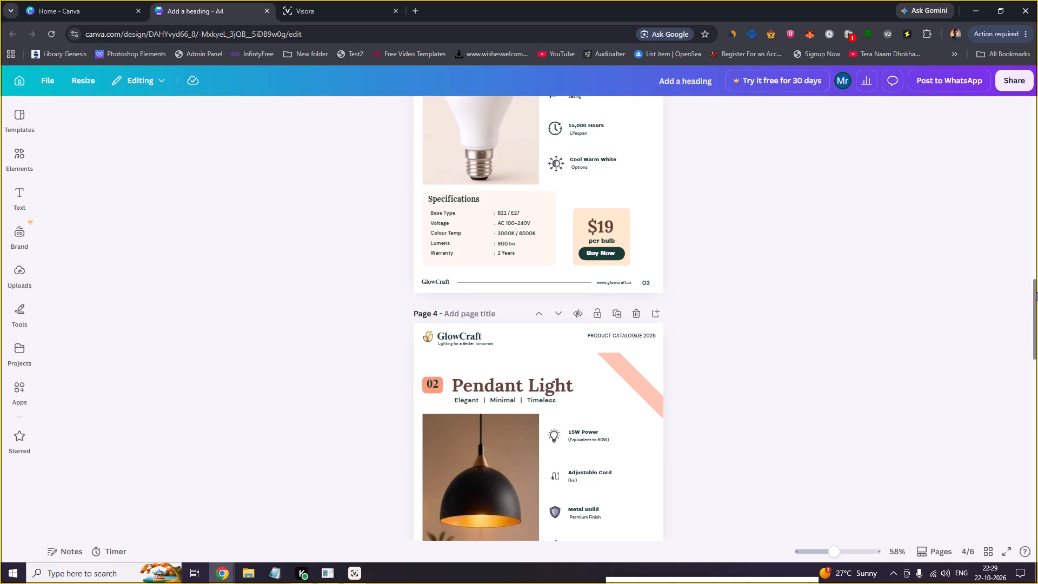
left_click_drag(1037, 292, 1036, 456)
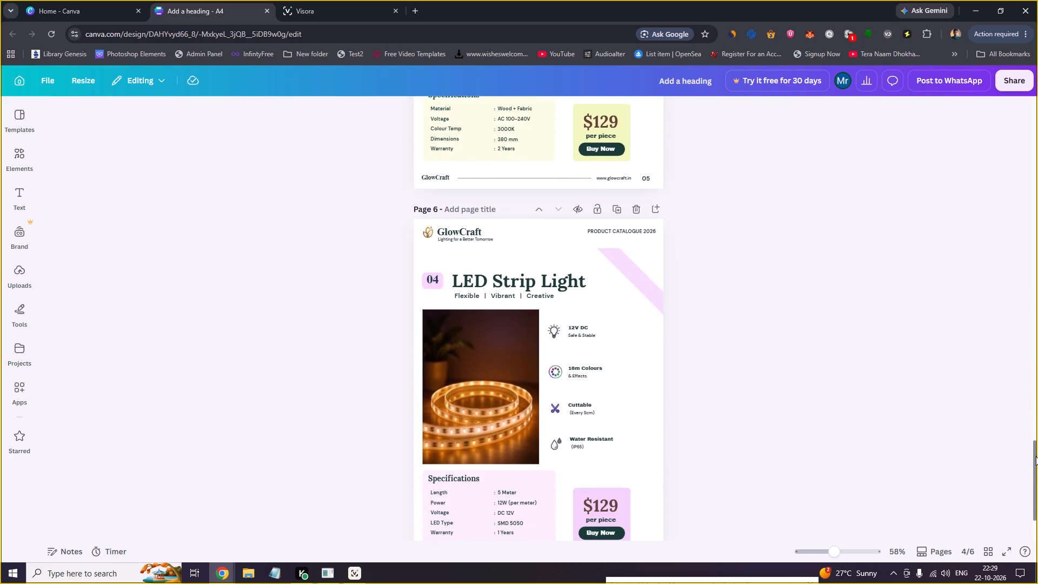
left_click_drag(1036, 456, 1034, 481)
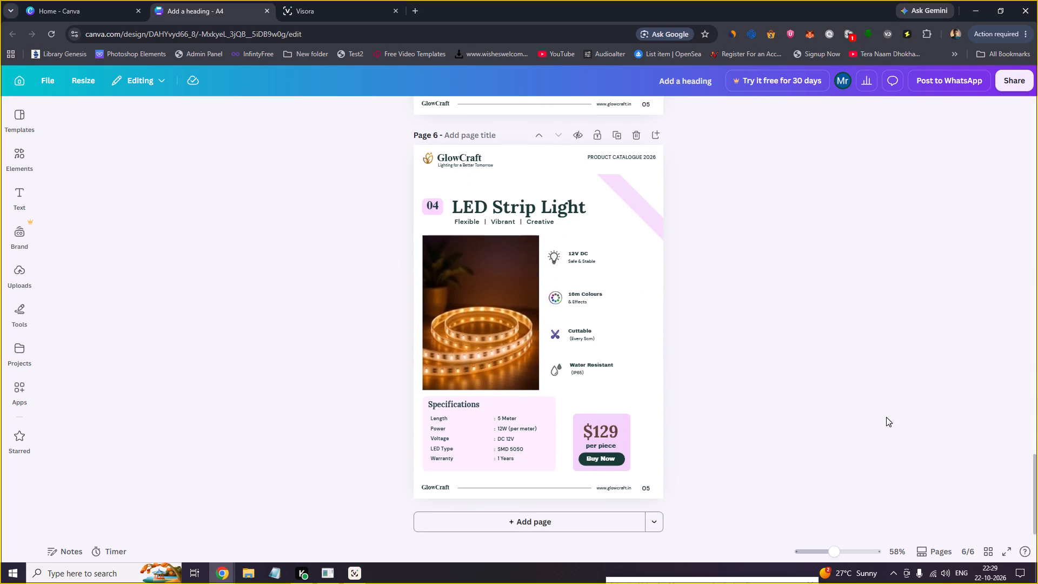
left_click_drag(1037, 494, 1037, 464)
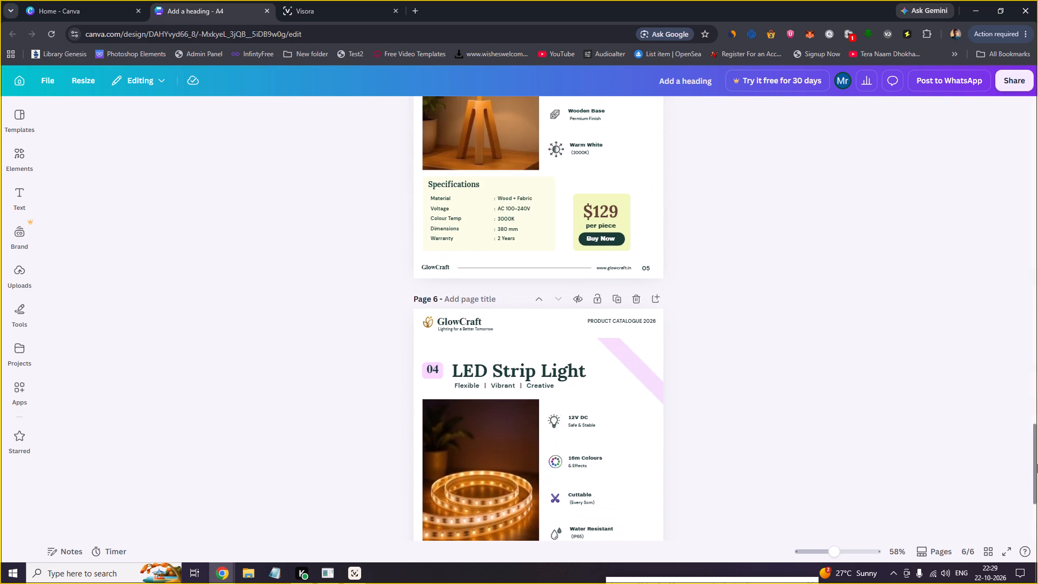
left_click_drag(1033, 458, 1028, 550)
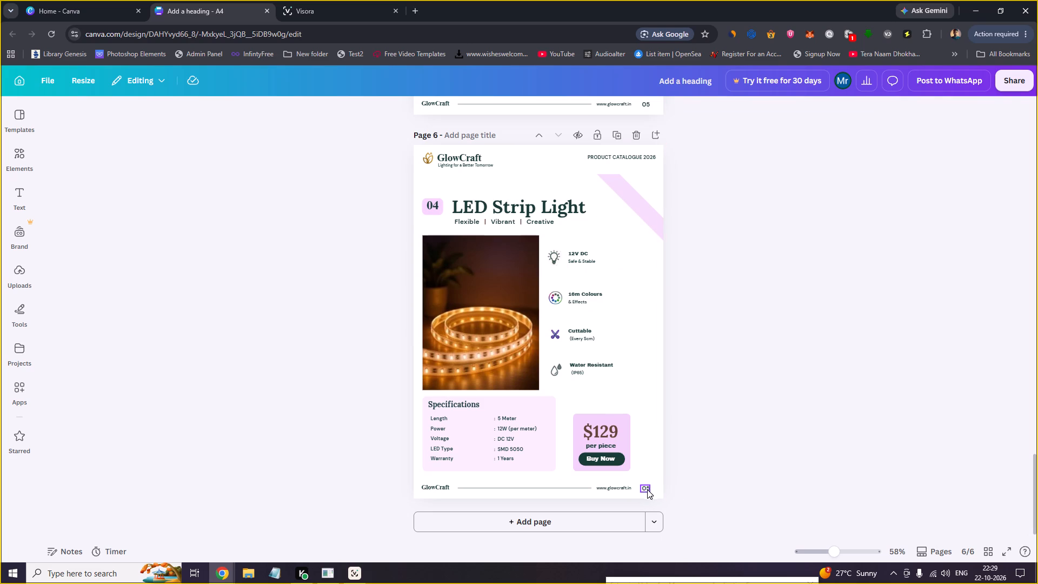
double_click(649, 489)
left_click(649, 489)
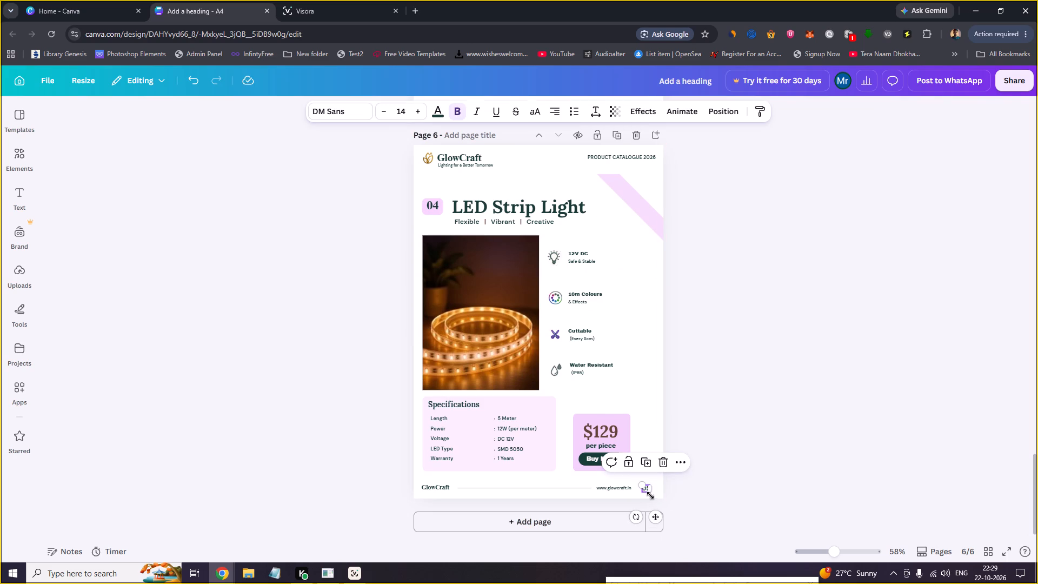
double_click(648, 489)
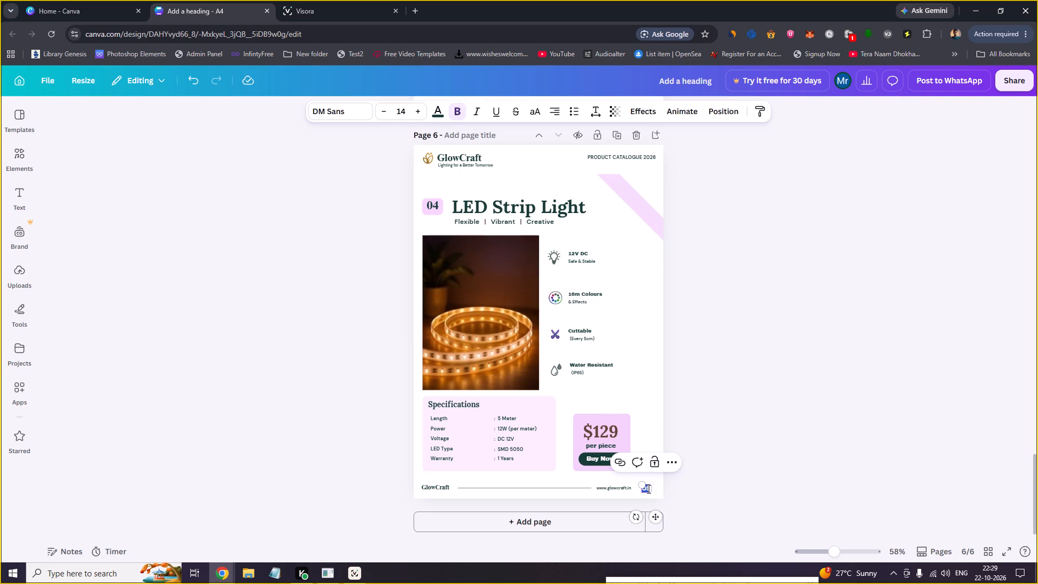
double_click(648, 489)
key("Right")
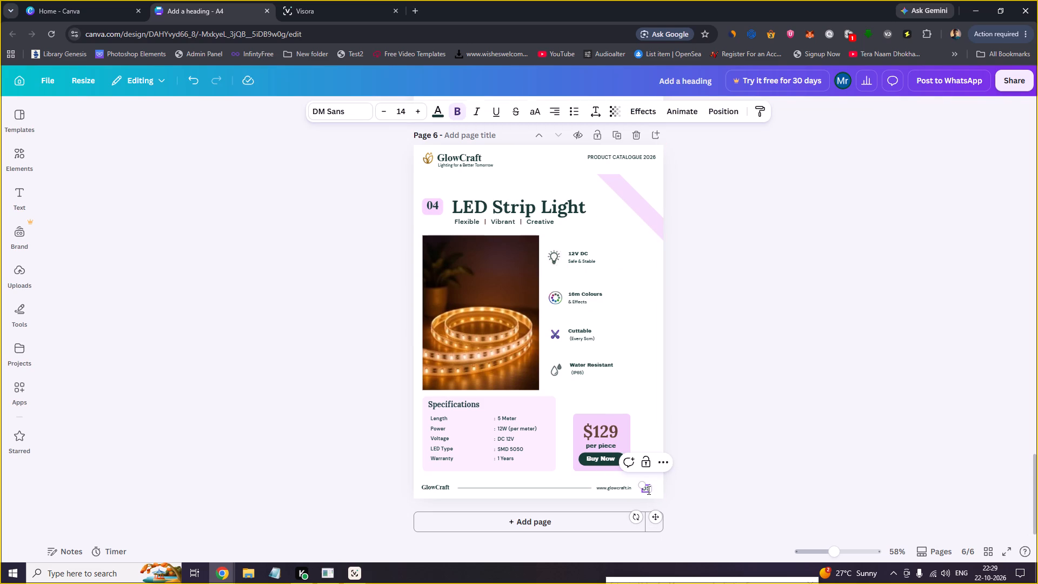
key("Right")
key("BackSpace")
key("6")
left_click(704, 487)
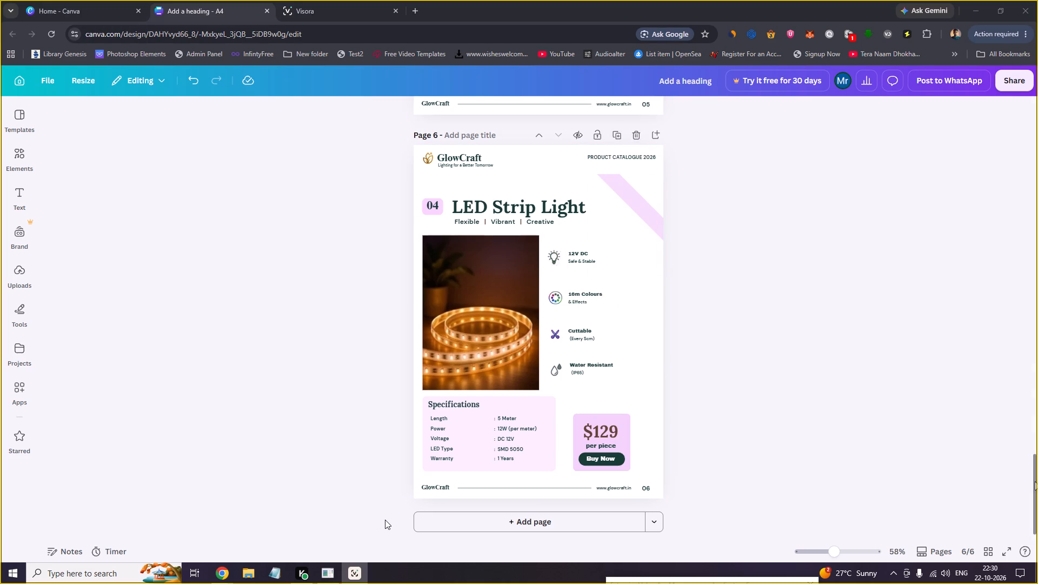
Review the catalogue's cover, the Bright Ideas introduction page and the product pages for layout and content.
left_click_drag(1035, 481, 1037, 390)
left_click_drag(1035, 423, 1035, 422)
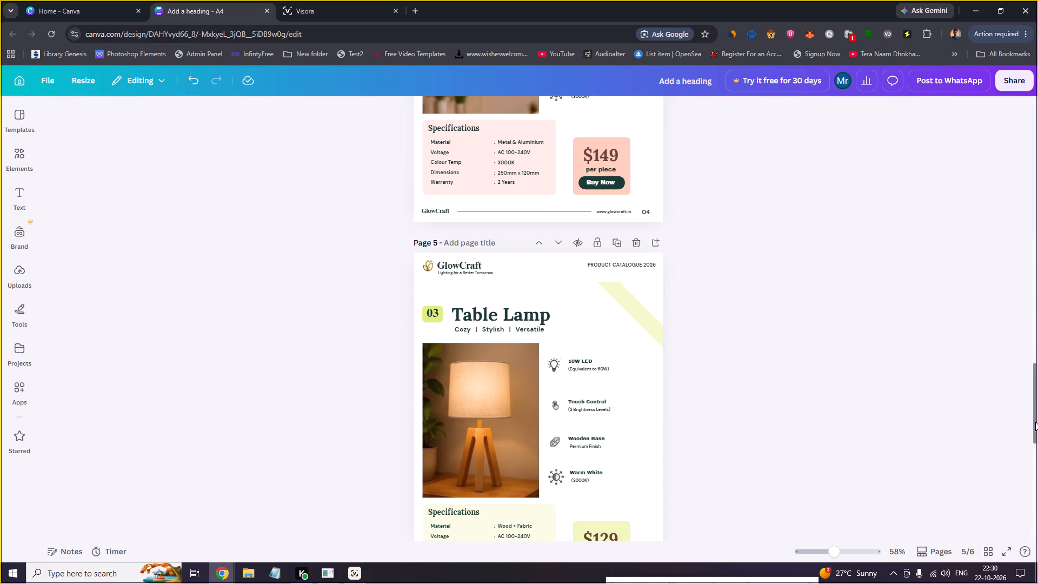
left_click_drag(1035, 422, 1037, 225)
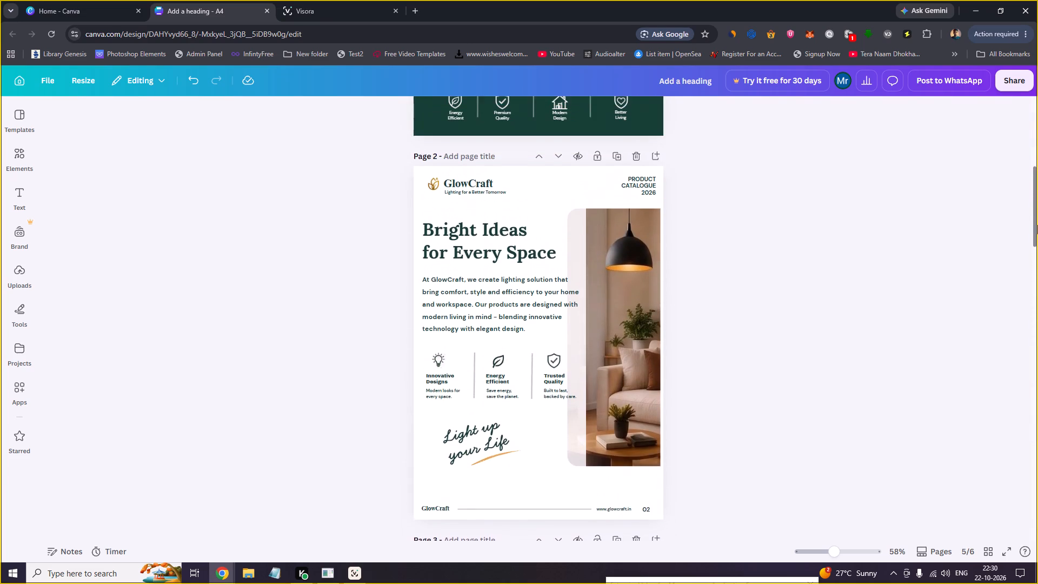
left_click_drag(1037, 225, 1037, 176)
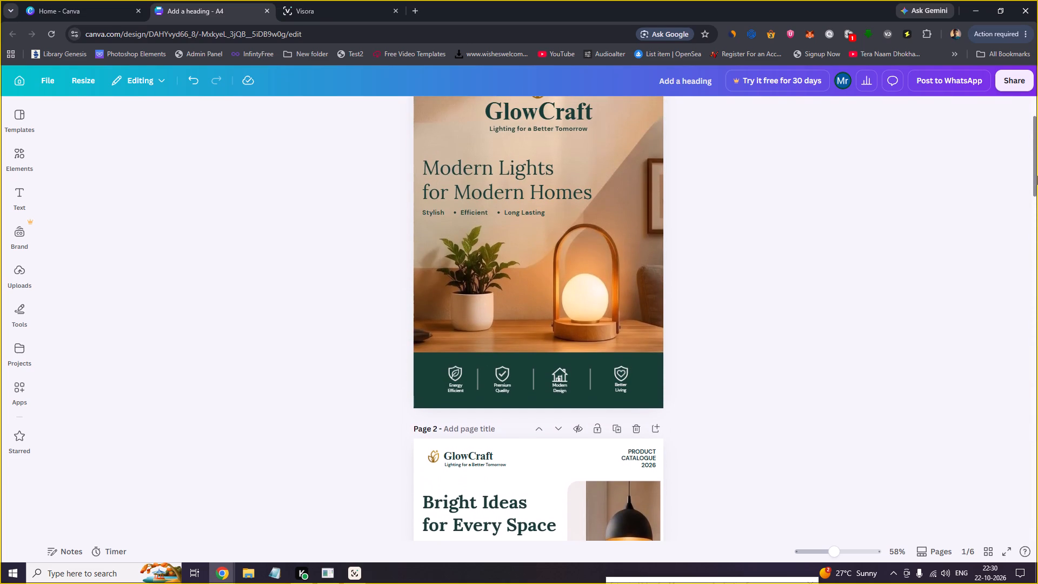
left_click_drag(1037, 176, 1037, 178)
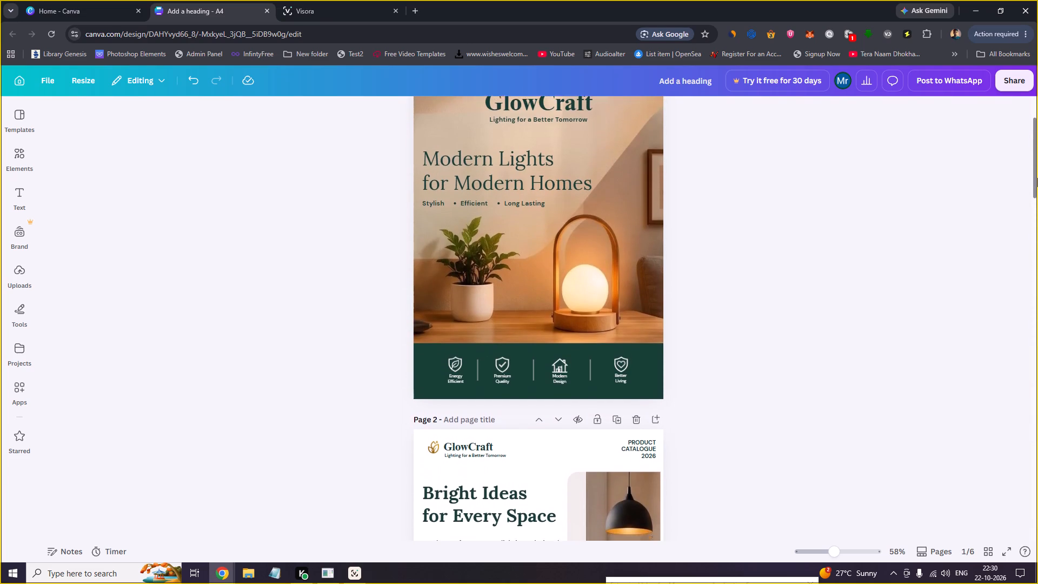
left_click_drag(1037, 178, 1037, 203)
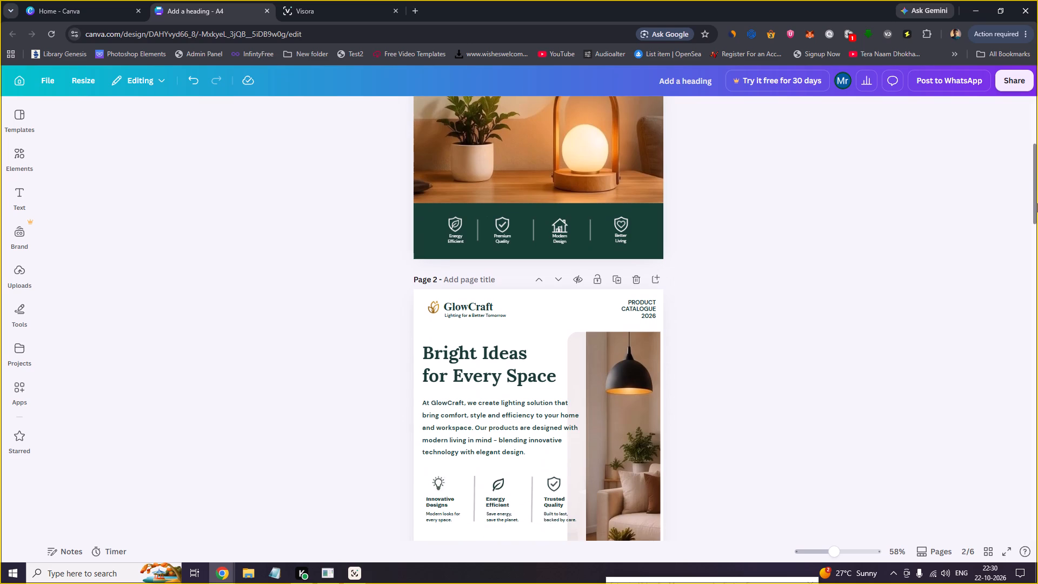
left_click_drag(1037, 203, 1037, 204)
left_click_drag(1037, 204, 1037, 211)
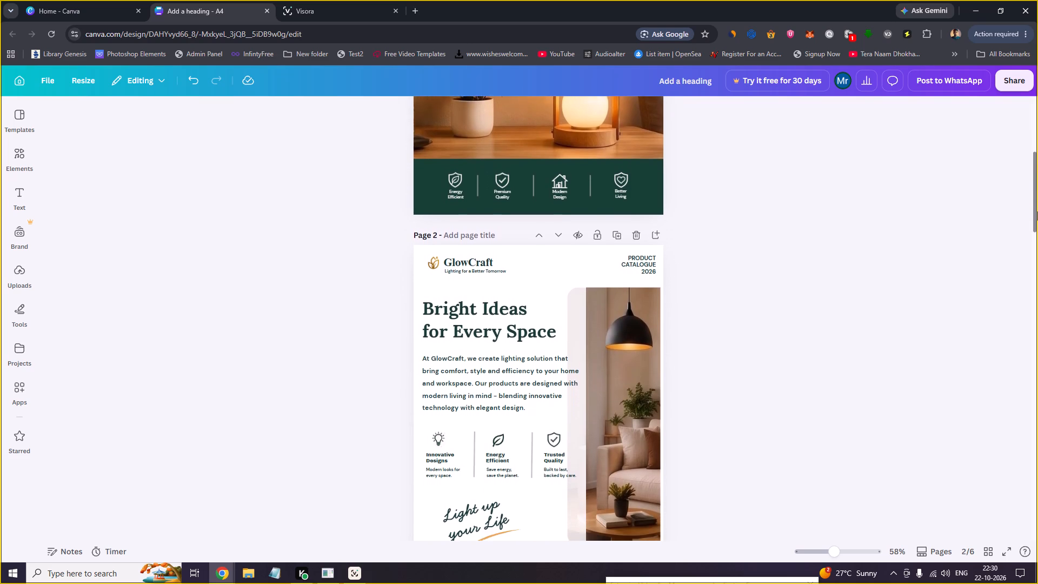
left_click_drag(1037, 211, 1037, 226)
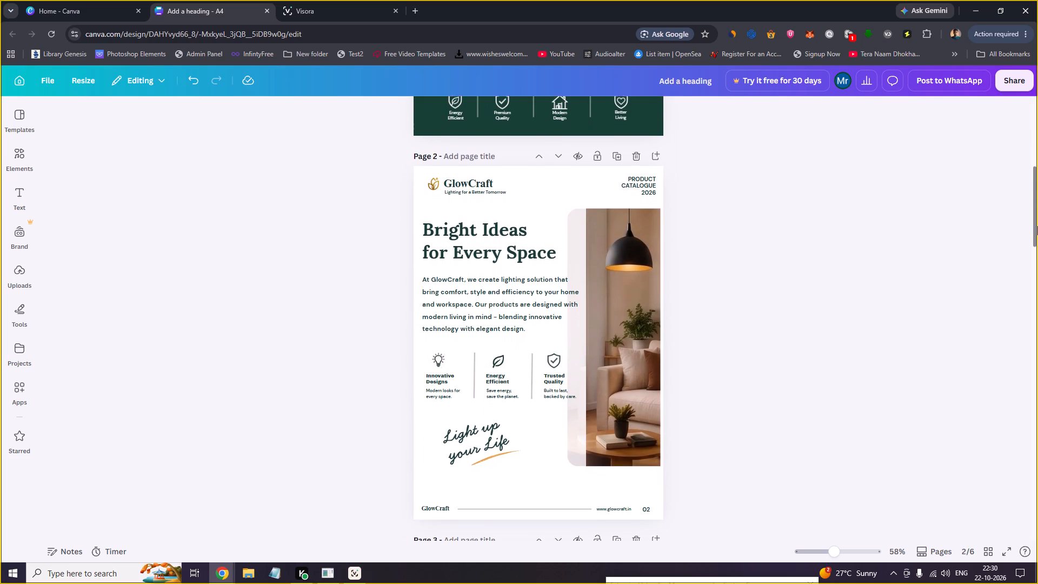
left_click_drag(1037, 226, 1036, 241)
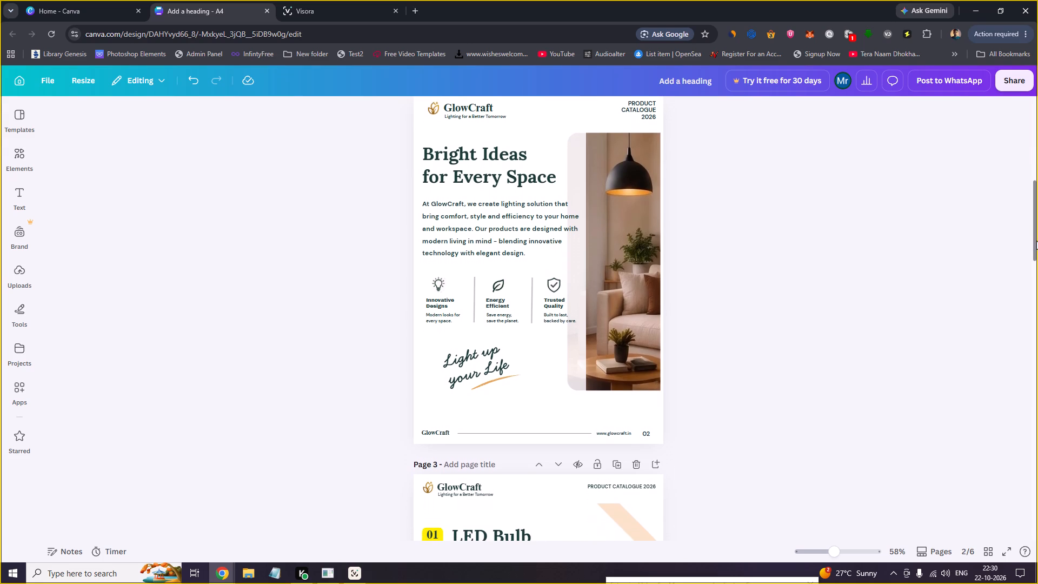
left_click_drag(1036, 241, 1036, 261)
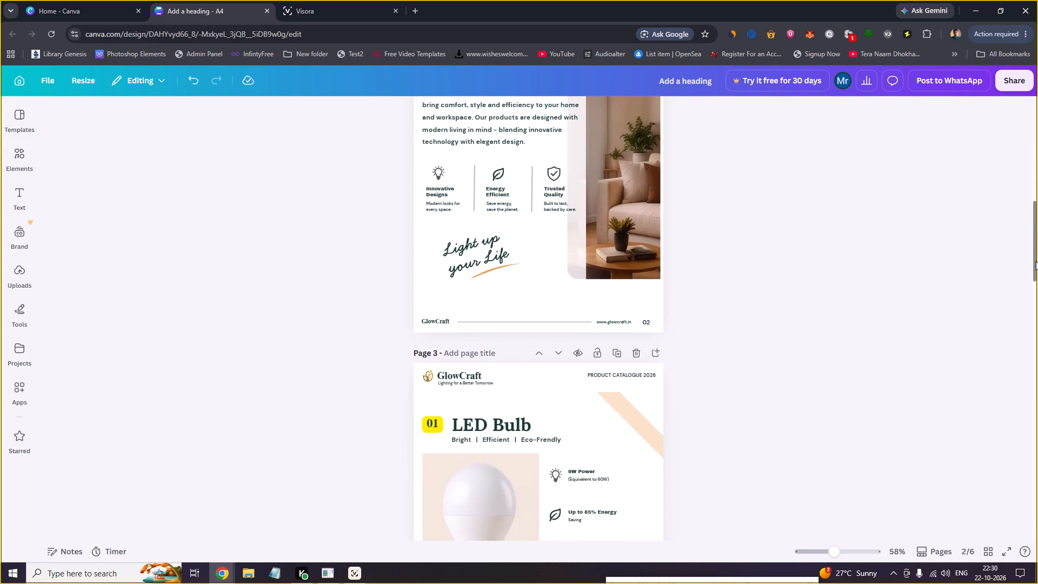
left_click_drag(1036, 261, 1036, 262)
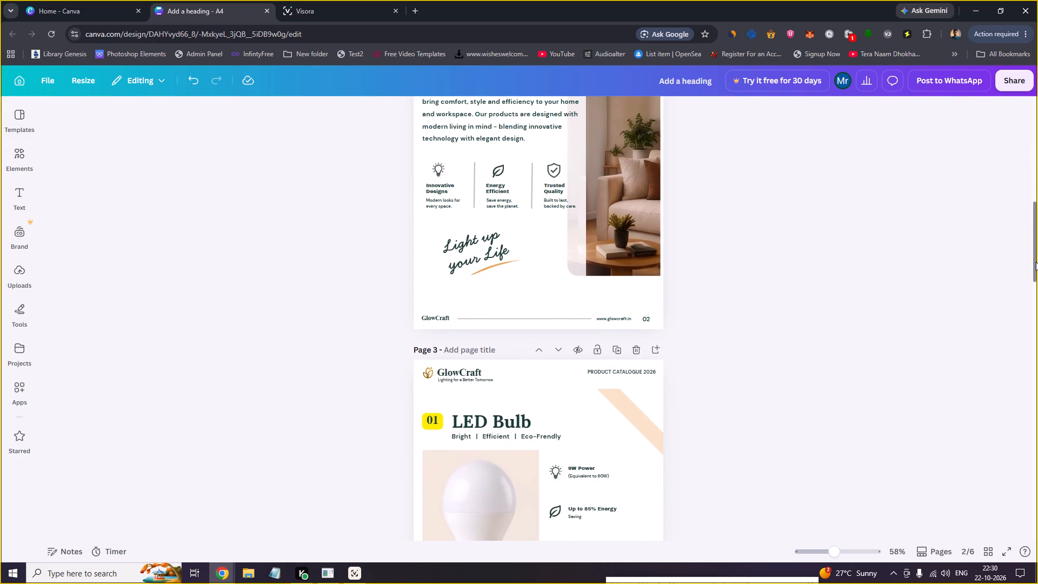
left_click_drag(1036, 262, 1036, 260)
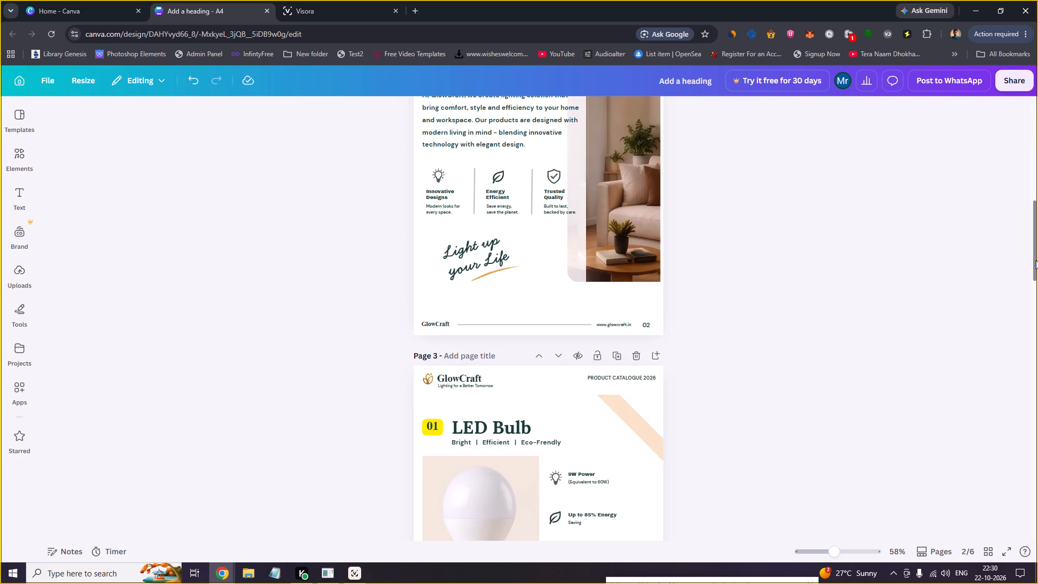
Duplicate page 6, the LED Strip Light page, at the end of the catalogue.
left_click_drag(1036, 260, 982, 555)
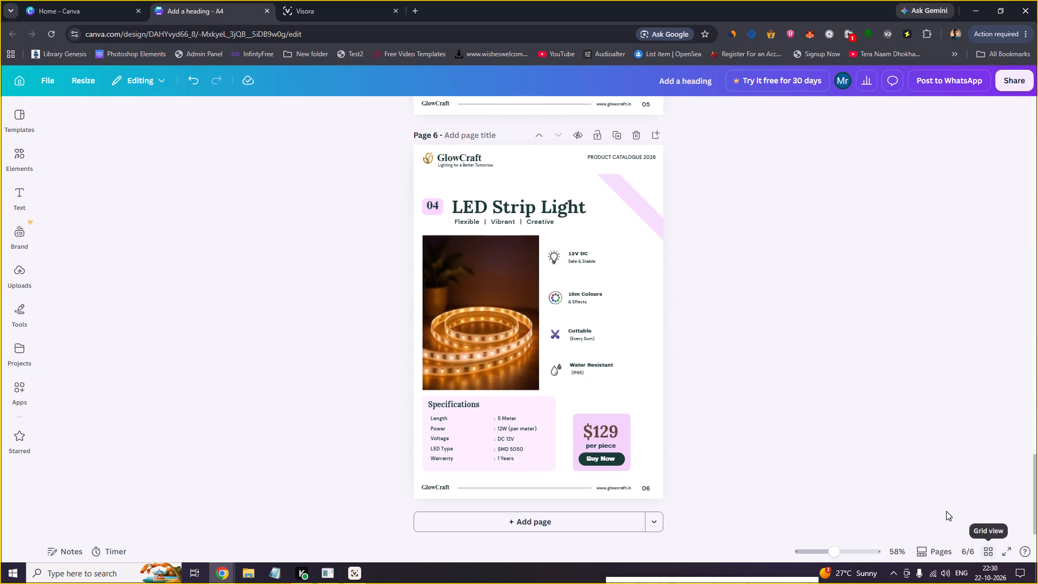
left_click(616, 137)
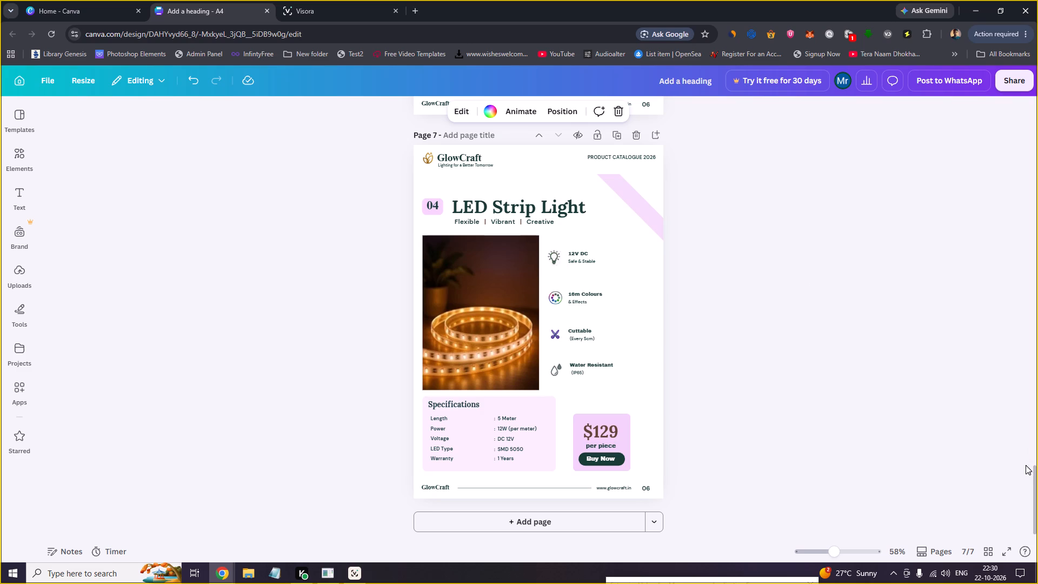
Change the footer page number on the duplicated page 7 to 07.
left_click_drag(1037, 485, 1037, 539)
left_click_drag(1037, 507, 1034, 541)
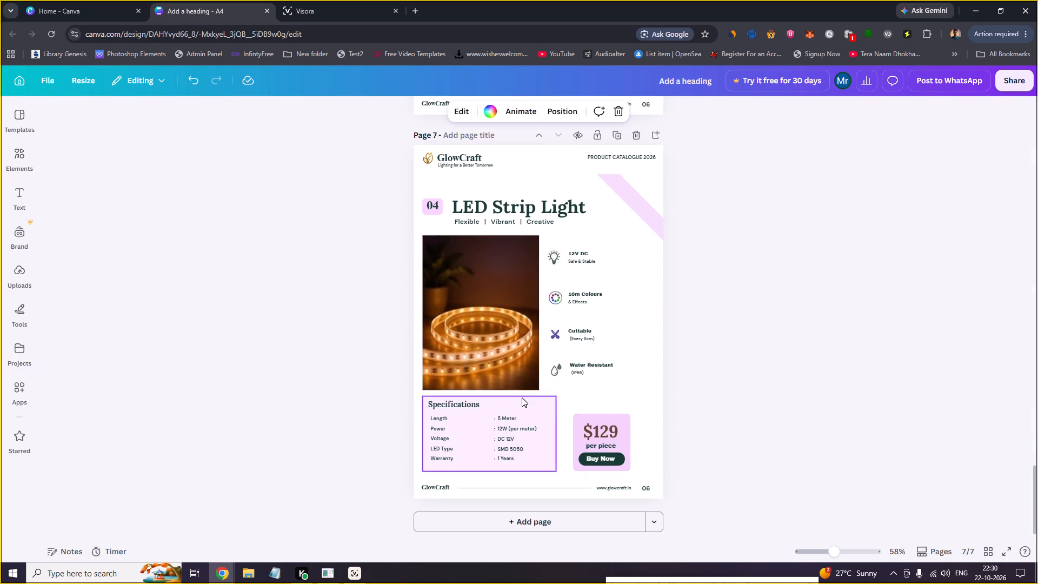
double_click(646, 485)
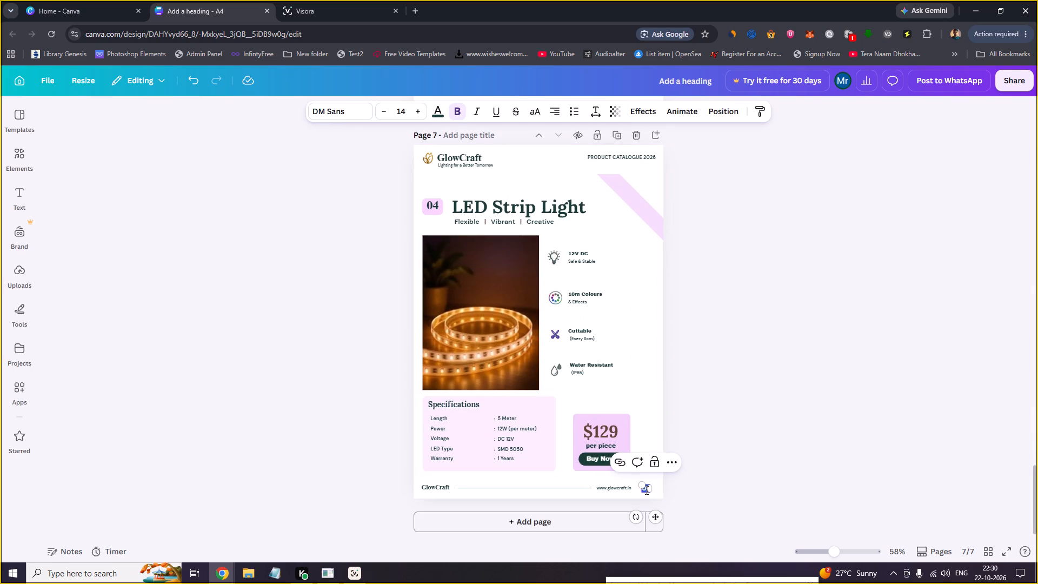
key("Right")
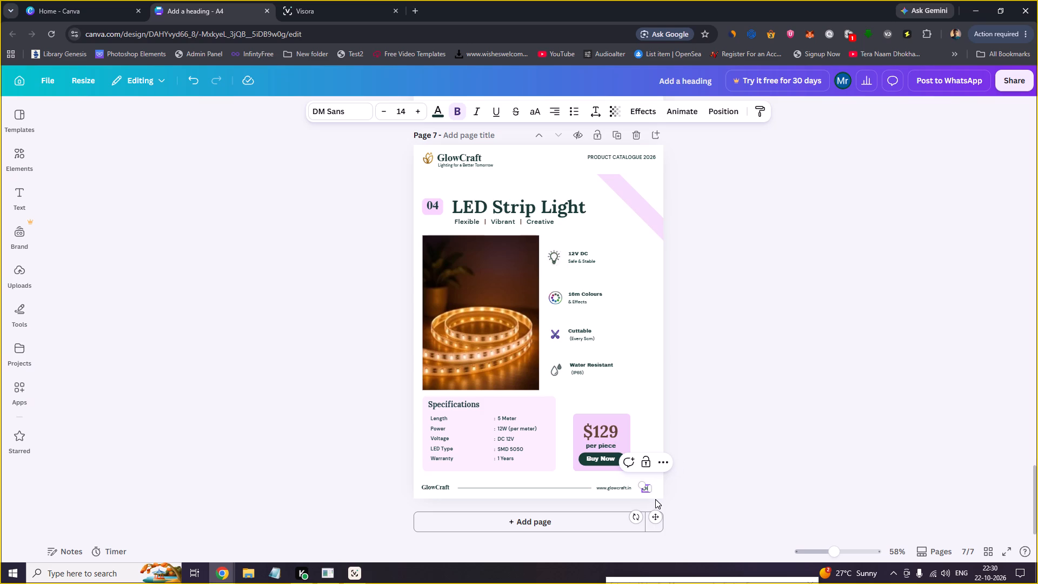
key("BackSpace")
key("7")
left_click(807, 412)
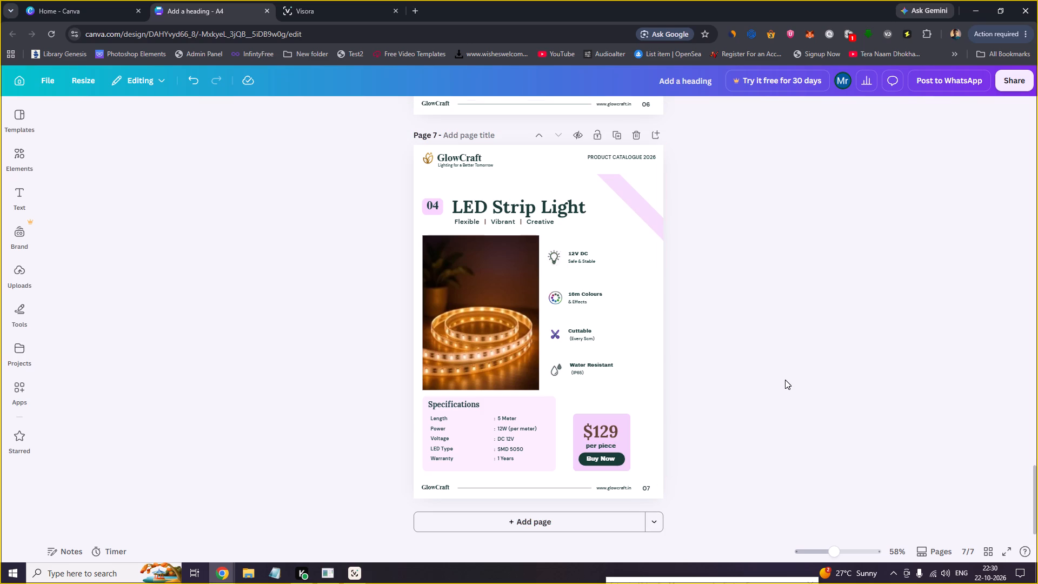
Delete the 04 number badge beside the LED Strip Light heading on page 7.
left_click(512, 209)
left_click(442, 107)
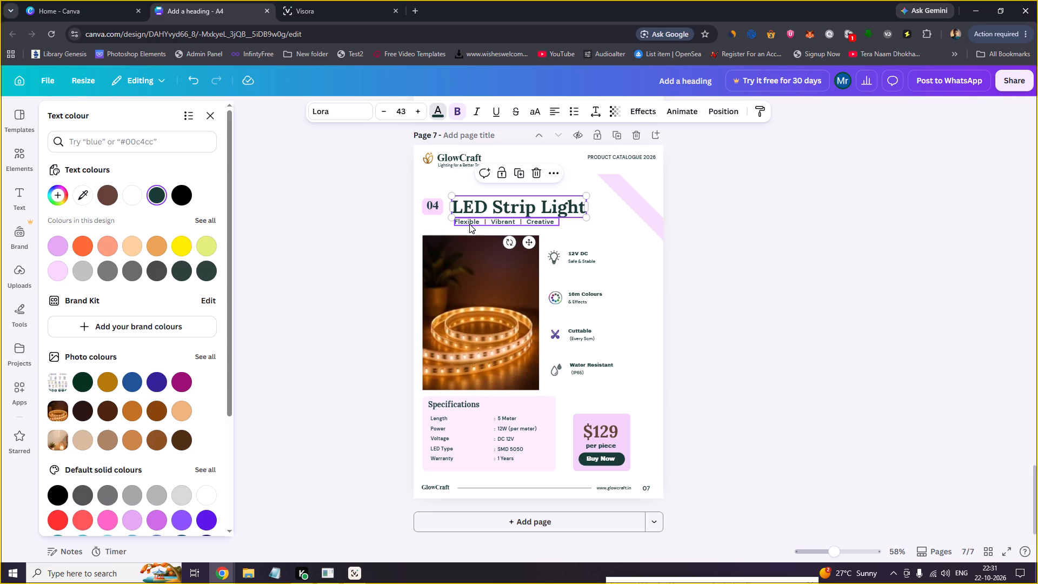
left_click(429, 207)
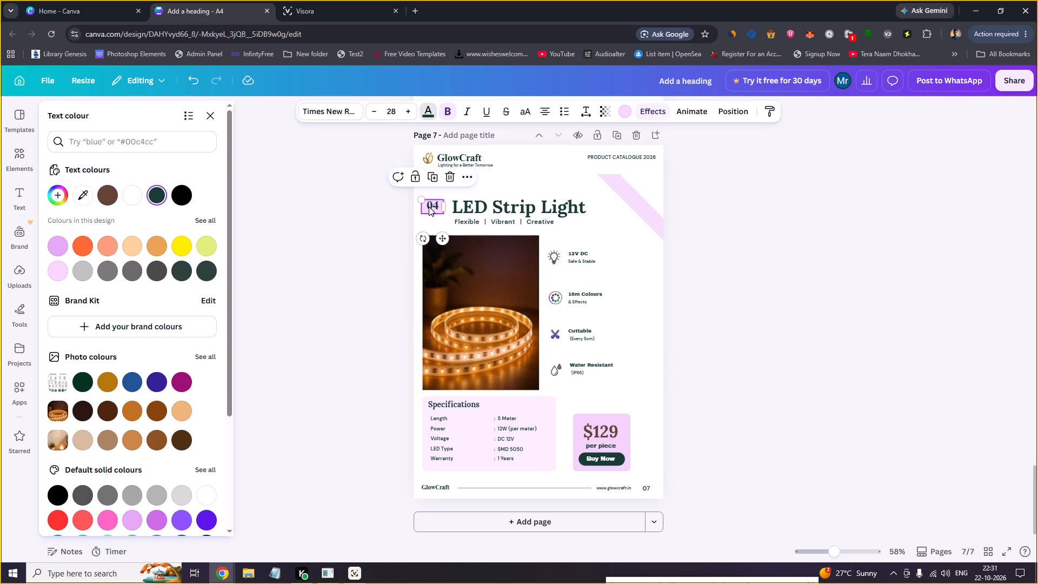
key("Delete")
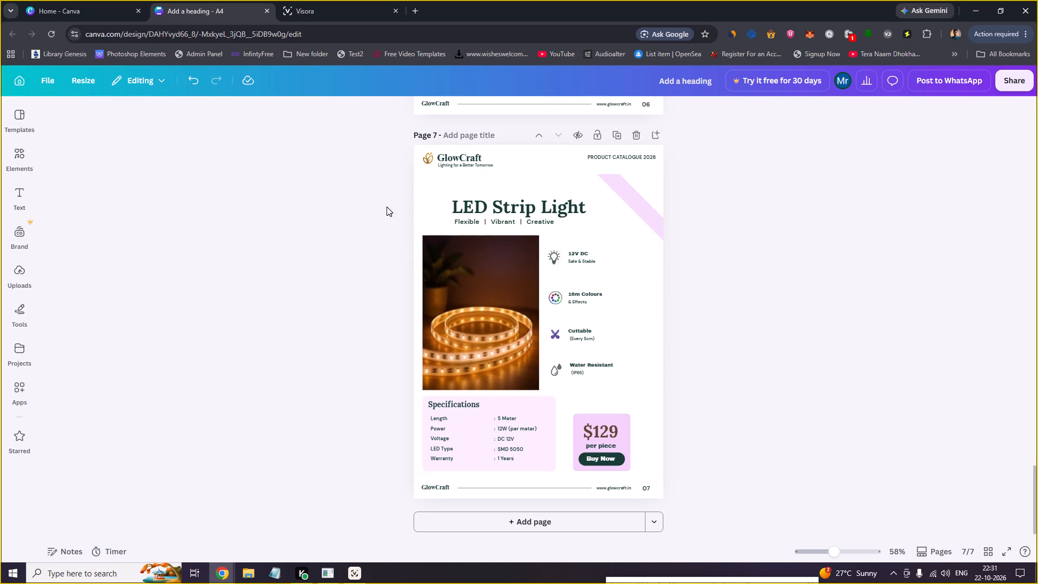
Shift page 7's LED Strip Light heading and the Flexible | Vibrant | Creative tagline beneath it toward the page's left margin.
left_click(495, 204)
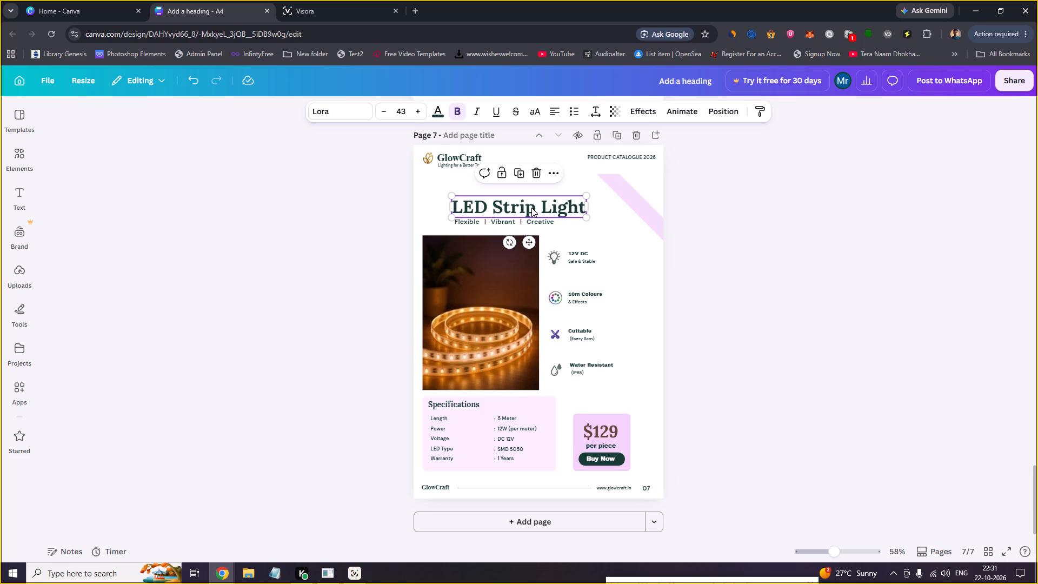
left_click_drag(531, 208, 515, 208)
left_click(525, 221)
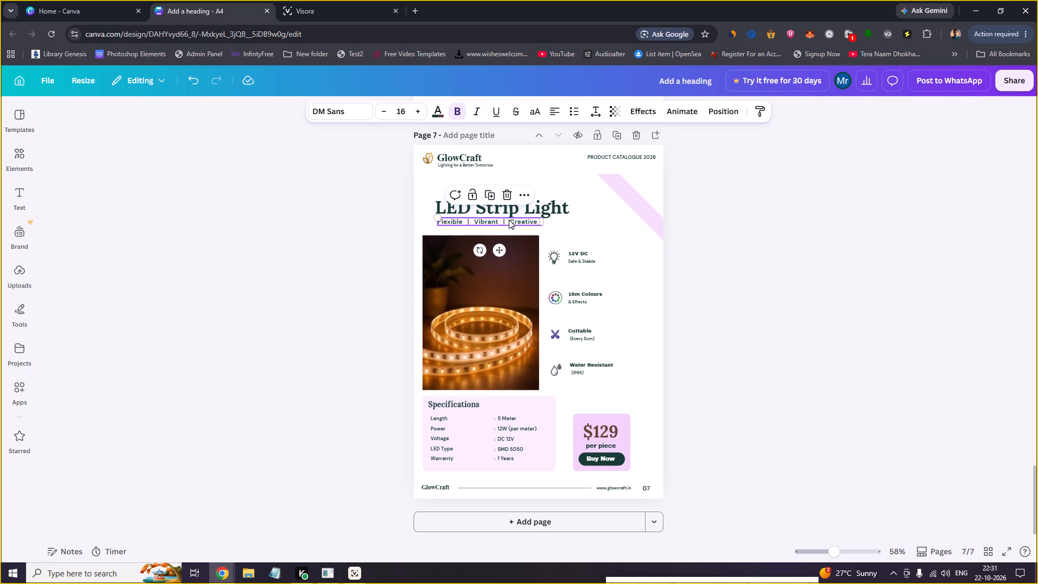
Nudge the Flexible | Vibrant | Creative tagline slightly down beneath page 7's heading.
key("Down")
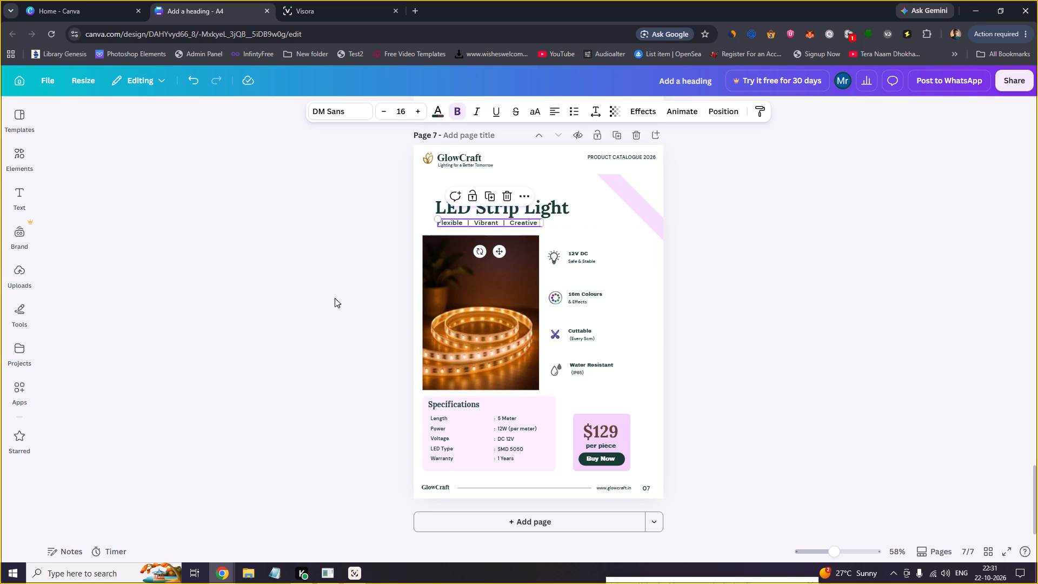
Replace page 7's LED Strip Light heading with the two-line text "Get in Touch" and "& Order Now".
double_click(447, 204)
double_click(447, 210)
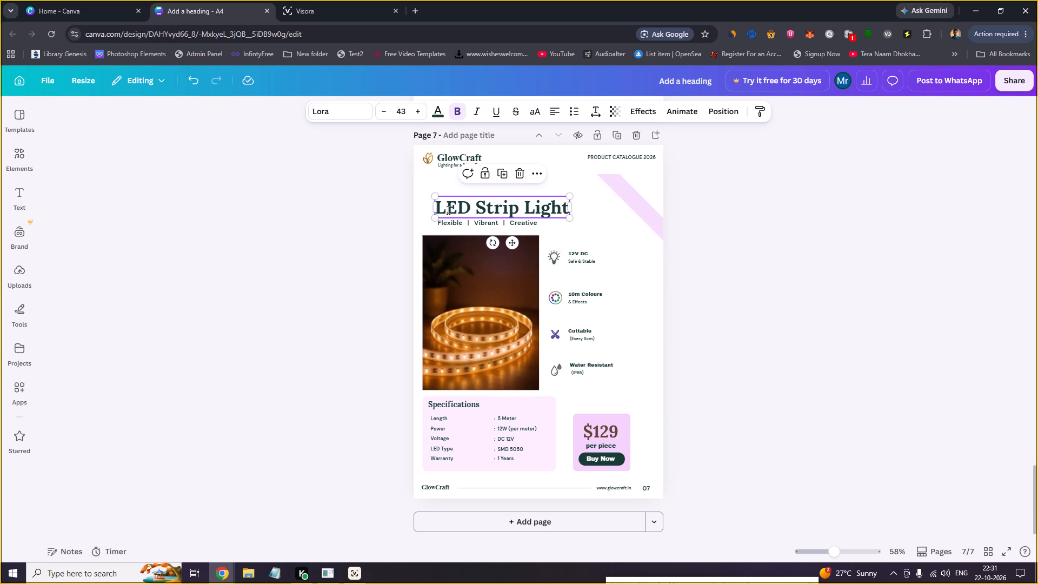
type("Get")
key("space")
type("in")
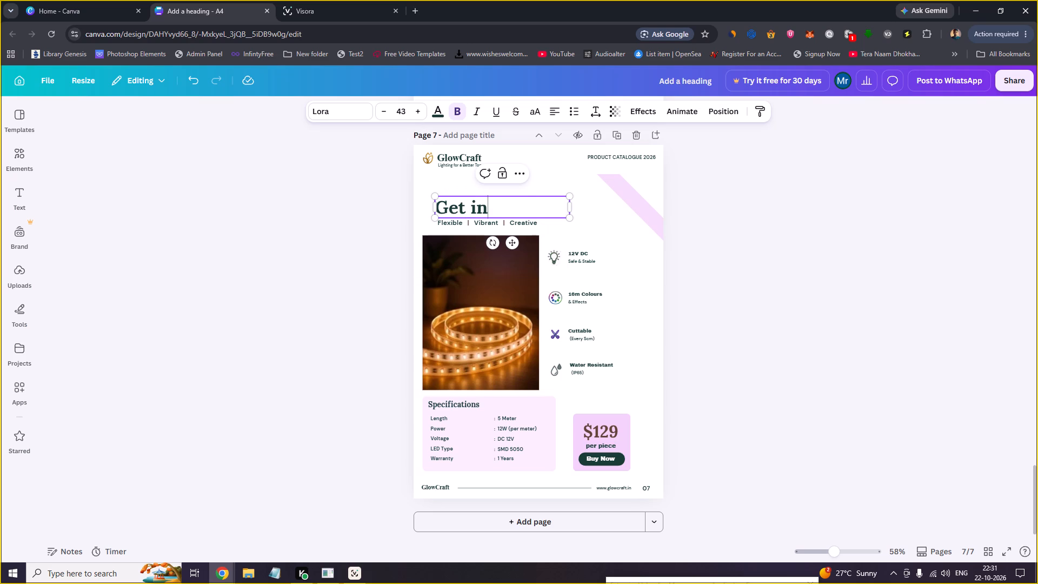
key("space")
type("T")
key("o")
type("uch")
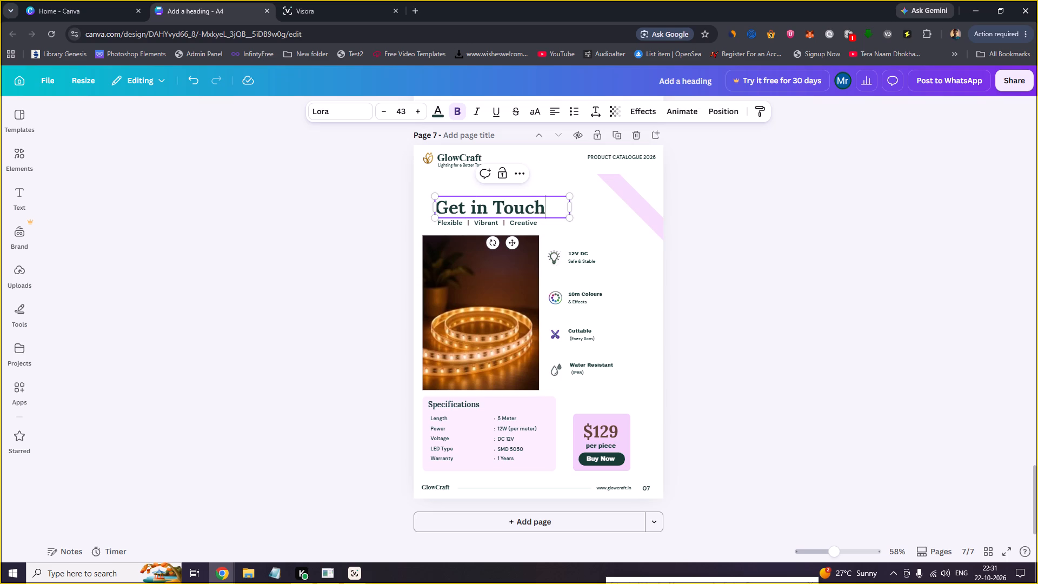
key("Return")
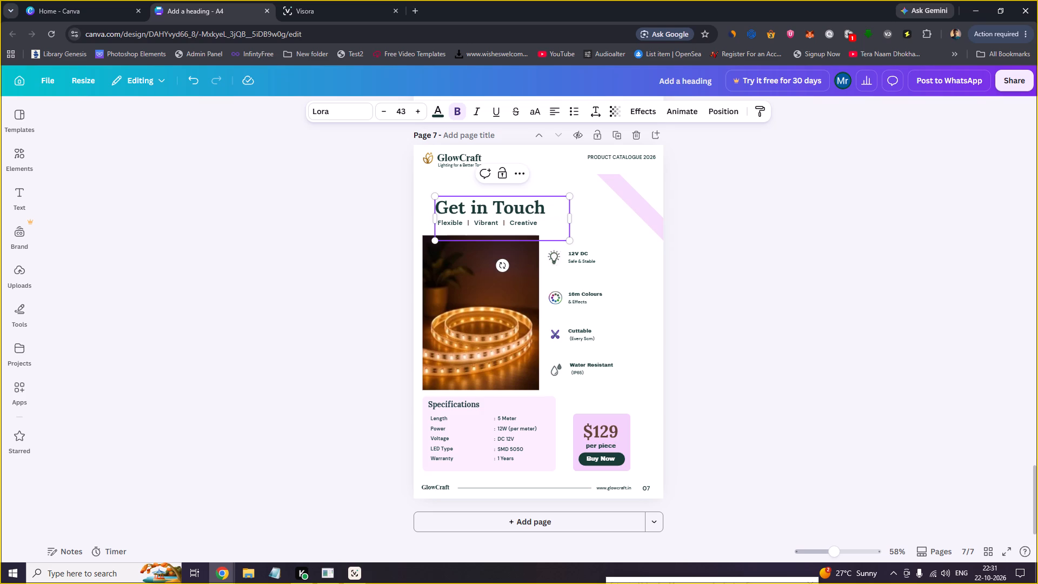
type("&")
key("space")
key("shift+o")
type("rder")
key("space")
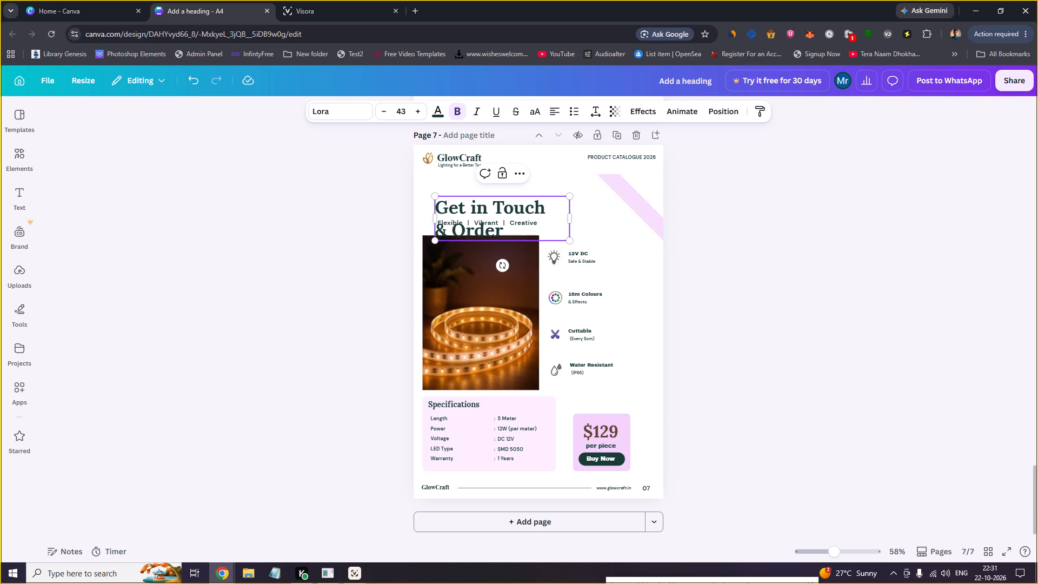
type("NOw")
key("BackSpace")
key("BackSpace")
type("ow")
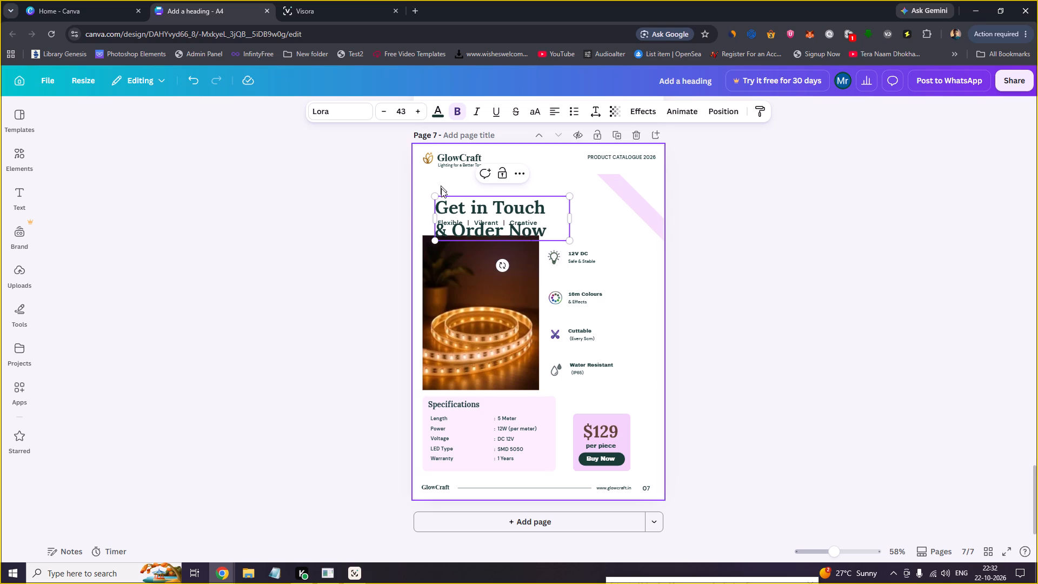
Delete the LED strip photo from page 7.
left_click(489, 301)
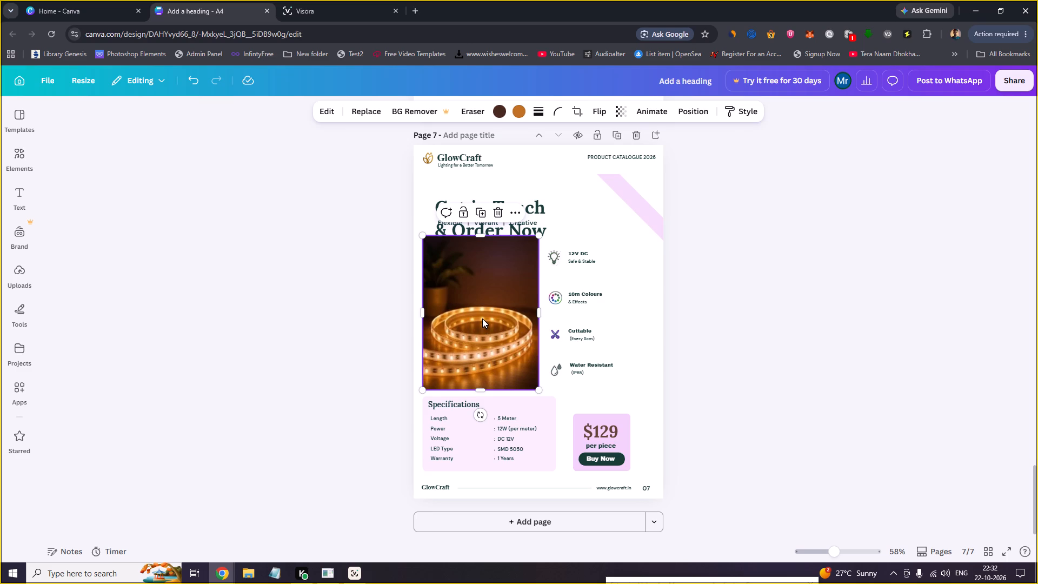
key("Delete")
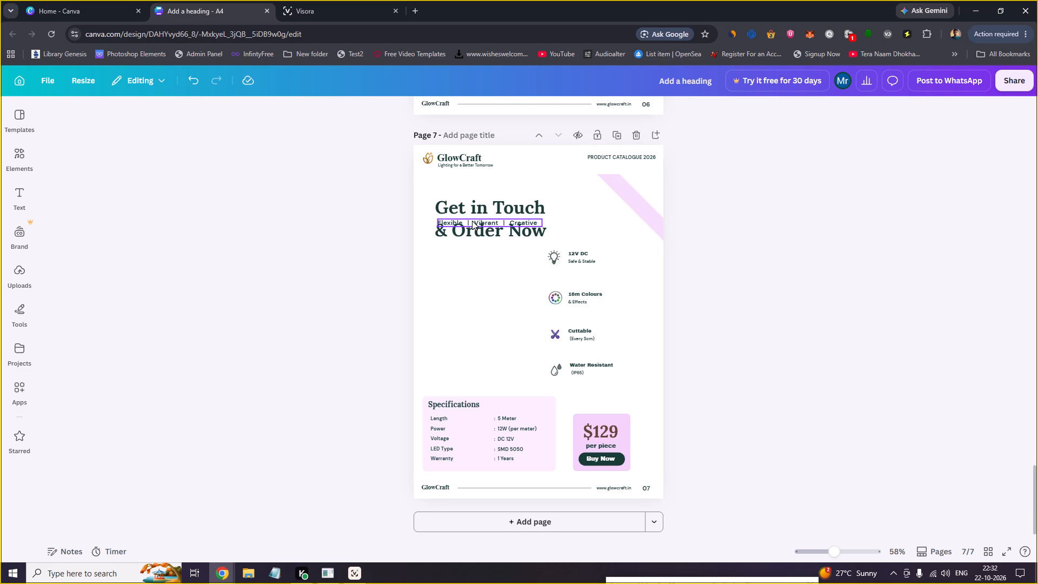
Move the tagline down clear of the Get in Touch & Order Now heading, and shift the heading slightly up and left.
left_click_drag(471, 221, 472, 293)
left_click(471, 227)
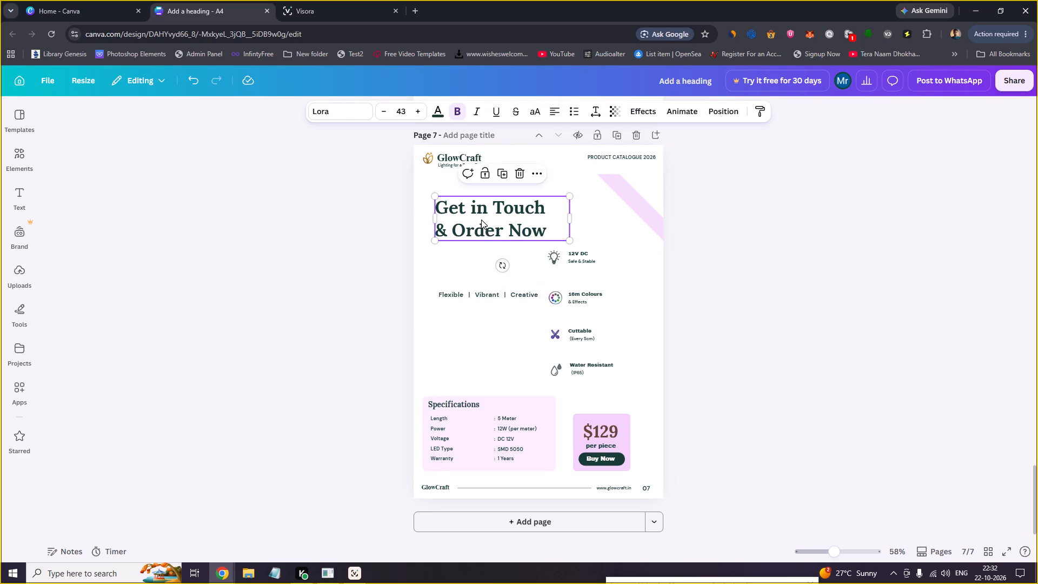
left_click_drag(481, 220, 474, 213)
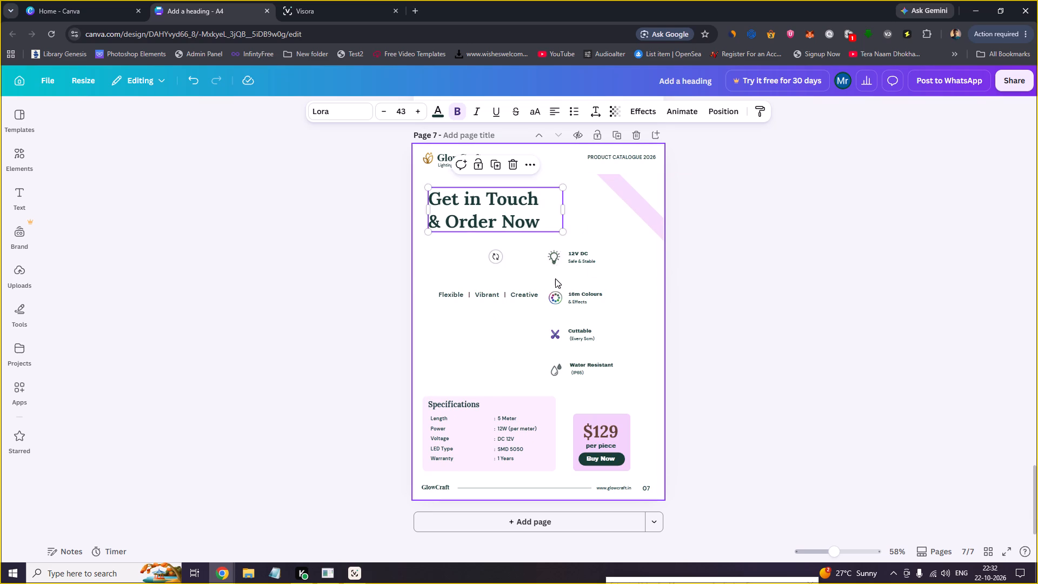
Delete the pink diagonal stripe near page 7's upper corner.
left_click(644, 216)
key("Delete")
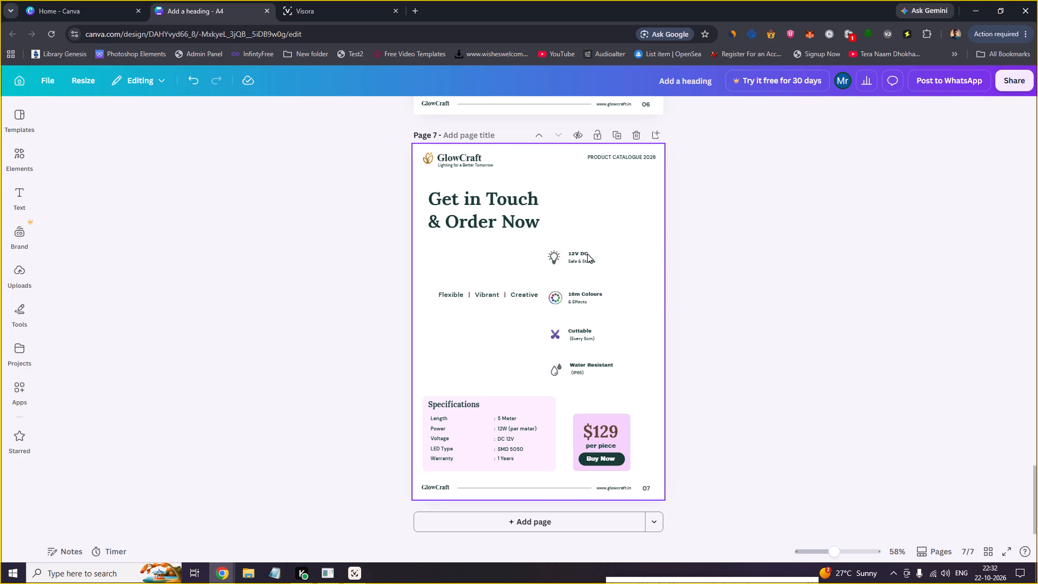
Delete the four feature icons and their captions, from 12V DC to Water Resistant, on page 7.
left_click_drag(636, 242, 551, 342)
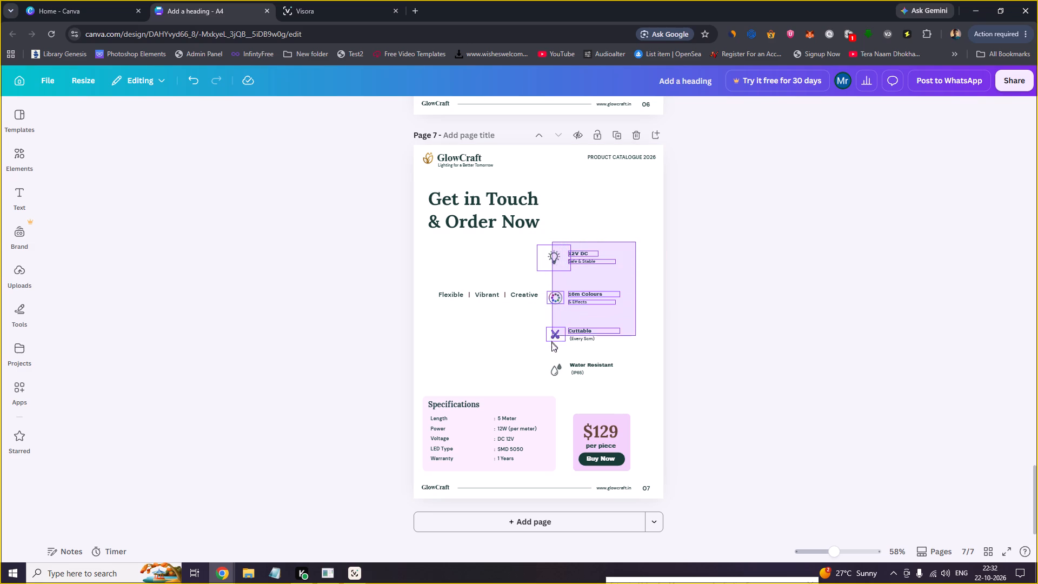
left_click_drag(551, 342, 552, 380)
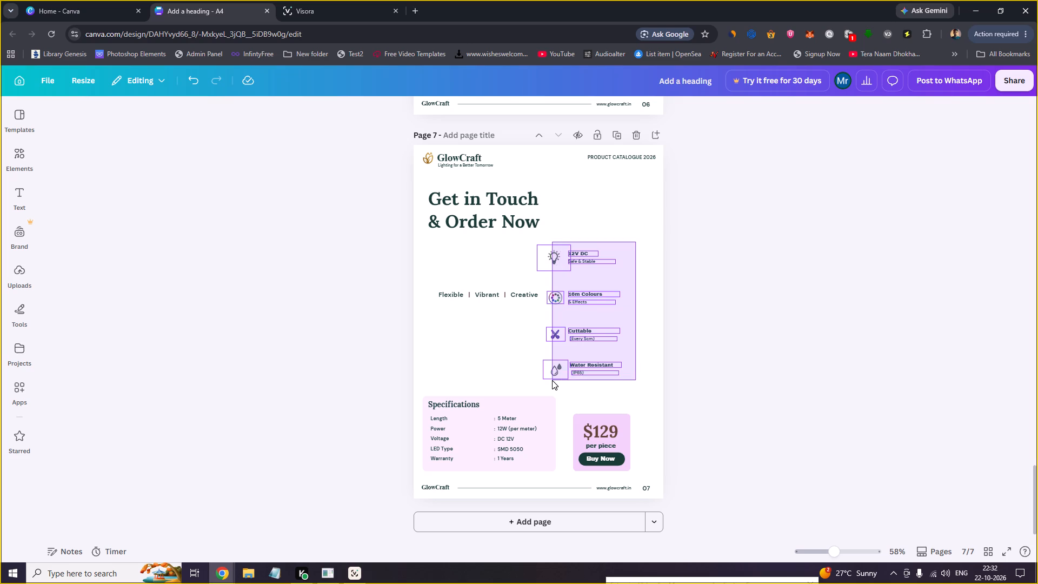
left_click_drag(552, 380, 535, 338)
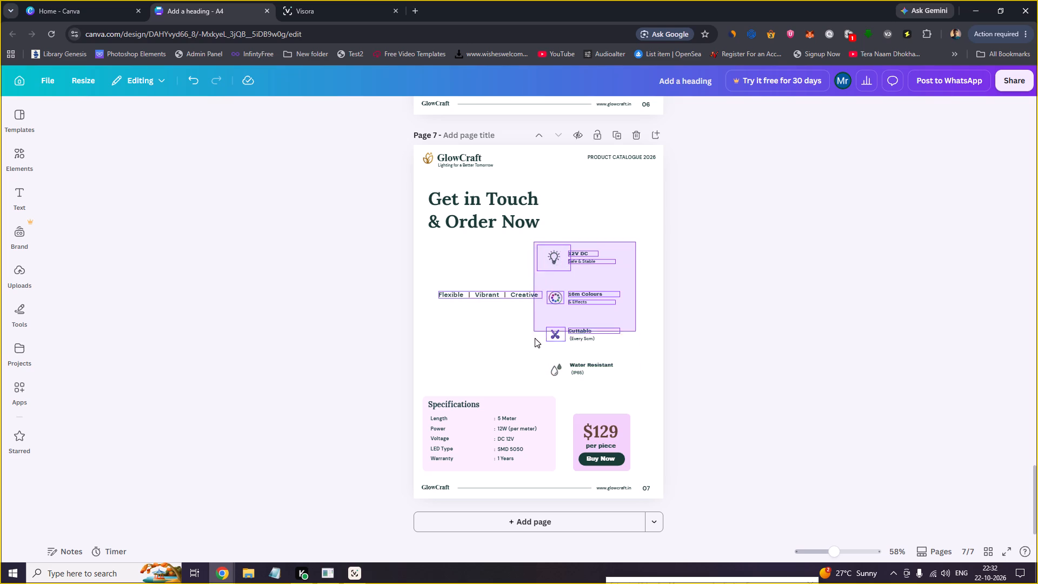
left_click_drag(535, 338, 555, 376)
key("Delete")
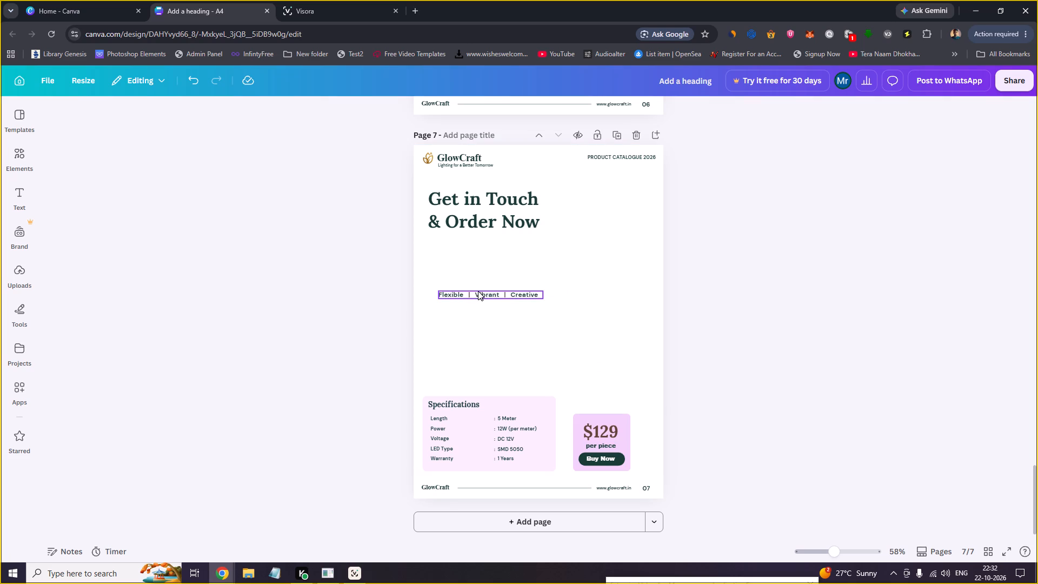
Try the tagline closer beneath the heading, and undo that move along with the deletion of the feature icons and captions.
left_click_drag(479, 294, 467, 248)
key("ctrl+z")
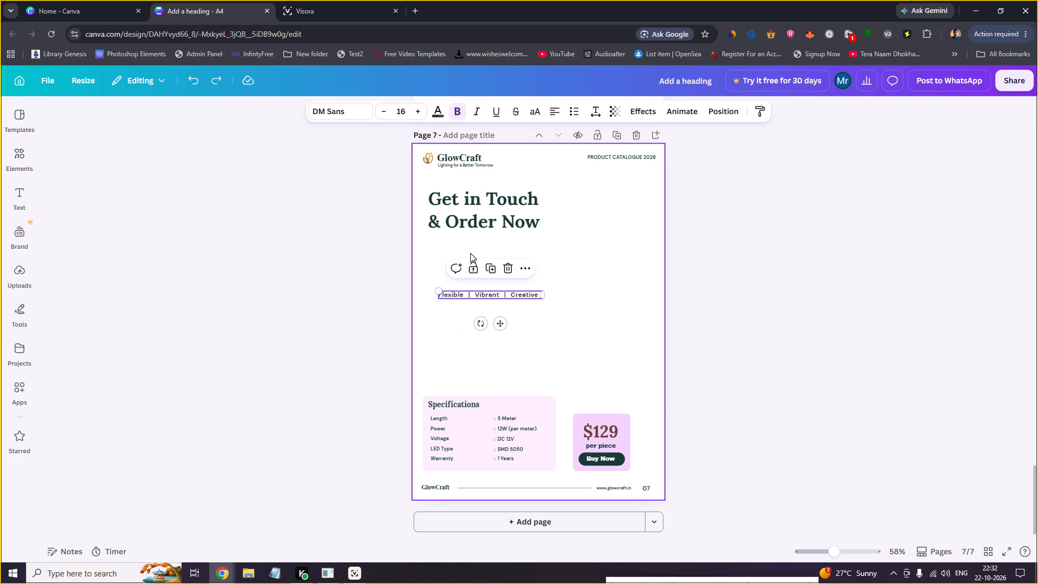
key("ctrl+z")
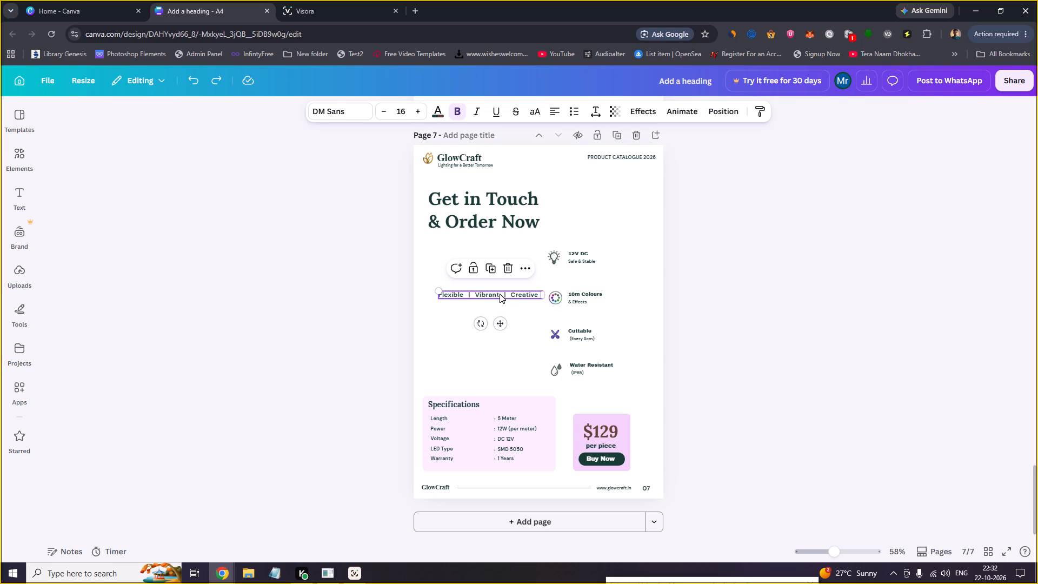
Place the tagline just beneath the Get in Touch & Order Now heading, aligned with its left edge, and widen the tagline's text box.
left_click_drag(497, 294, 487, 247)
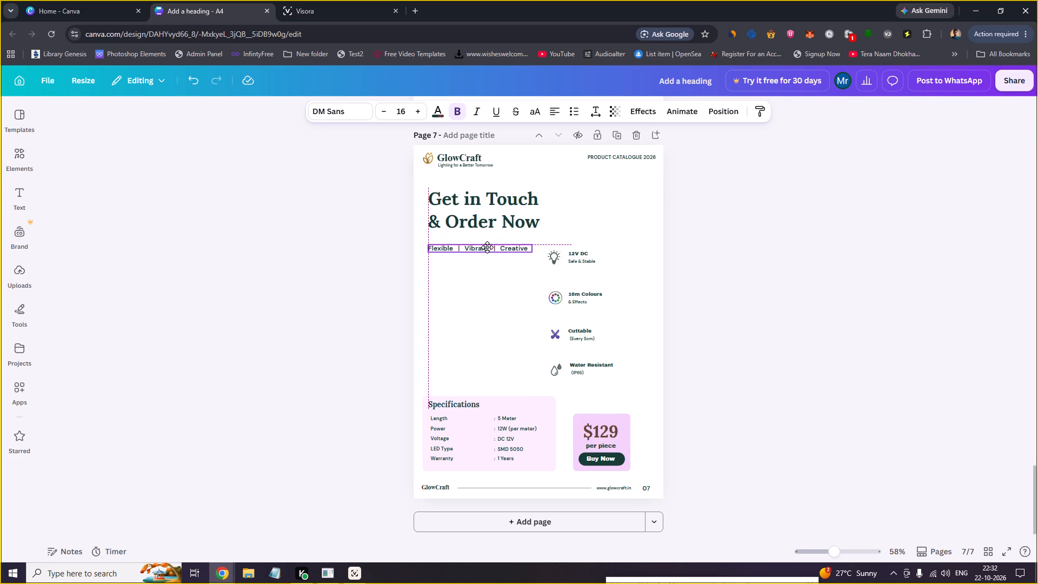
left_click_drag(487, 247, 486, 245)
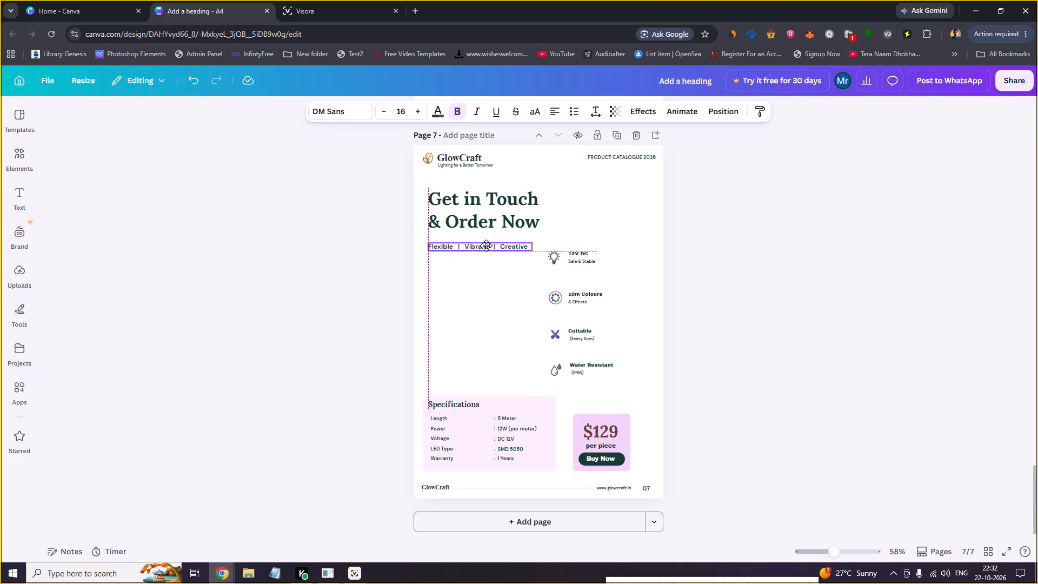
left_click_drag(486, 245, 486, 245)
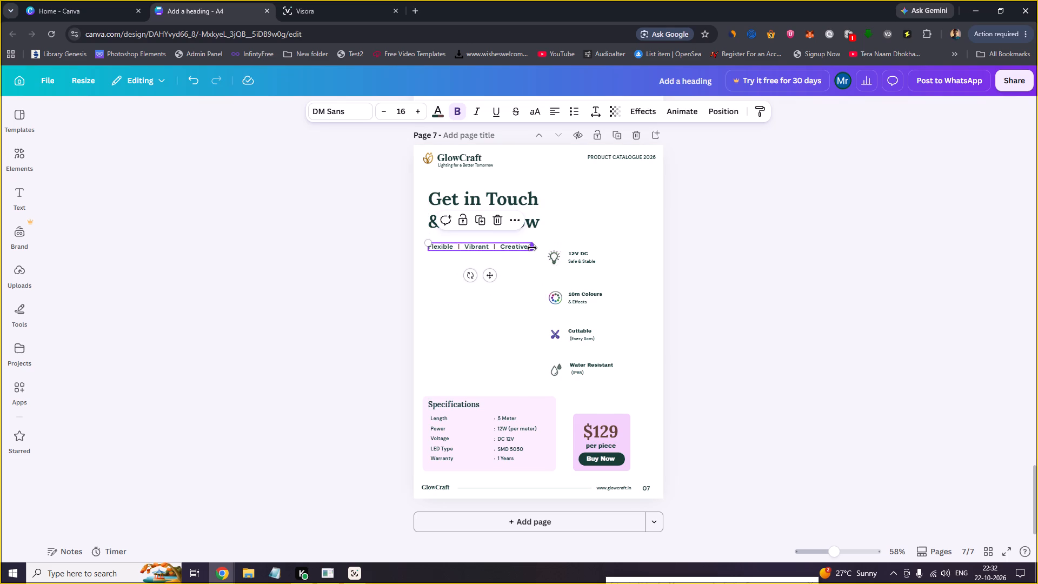
left_click_drag(532, 248, 588, 243)
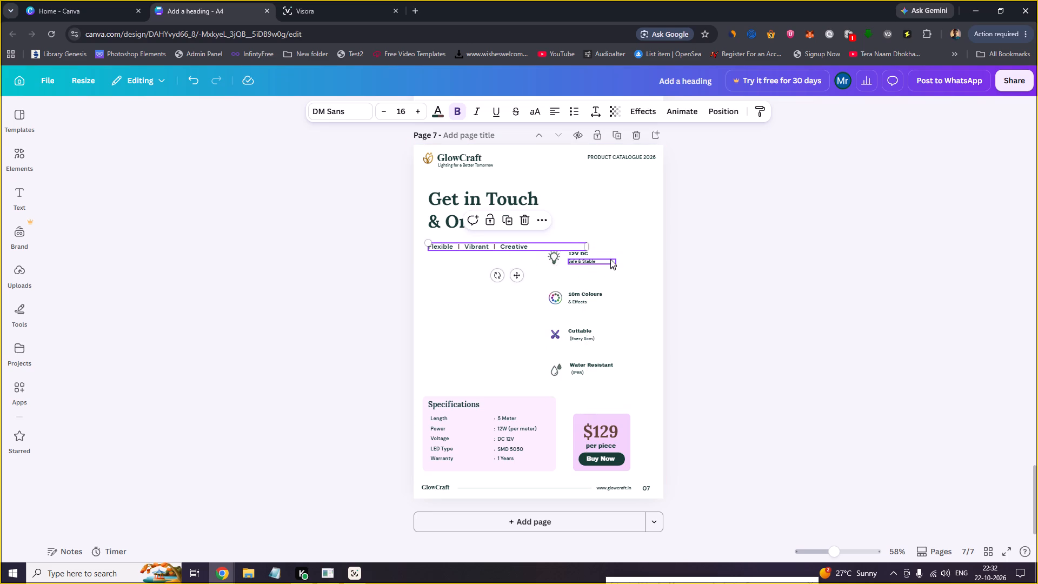
left_click(553, 248)
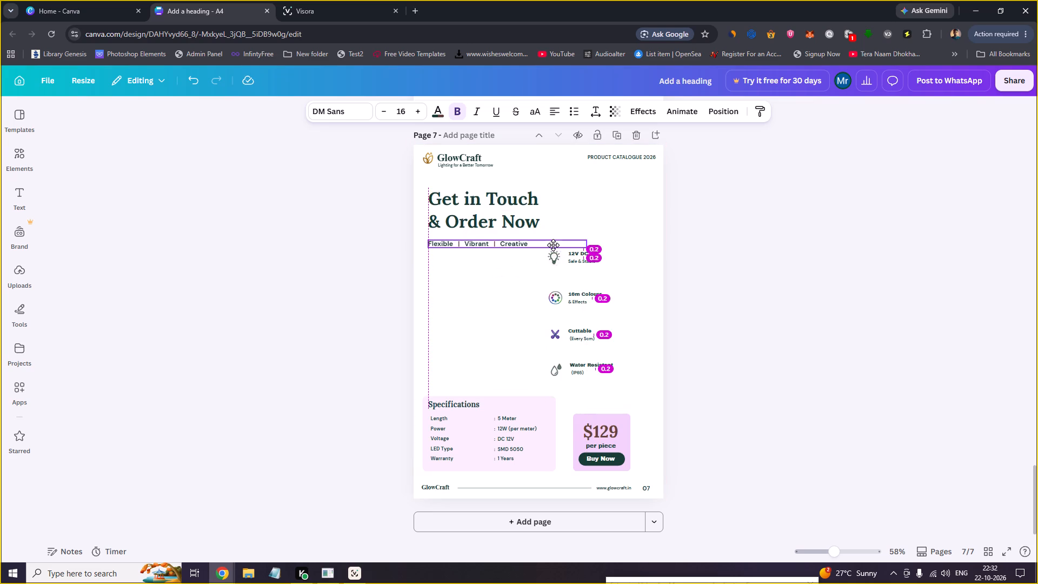
Replace the tagline beneath the Get in Touch & Order Now heading with "Have a question?".
double_click(540, 245)
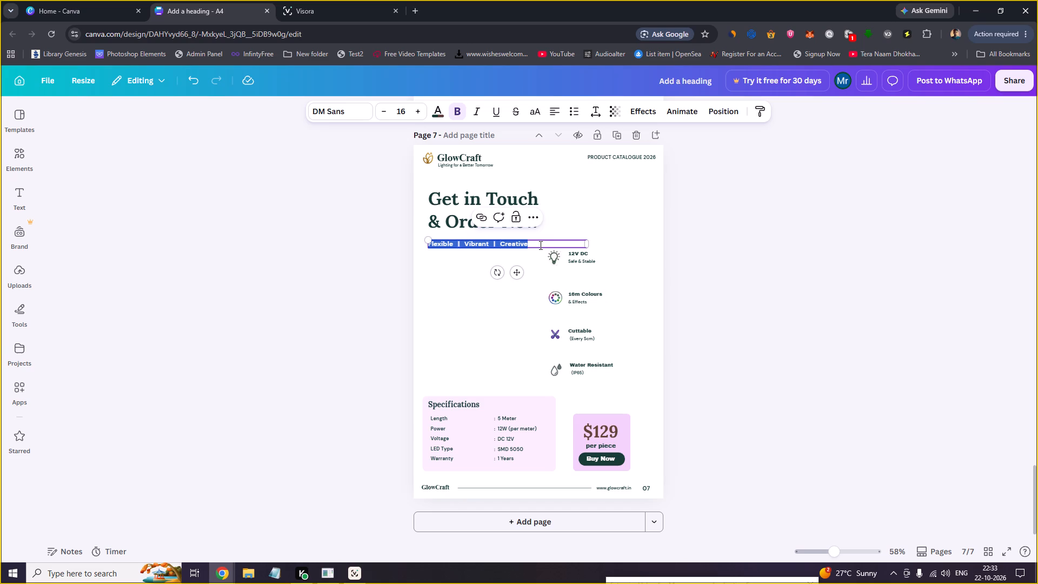
type("Hav")
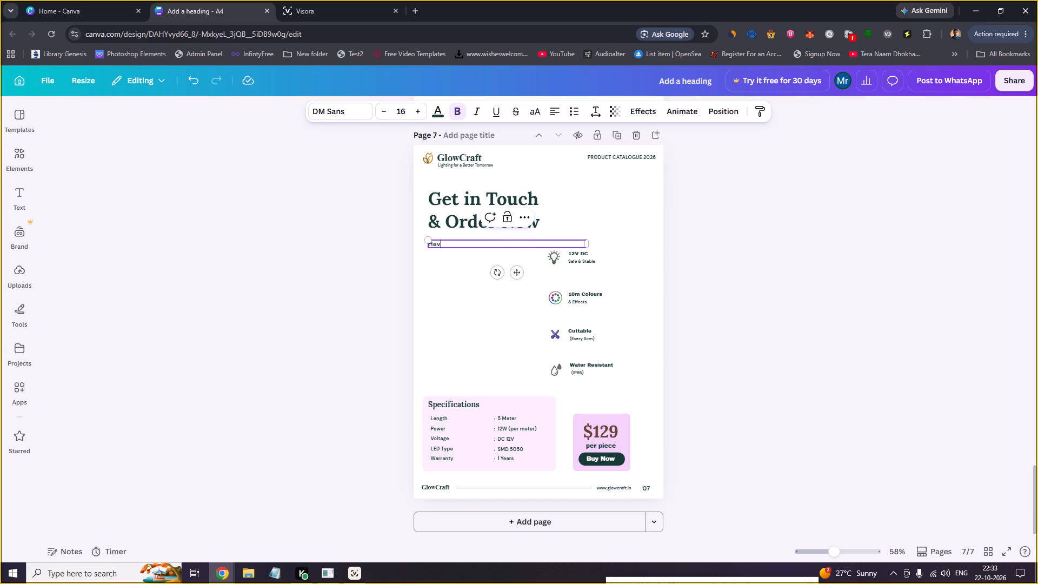
type("e a")
key("space")
type("quations")
key("space")
key("BackSpace")
key("BackSpace")
key("BackSpace")
key("BackSpace")
key("BackSpace")
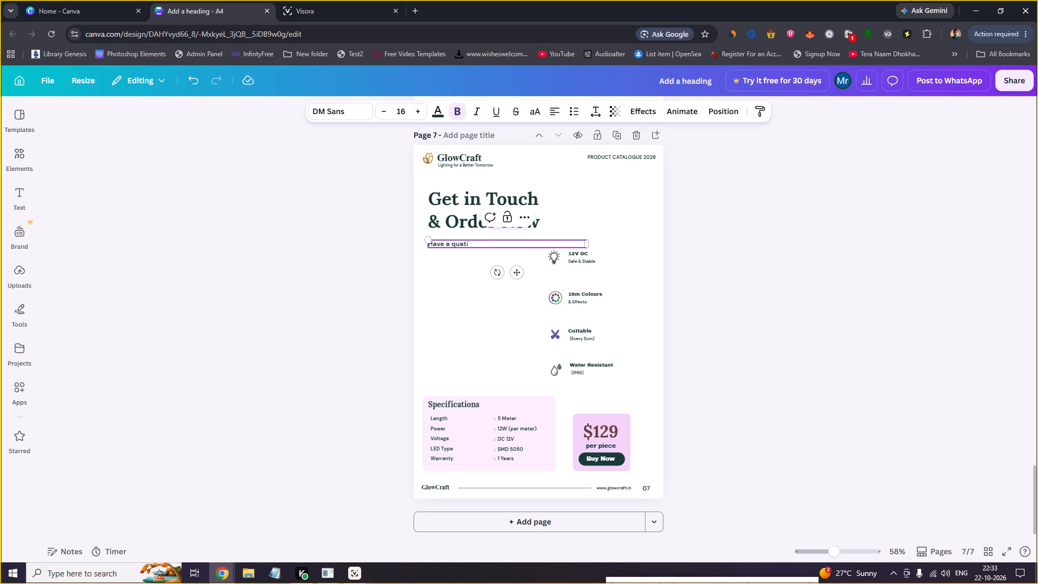
key("BackSpace")
key("BackSpace")
key("BackSpace")
type("ues")
key("BackSpace")
key("a")
key("BackSpace")
key("BackSpace")
key("BackSpace")
key("BackSpace")
key("BackSpace")
key("BackSpace")
type("a")
key("space")
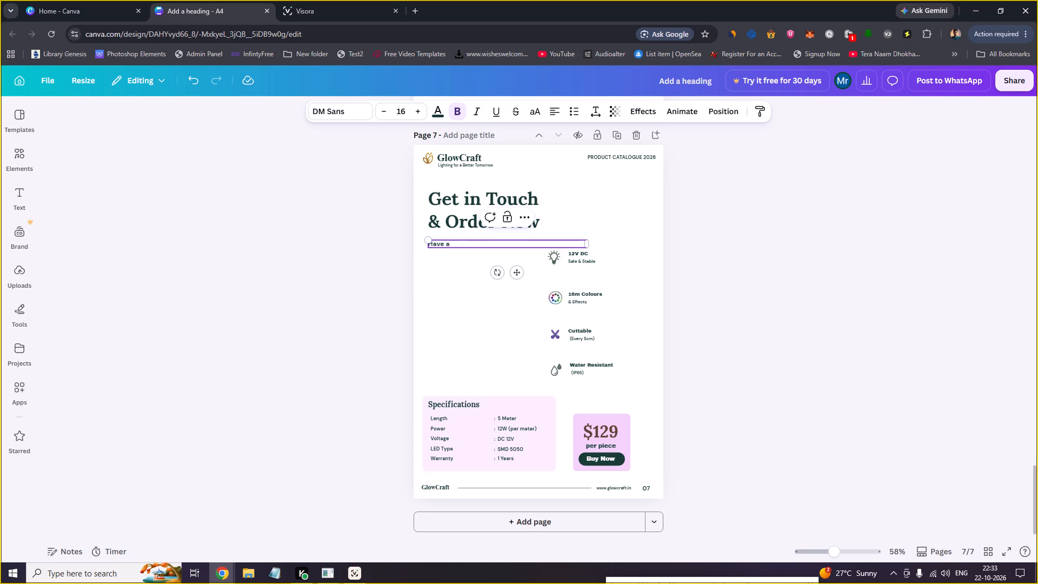
type("qu")
type("estu")
key("BackSpace")
type("ion")
key("space")
key("BackSpace")
key("shift+question")
Continue the tagline with "Need help choosing the right product?" after the first question.
key("space")
type("Need")
key("space")
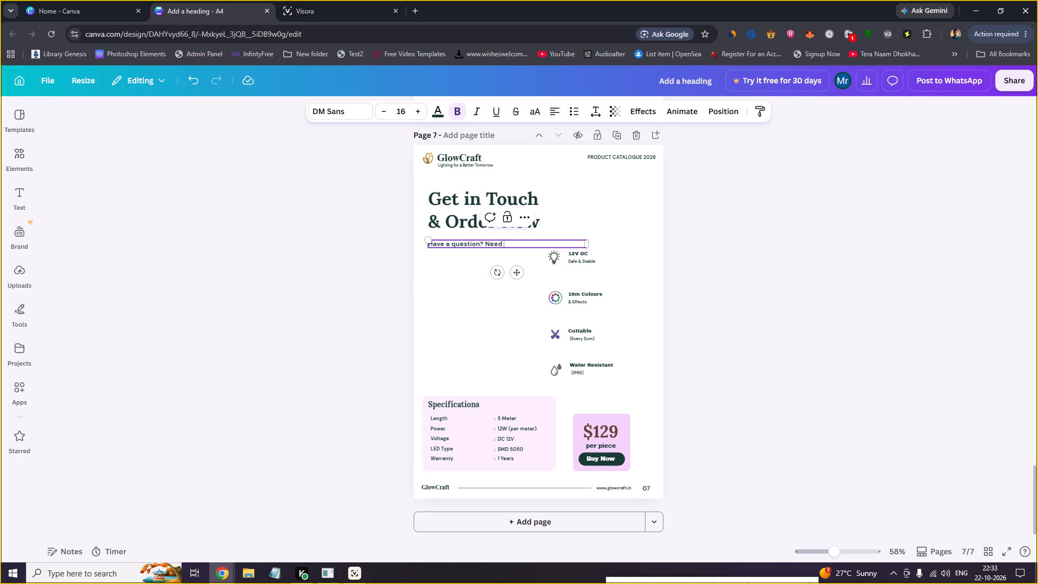
type("help")
key("space")
type("cho")
type("osi")
type("ng")
key("space")
type("the right")
key("space")
type("product")
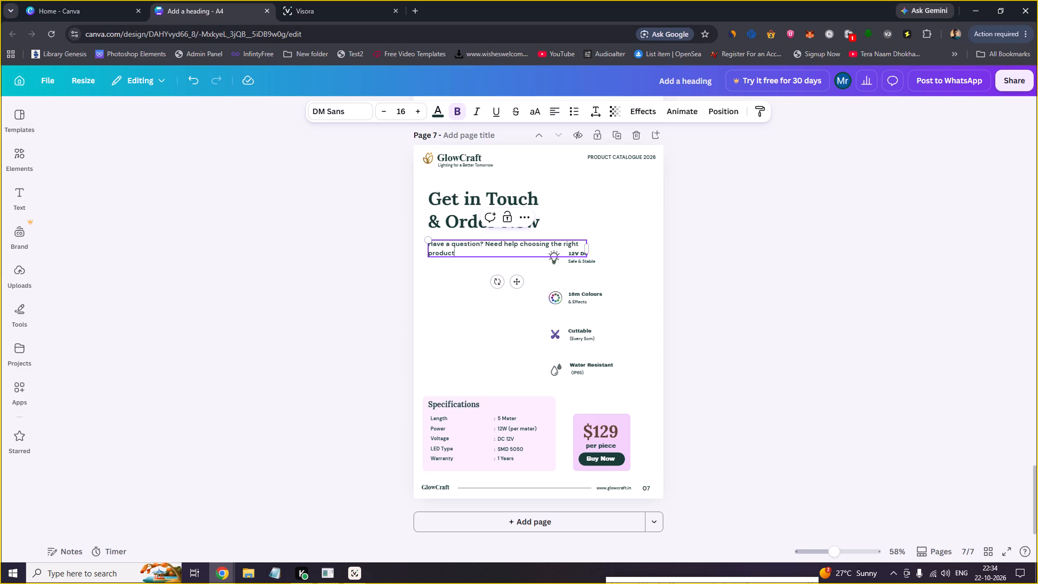
key("shift+question")
Widen the tagline's text box so both questions fit on a single line.
left_click_drag(589, 248, 616, 248)
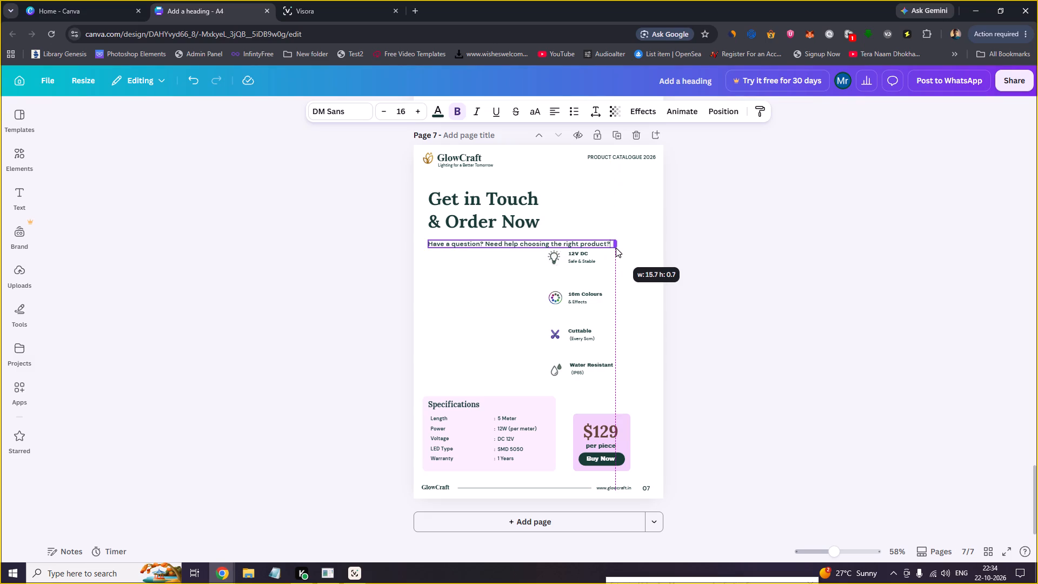
left_click_drag(616, 248, 613, 248)
Add a second line reading "We're here for you!" below the questions in the tagline.
left_click(599, 243)
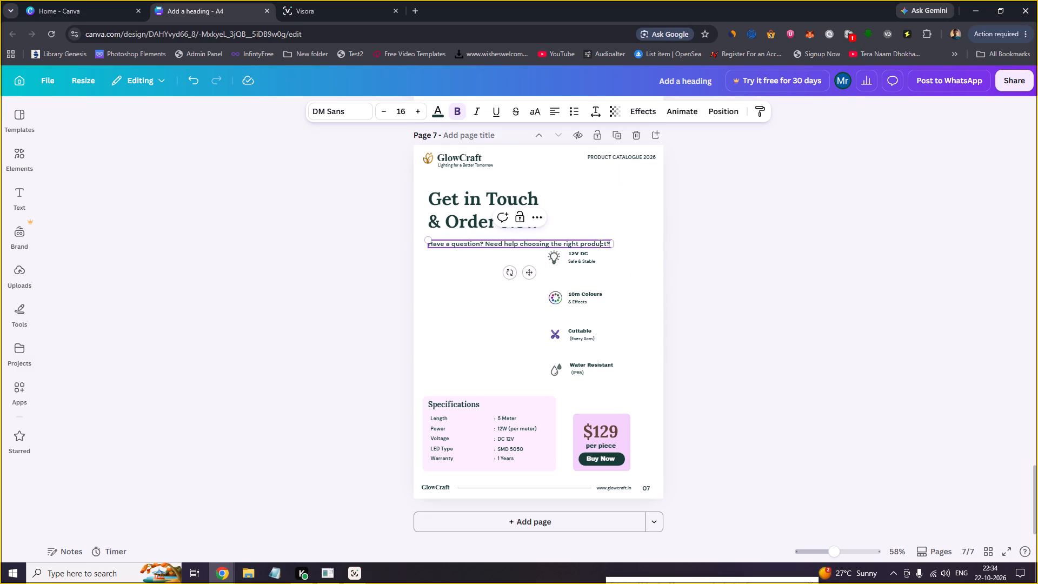
key("Right")
key("Right")
key("Right")
key("Right")
key("Right")
key("Right")
key("Return")
type("We")
type("'re")
key("space")
type("here")
key("space")
type("for you")
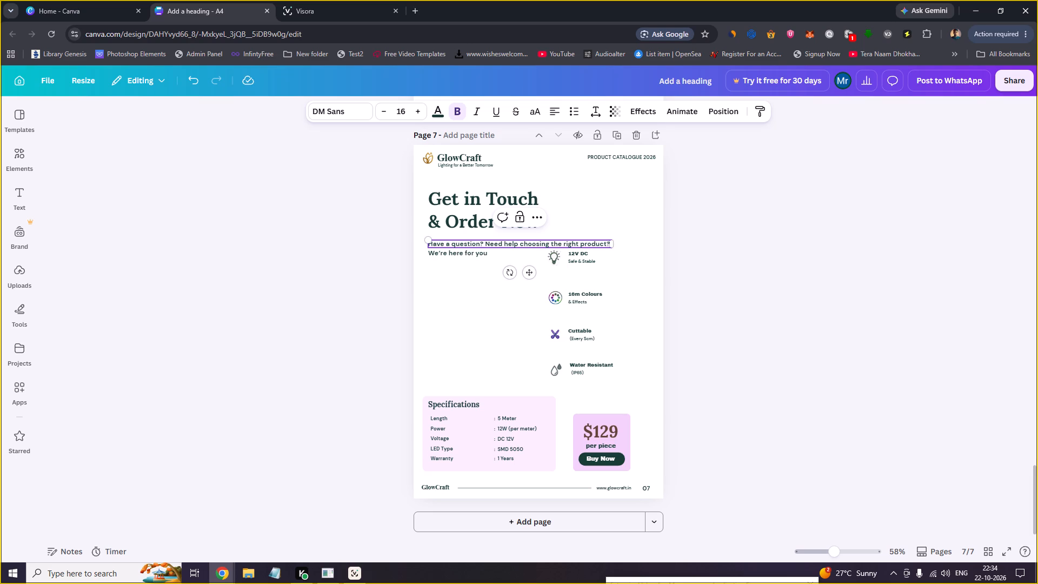
key("shift+exclam")
left_click(495, 311)
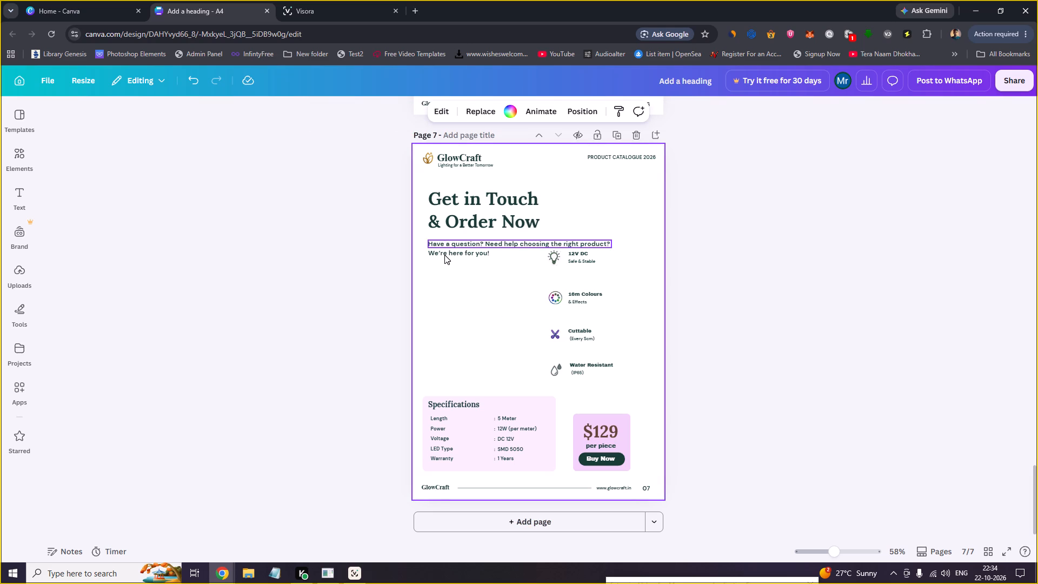
Nudge the two-line tagline slightly up, closer to the Get in Touch & Order Now heading.
left_click(445, 243)
key("Up")
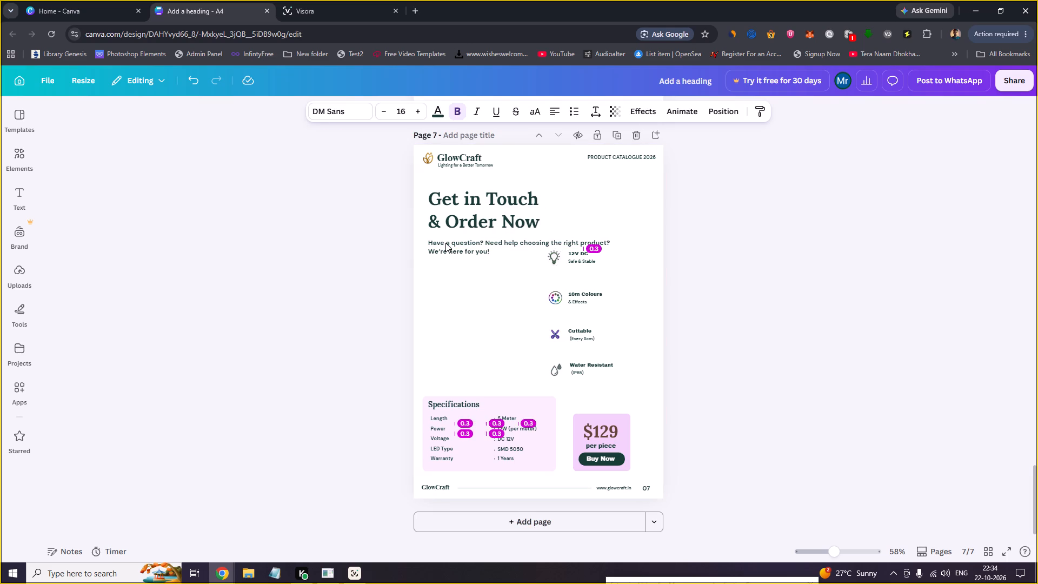
key("Up")
key("Down")
key("Up")
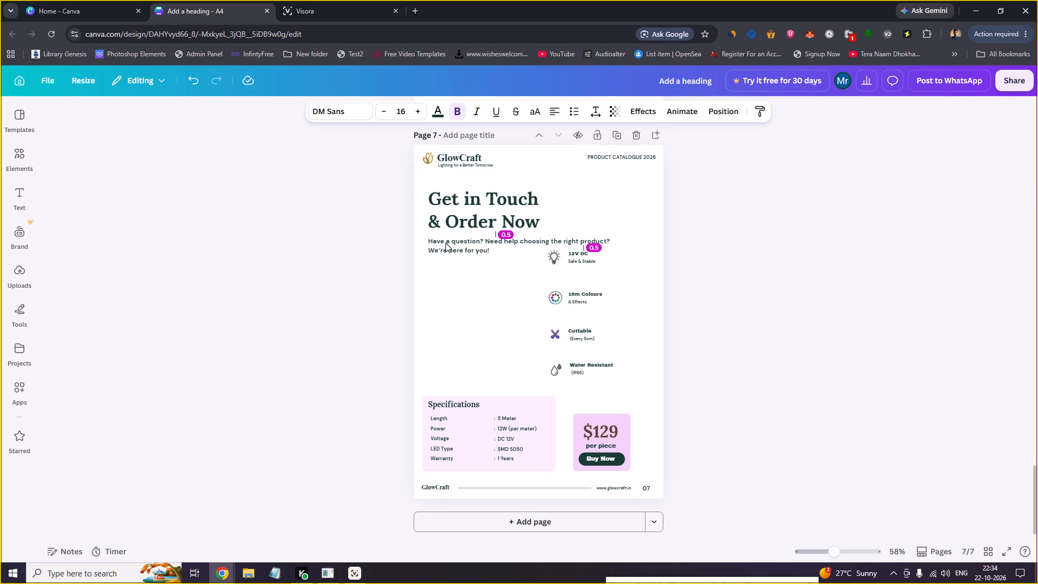
left_click(443, 298)
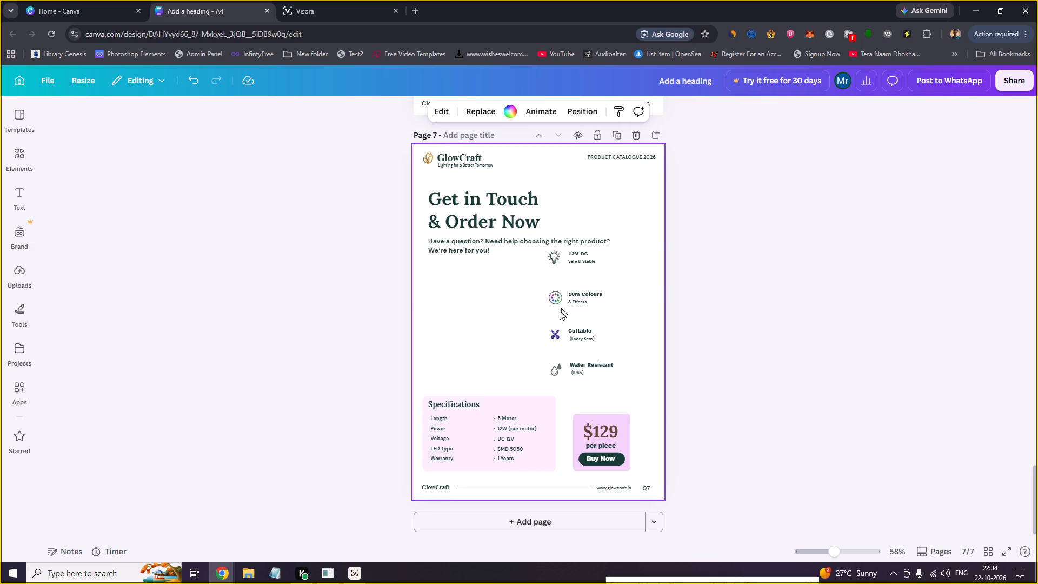
Move the four feature rows, with their icons and labels, to the page's left side beneath the tagline.
left_click(555, 259)
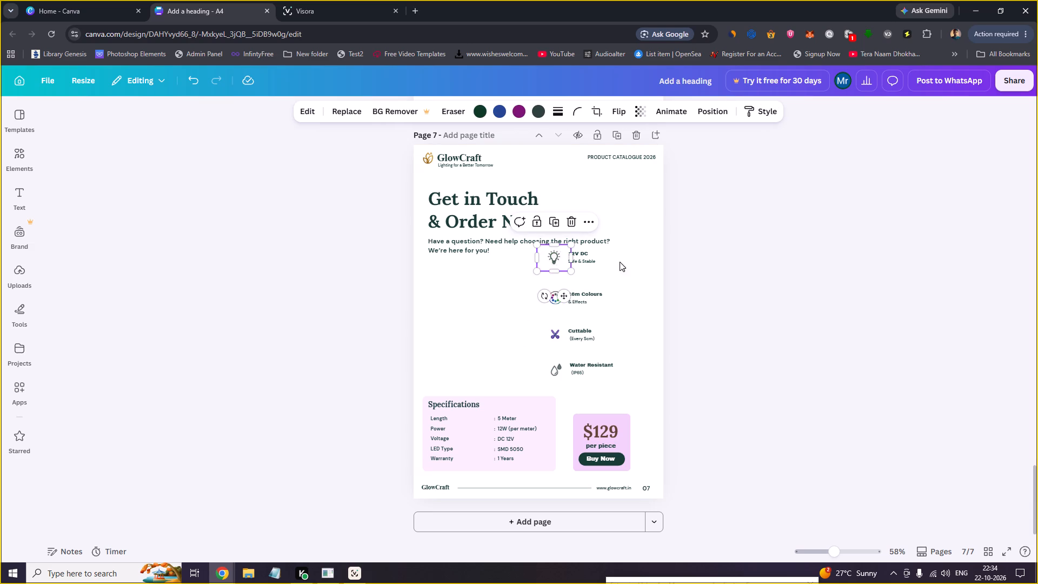
left_click_drag(621, 254, 547, 266)
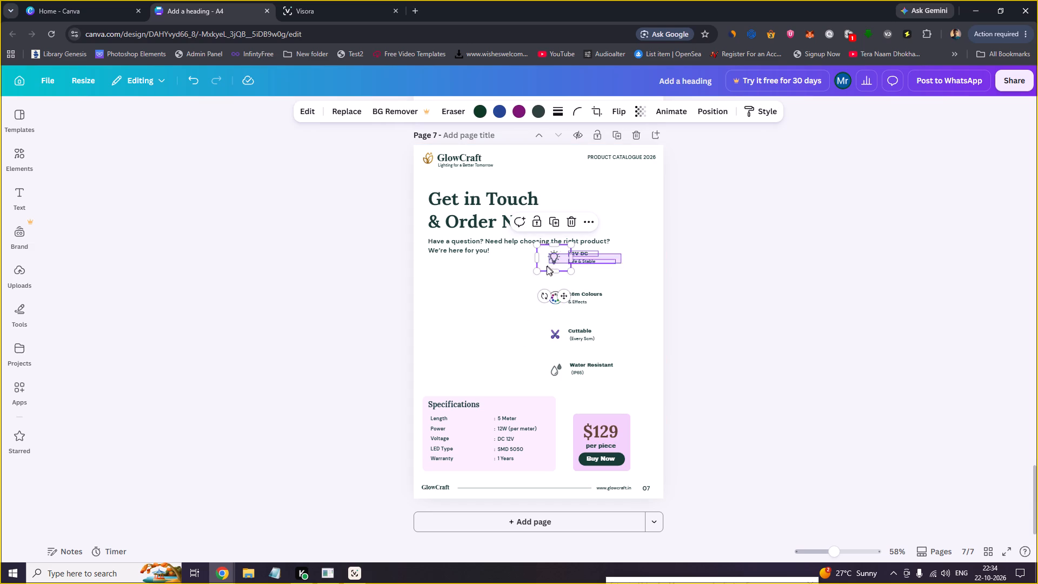
left_click_drag(547, 266, 545, 382)
left_click_drag(597, 316, 499, 323)
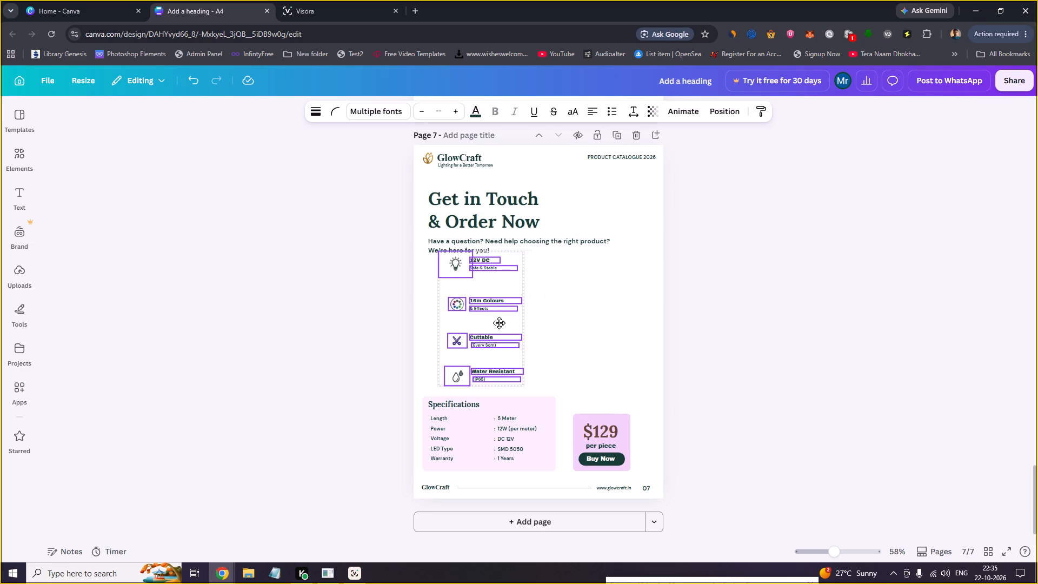
left_click_drag(499, 323, 484, 328)
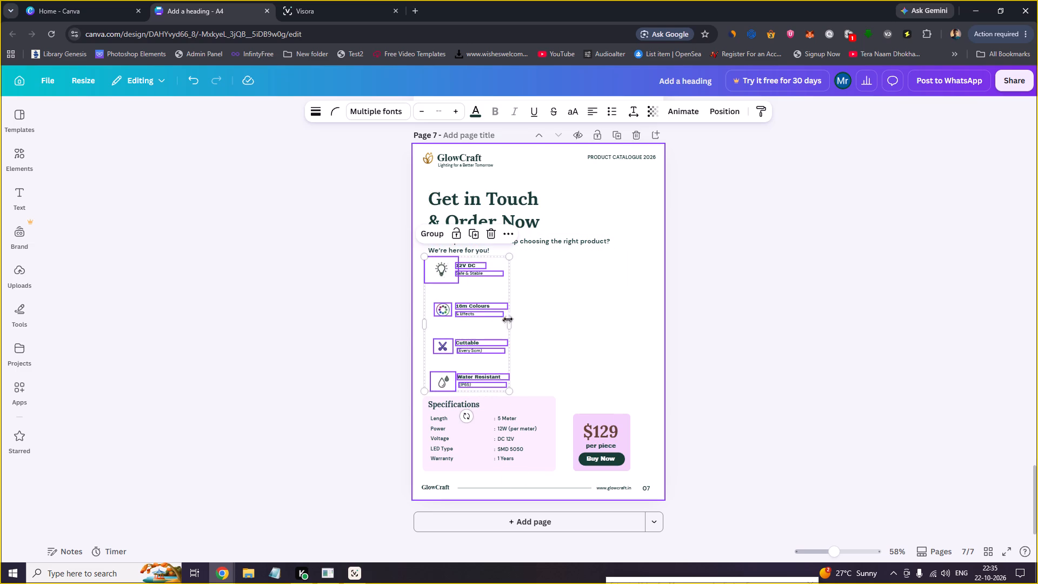
left_click(554, 307)
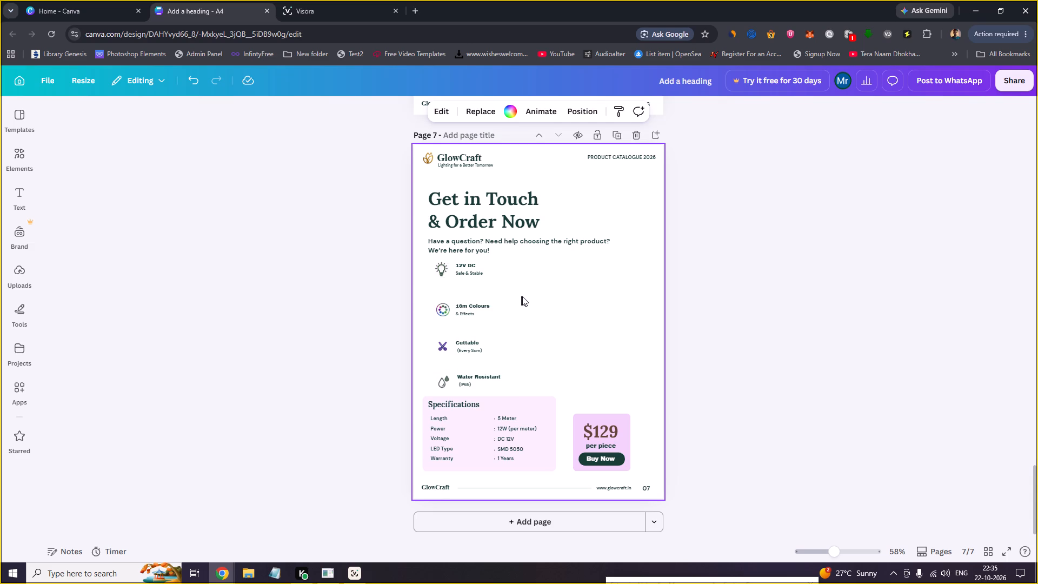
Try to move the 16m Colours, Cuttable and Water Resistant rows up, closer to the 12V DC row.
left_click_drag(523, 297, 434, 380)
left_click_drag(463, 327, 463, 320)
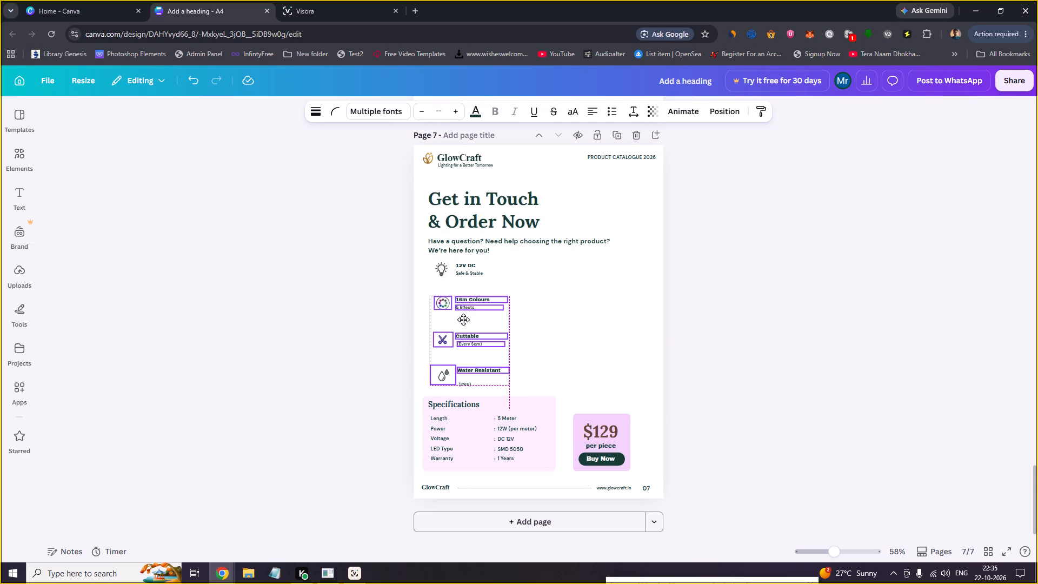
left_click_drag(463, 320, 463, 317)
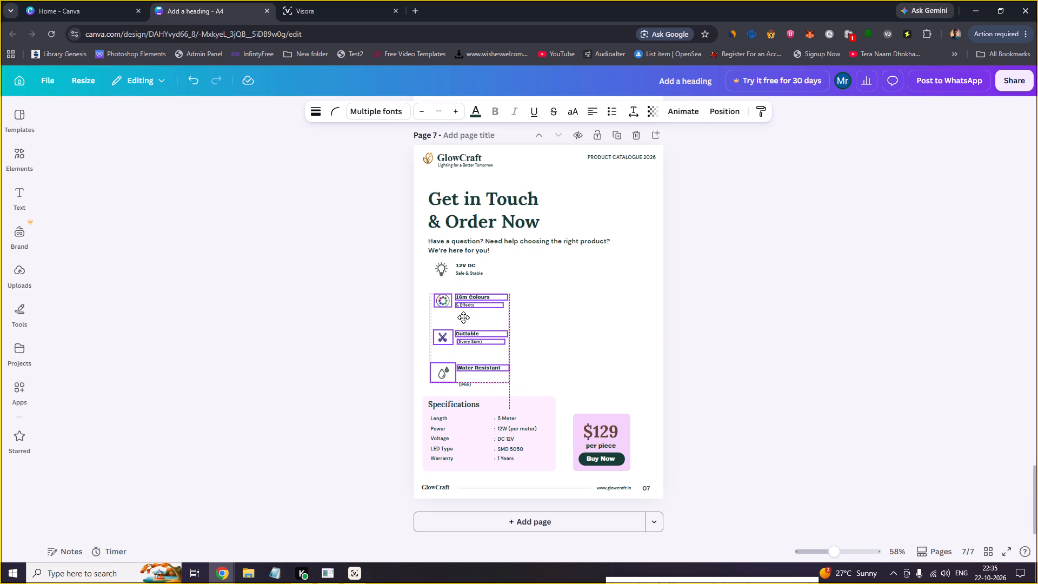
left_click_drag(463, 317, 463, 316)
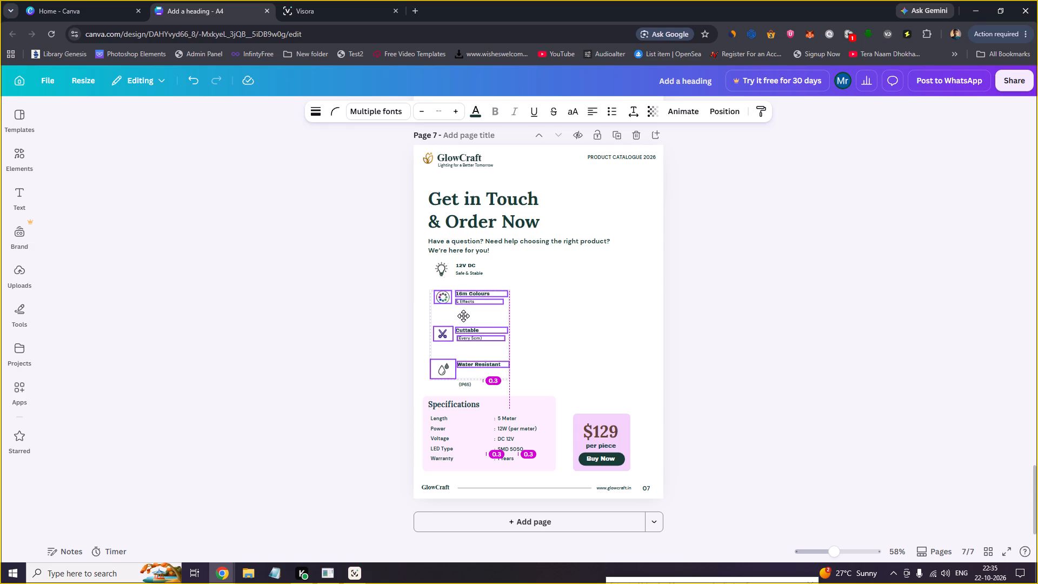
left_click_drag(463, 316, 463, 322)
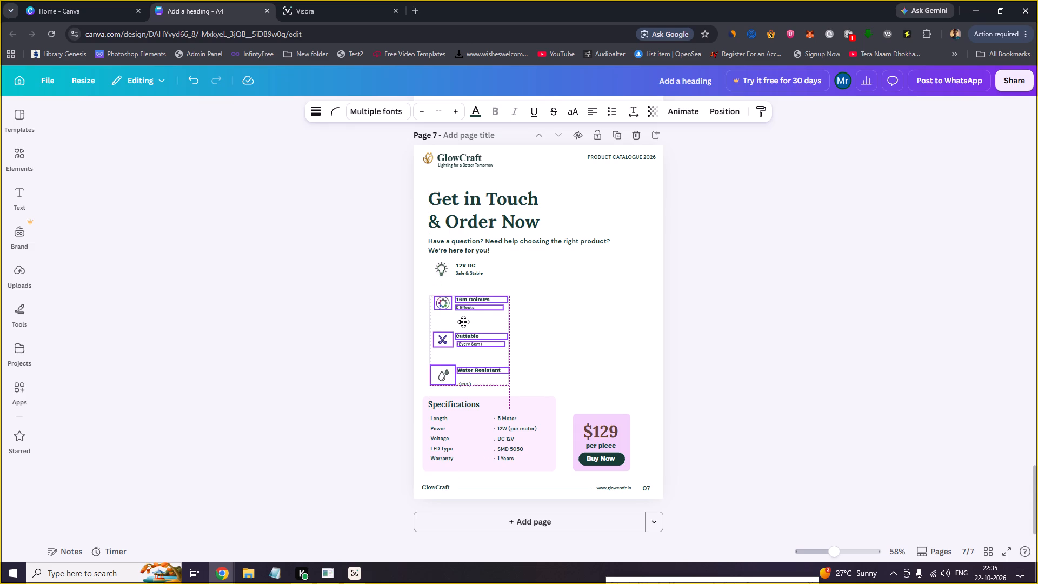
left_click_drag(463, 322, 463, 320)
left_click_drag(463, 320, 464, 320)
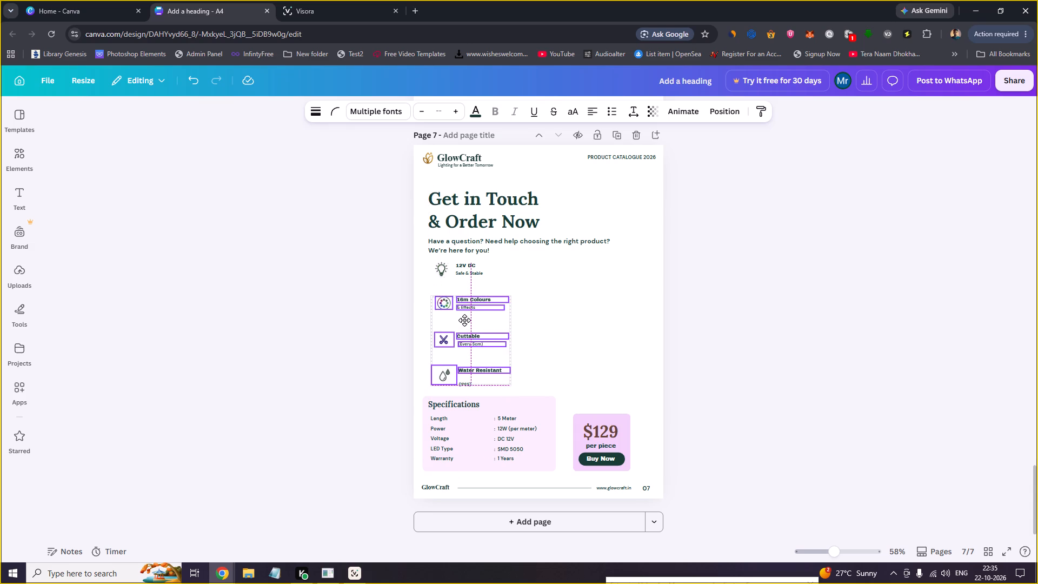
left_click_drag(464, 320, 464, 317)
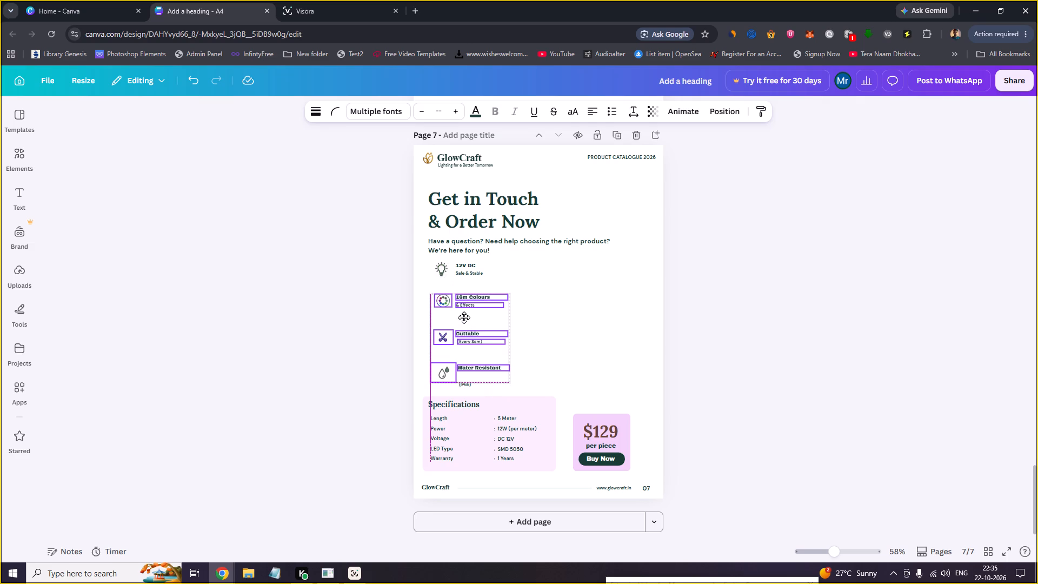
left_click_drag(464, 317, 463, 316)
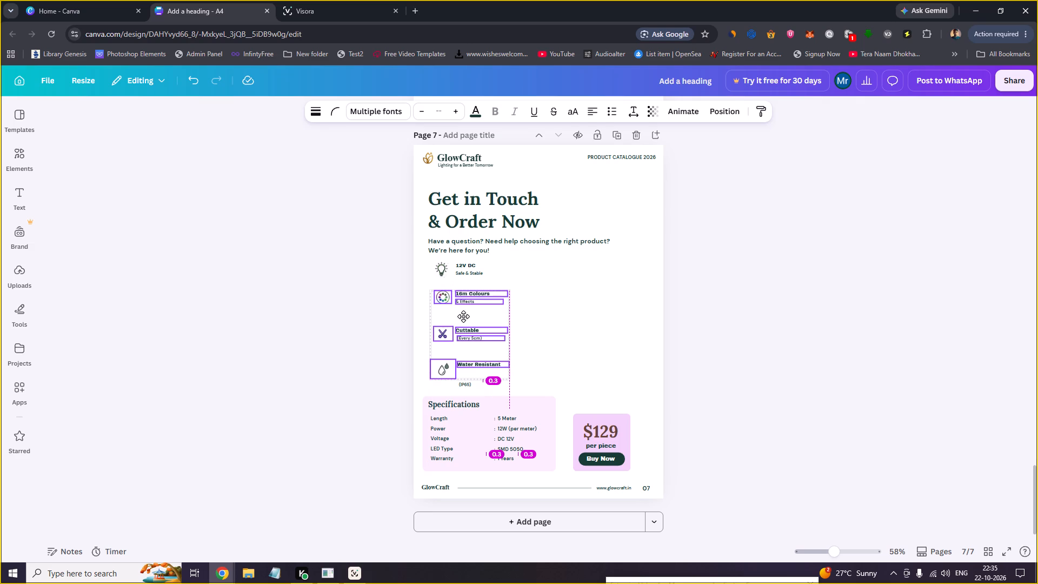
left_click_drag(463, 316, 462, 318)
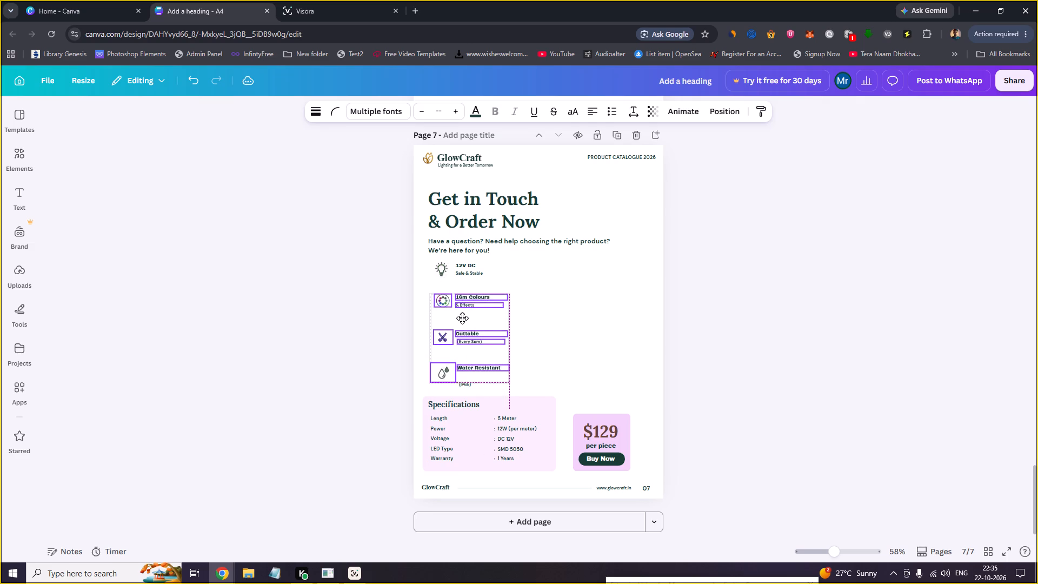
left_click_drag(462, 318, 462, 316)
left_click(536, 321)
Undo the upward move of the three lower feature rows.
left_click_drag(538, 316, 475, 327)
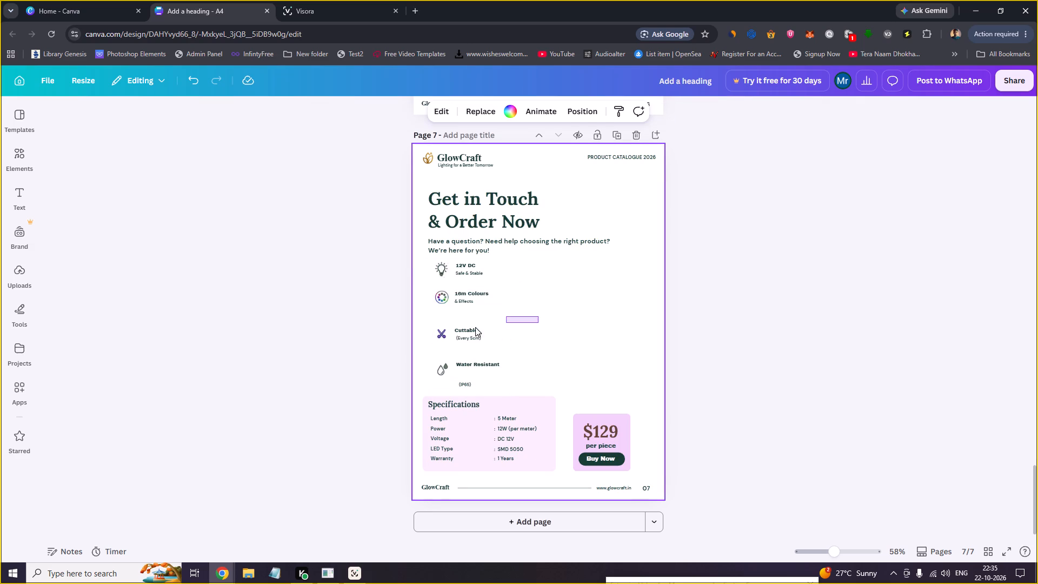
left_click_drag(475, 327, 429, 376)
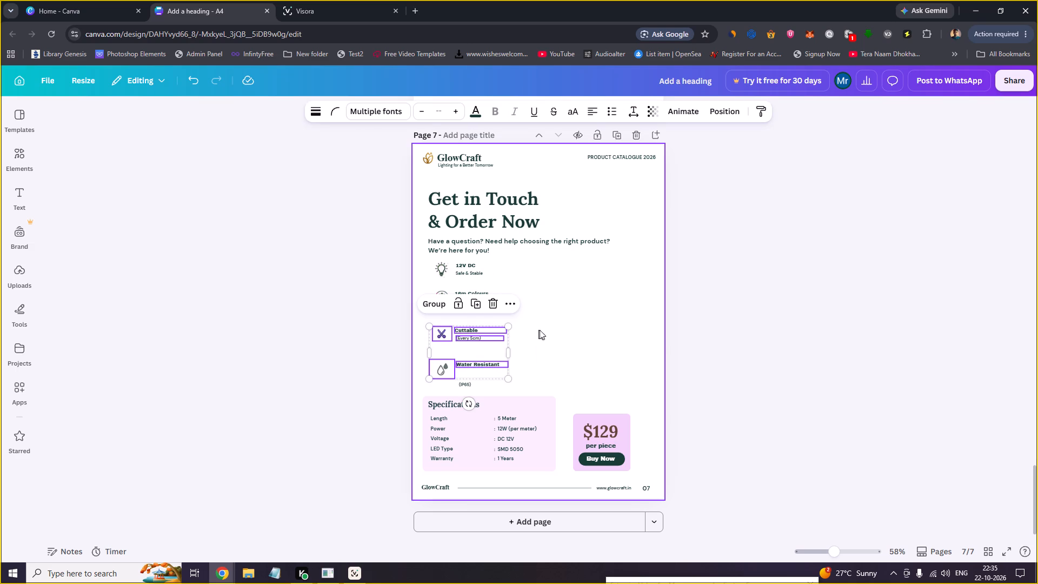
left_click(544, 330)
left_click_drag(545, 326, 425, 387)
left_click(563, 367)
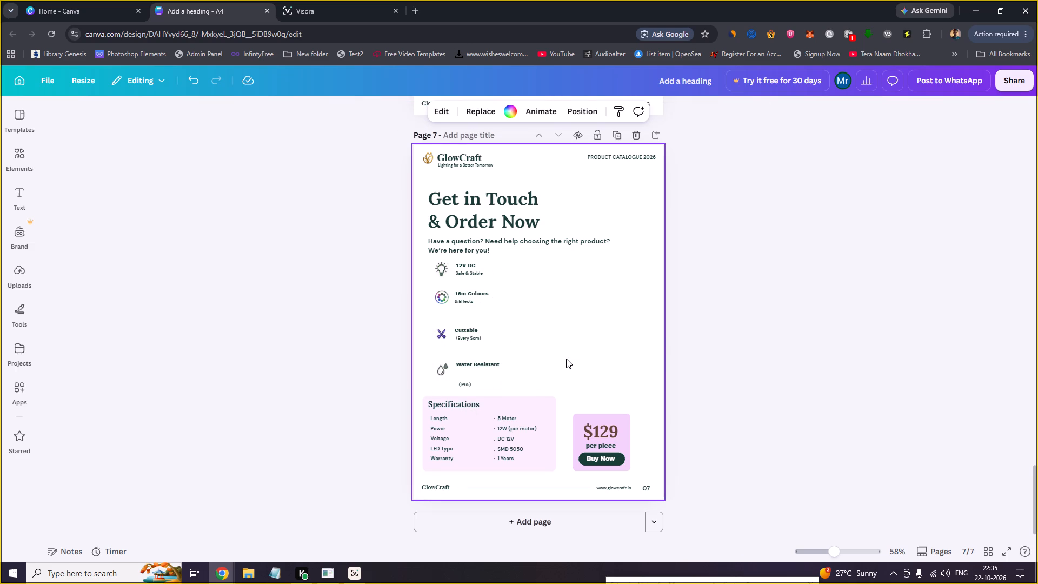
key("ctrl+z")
Move the 16m Colours, Cuttable and Water Resistant rows, including the (IP65) label, up closer to the 12V DC row.
left_click_drag(530, 303, 465, 307)
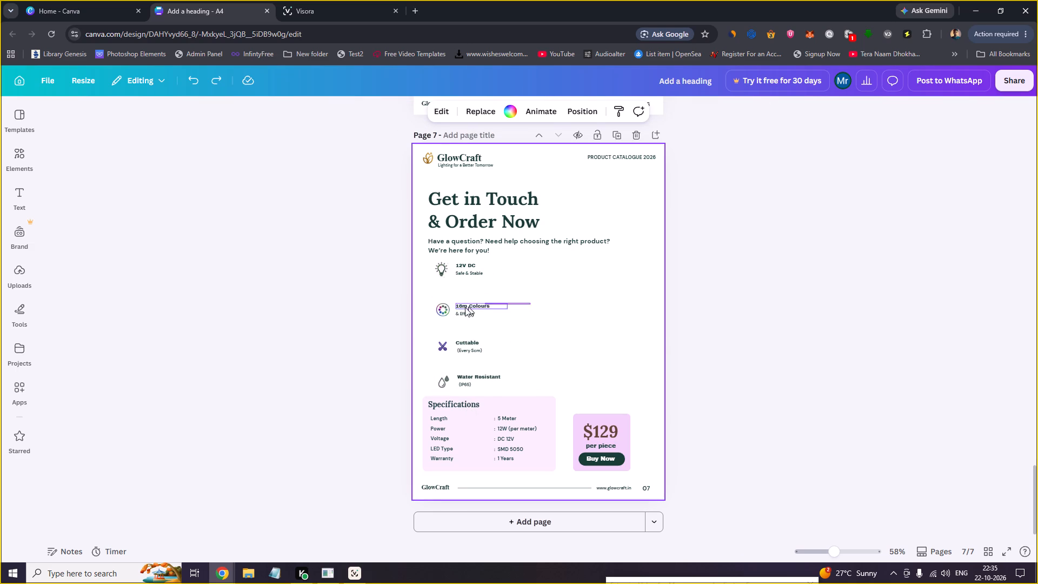
left_click_drag(465, 307, 435, 386)
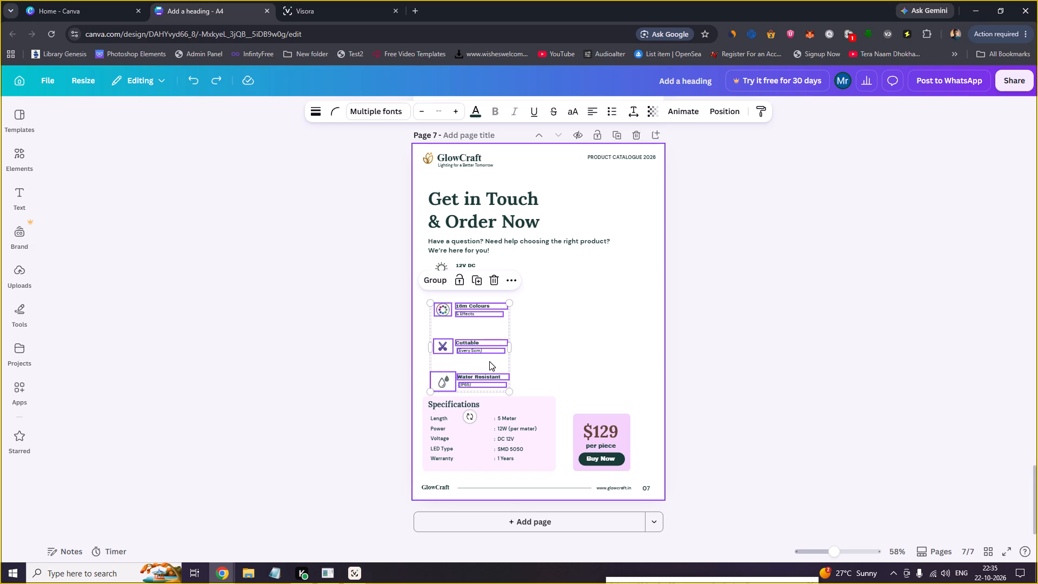
left_click_drag(474, 358, 474, 349)
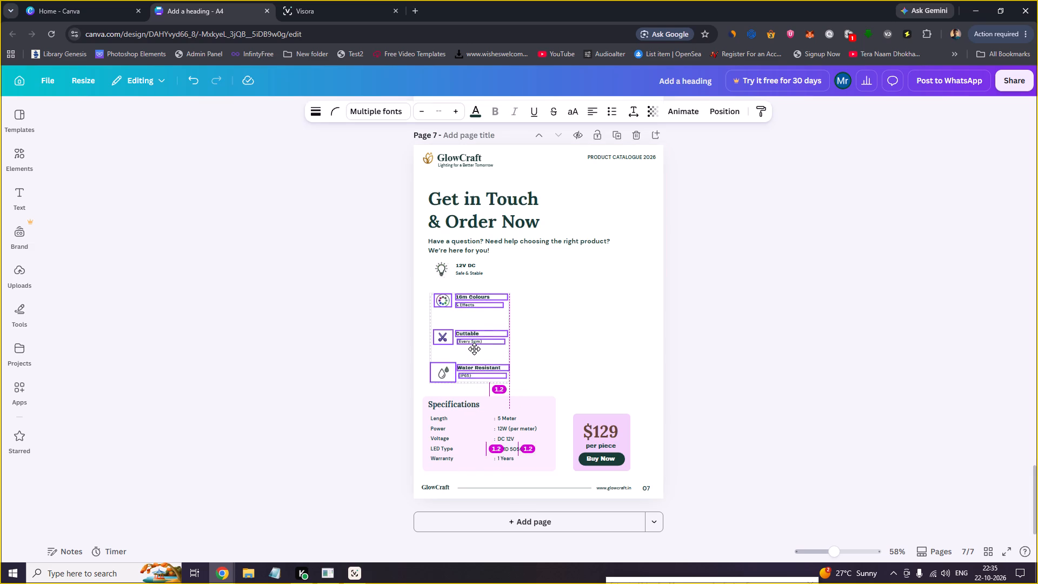
left_click_drag(474, 349, 474, 348)
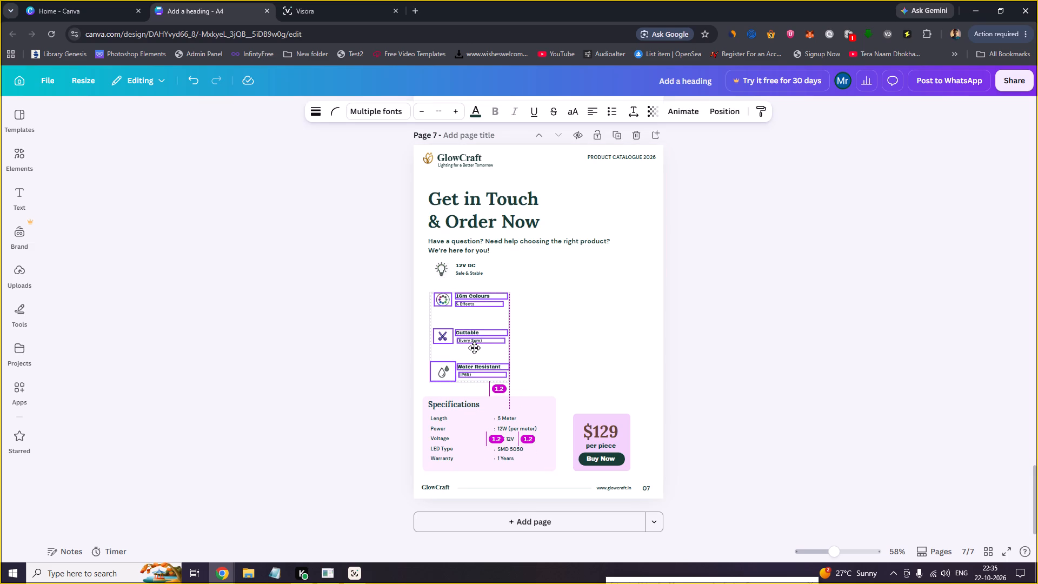
left_click_drag(474, 348, 474, 349)
left_click(530, 328)
Move the Cuttable and Water Resistant rows up so the Cuttable row's gap matches the one above 16m Colours.
left_click_drag(535, 323, 431, 373)
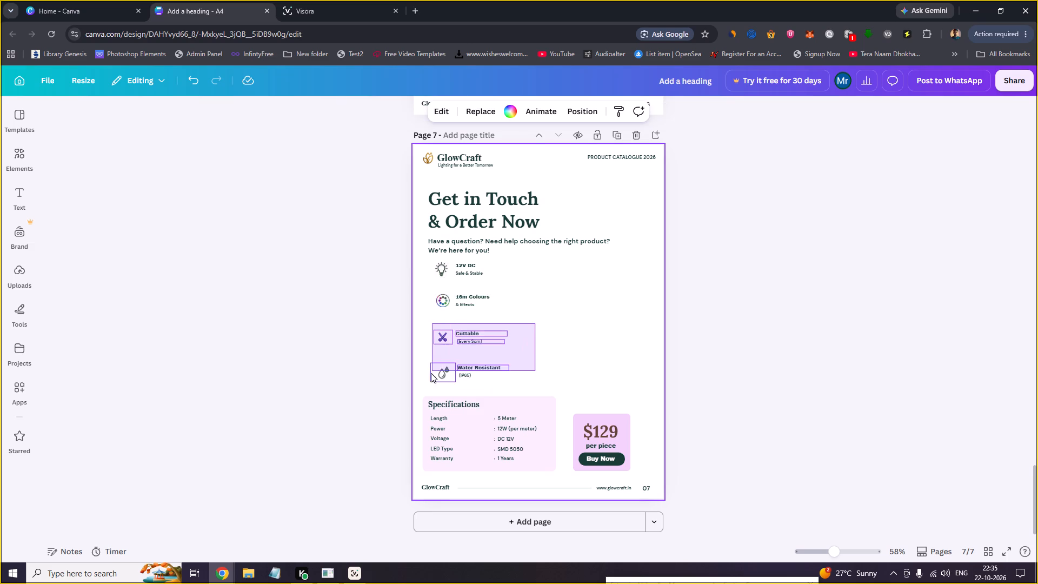
left_click_drag(431, 373, 427, 389)
left_click(470, 348)
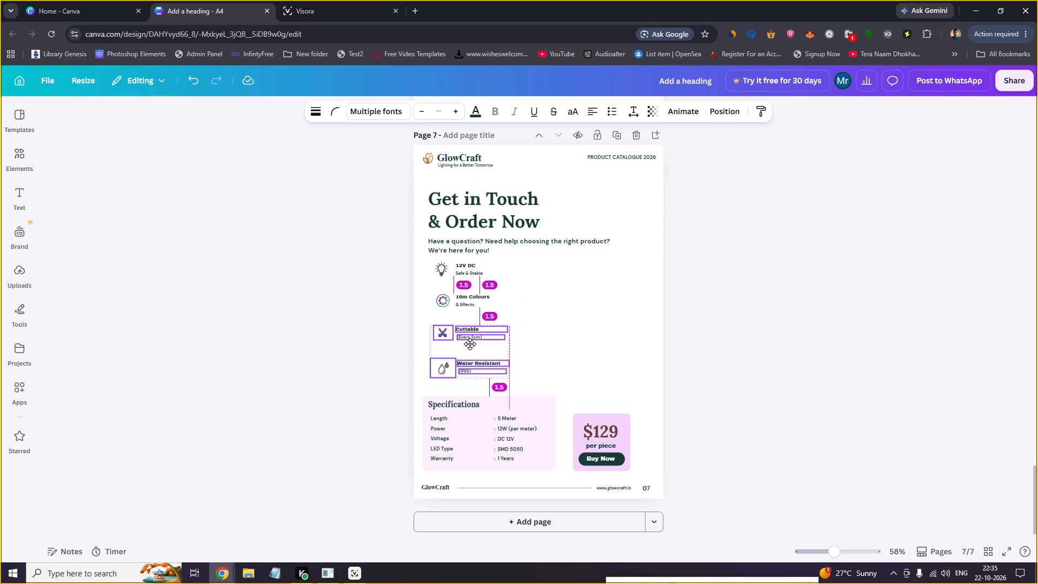
left_click(525, 323)
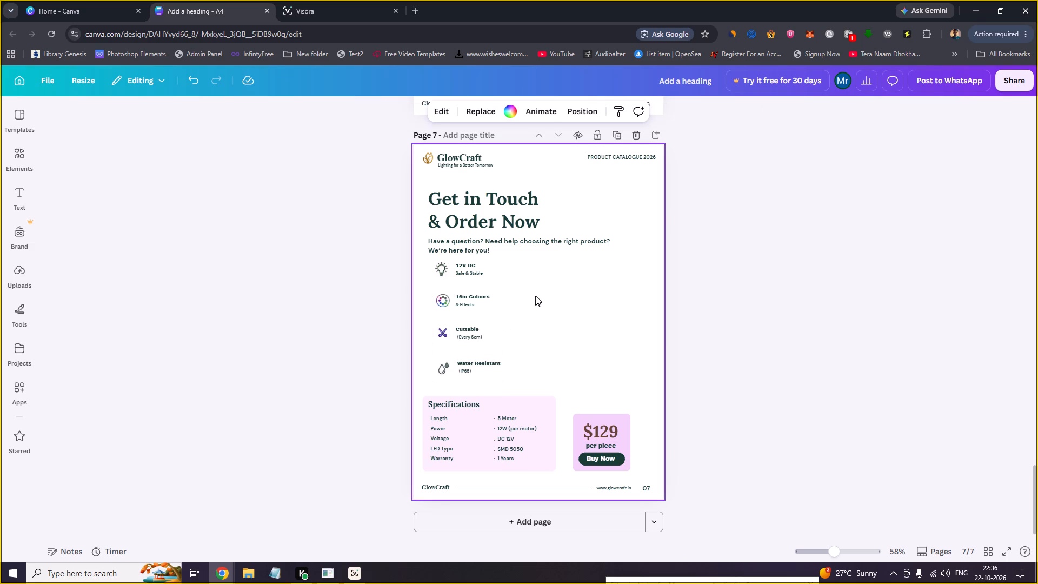
Nudge the 16m Colours, Cuttable and Water Resistant rows up and slightly left to tighten the gap below 12V DC.
left_click_drag(534, 291, 527, 294)
left_click_drag(527, 294, 429, 381)
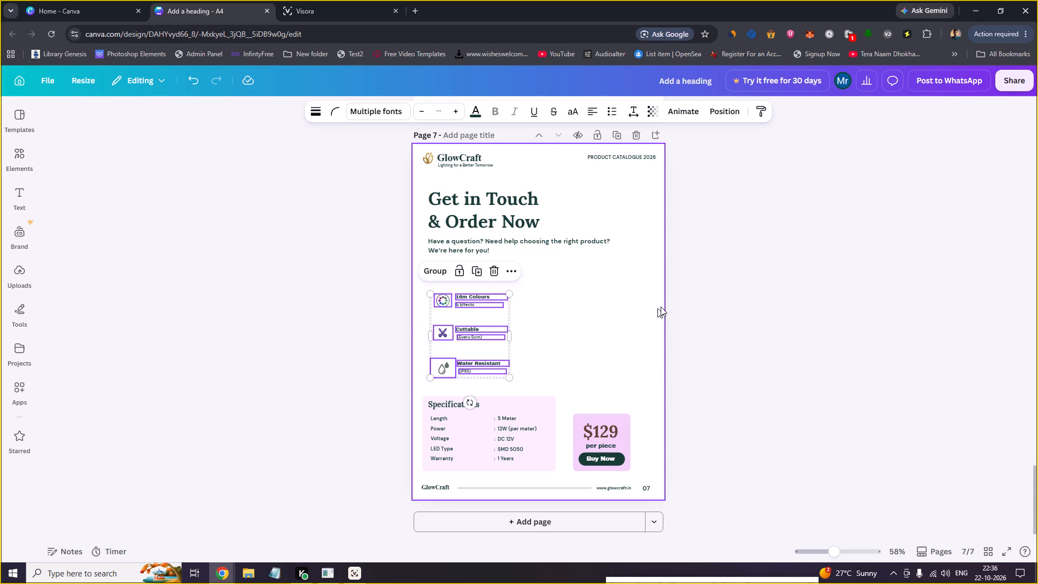
key("Up")
key("Up")
key("Up")
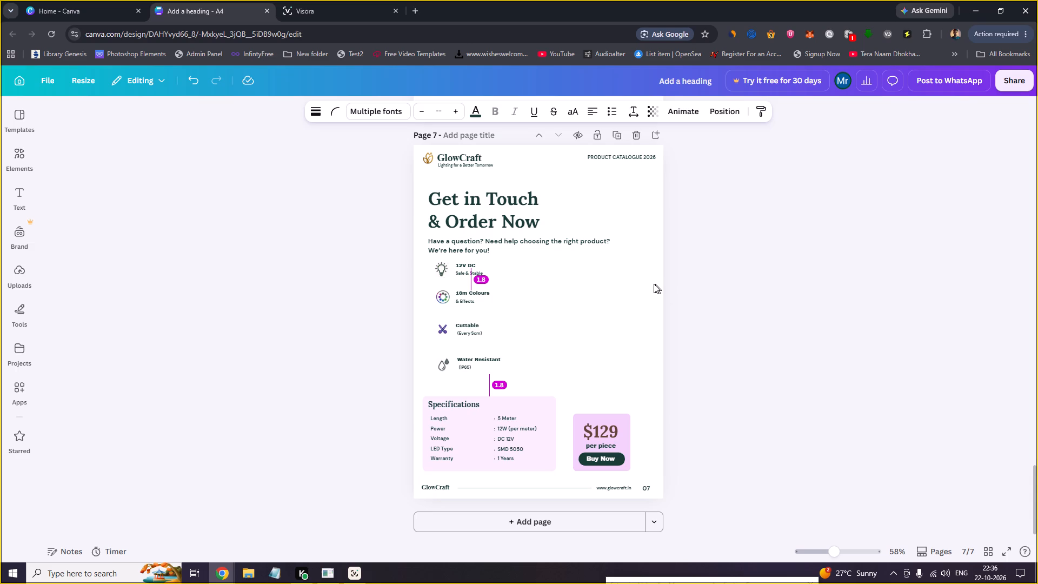
key("Left")
left_click(533, 315)
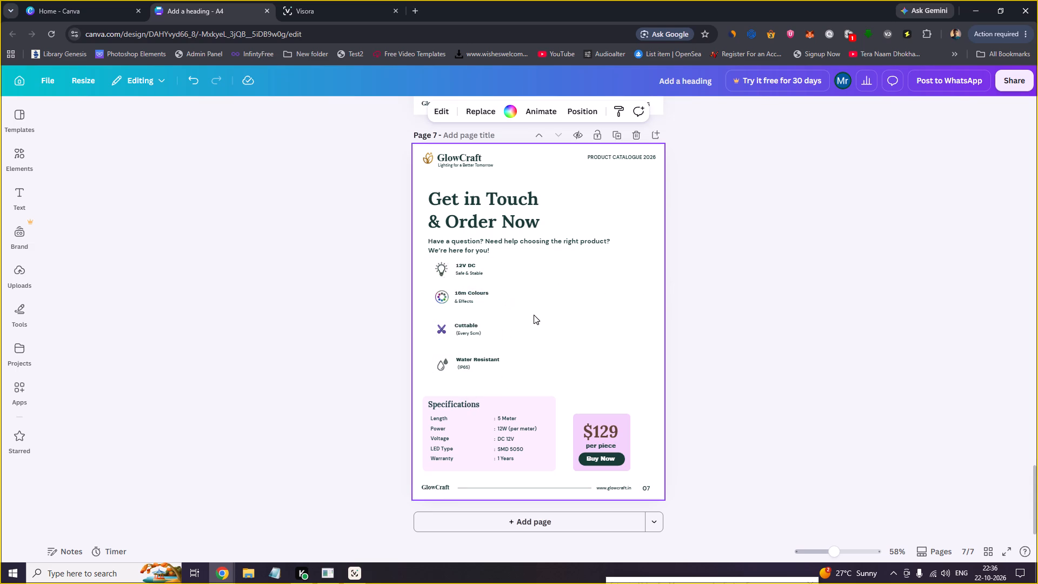
Nudge the Cuttable and Water Resistant rows up, closer to the 16m Colours row.
left_click_drag(531, 320, 425, 374)
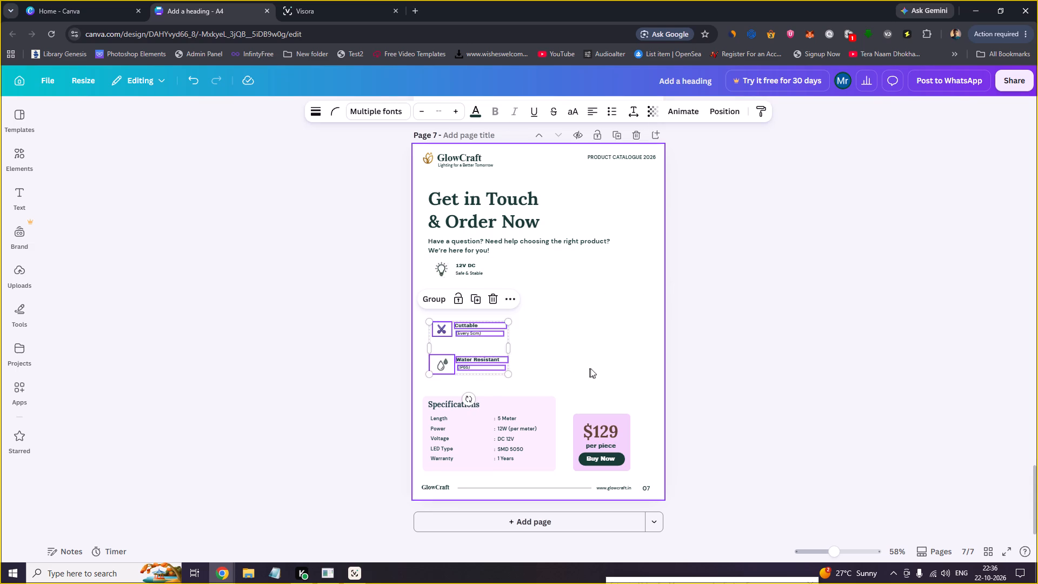
key("Up")
key("Up")
key("Up")
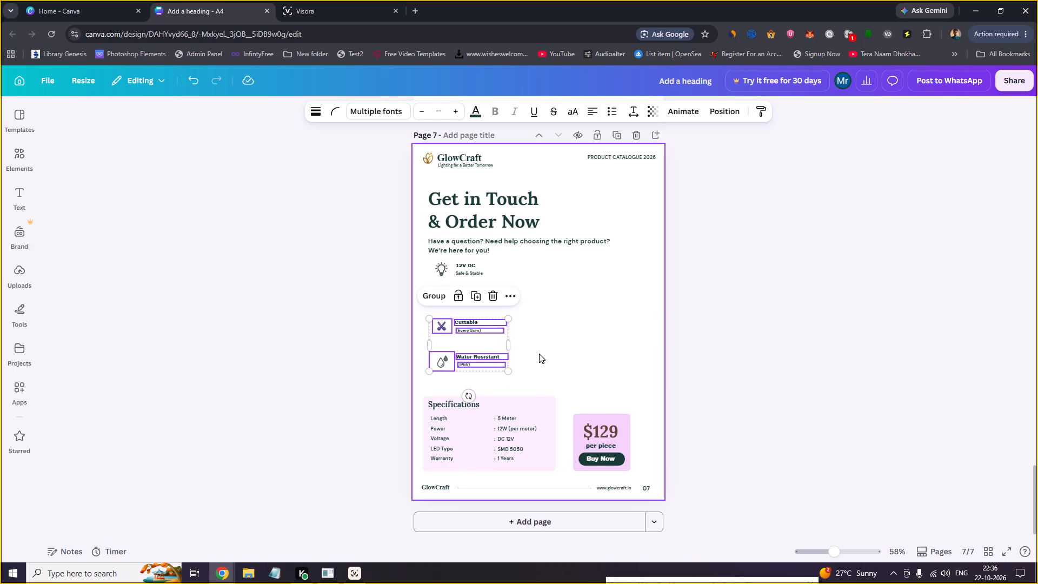
left_click(547, 354)
Nudge the Water Resistant row with its (IP65) label up and slightly left, closer to the Cuttable row.
left_click_drag(547, 351, 458, 362)
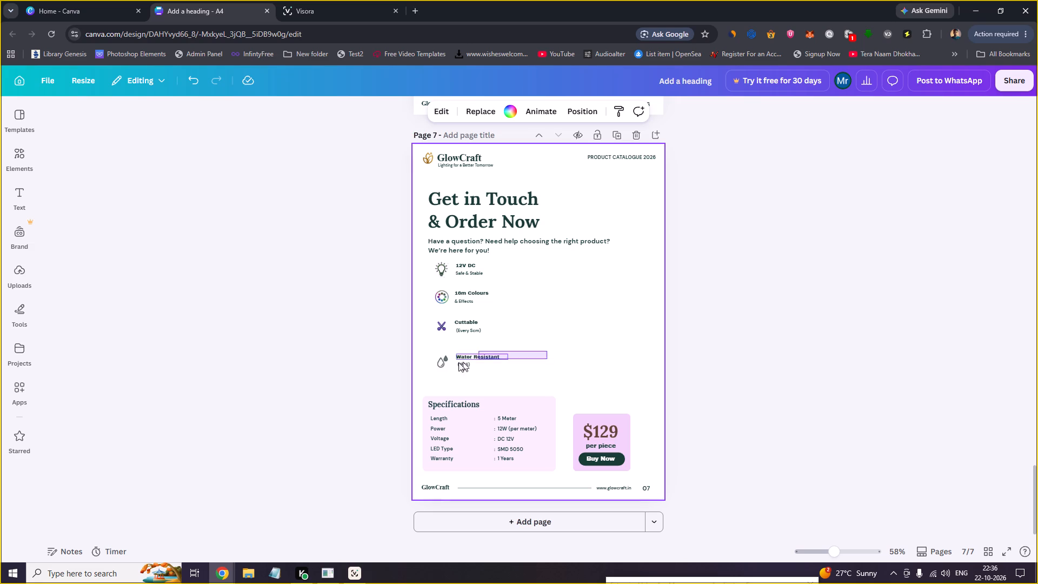
left_click_drag(458, 362, 429, 373)
key("Up")
key("Up")
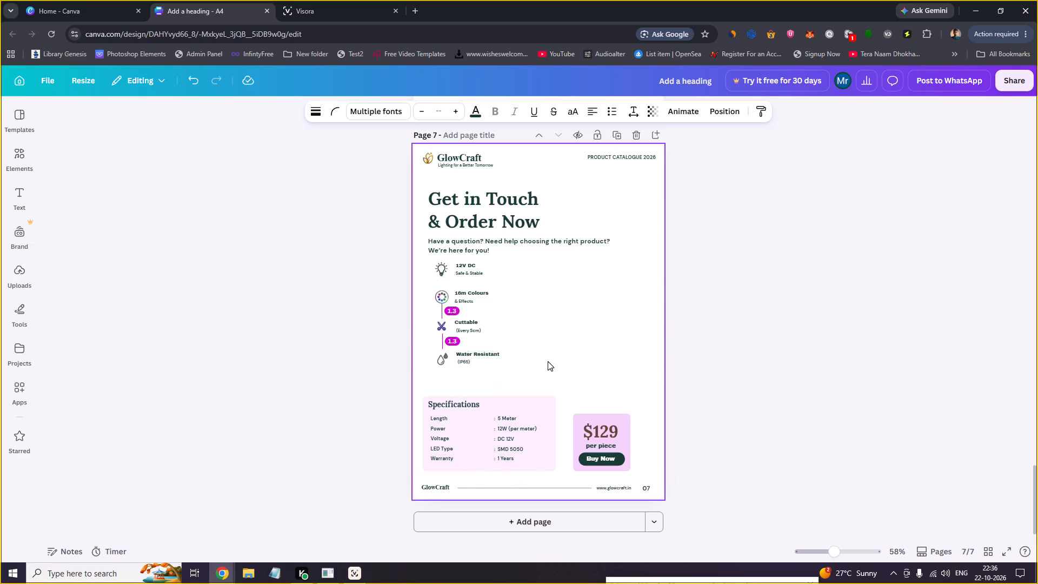
key("Left")
key("Up")
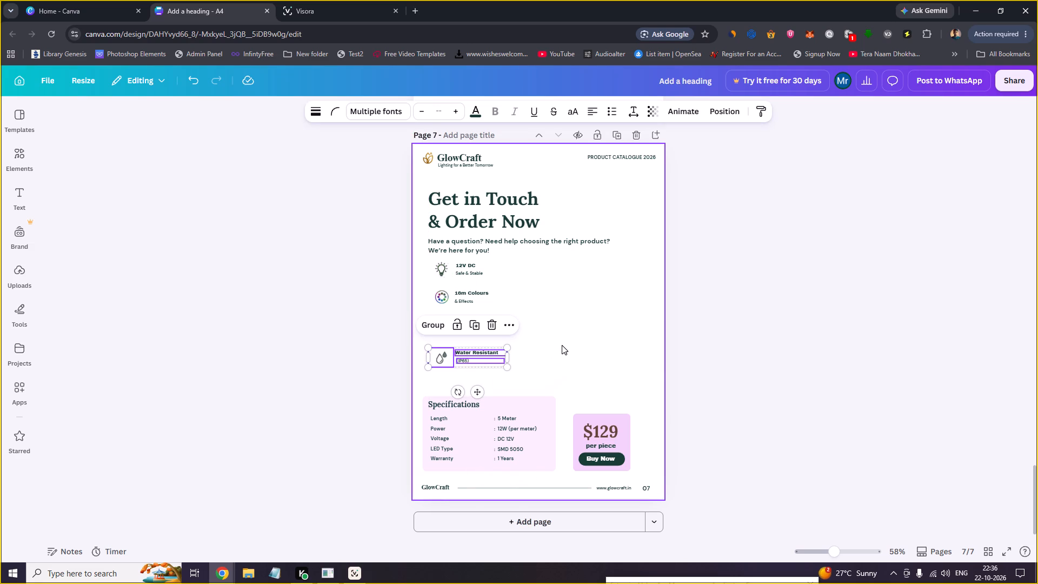
left_click(562, 344)
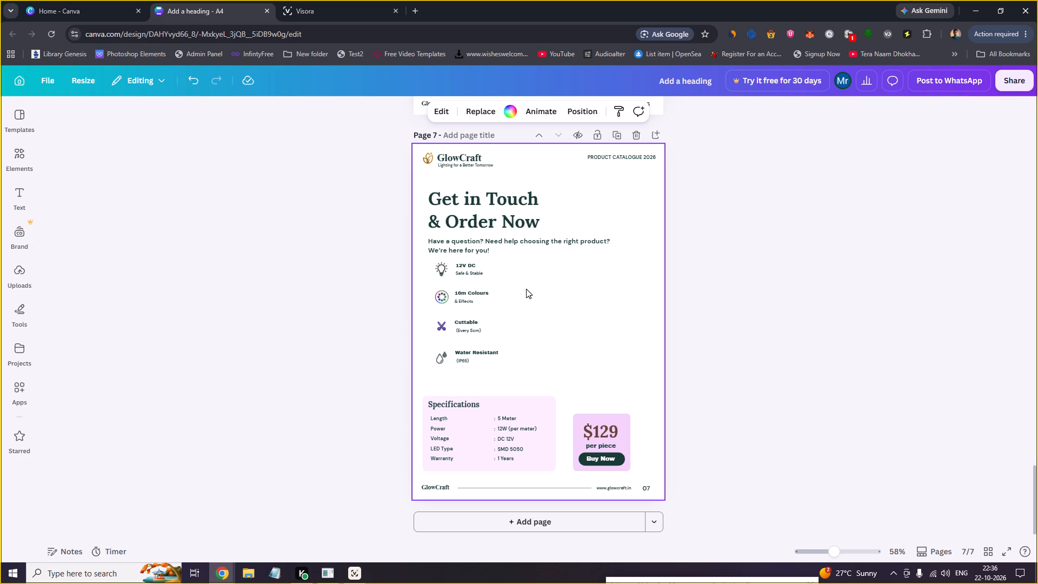
Nudge all four feature rows, from 12V DC to Water Resistant, slightly down from the tagline.
left_click_drag(518, 263, 424, 342)
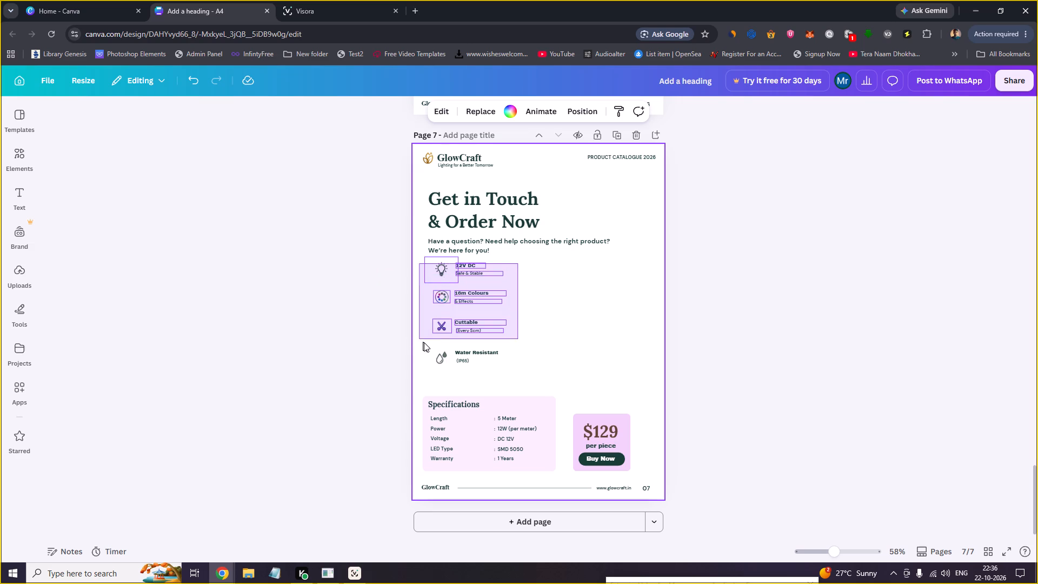
left_click_drag(424, 342, 439, 371)
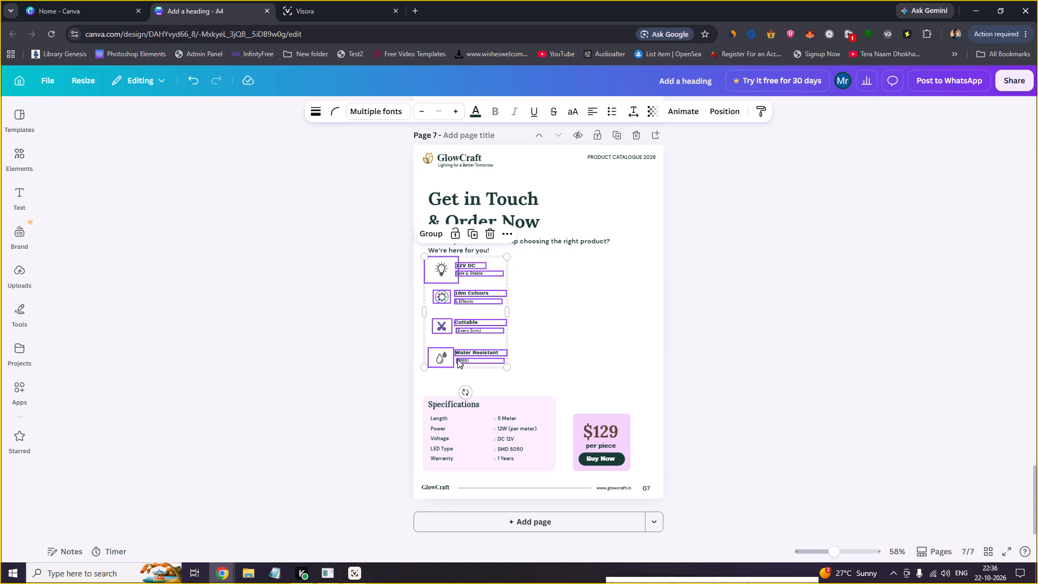
key("Down")
key("Down")
key("Down")
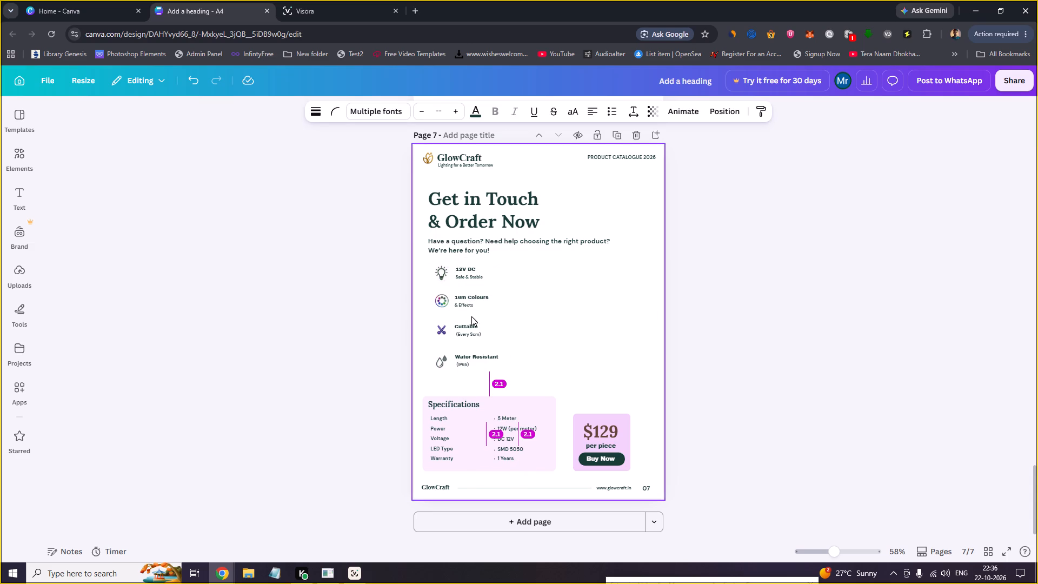
Reposition the crop of the 12V DC row's icon image so it shows the phone icon instead of the bulb.
left_click(441, 276)
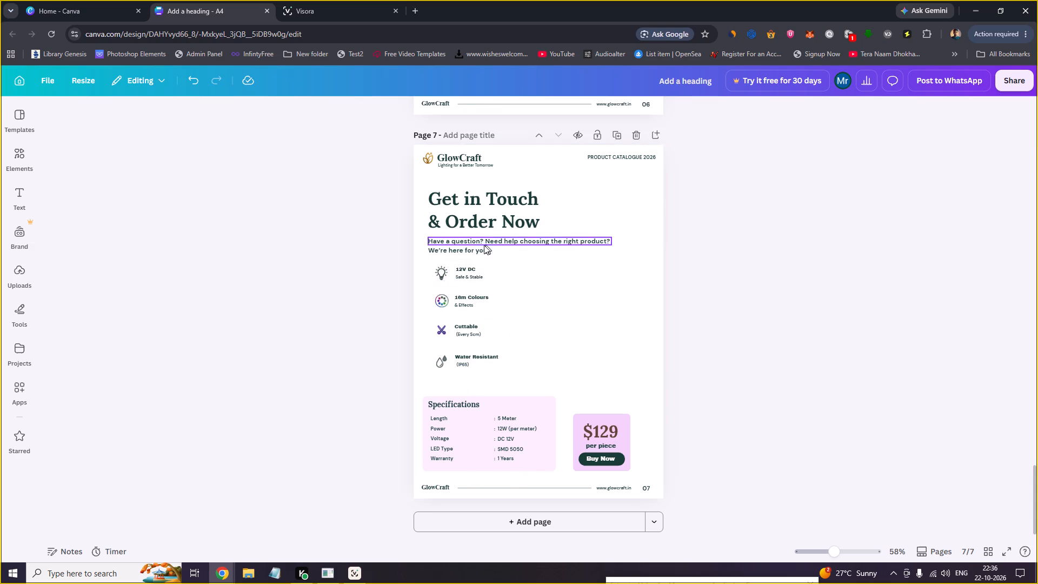
left_click(441, 275)
left_click(598, 110)
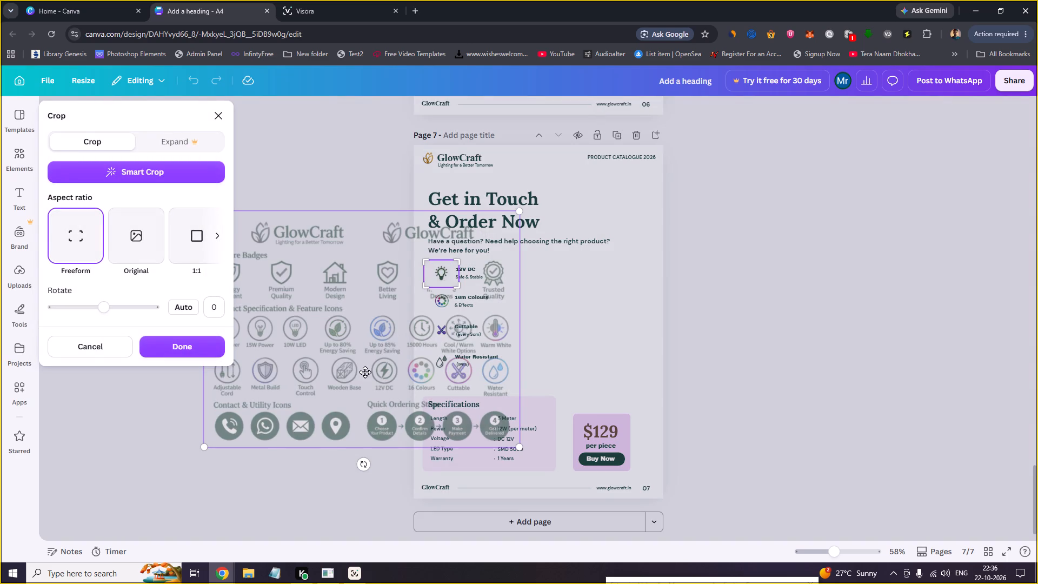
left_click_drag(336, 390, 537, 251)
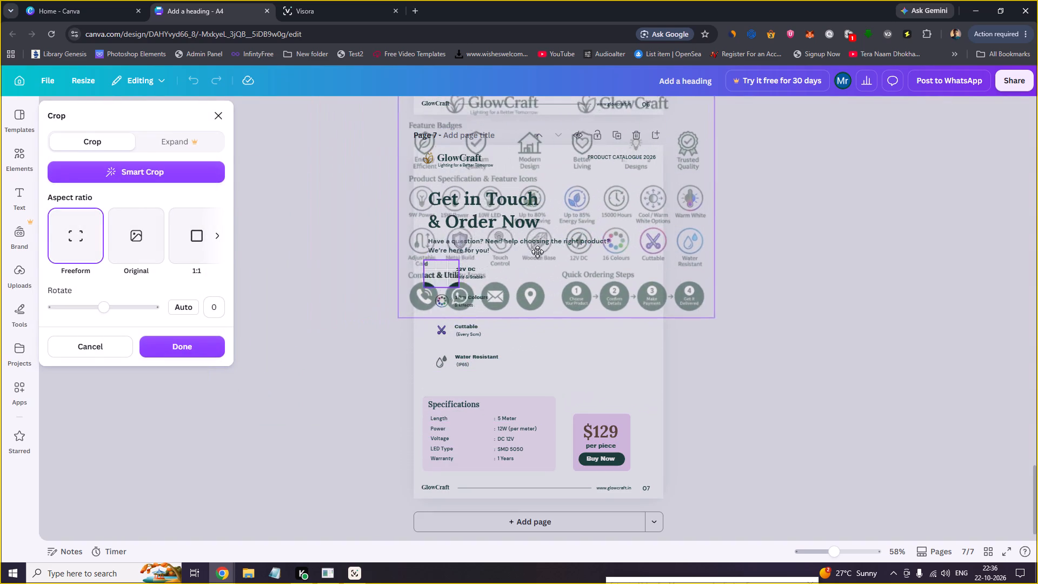
left_click_drag(537, 251, 554, 234)
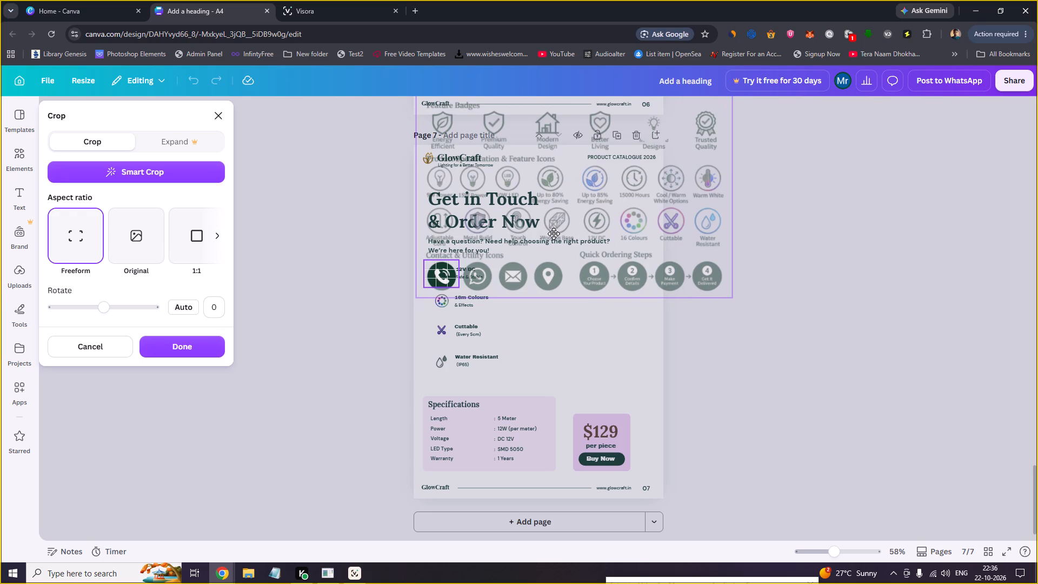
left_click_drag(554, 234, 554, 231)
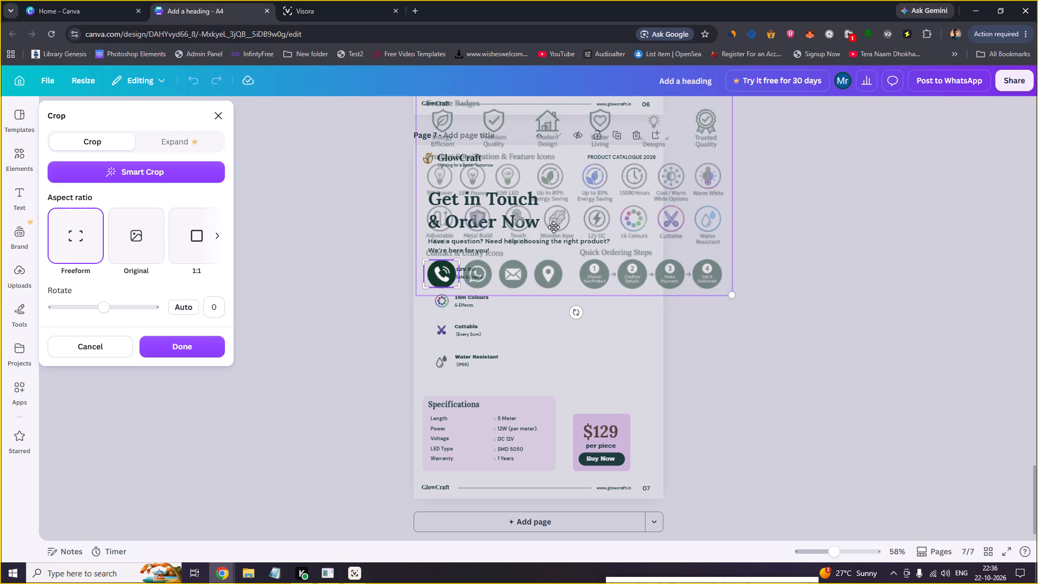
left_click(460, 261)
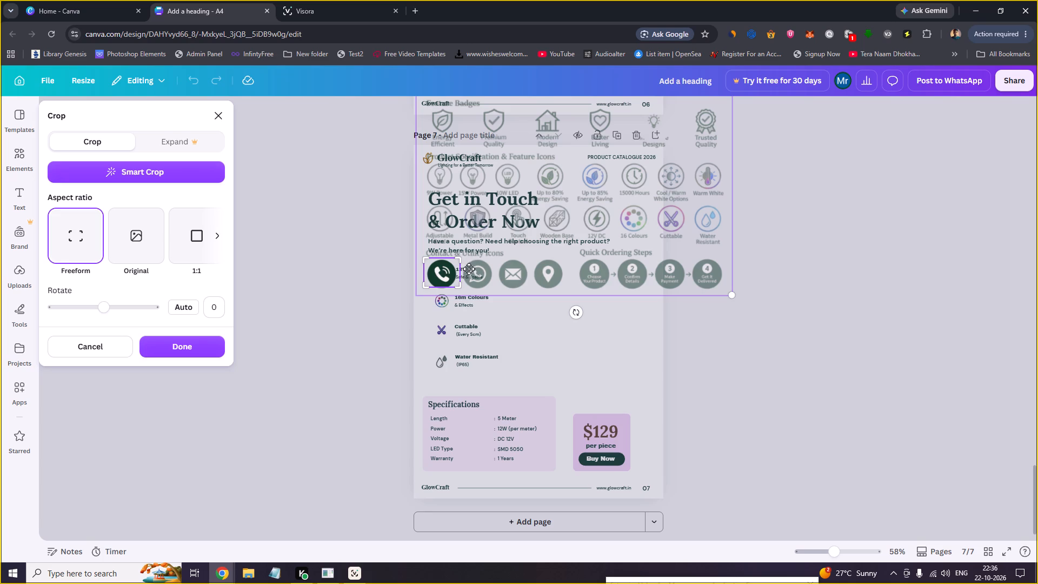
left_click_drag(469, 268, 472, 262)
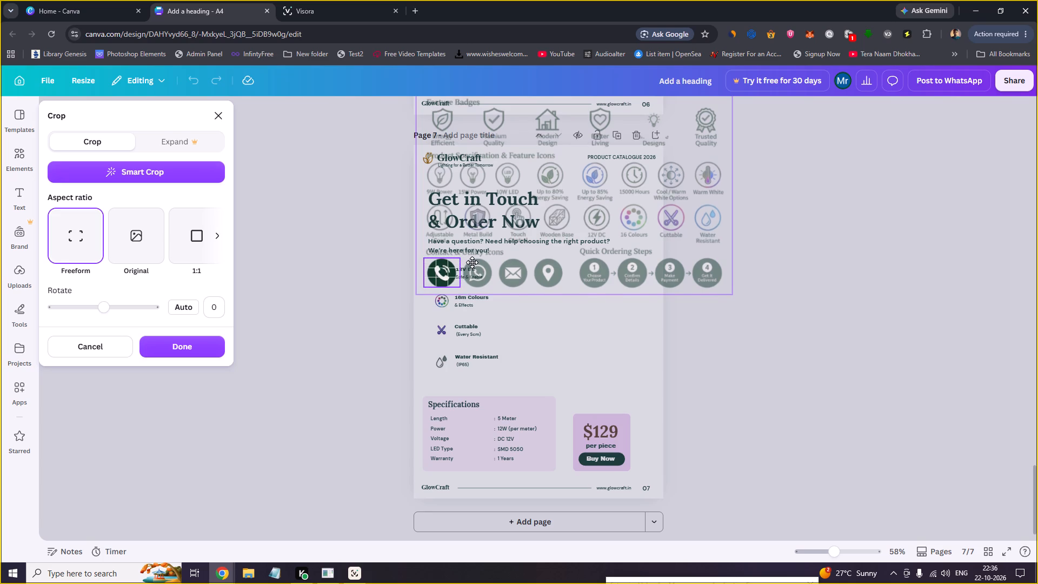
left_click_drag(472, 262, 472, 262)
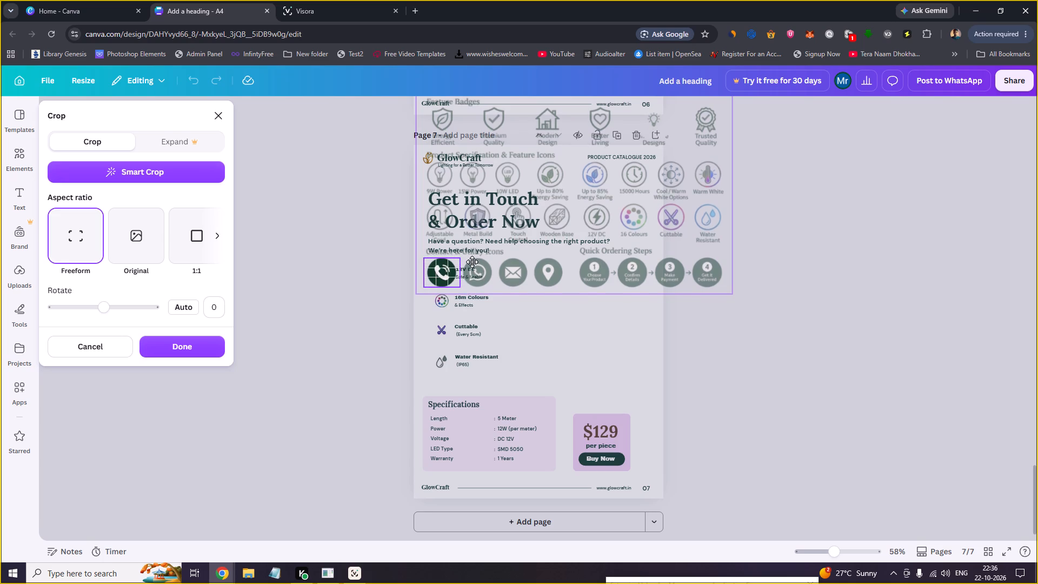
left_click_drag(472, 262, 473, 262)
left_click(732, 355)
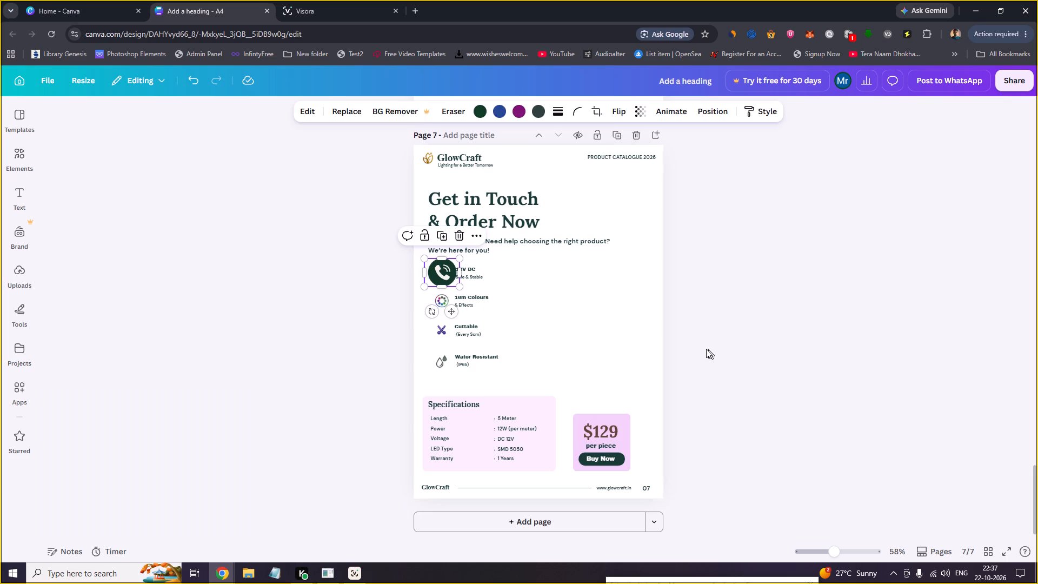
left_click(706, 349)
Enlarge the phone icon's crop frame slightly and recentre the image so the whole dark circle fits inside.
left_click(439, 267)
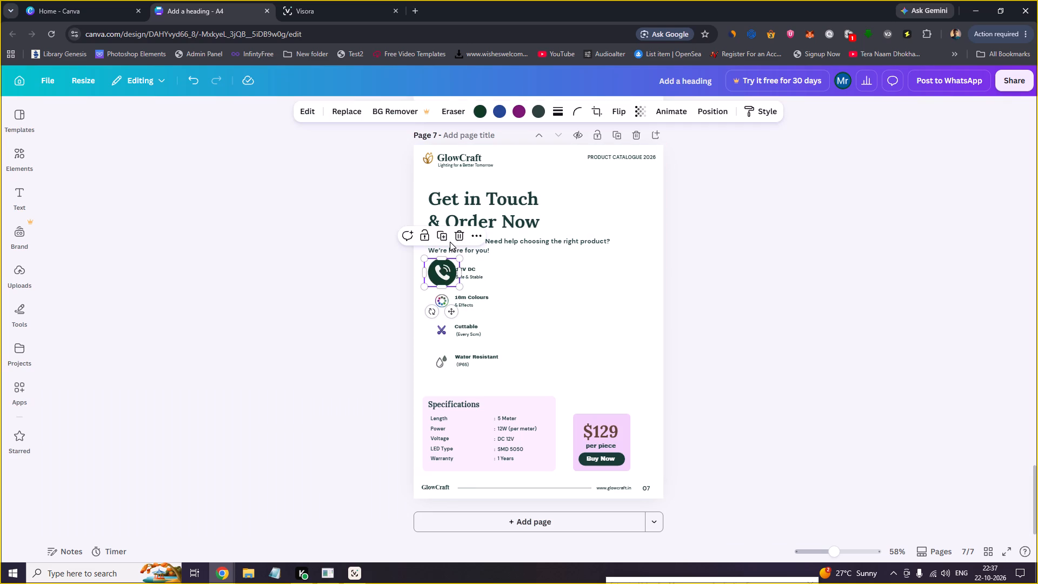
left_click(587, 105)
left_click(593, 107)
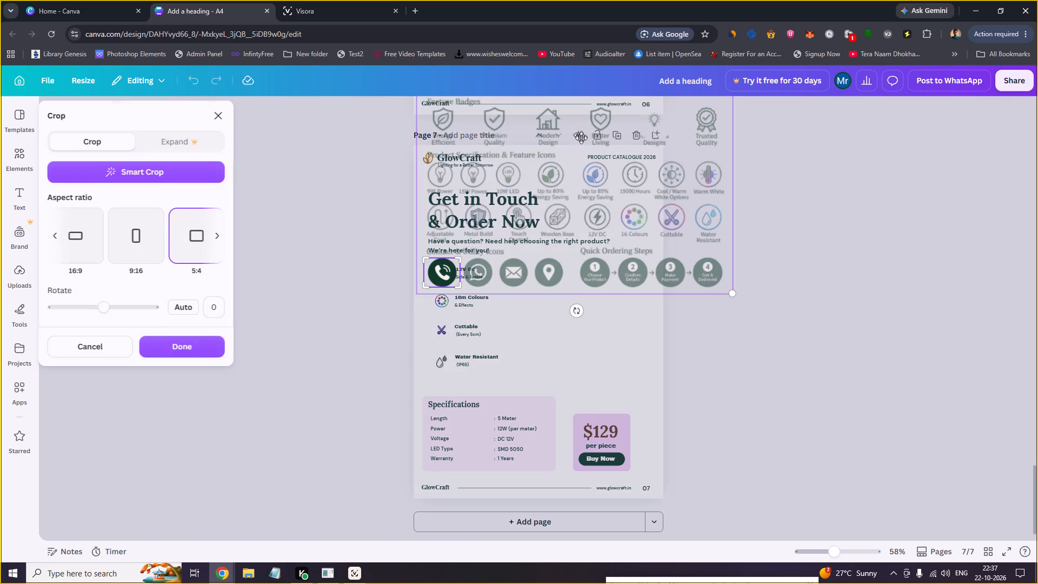
left_click_drag(457, 258, 461, 254)
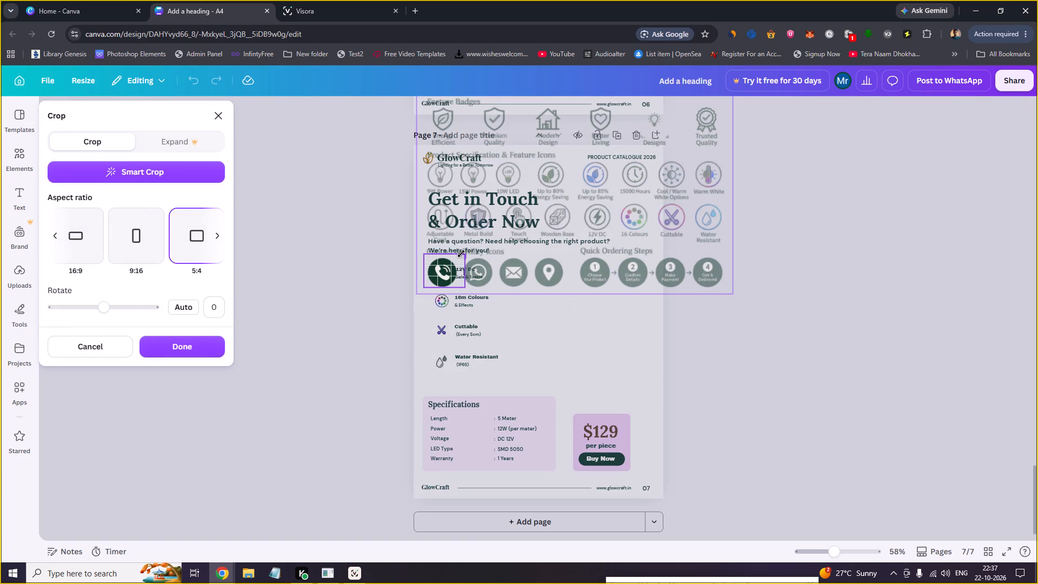
left_click_drag(461, 254, 457, 254)
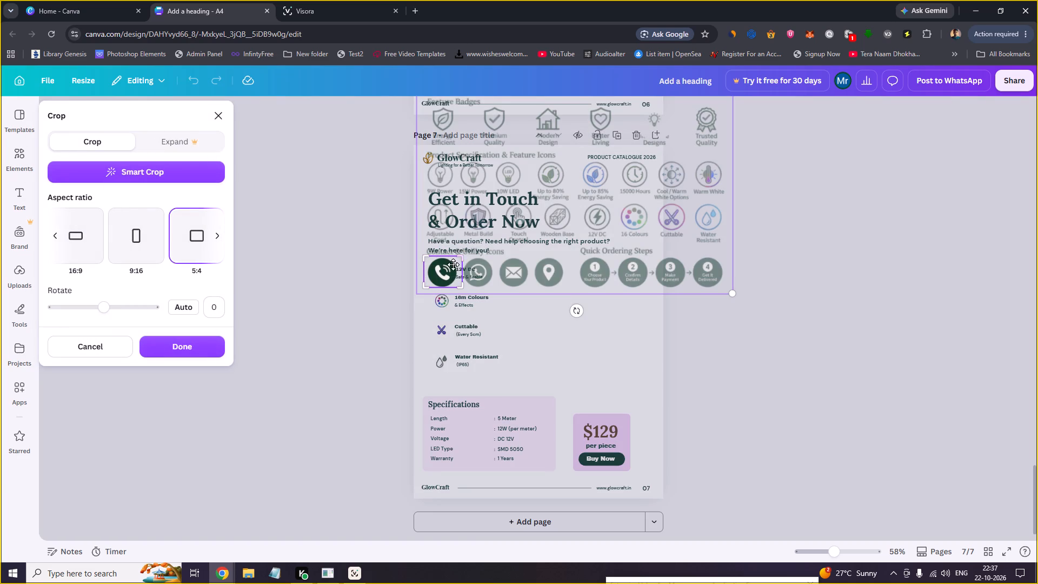
left_click_drag(482, 266, 487, 261)
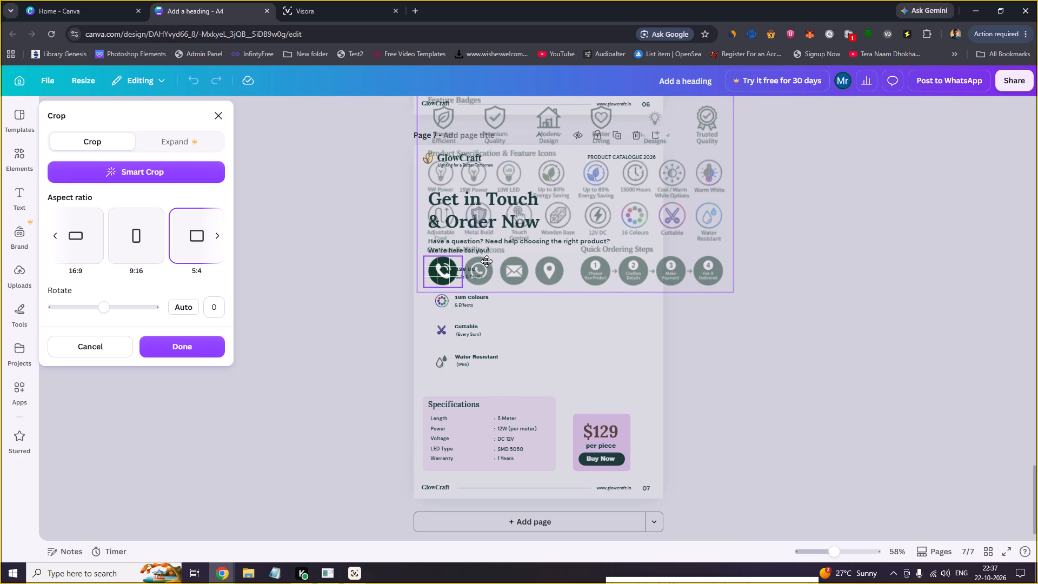
left_click_drag(487, 261, 487, 261)
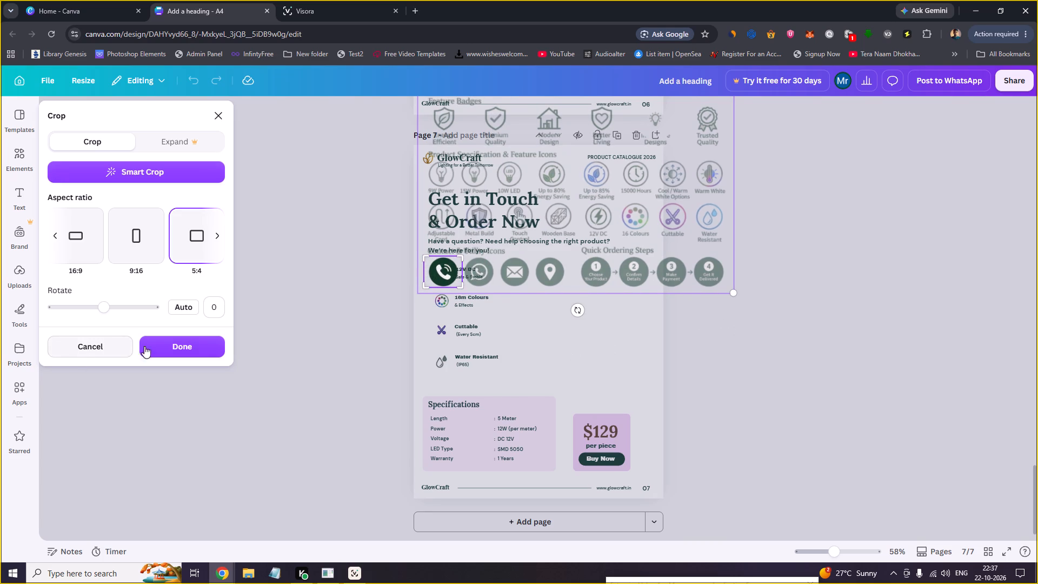
left_click(215, 348)
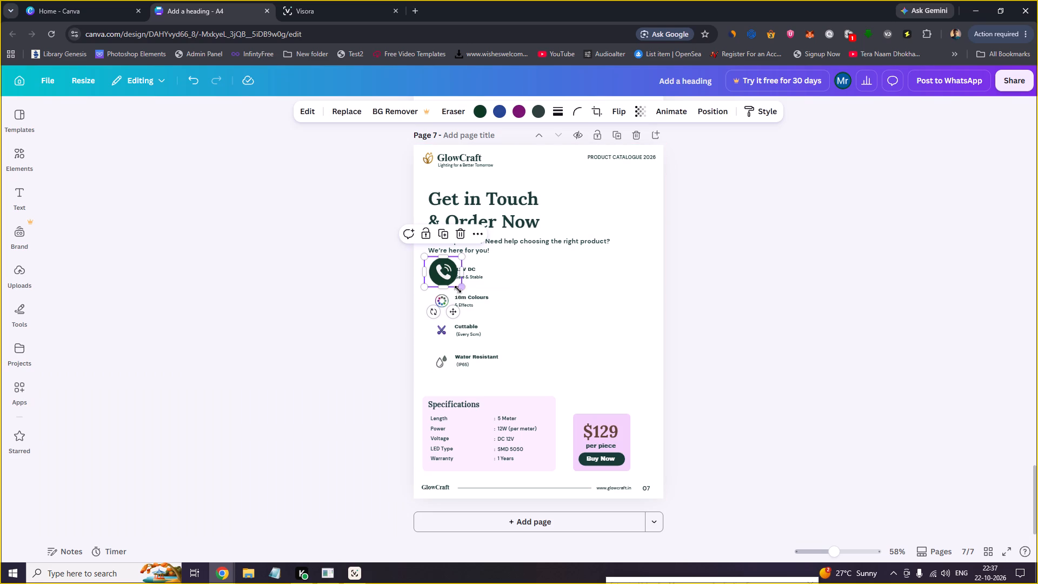
Shrink the phone icon to about 1.6 by 1.3 and align it beside the 12V DC text, centred above the other row icons.
left_click_drag(461, 287, 447, 277)
left_click_drag(436, 267, 443, 276)
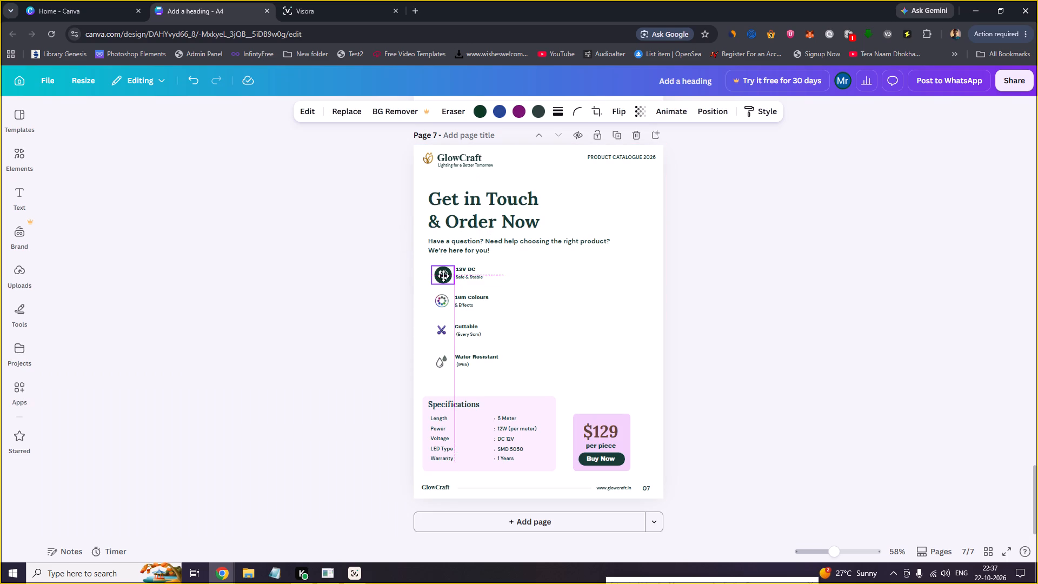
left_click_drag(443, 276, 443, 274)
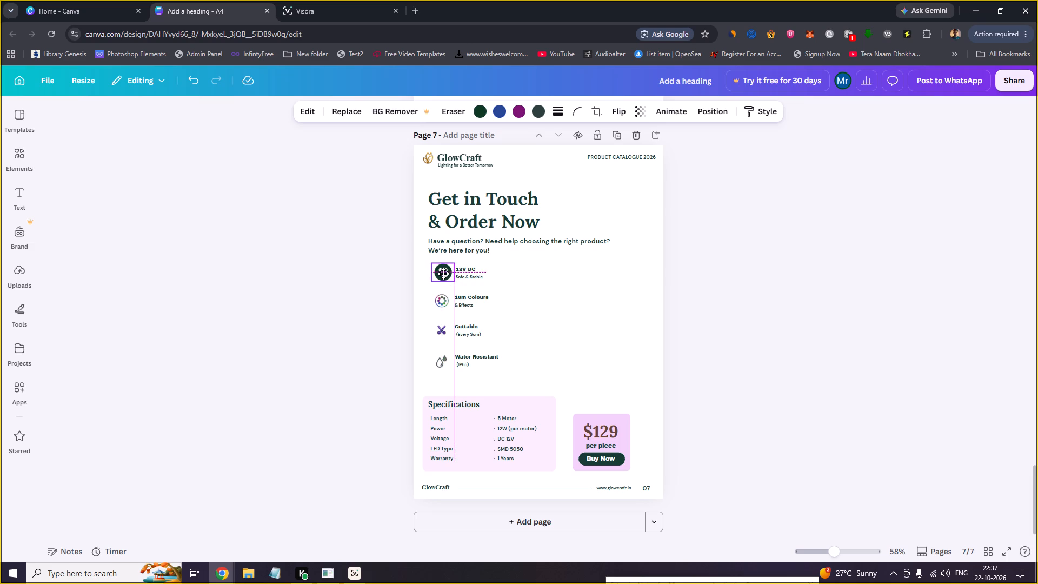
left_click_drag(443, 274, 443, 274)
left_click(599, 292)
left_click(441, 274)
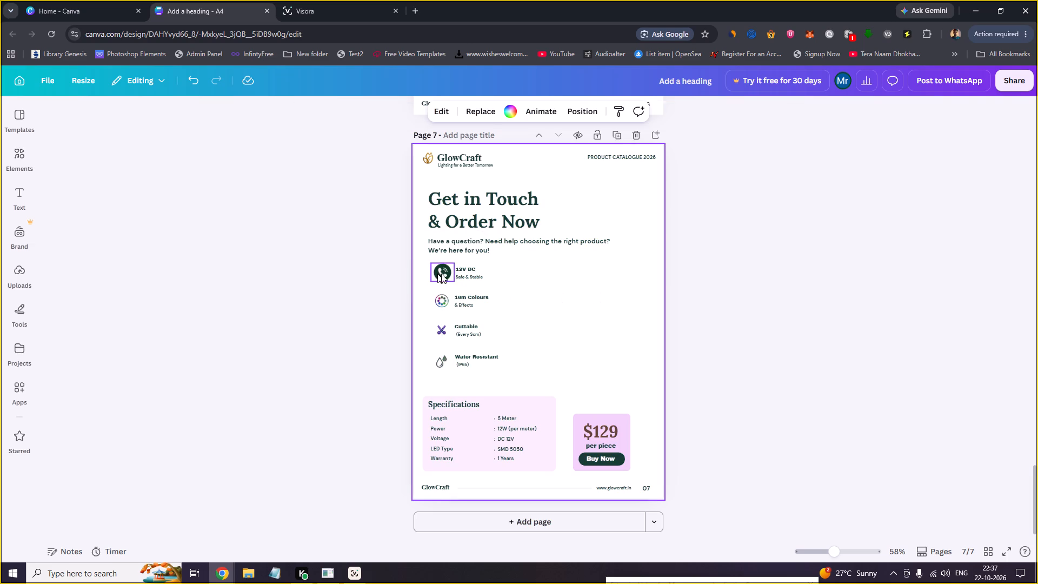
left_click(455, 284)
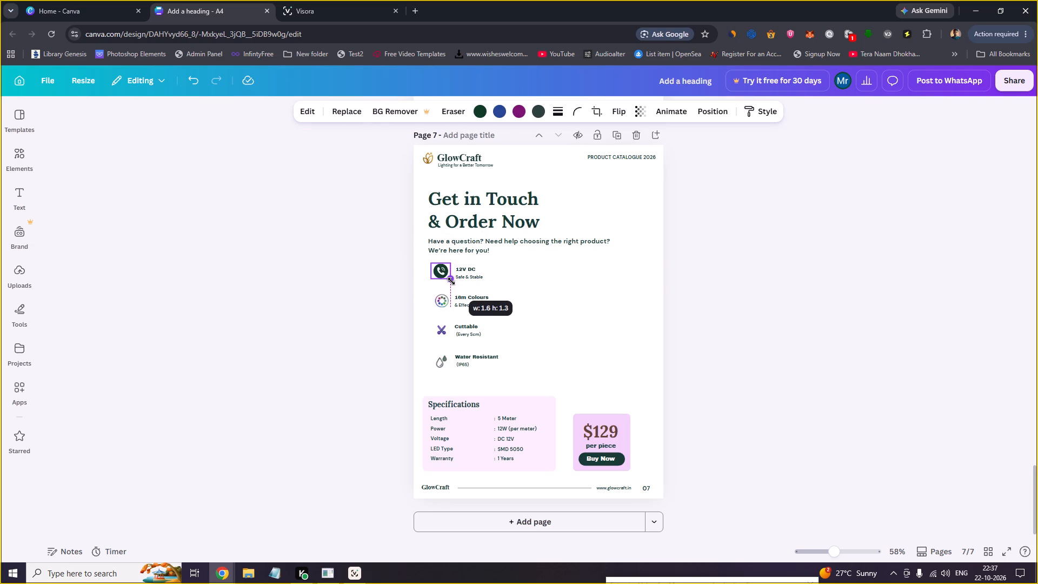
left_click(441, 271)
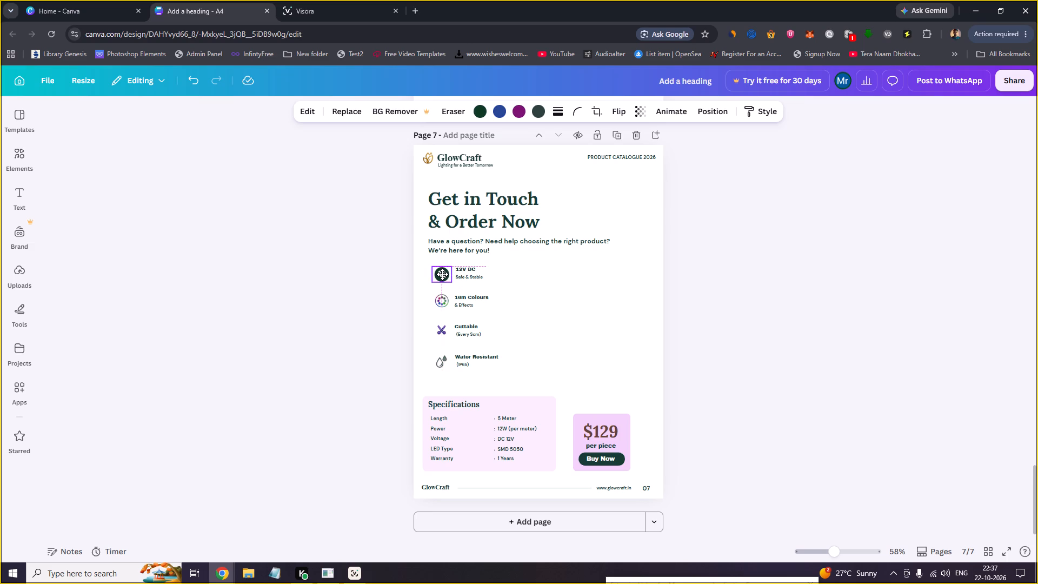
left_click(509, 278)
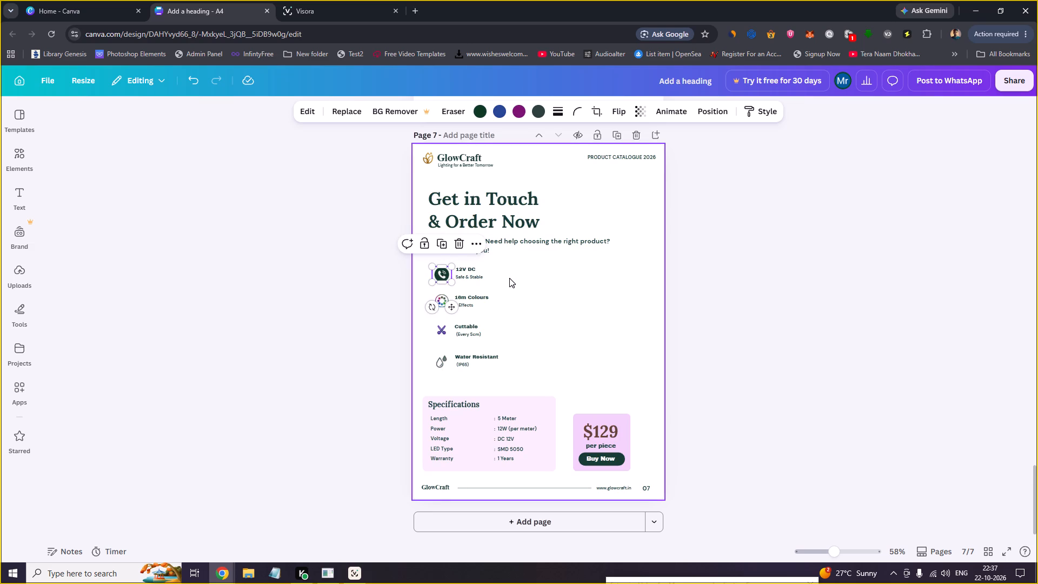
left_click(440, 274)
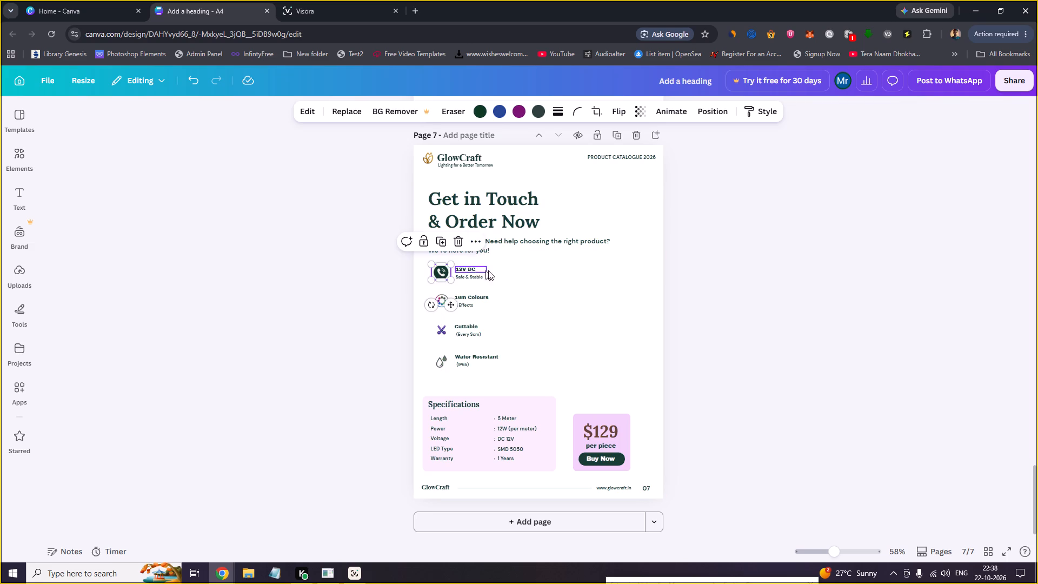
left_click(520, 273)
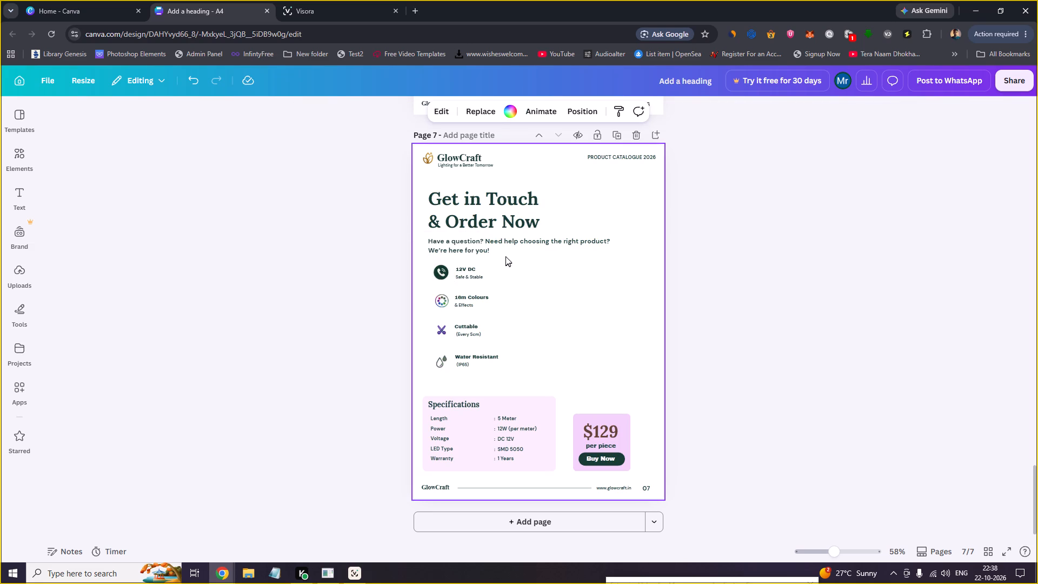
left_click(441, 274)
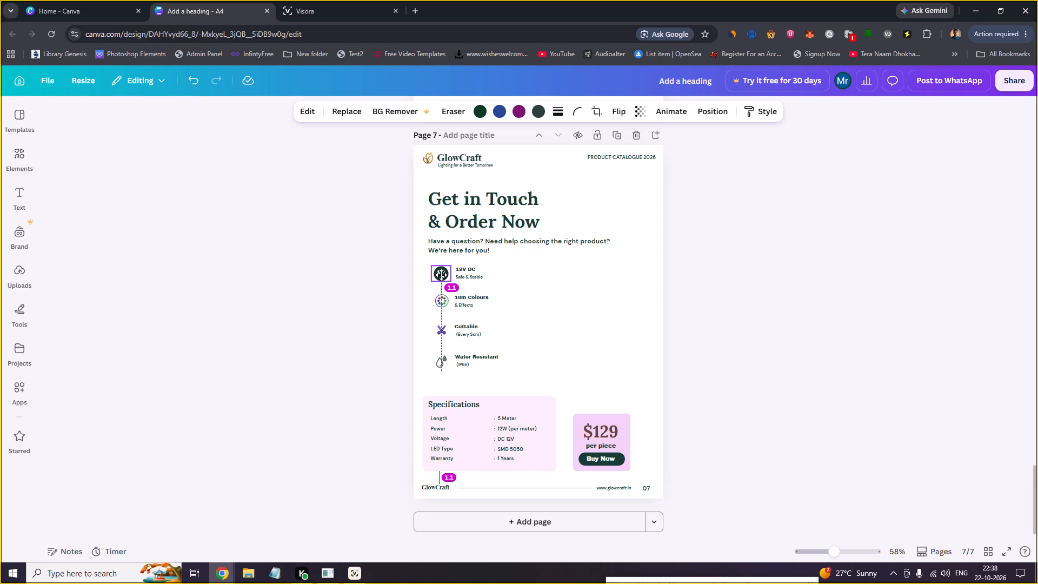
Replace the 12V DC heading with the contact phone number and widen its text box so it fits on one line.
left_click(464, 269)
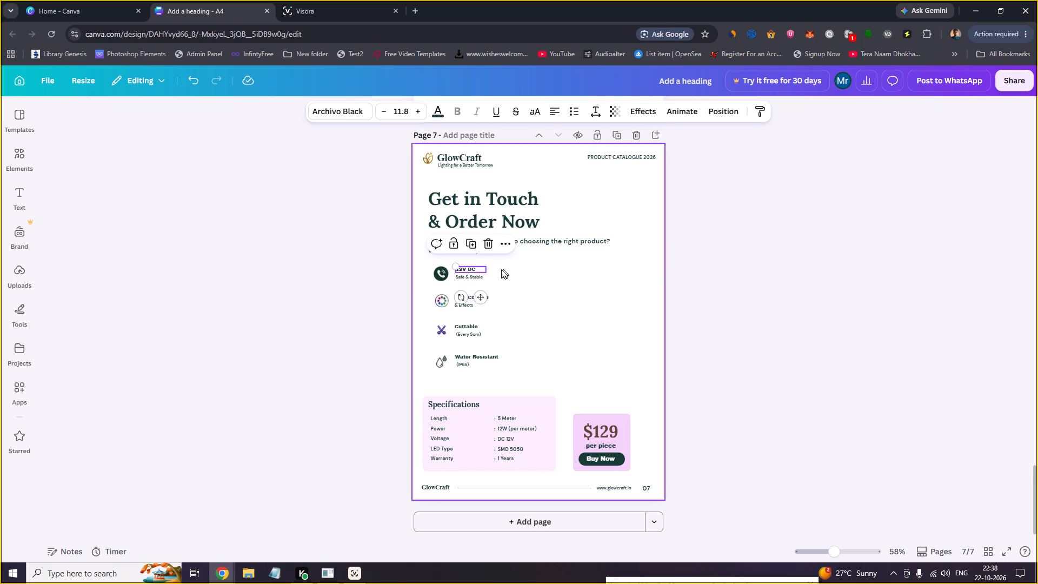
double_click(474, 270)
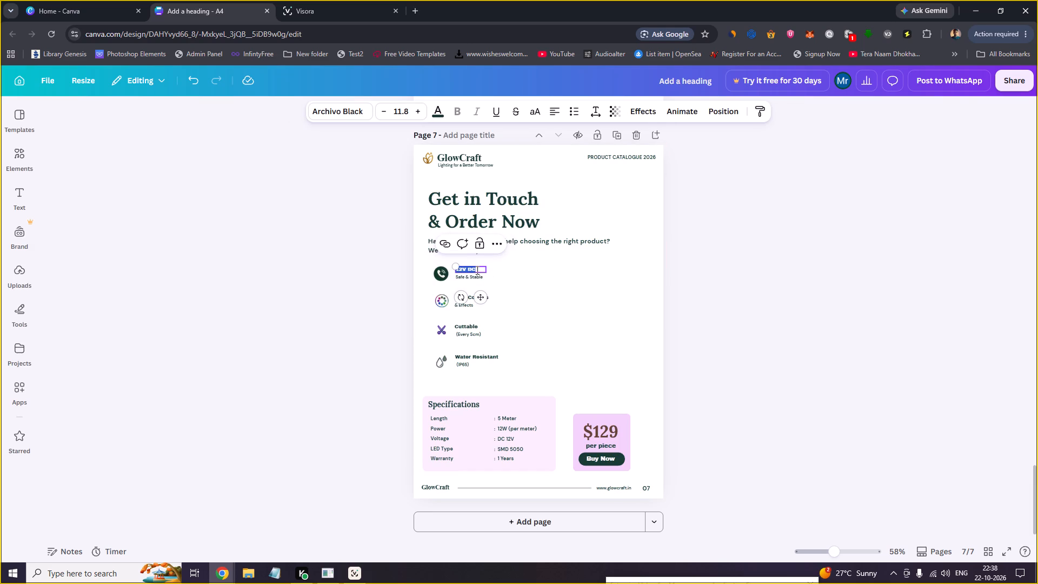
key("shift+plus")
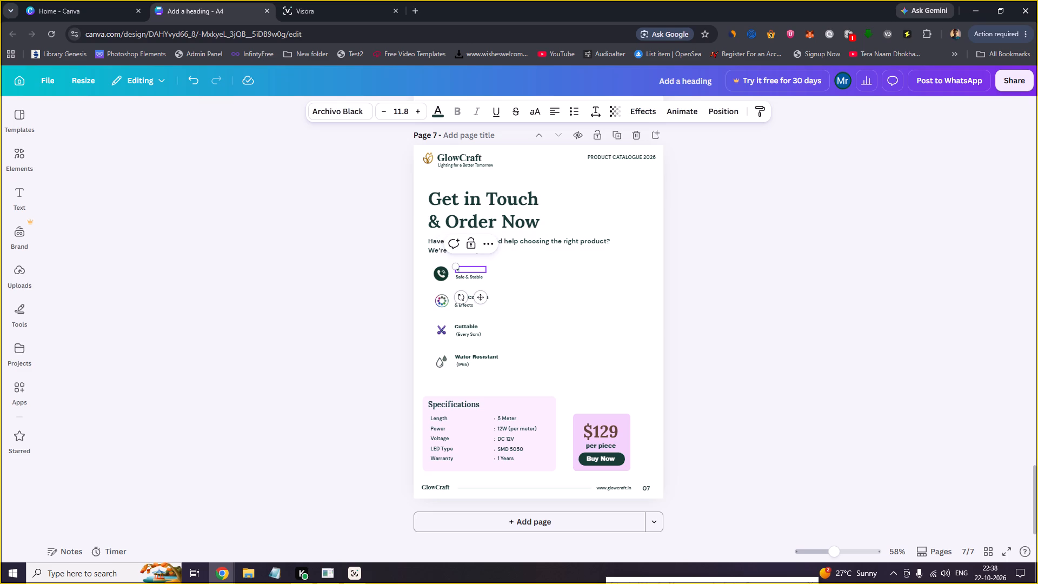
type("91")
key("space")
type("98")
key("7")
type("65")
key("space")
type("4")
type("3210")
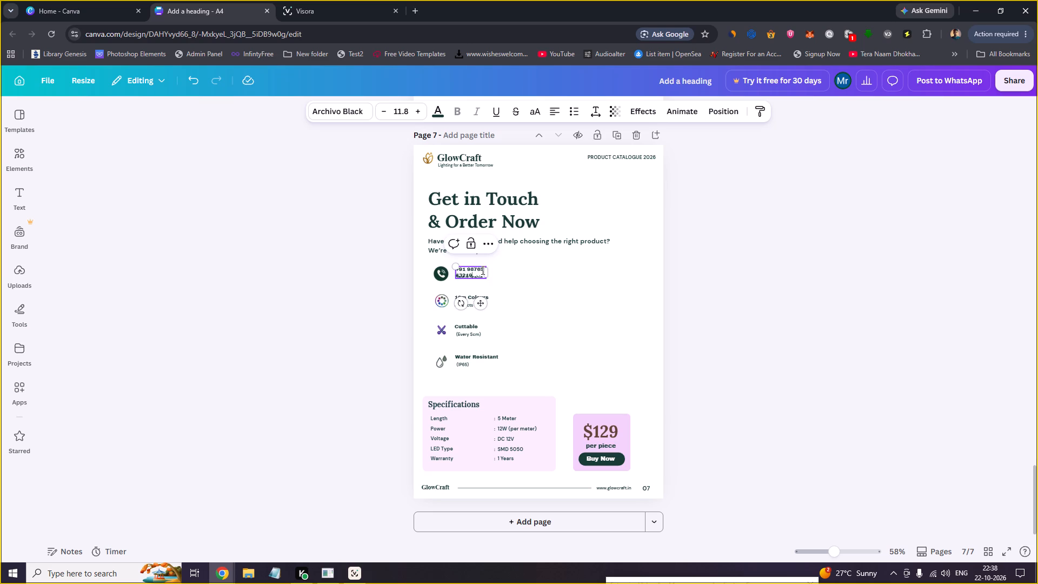
left_click_drag(488, 273, 497, 272)
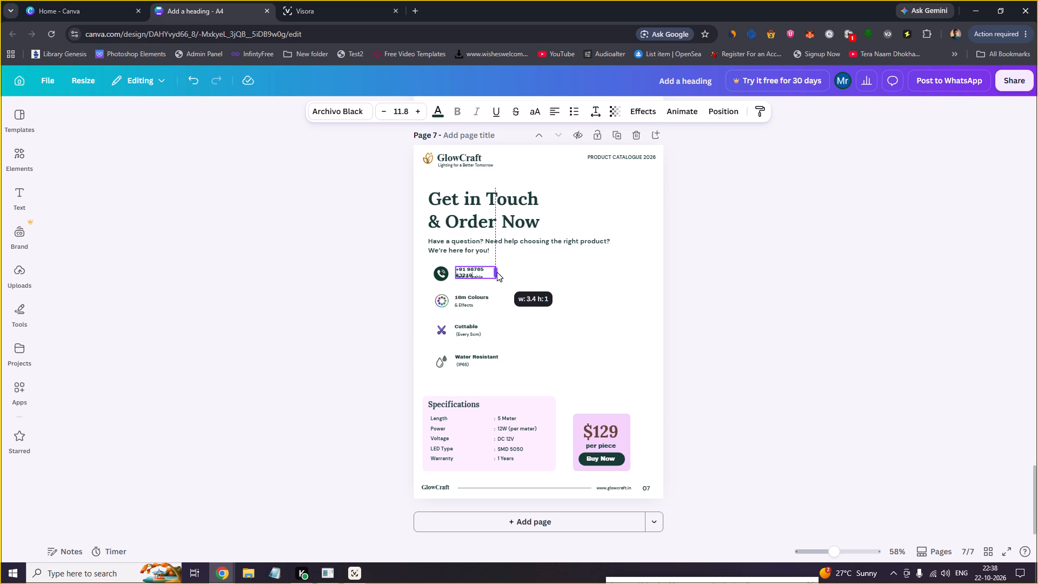
left_click_drag(497, 272, 503, 271)
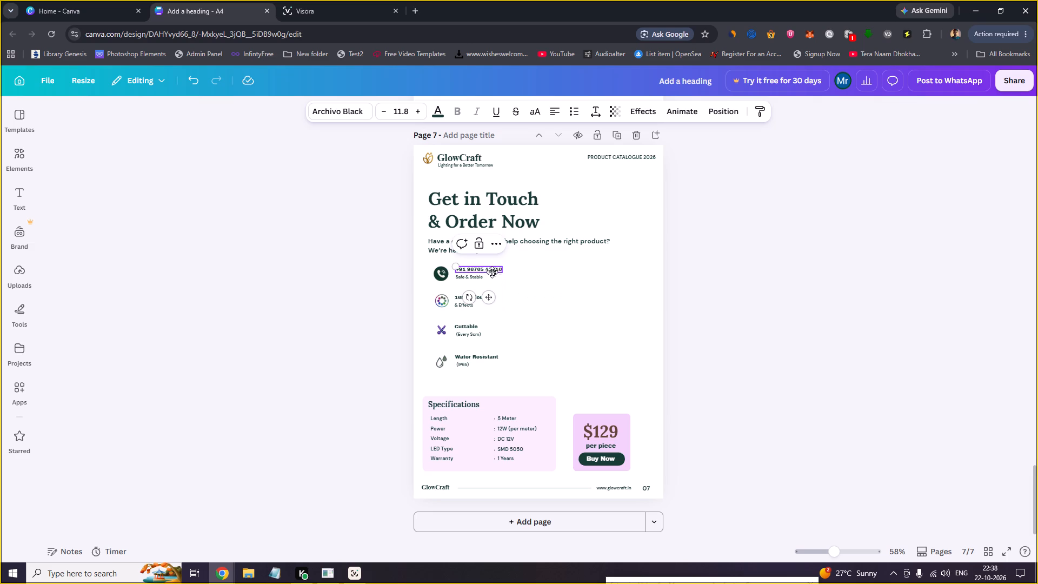
Replace the "Safe & Stable" subtext under the phone number with the opening hours "(Mon-Sat, 9 AM - 6 PM)".
double_click(462, 277)
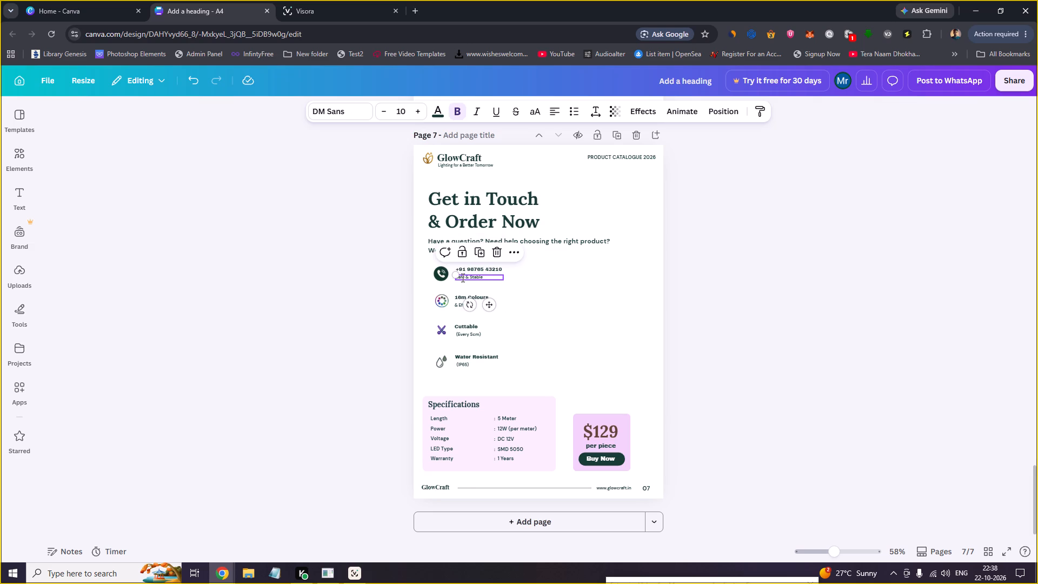
key("shift+parenleft")
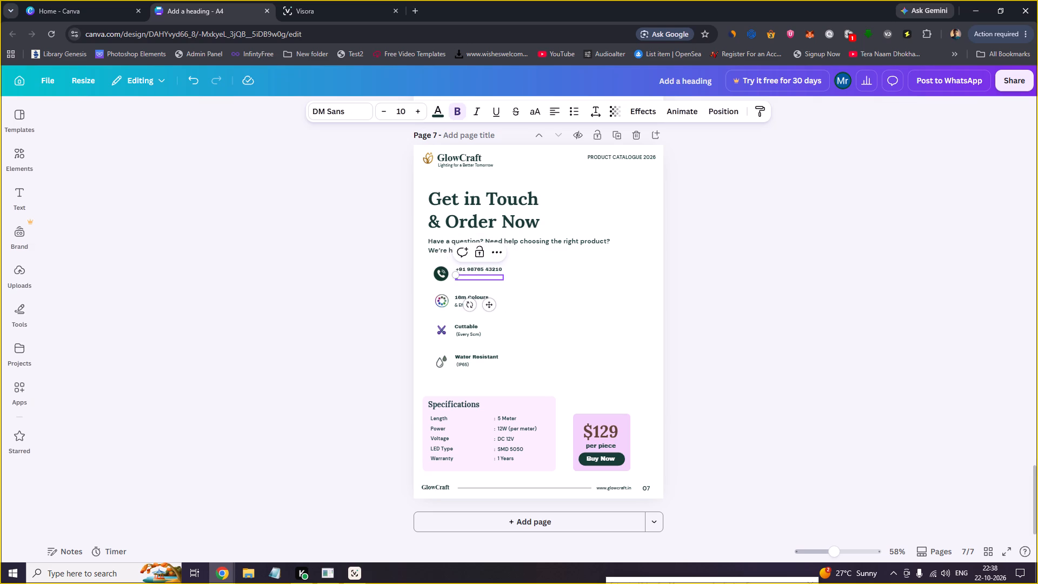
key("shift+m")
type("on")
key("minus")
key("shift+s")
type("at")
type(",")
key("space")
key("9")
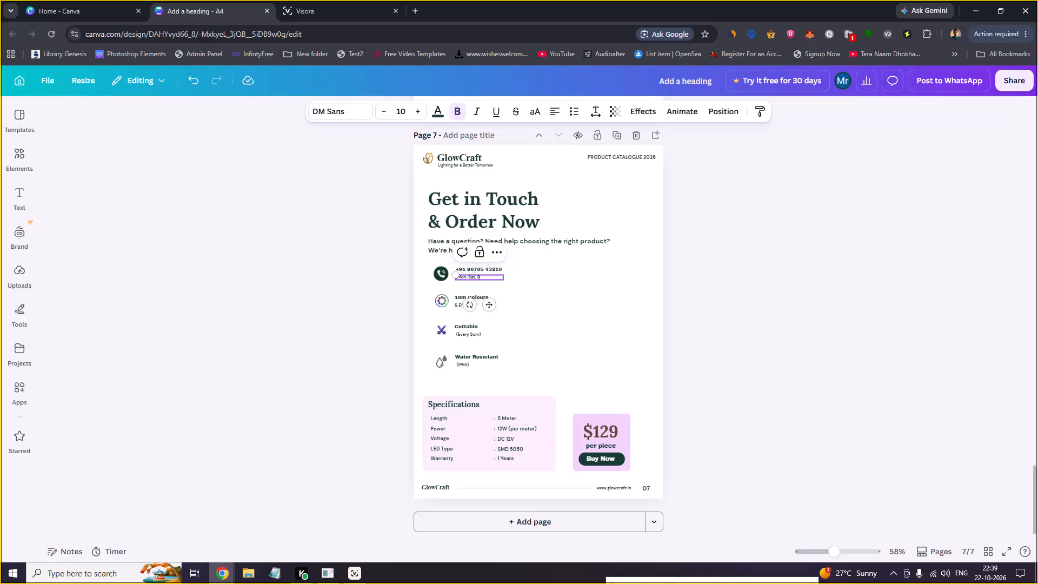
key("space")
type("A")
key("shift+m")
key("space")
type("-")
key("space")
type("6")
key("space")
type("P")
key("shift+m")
Add a closing parenthesis at the end of the business hours line beneath the phone number.
key("shift+parenright")
Reposition the crop of the 16m Colours row's icon image to show the WhatsApp icon, adjusting the frame to fit the whole circle.
left_click(440, 301)
left_click(440, 301)
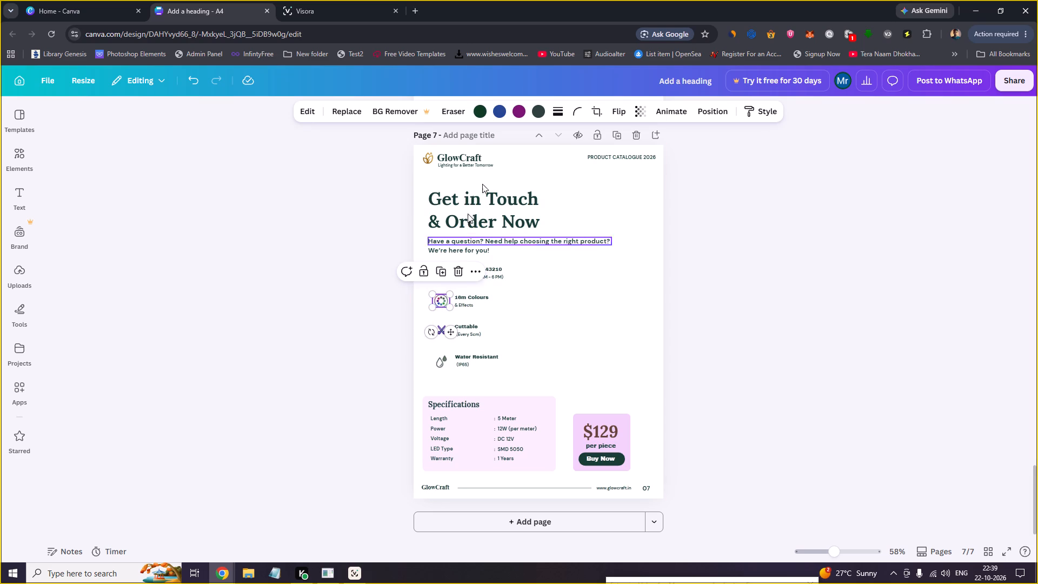
left_click(600, 109)
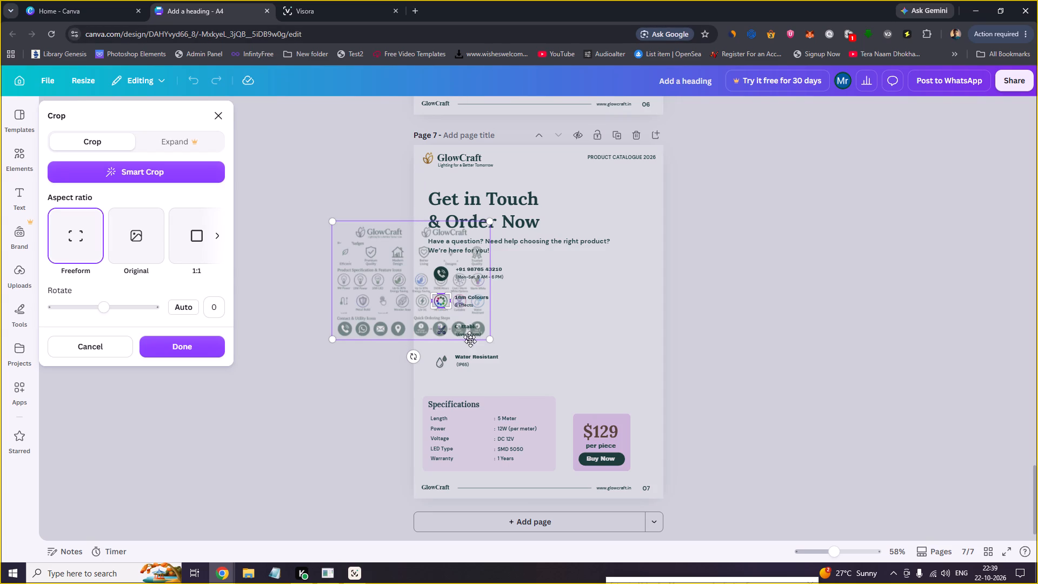
left_click_drag(837, 552, 851, 552)
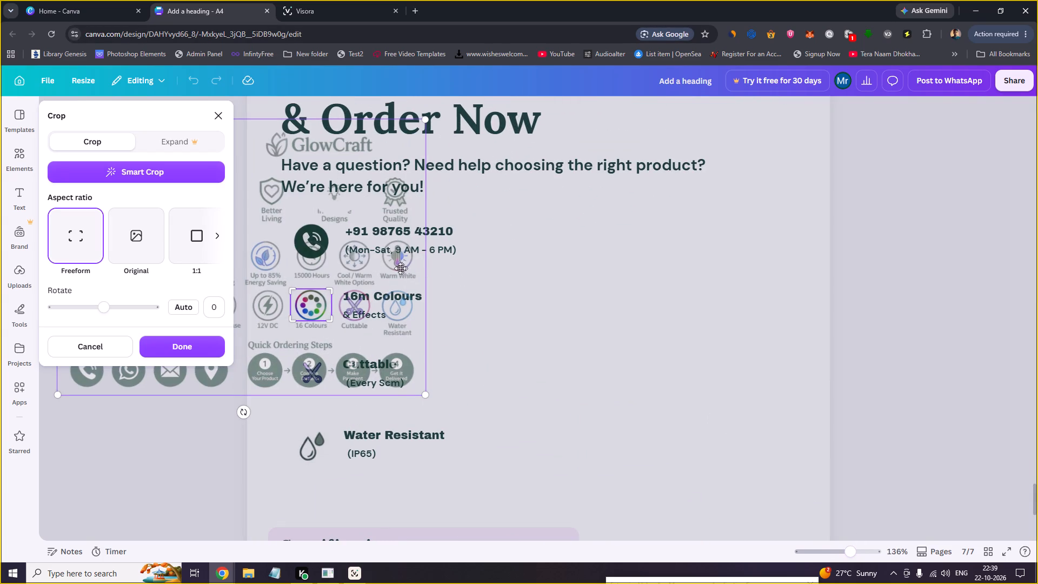
left_click_drag(309, 310, 367, 296)
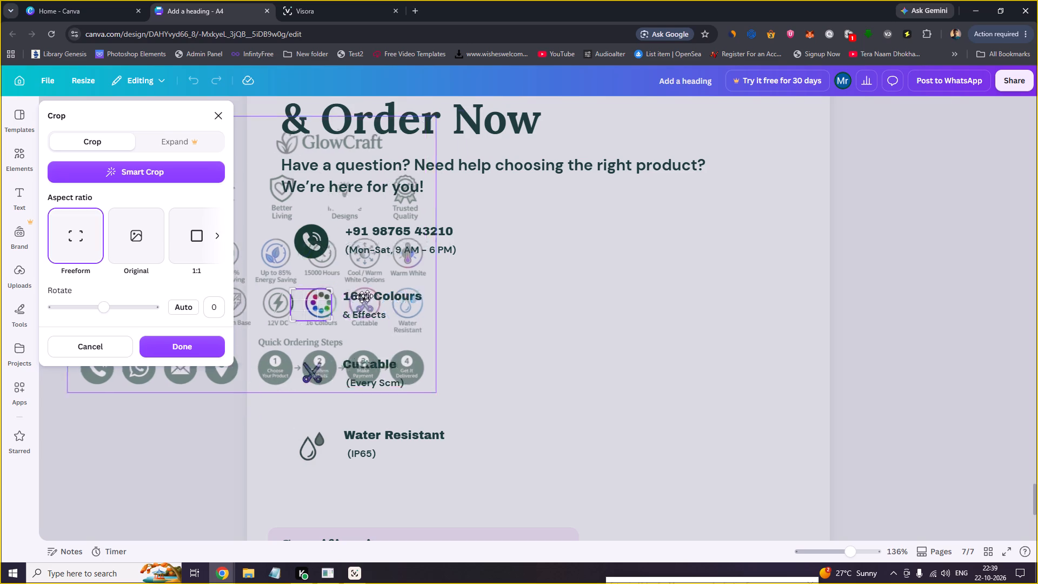
left_click_drag(367, 296, 481, 263)
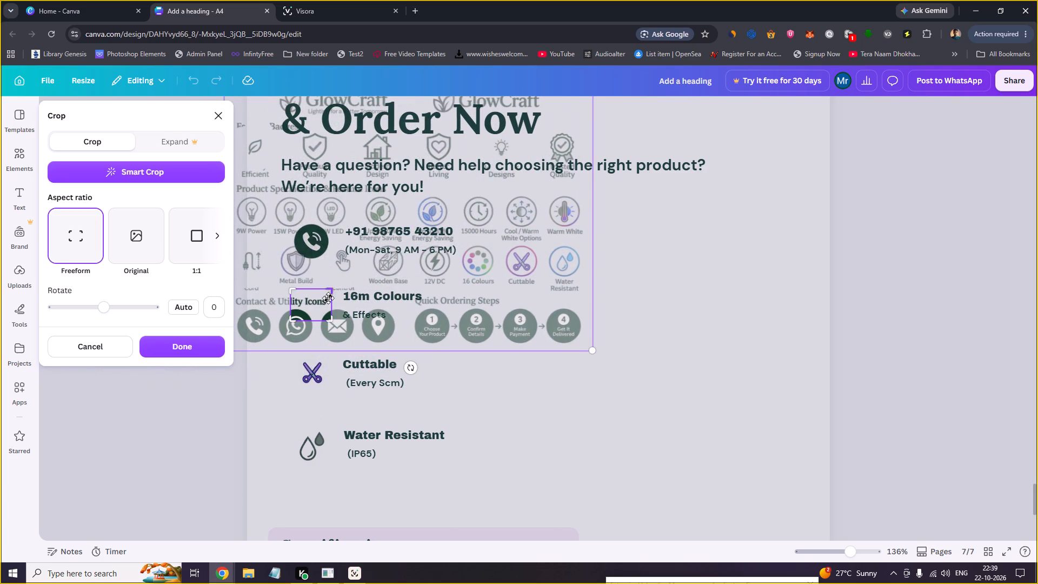
left_click_drag(307, 307, 323, 284)
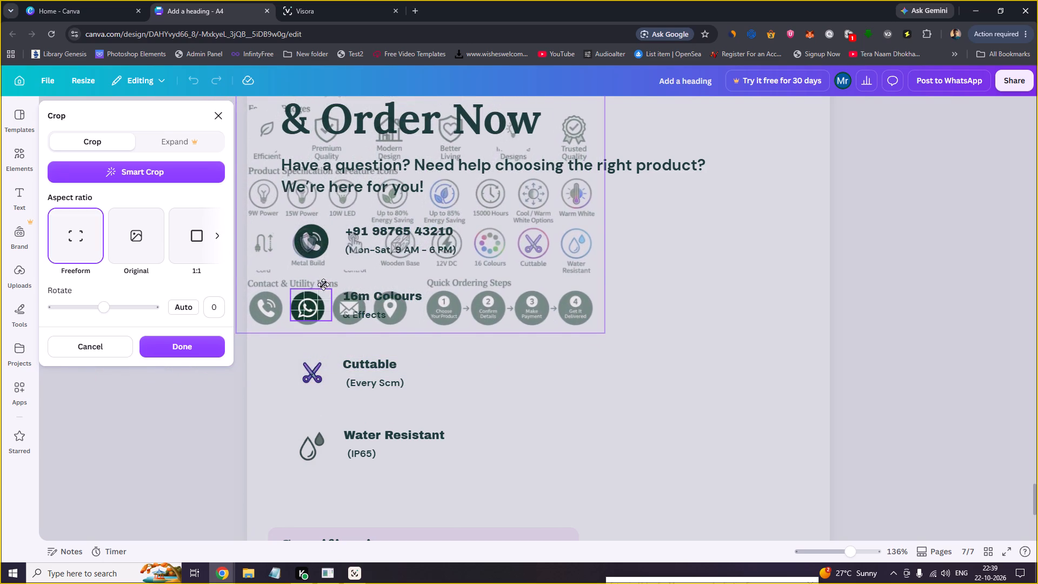
left_click_drag(323, 284, 326, 283)
left_click(328, 321)
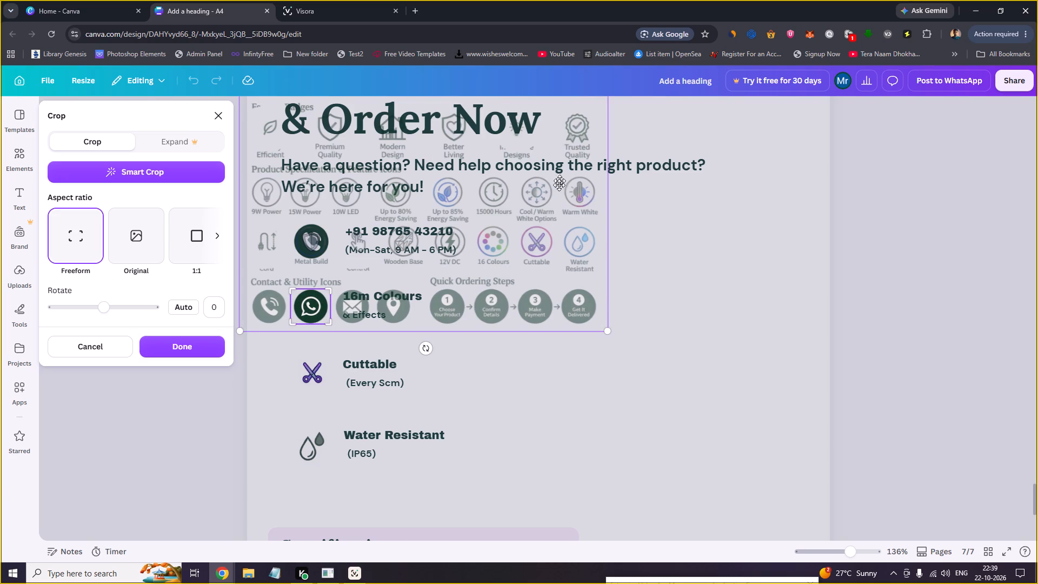
left_click(214, 349)
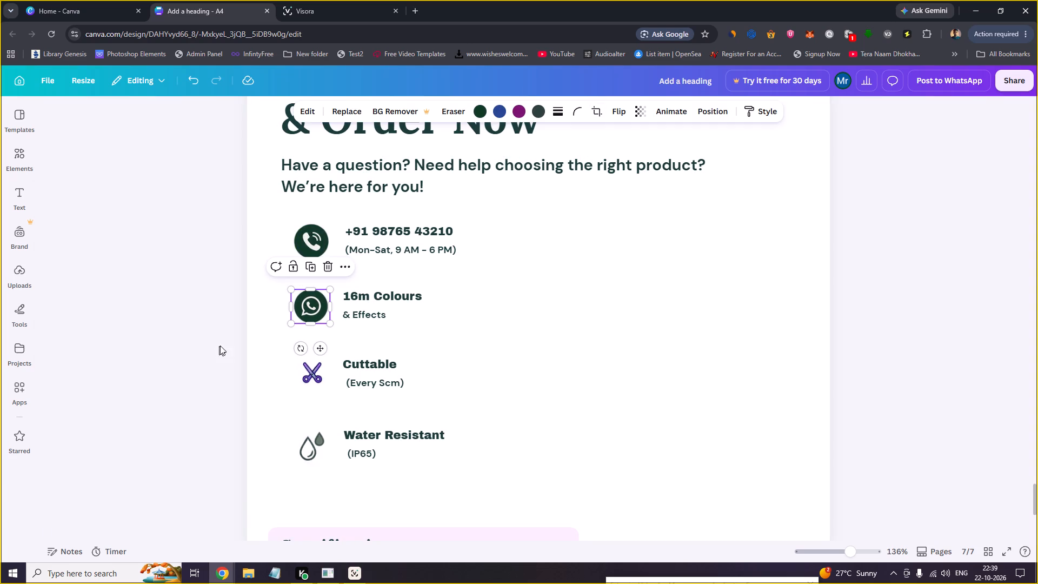
left_click(496, 351)
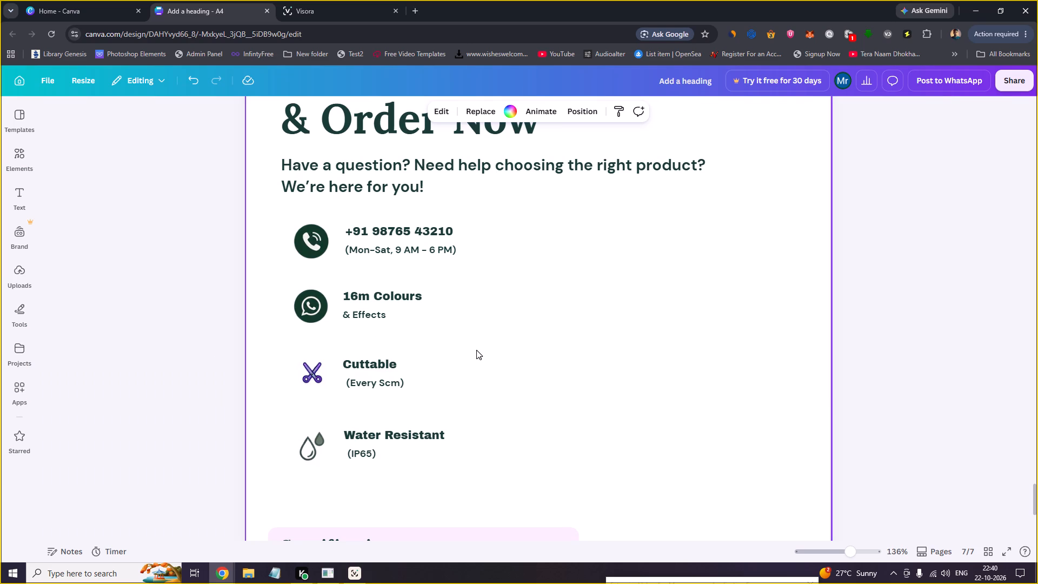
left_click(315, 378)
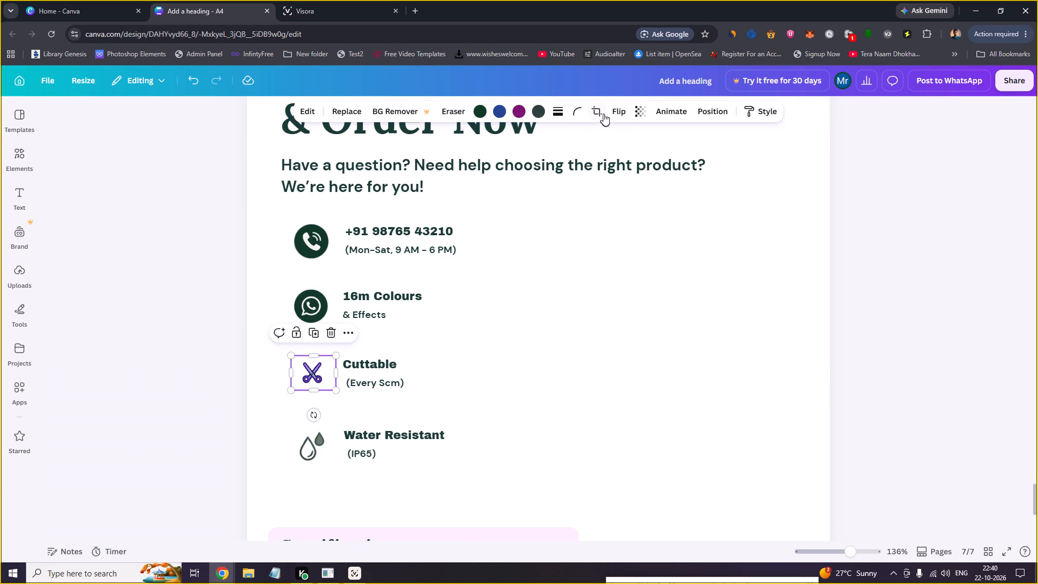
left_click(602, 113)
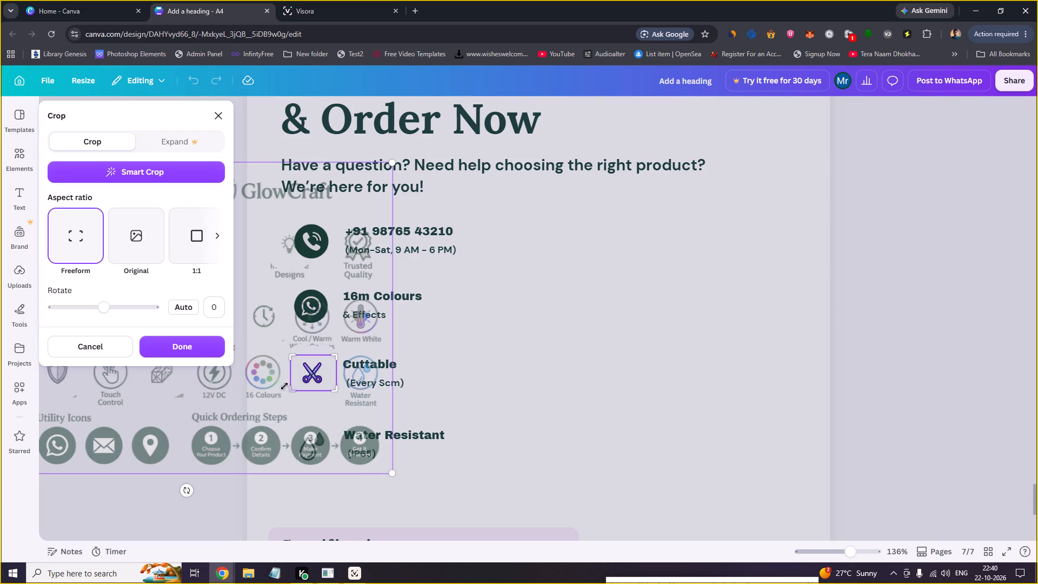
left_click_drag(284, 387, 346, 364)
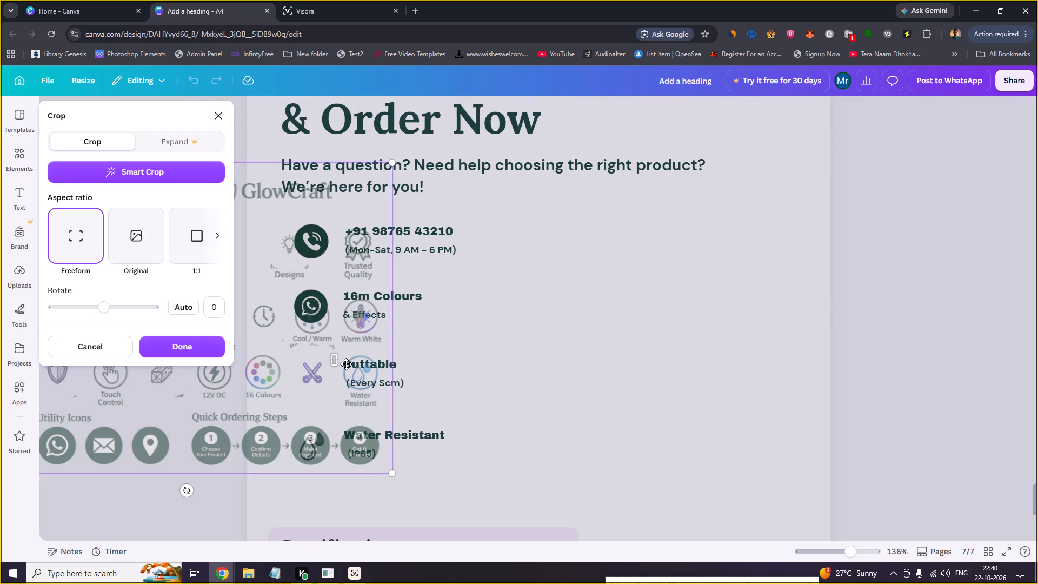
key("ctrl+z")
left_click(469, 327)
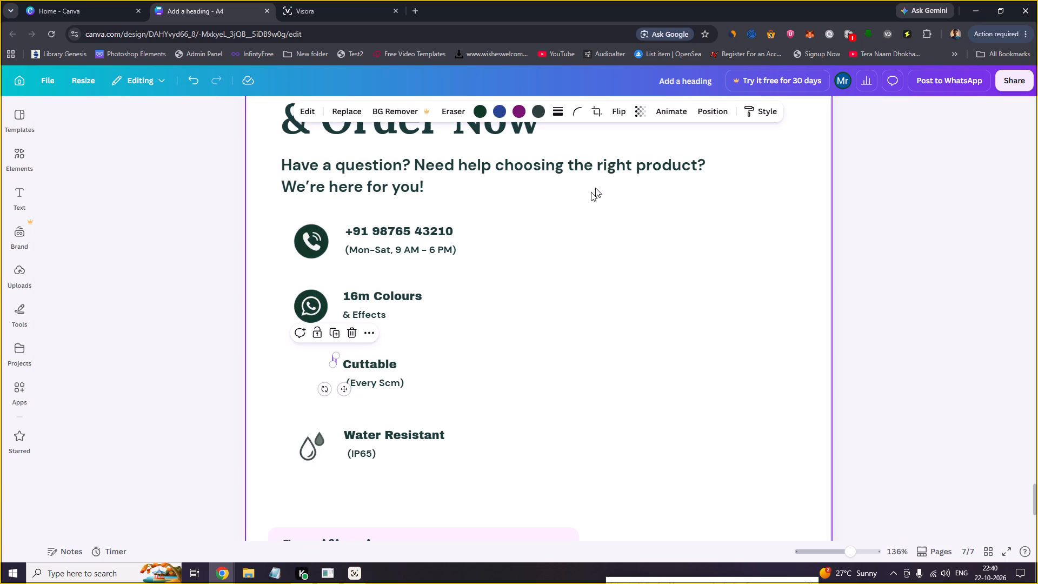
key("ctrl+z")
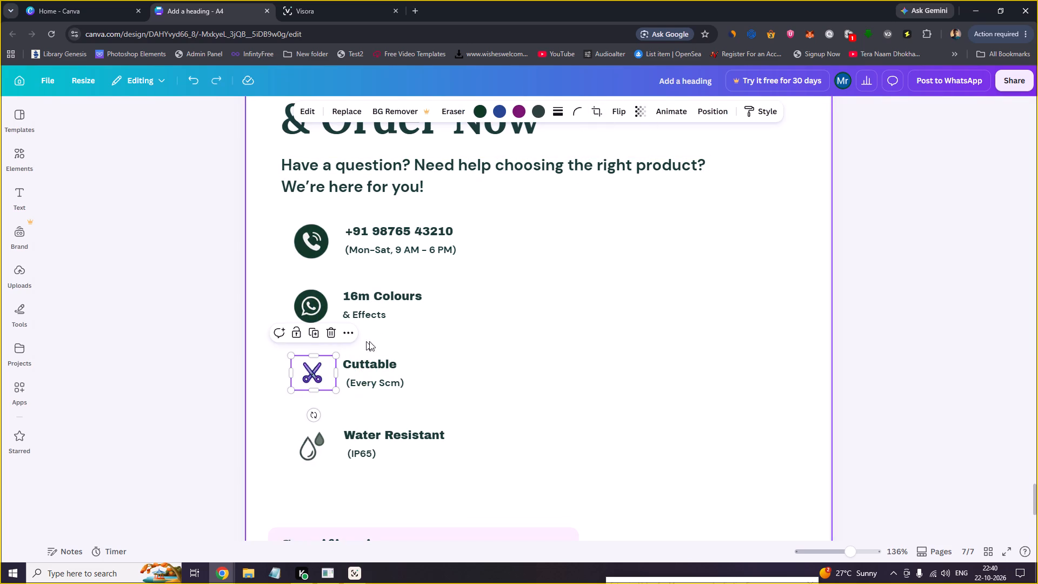
Recrop the Cuttable row's icon image to show the envelope icon, making the frame slightly narrower and taller to fit the whole circle.
left_click(597, 112)
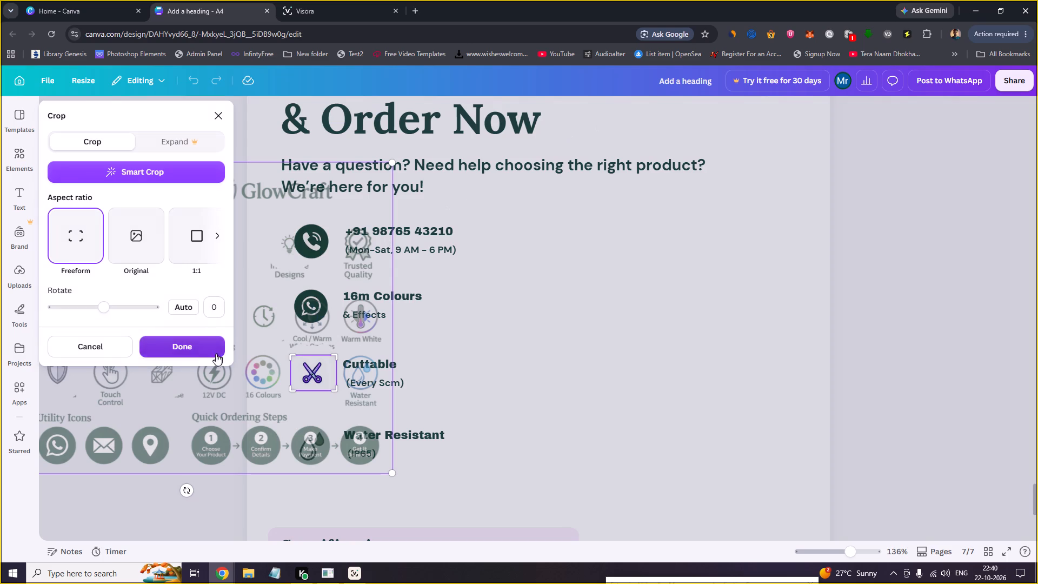
left_click_drag(311, 335, 427, 284)
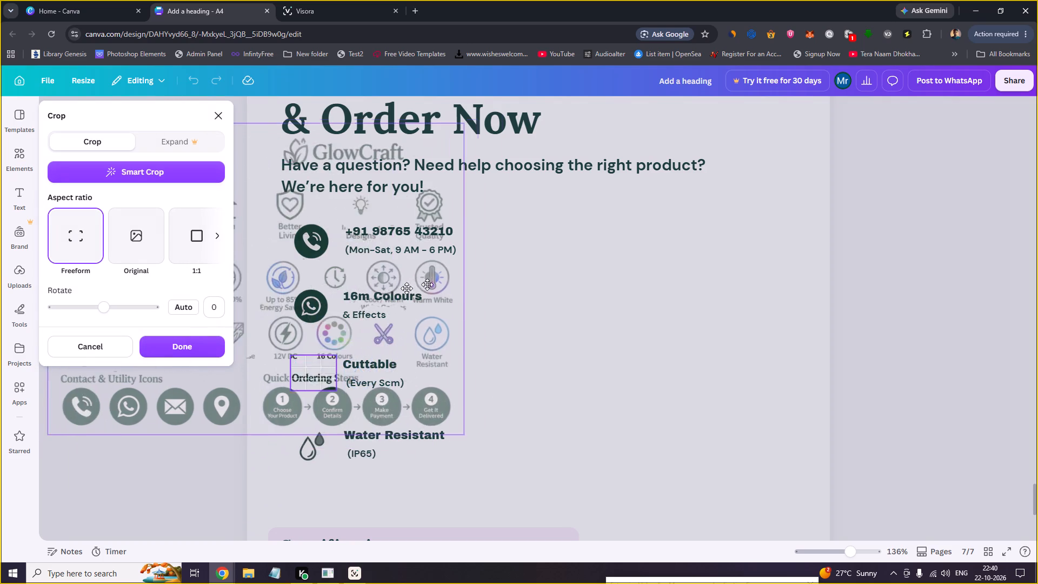
left_click_drag(427, 284, 490, 262)
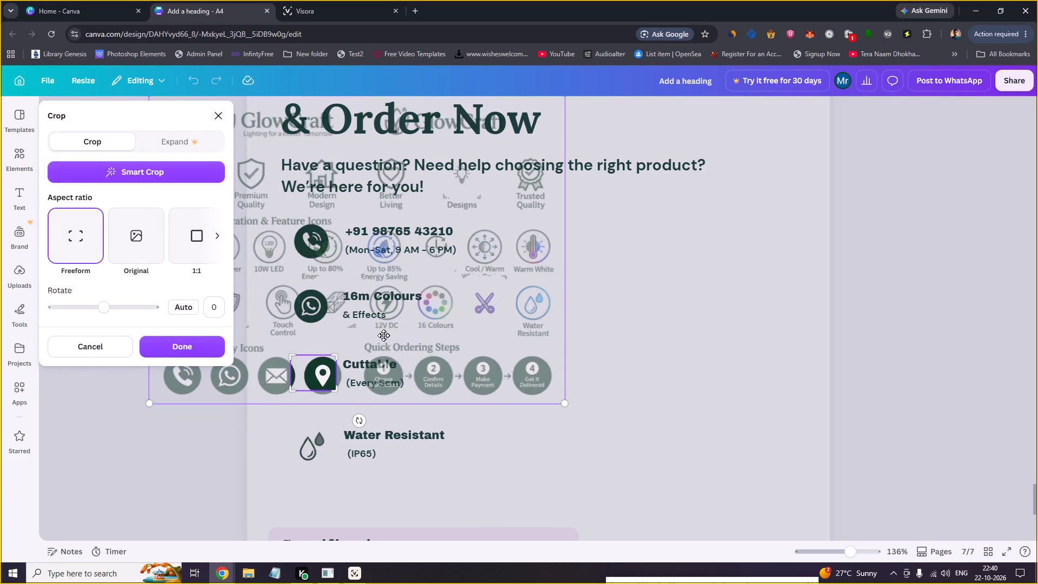
left_click_drag(381, 335, 406, 328)
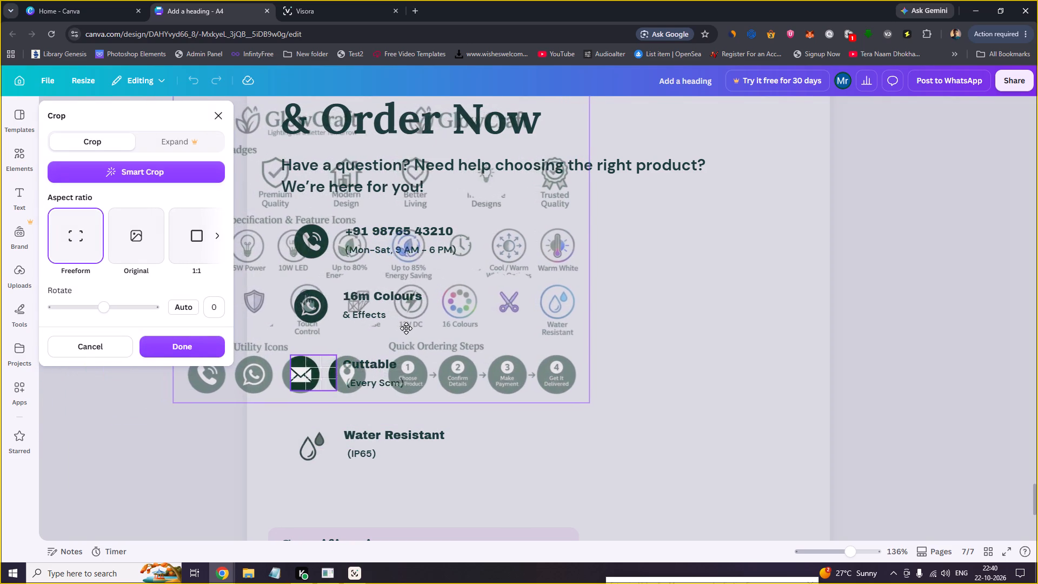
left_click_drag(406, 328, 417, 327)
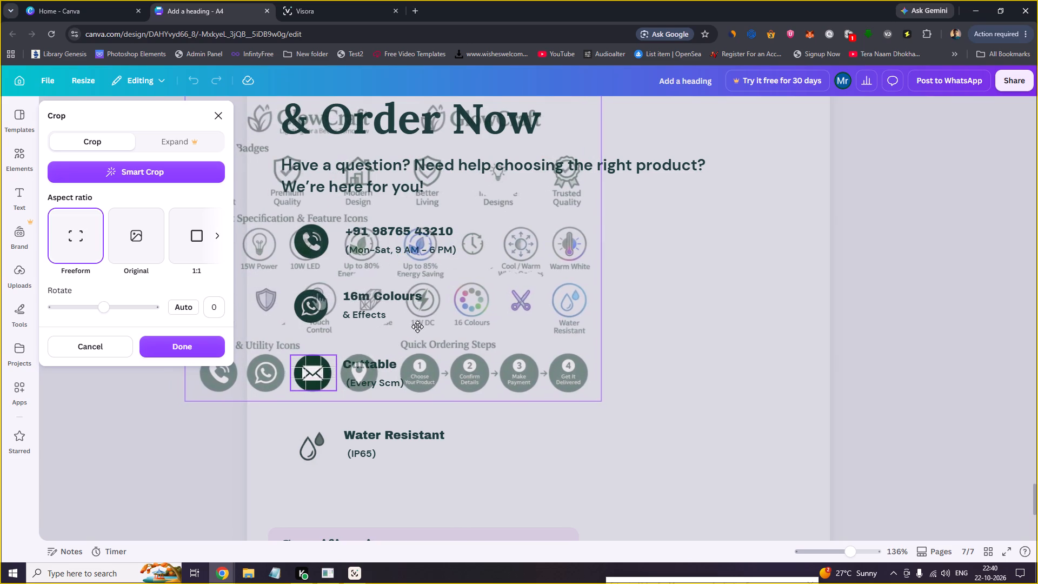
left_click_drag(417, 327, 418, 329)
left_click_drag(354, 373, 357, 368)
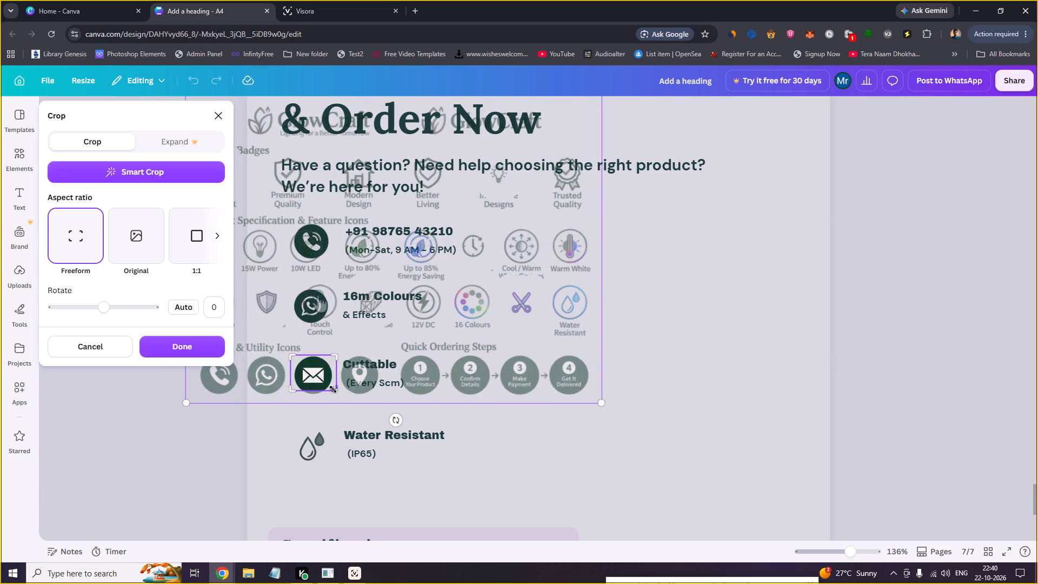
left_click_drag(333, 389, 333, 395)
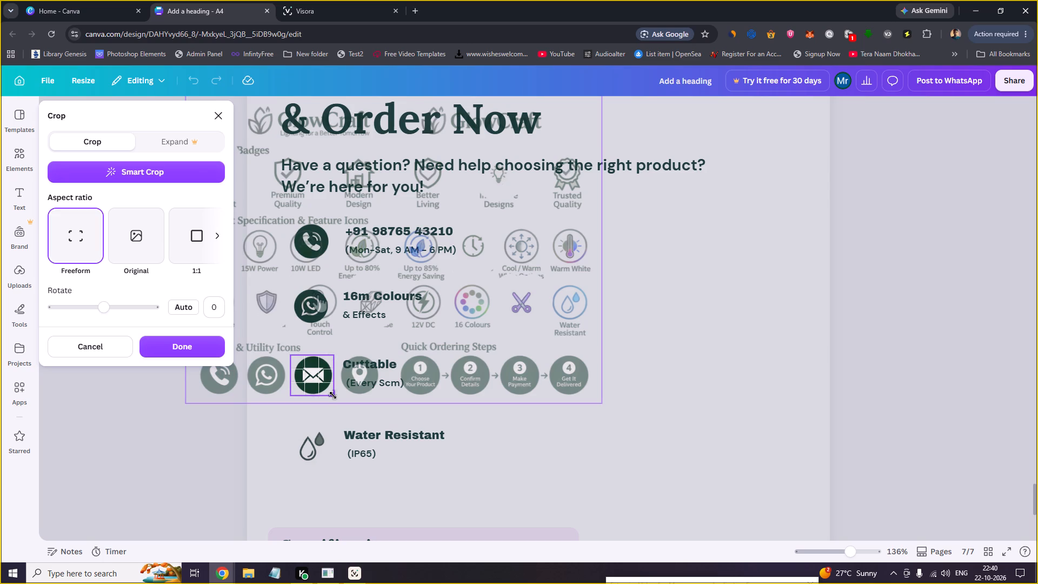
left_click_drag(333, 395, 334, 395)
left_click(334, 395)
left_click(170, 344)
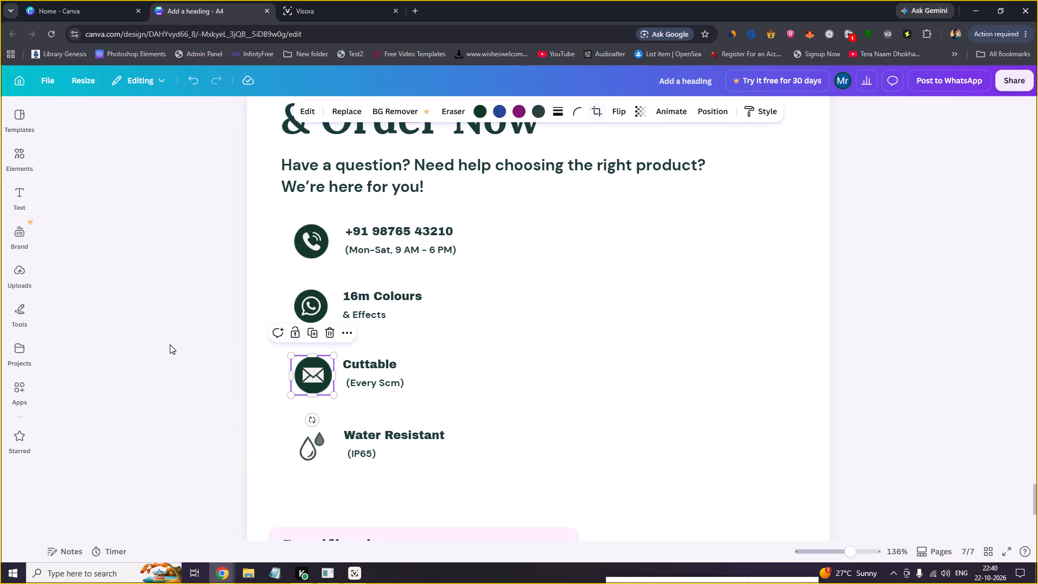
left_click(503, 367)
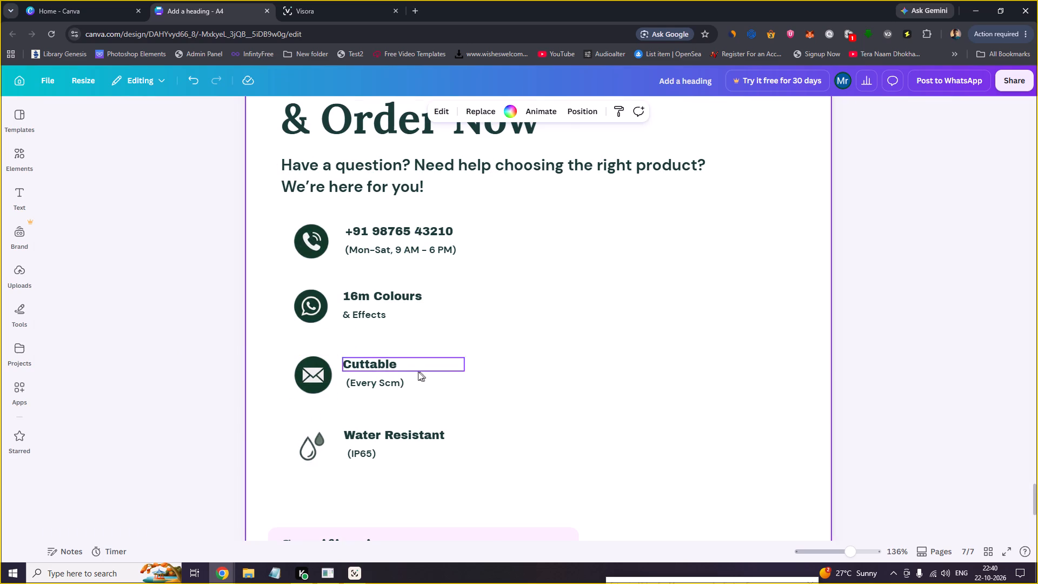
Shrink the envelope icon slightly to match the size of the phone and WhatsApp icons above it.
left_click(319, 369)
left_click(330, 393)
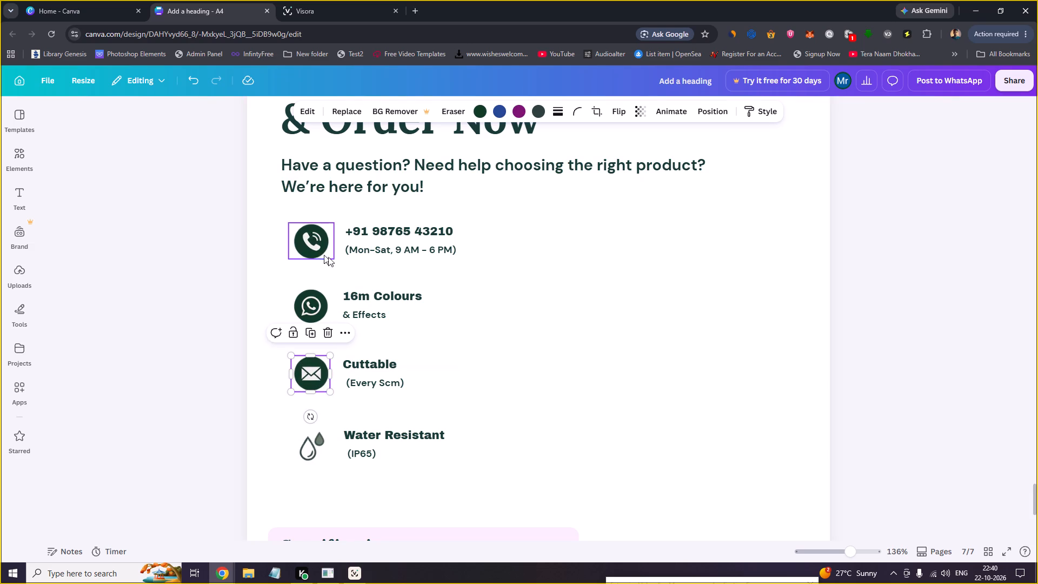
left_click(486, 356)
Recrop the Water Resistant row's icon image to show the location pin icon, extending the frame downward to fit the whole circle.
left_click(317, 442)
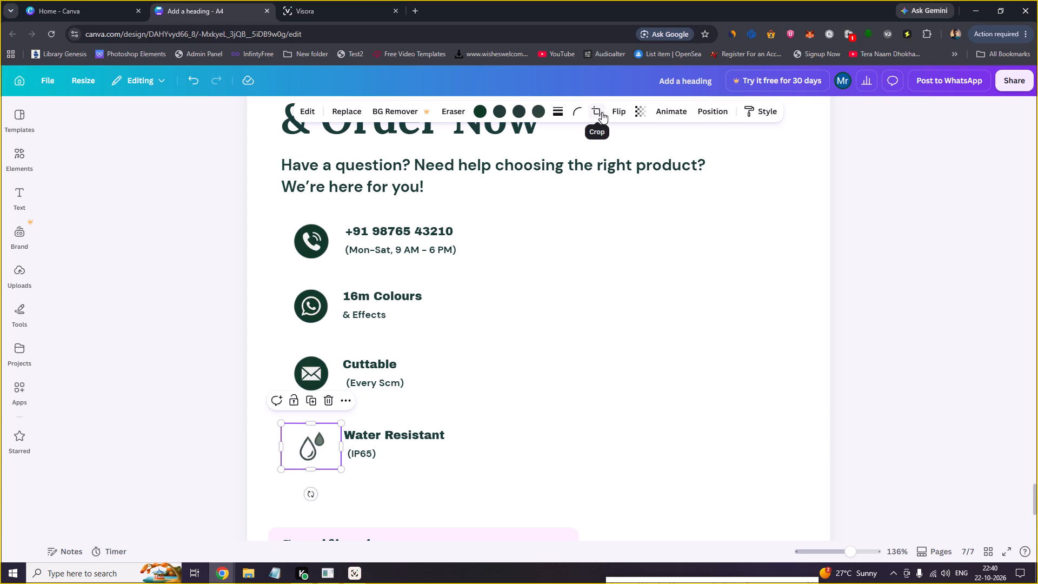
left_click(602, 112)
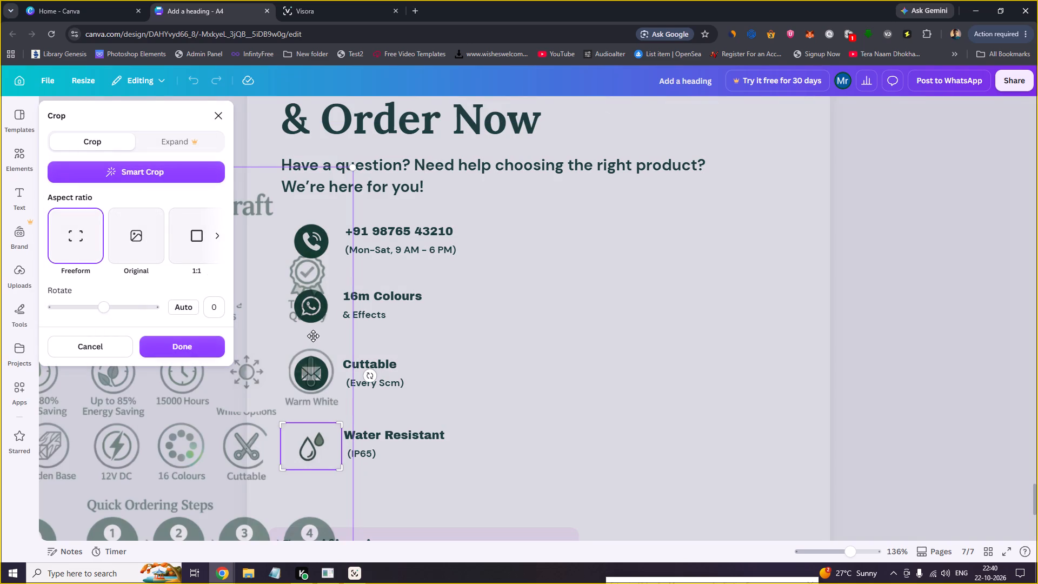
left_click_drag(265, 406, 401, 280)
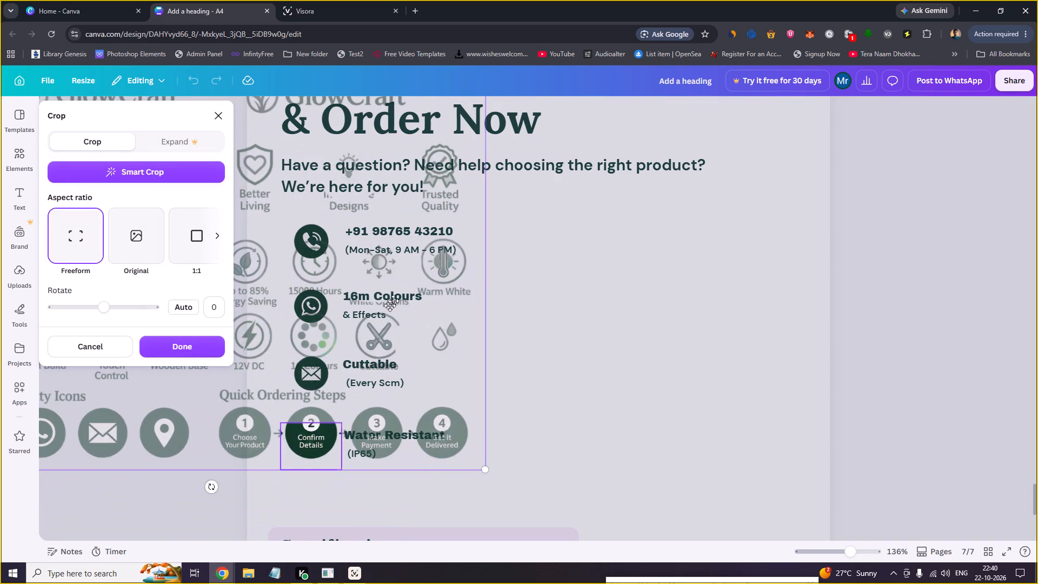
left_click_drag(281, 403, 417, 410)
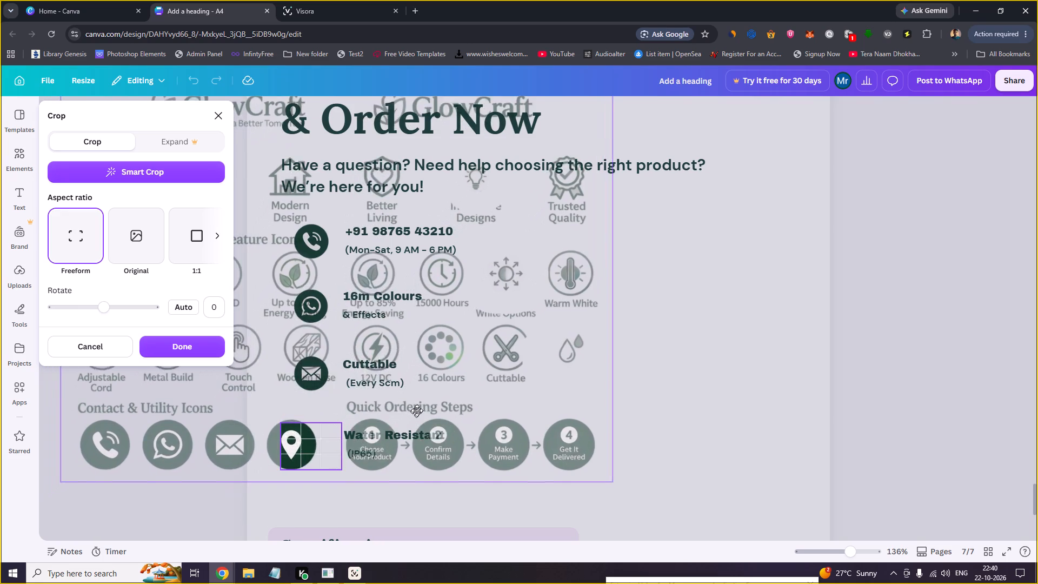
left_click_drag(417, 410, 429, 413)
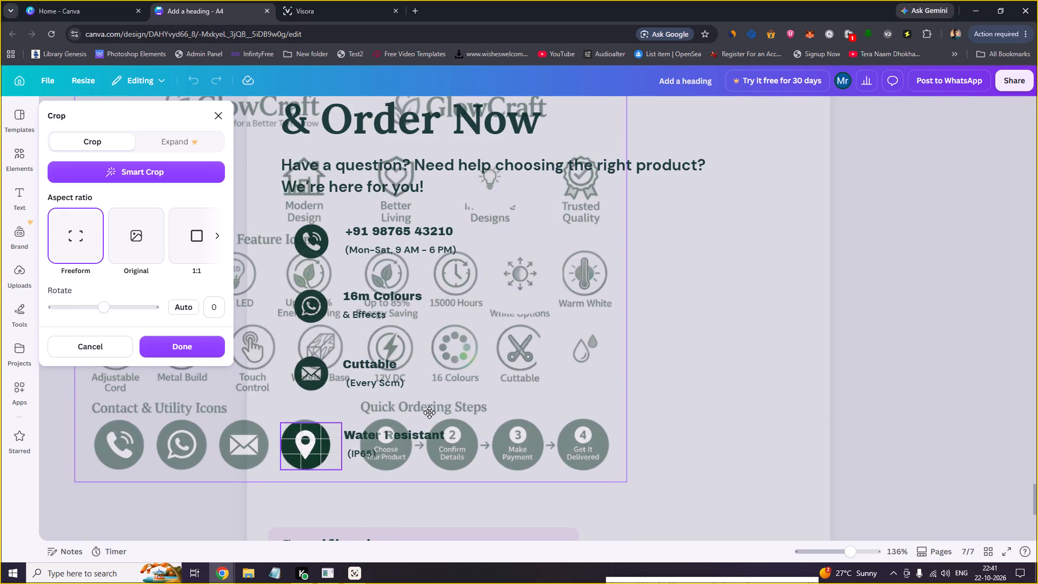
left_click_drag(429, 413, 432, 413)
left_click_drag(361, 448, 366, 452)
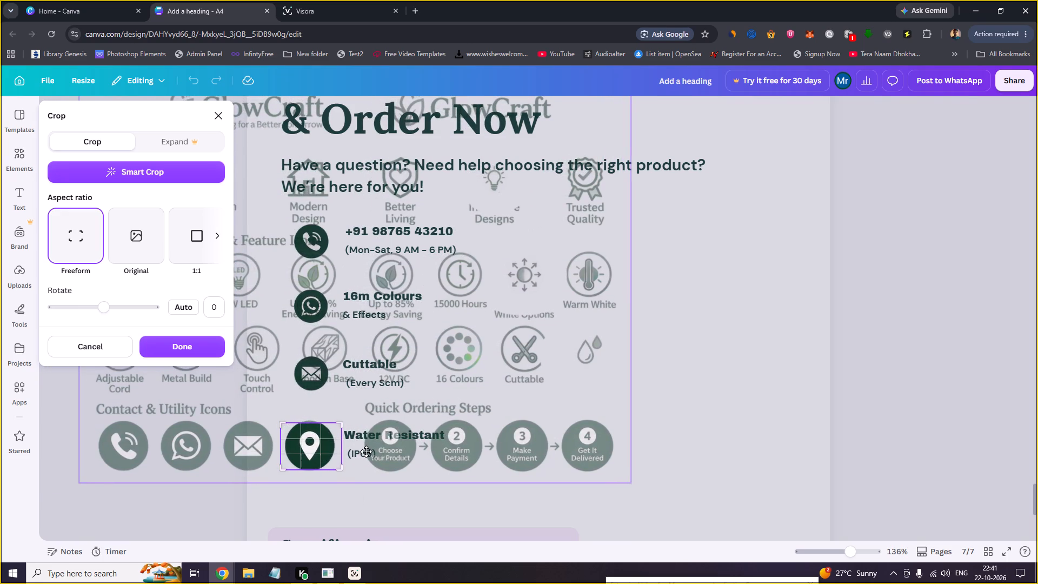
left_click_drag(366, 452, 367, 453)
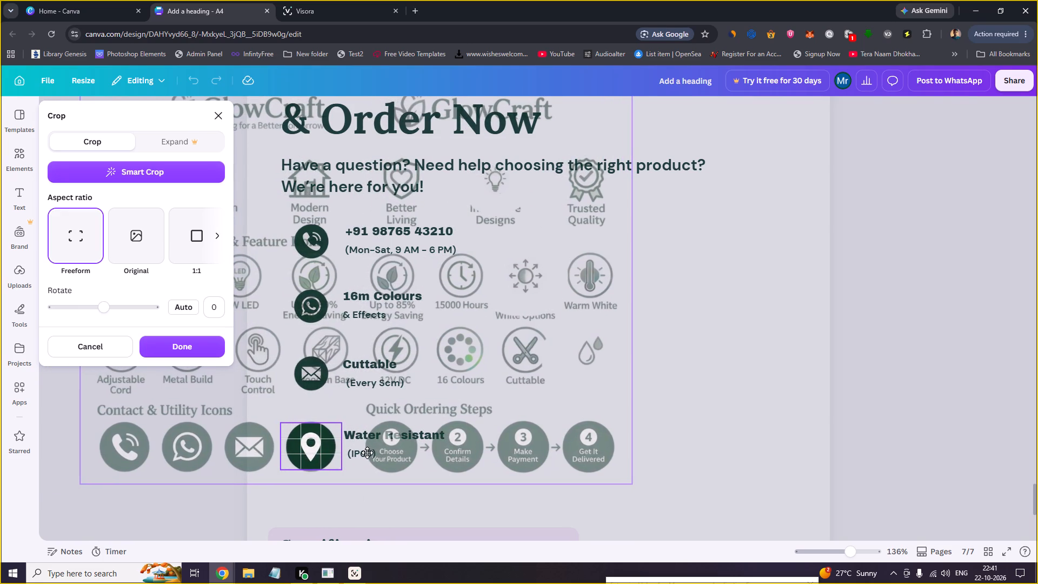
left_click_drag(367, 453, 367, 455)
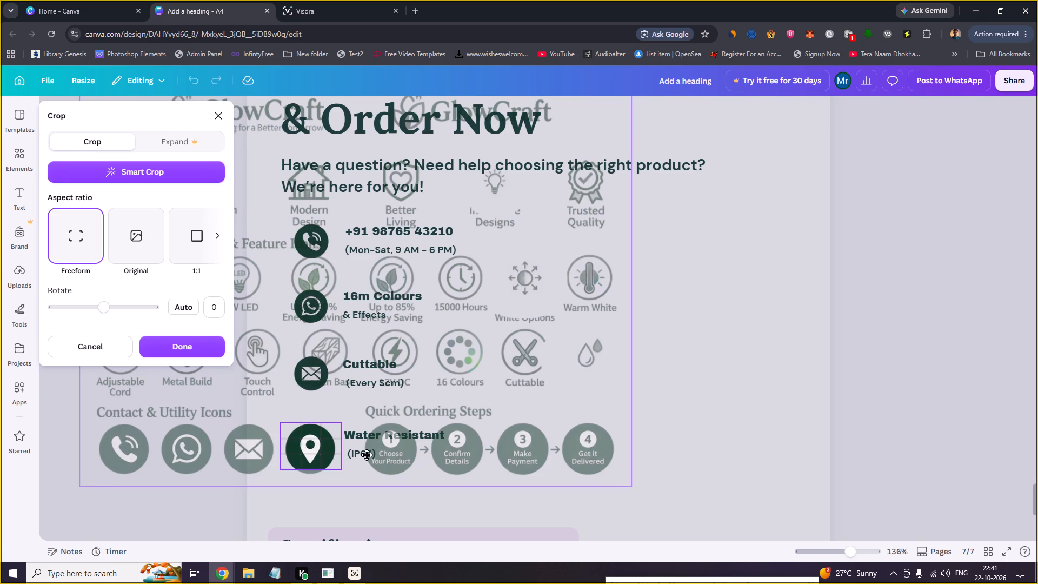
left_click_drag(367, 455, 368, 455)
left_click(342, 471)
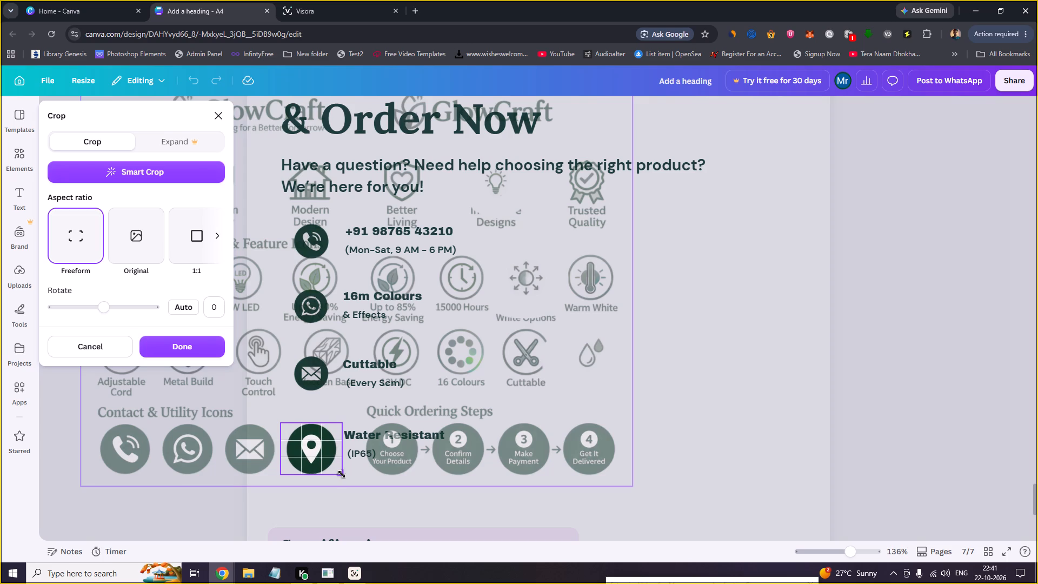
left_click(197, 343)
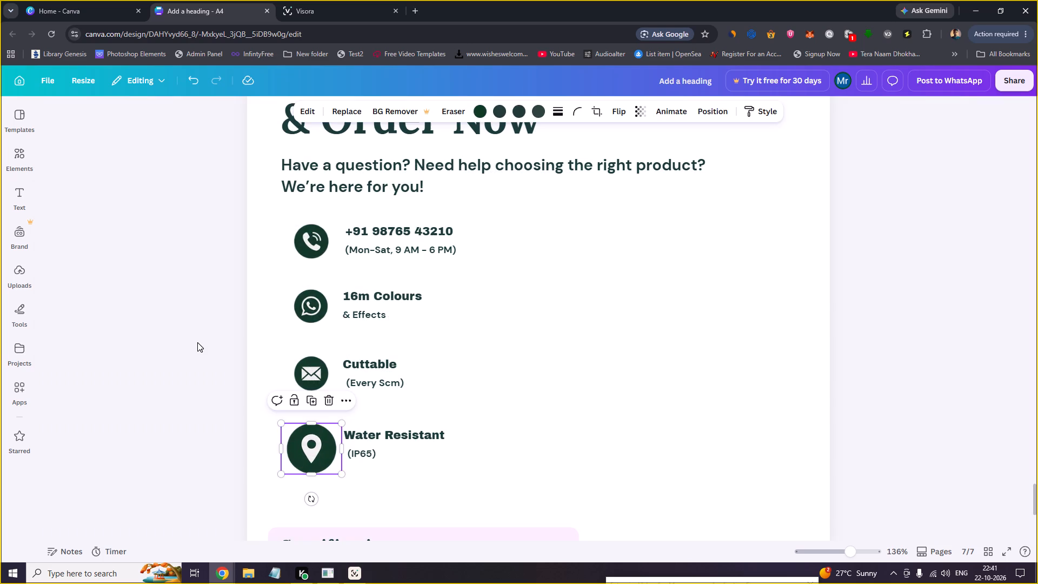
Shrink the location pin icon to match the contact icons above and align it with their column beside the Water Resistant text.
left_click_drag(339, 473, 339, 473)
left_click_drag(339, 473, 327, 456)
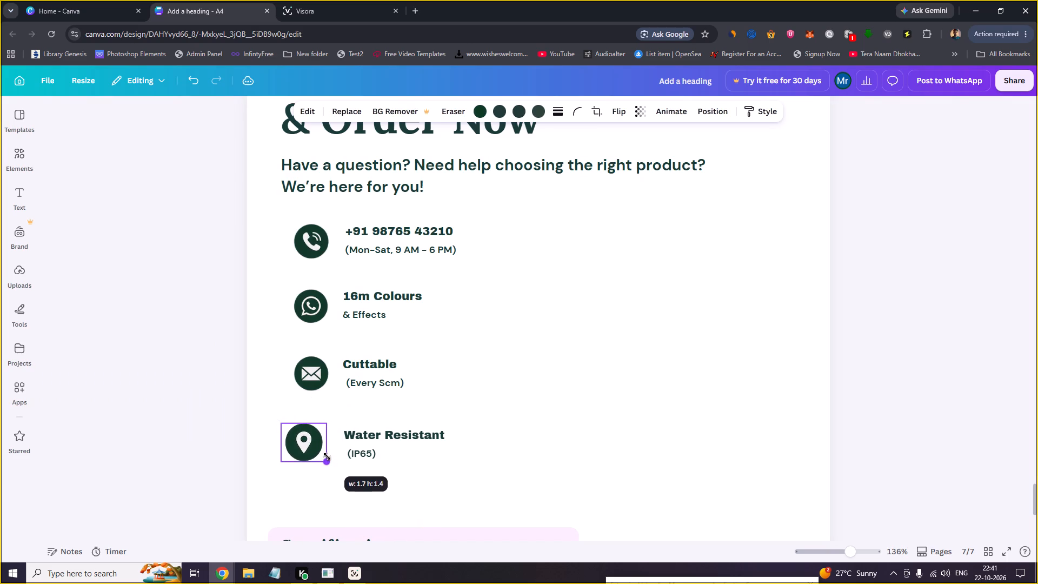
left_click_drag(327, 456, 327, 455)
left_click_drag(312, 443, 320, 443)
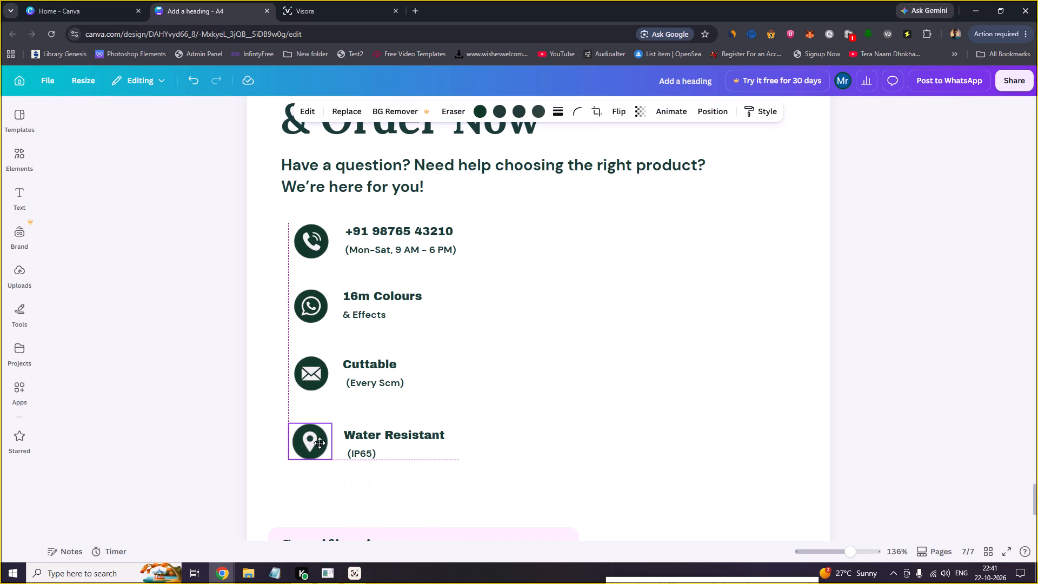
left_click_drag(320, 443, 320, 443)
left_click(329, 457)
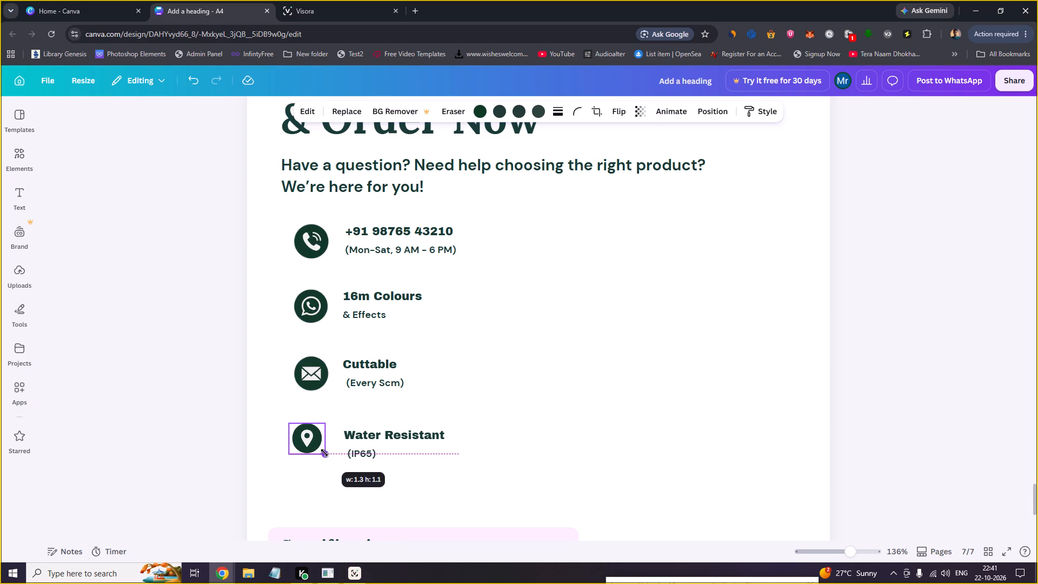
left_click(315, 446)
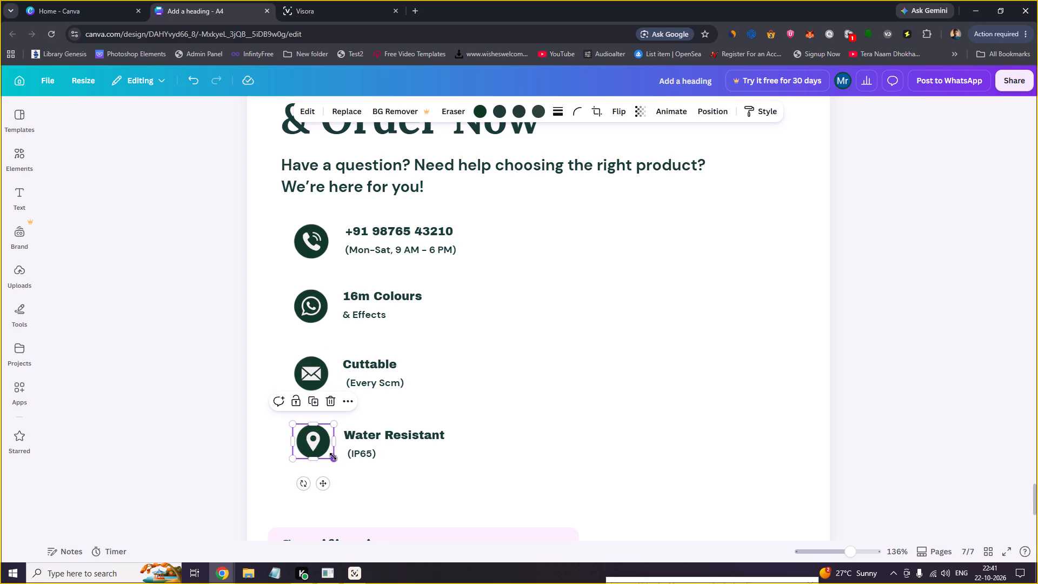
left_click(333, 457)
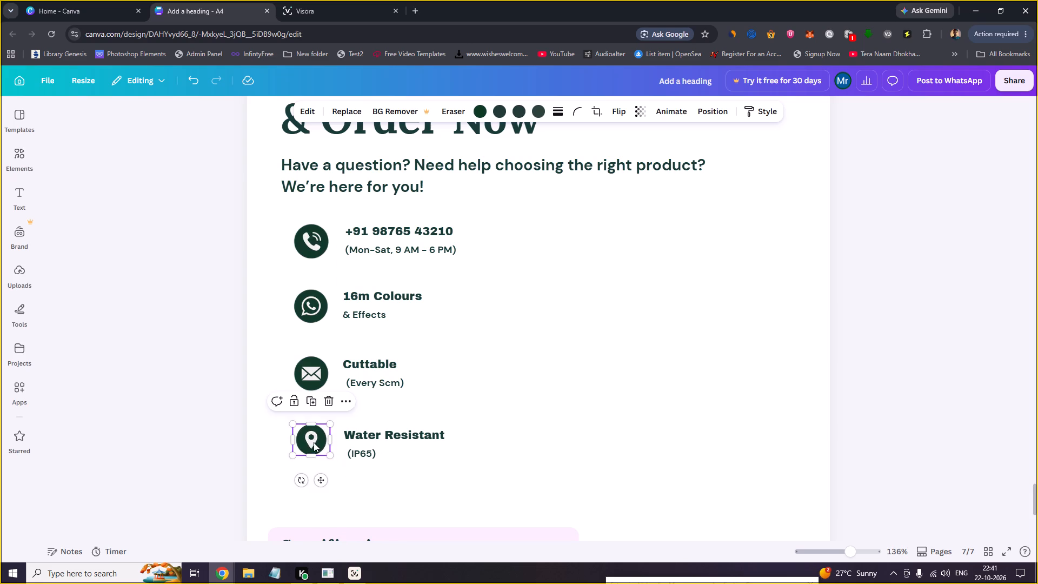
left_click(314, 442)
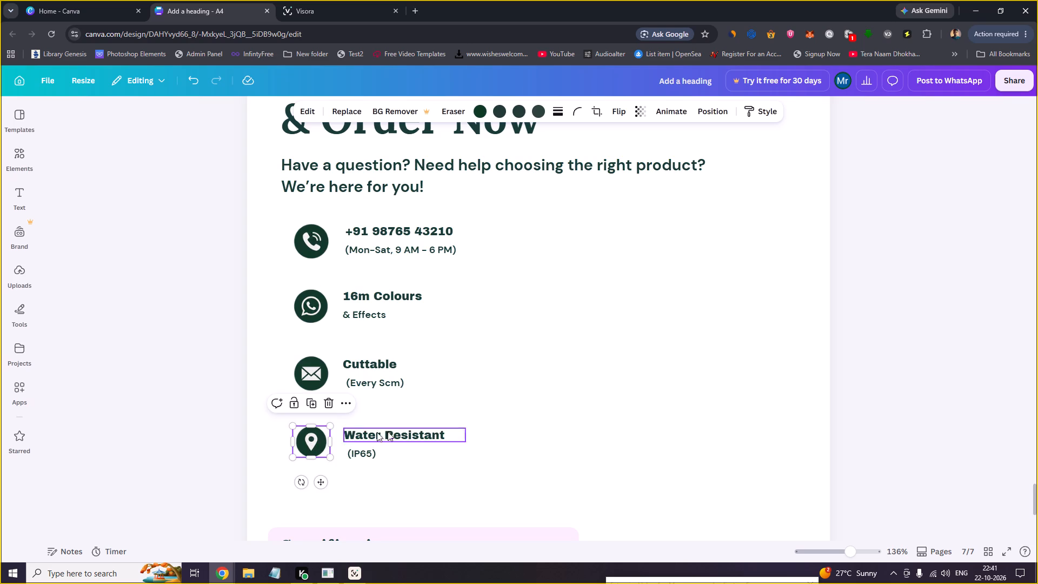
Review the whole contact page to check how the icon rows sit in the layout.
left_click(514, 422)
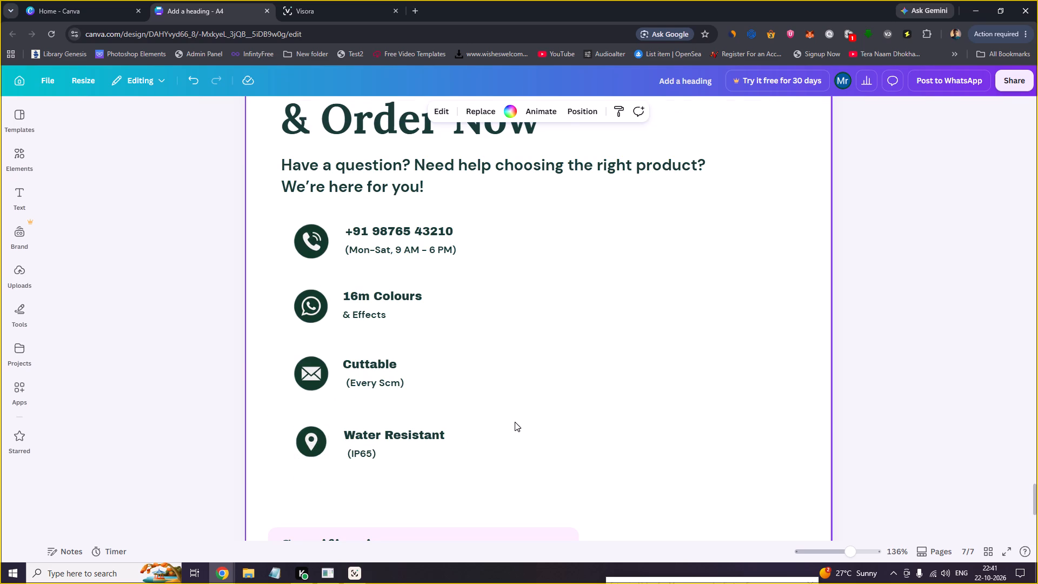
key("ctrl+minus")
key("ctrl+minus")
key("ctrl+minus")
key("ctrl+minus")
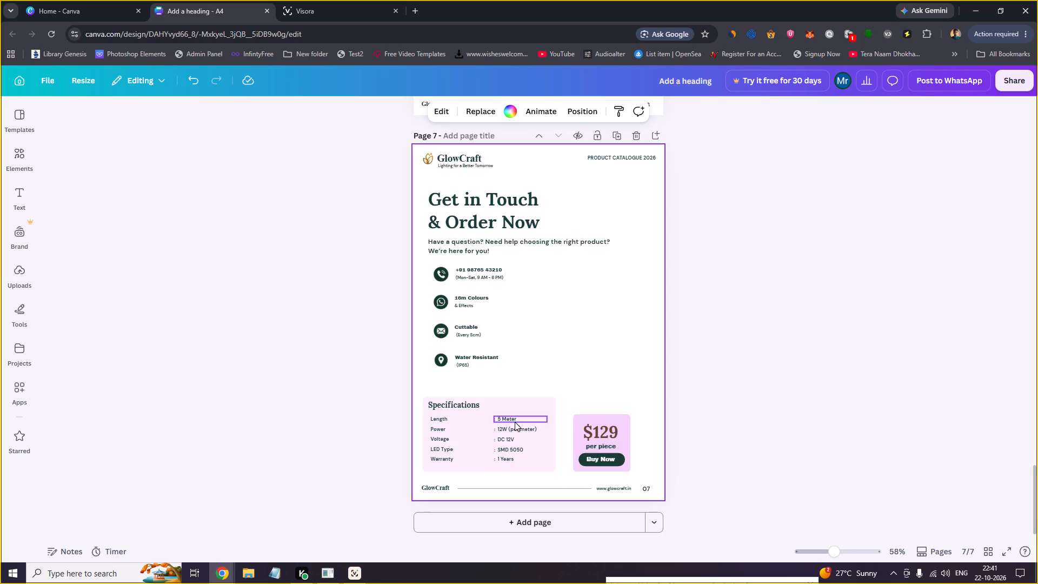
key("ctrl+minus")
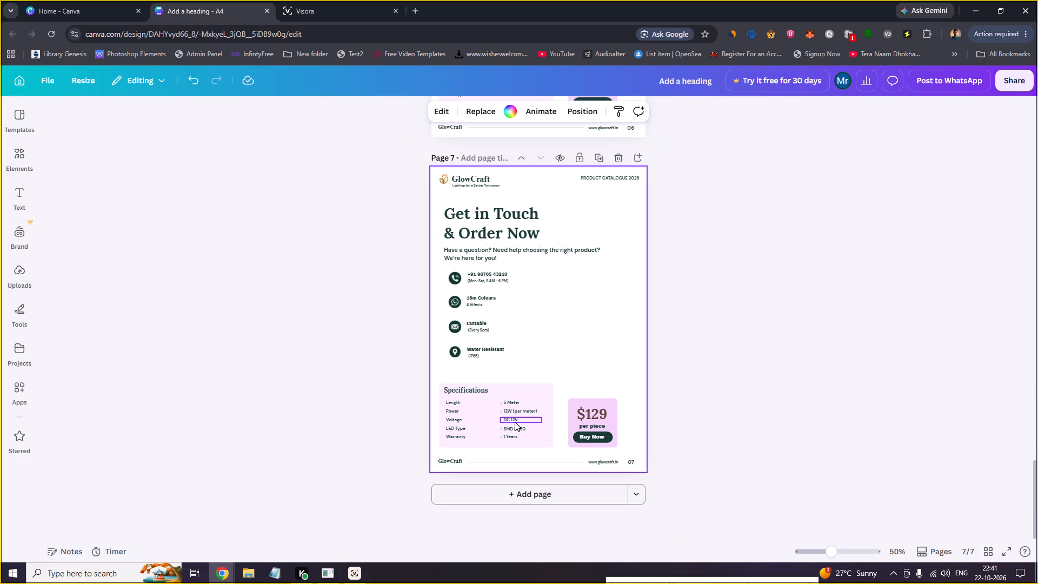
key("ctrl+equal")
key("ctrl+equal")
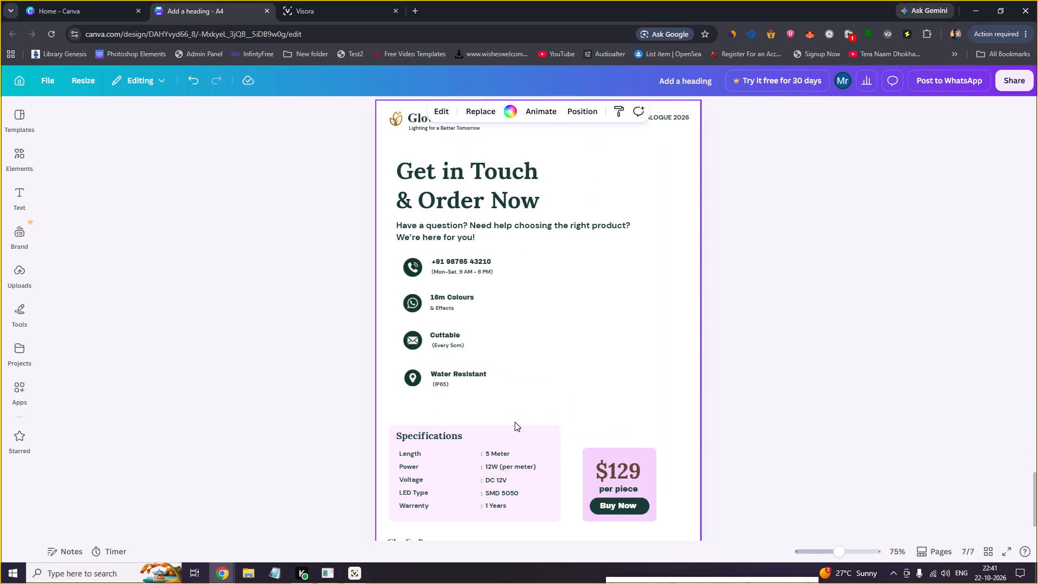
key("ctrl+minus")
key("ctrl+minus")
key("ctrl+equal")
key("ctrl+equal")
key("ctrl+equal")
key("ctrl+equal")
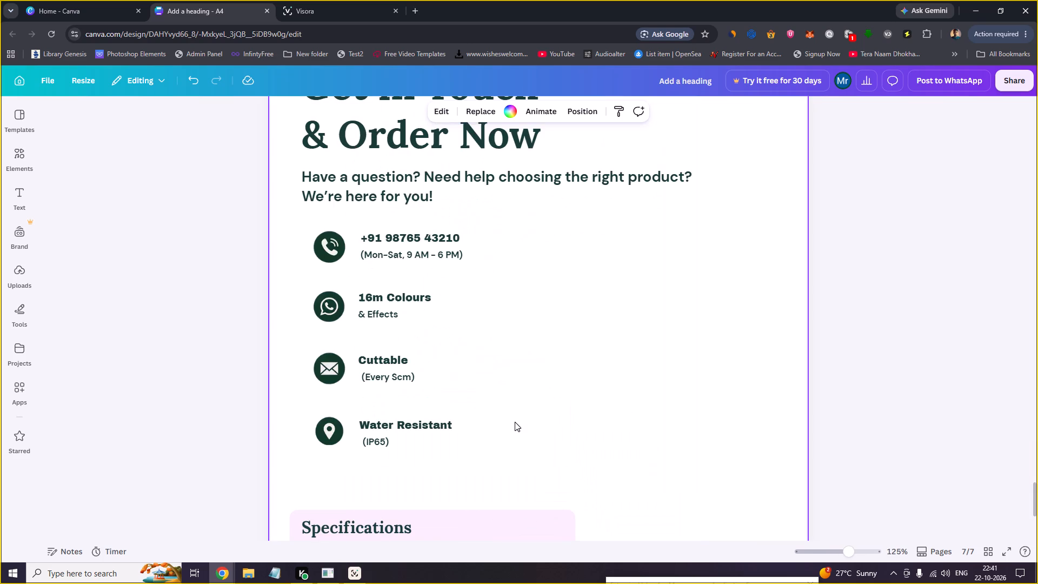
Shrink the envelope, WhatsApp and phone icons slightly to match the location pin icon, making the WhatsApp and phone frames about 1.2 high.
left_click(323, 372)
left_click_drag(345, 388, 345, 387)
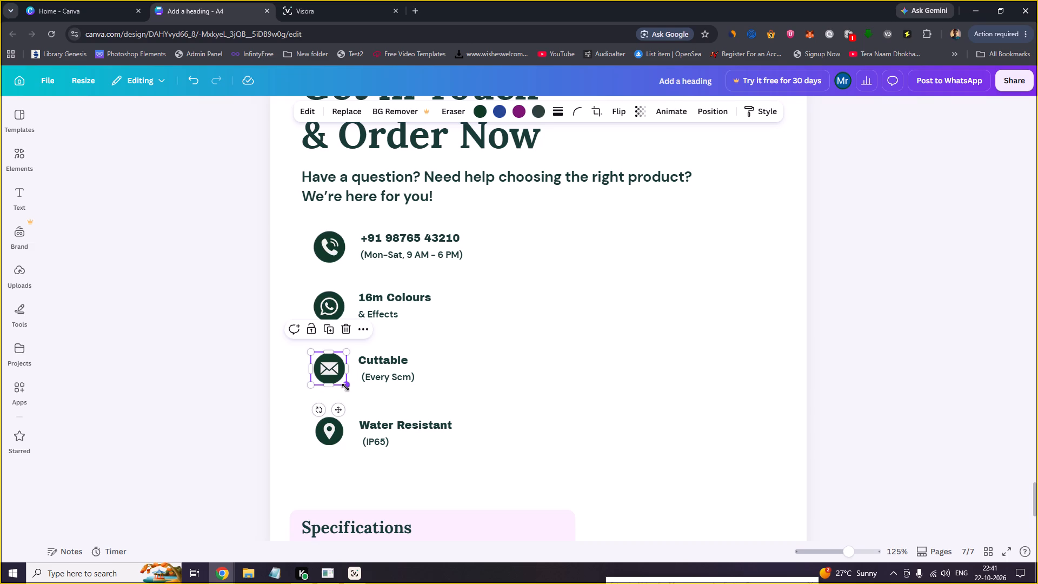
left_click_drag(345, 387, 344, 383)
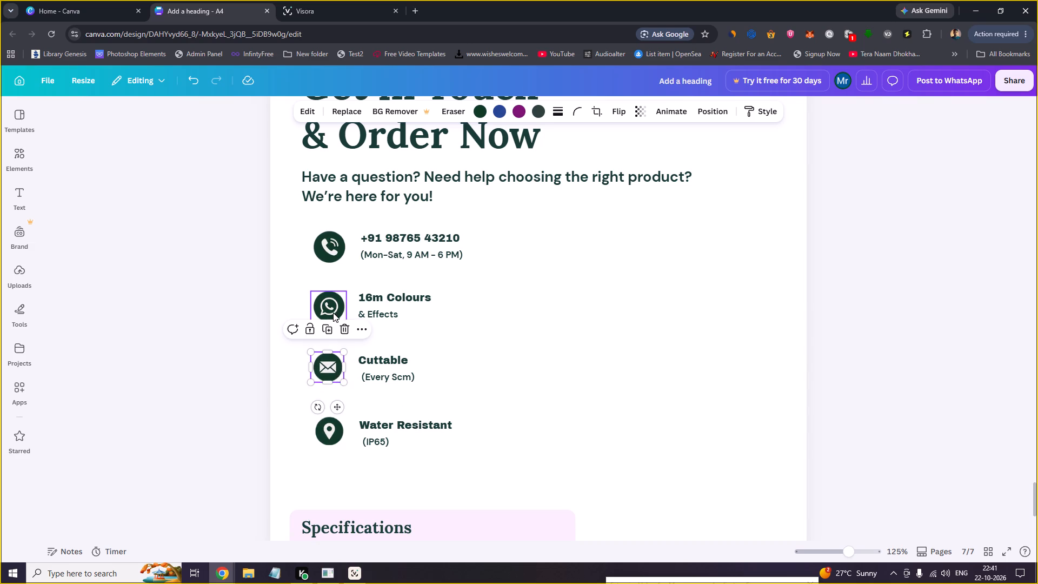
left_click(333, 311)
left_click(344, 322)
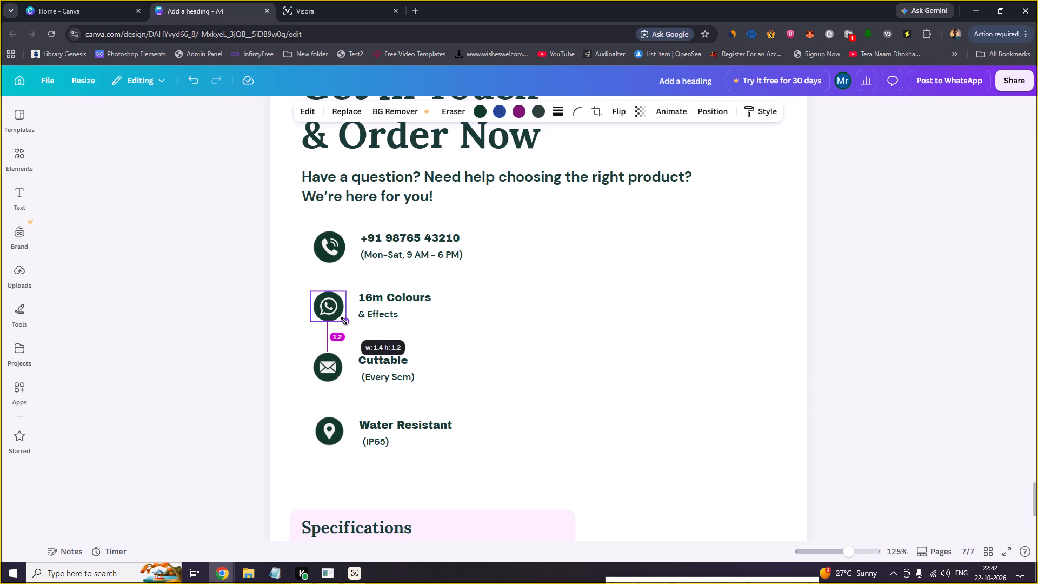
left_click(332, 245)
left_click(349, 262)
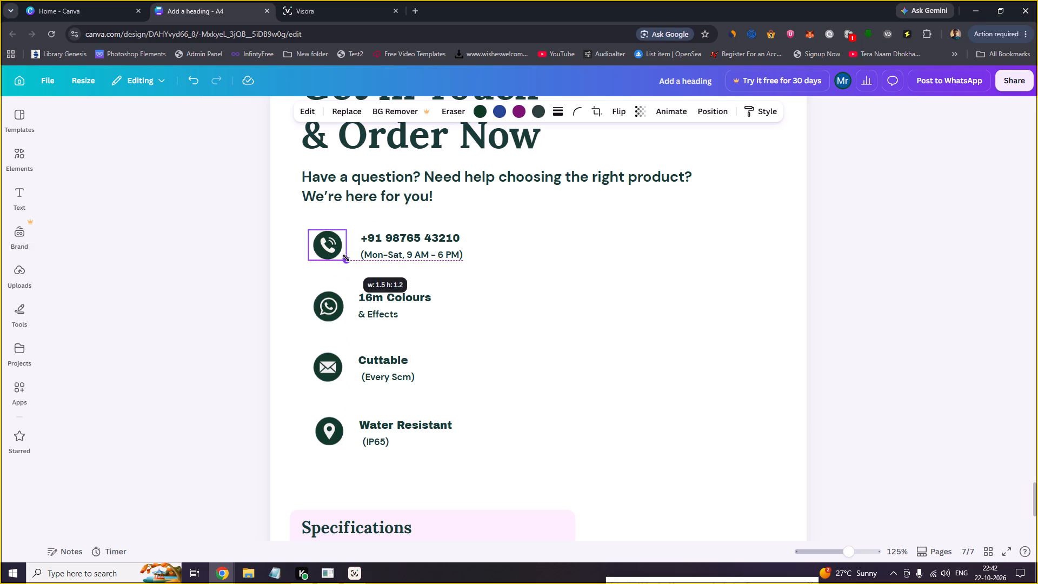
Align the phone, WhatsApp, envelope and location pin icons in one vertical column with even gaps of about 1.2.
left_click(325, 247)
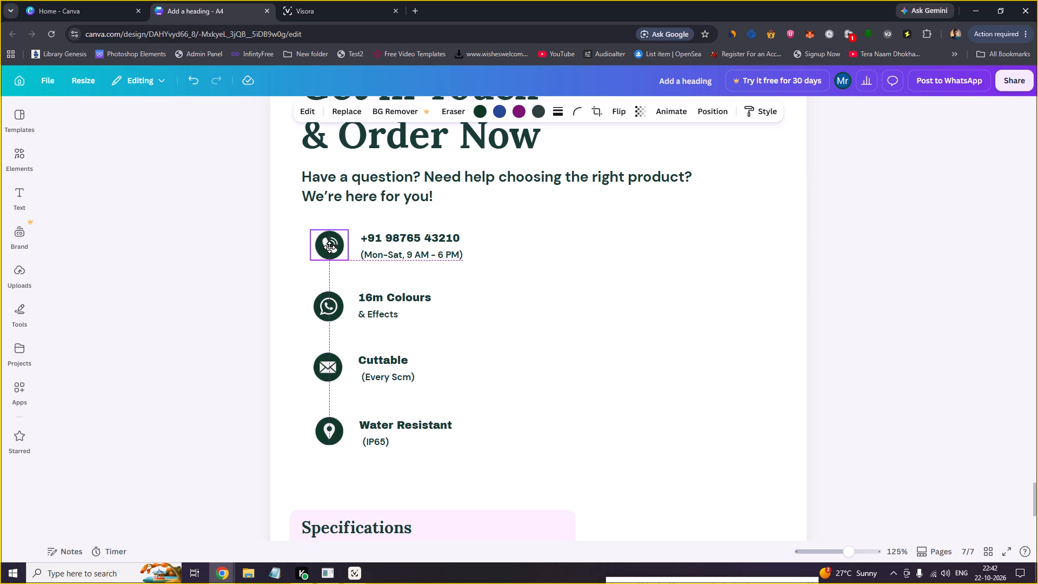
left_click(327, 306)
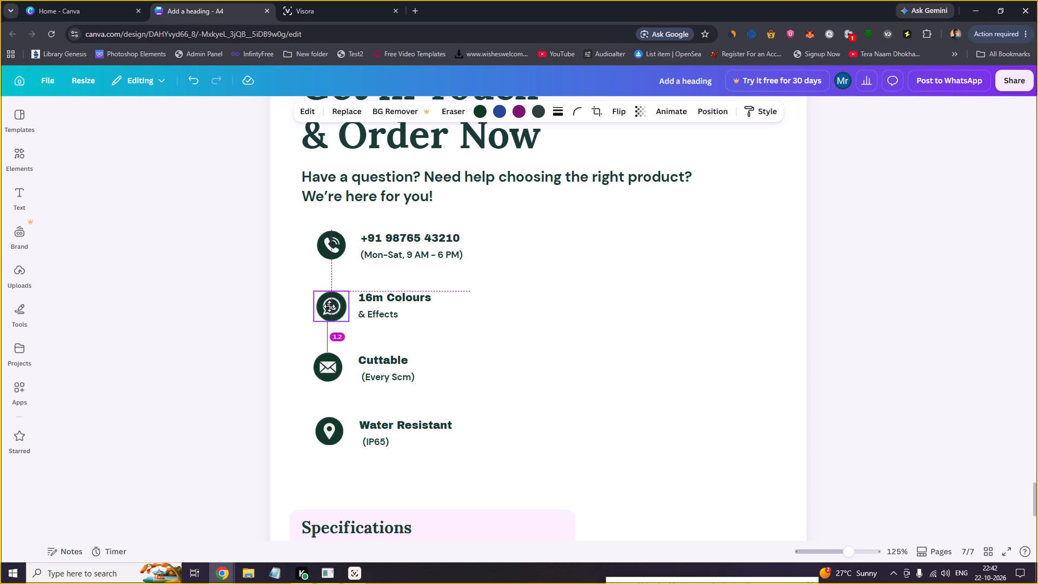
left_click(331, 366)
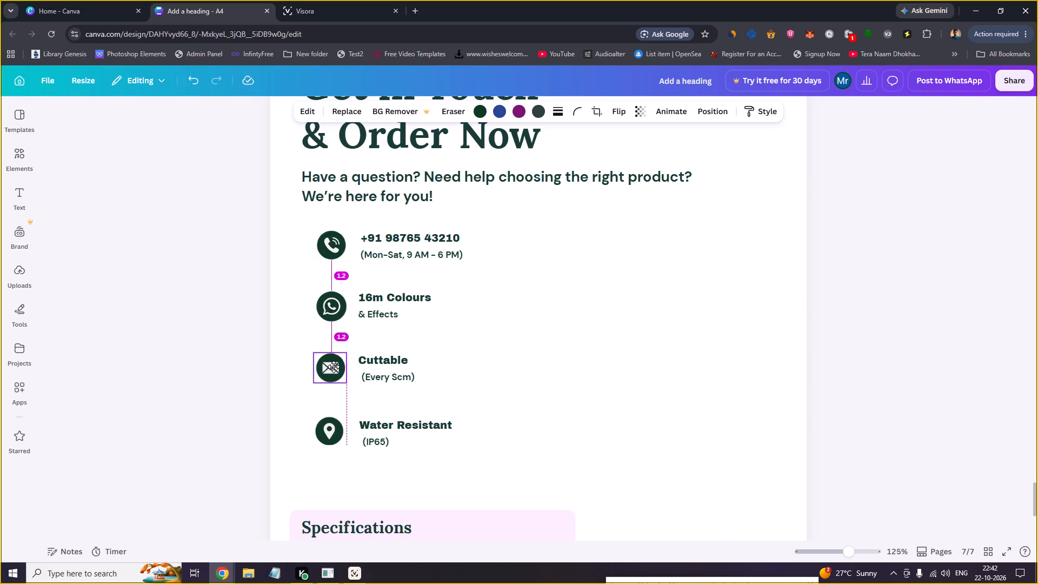
left_click(329, 364)
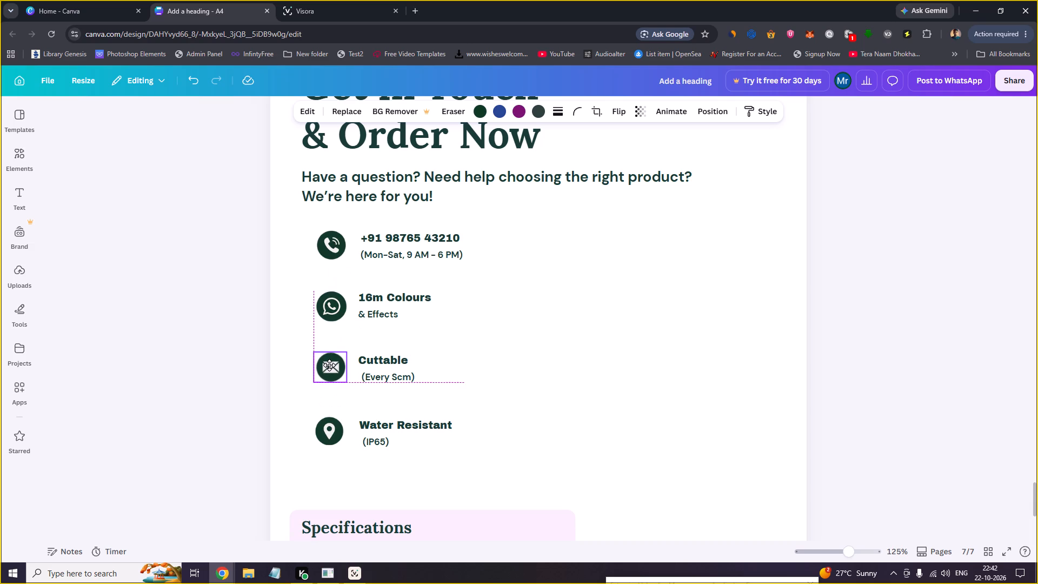
left_click(327, 432)
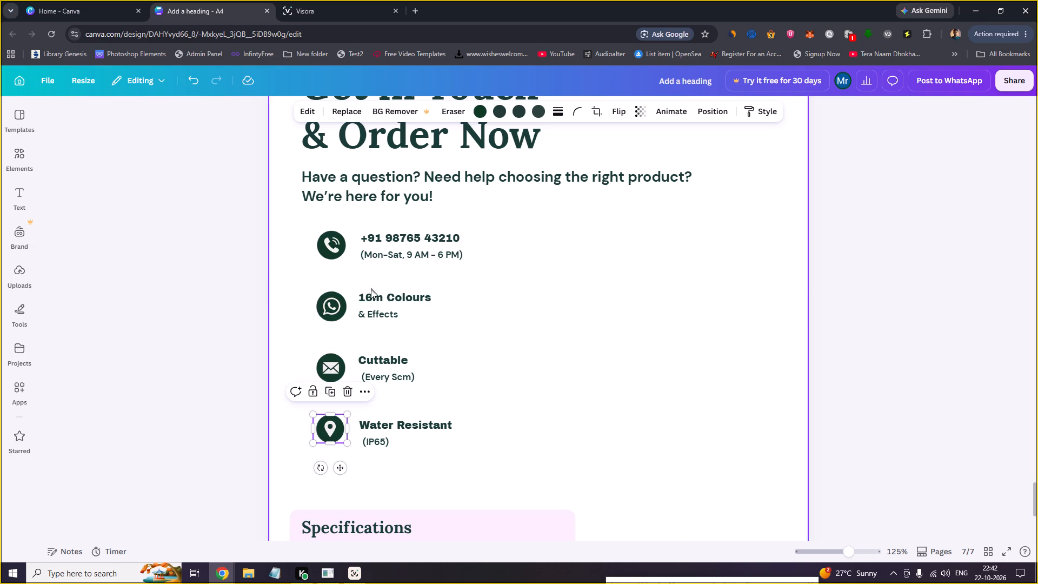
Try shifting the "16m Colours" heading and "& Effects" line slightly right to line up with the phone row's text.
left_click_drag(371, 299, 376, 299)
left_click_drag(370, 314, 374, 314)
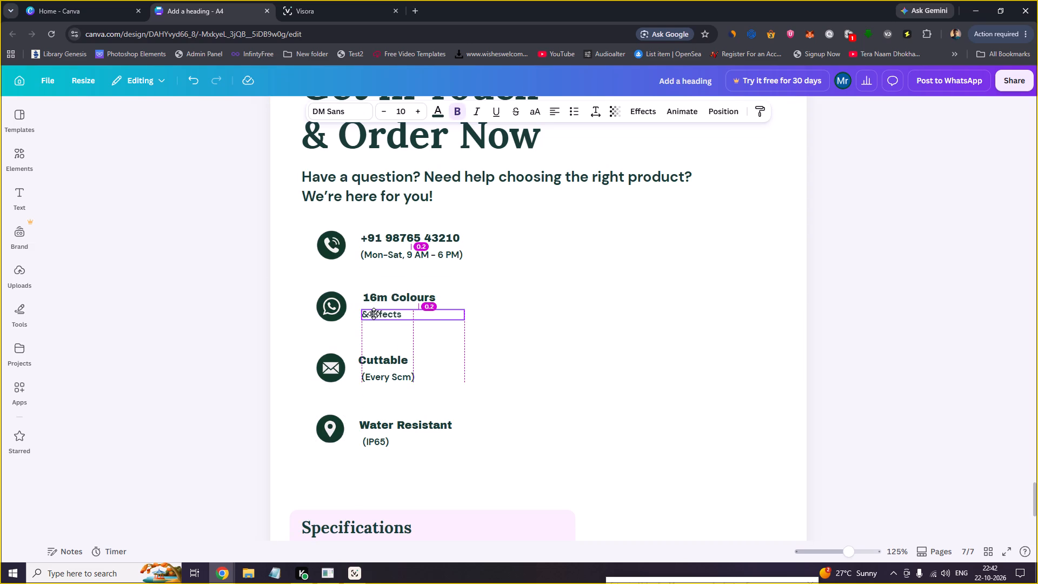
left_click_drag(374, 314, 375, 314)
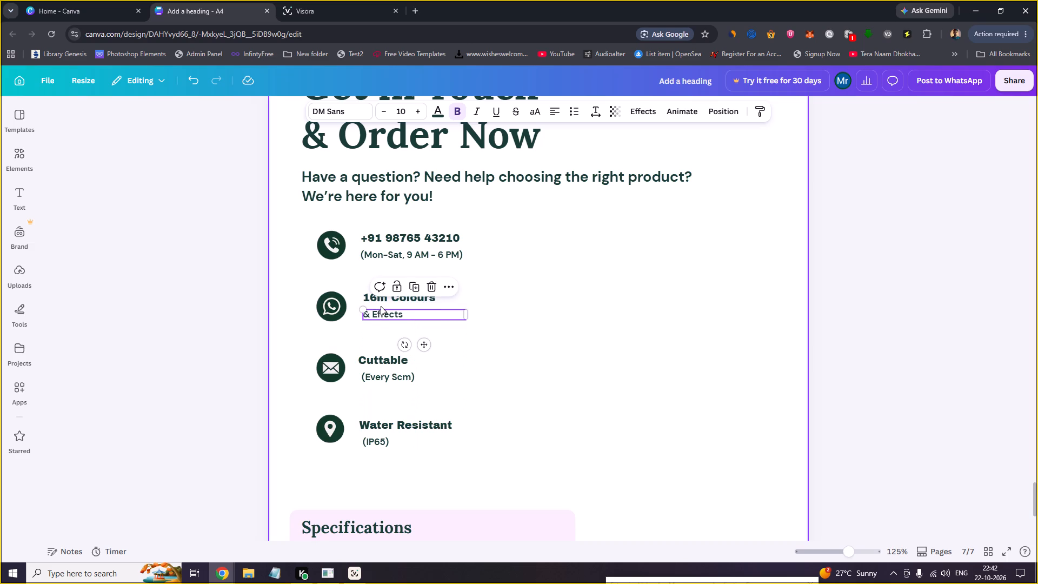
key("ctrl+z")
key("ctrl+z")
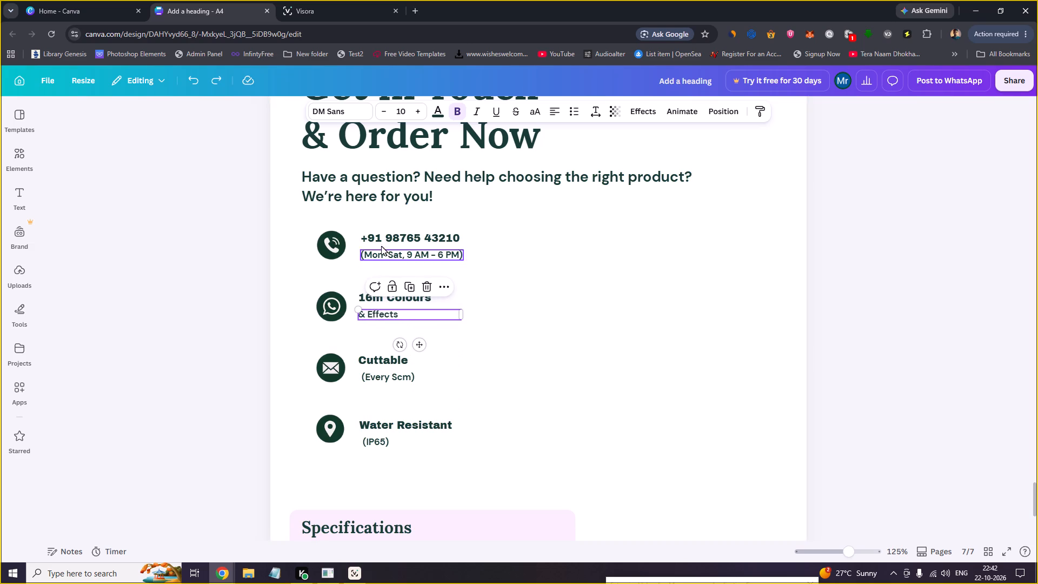
Change the text beside the WhatsApp icon to the heading "WhatsApp Us" with "Click to Chat" beneath it.
double_click(371, 298)
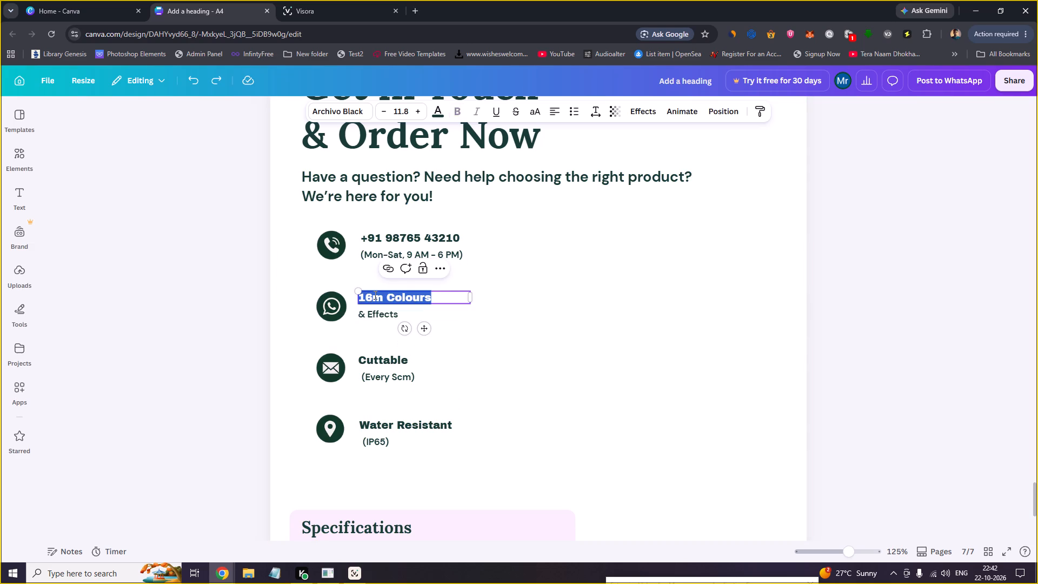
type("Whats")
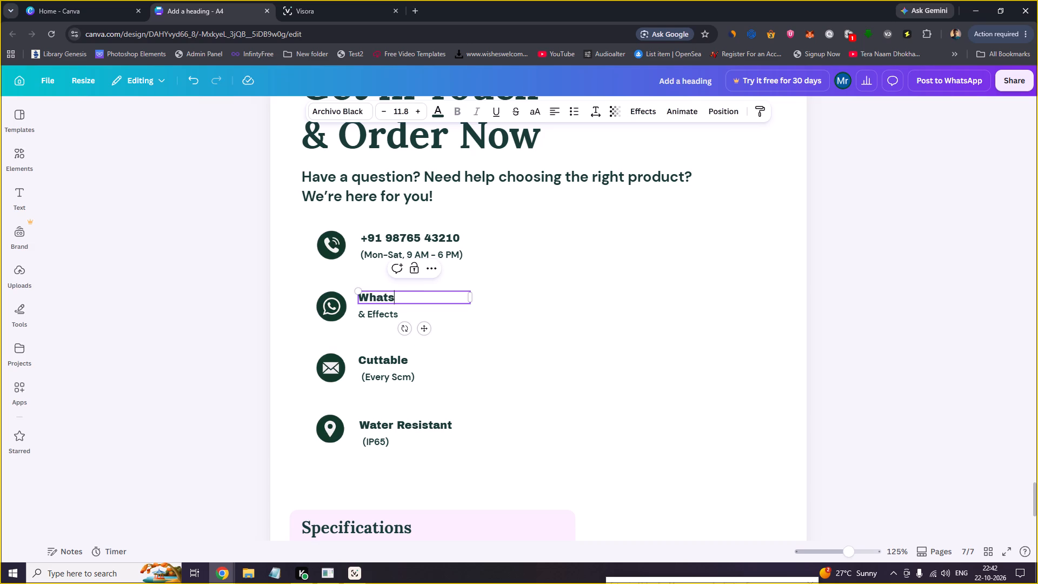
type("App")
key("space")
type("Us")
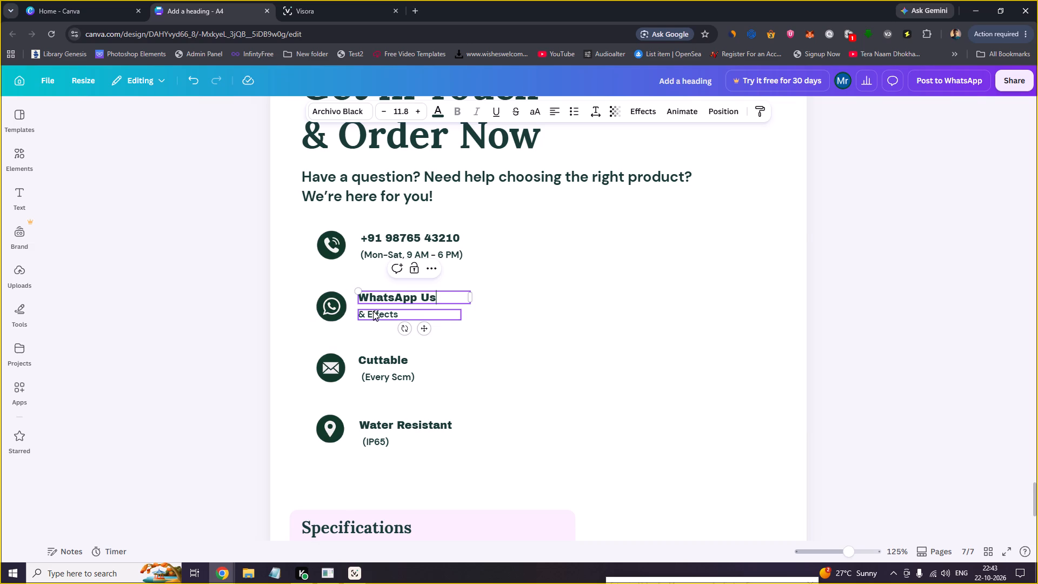
double_click(374, 310)
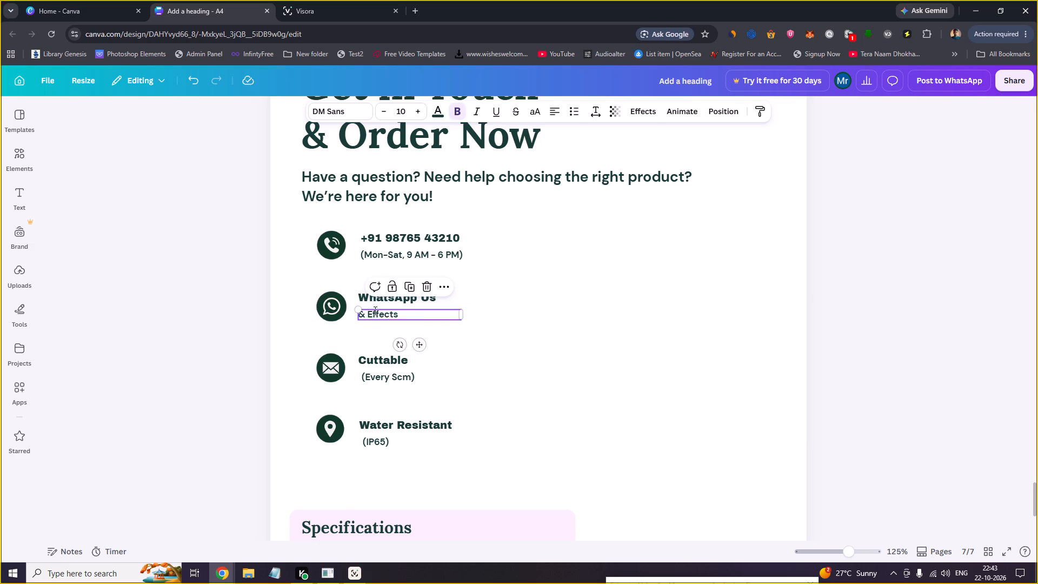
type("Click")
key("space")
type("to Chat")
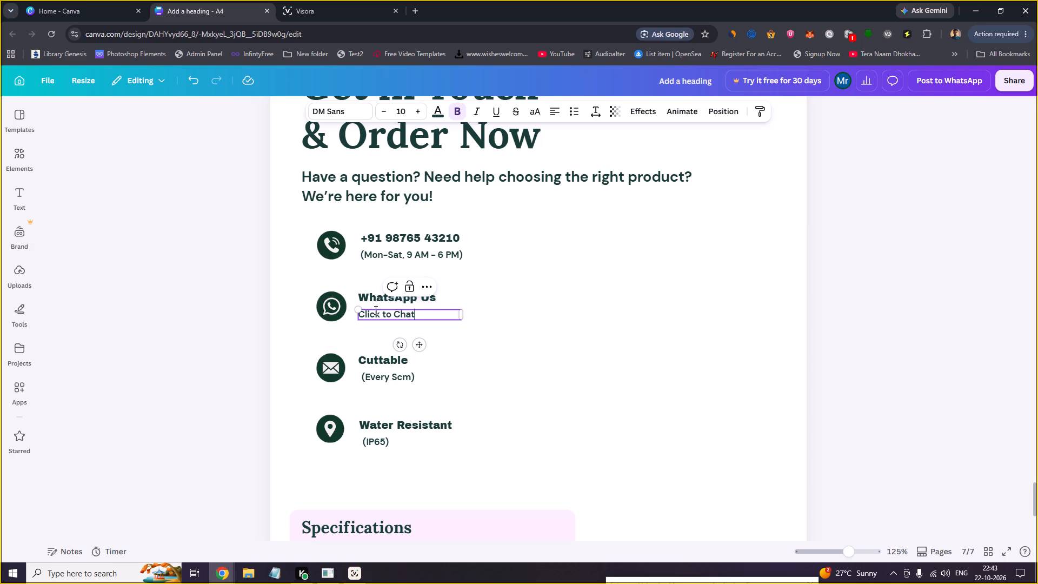
Replace the "Cuttable" heading with GlowCraft's support e-mail address in lowercase, and widen its text box to fit on one line.
double_click(377, 364)
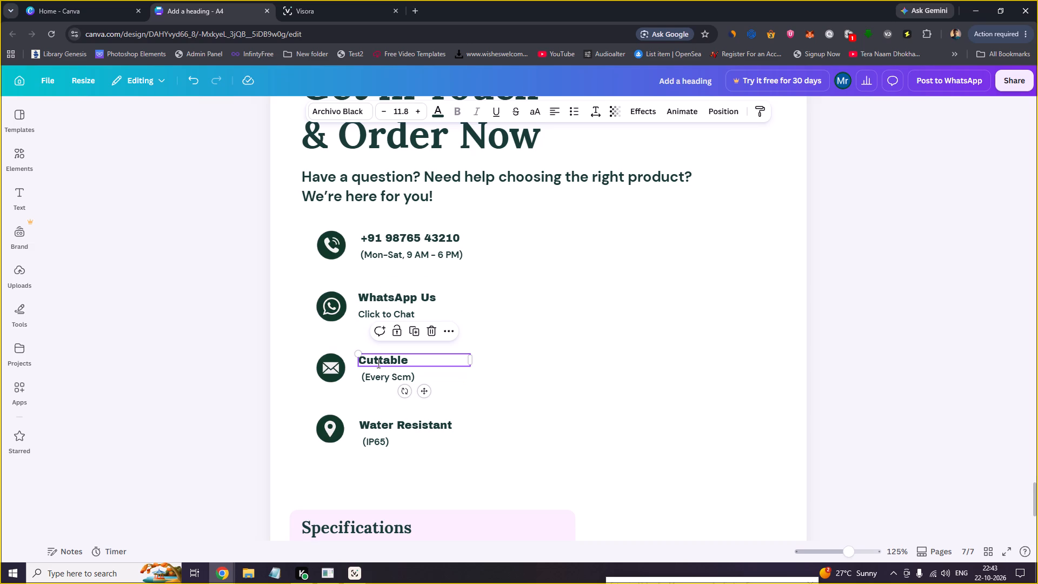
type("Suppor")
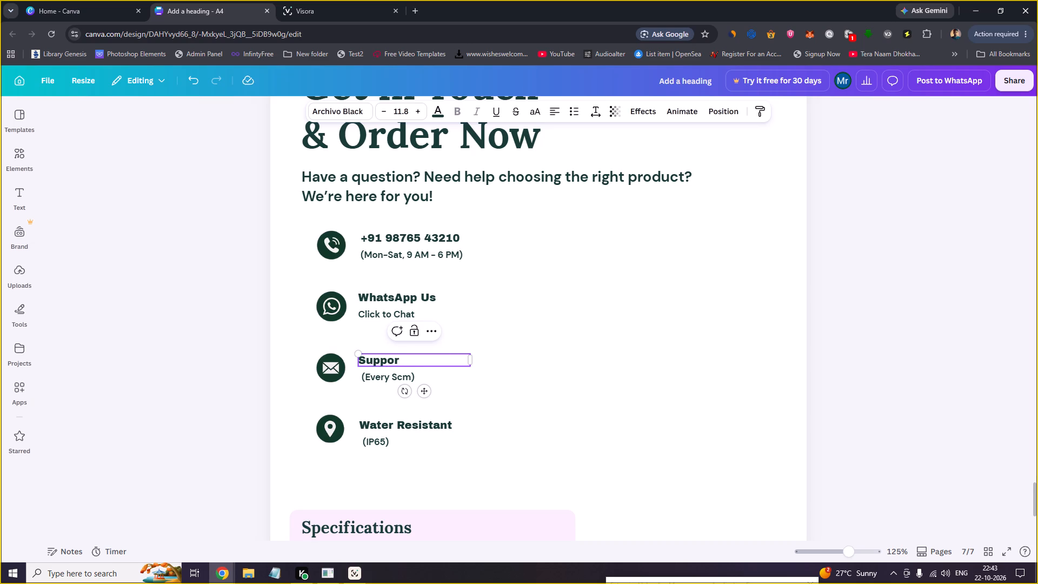
Complete the word Support in the heading beside the envelope icon.
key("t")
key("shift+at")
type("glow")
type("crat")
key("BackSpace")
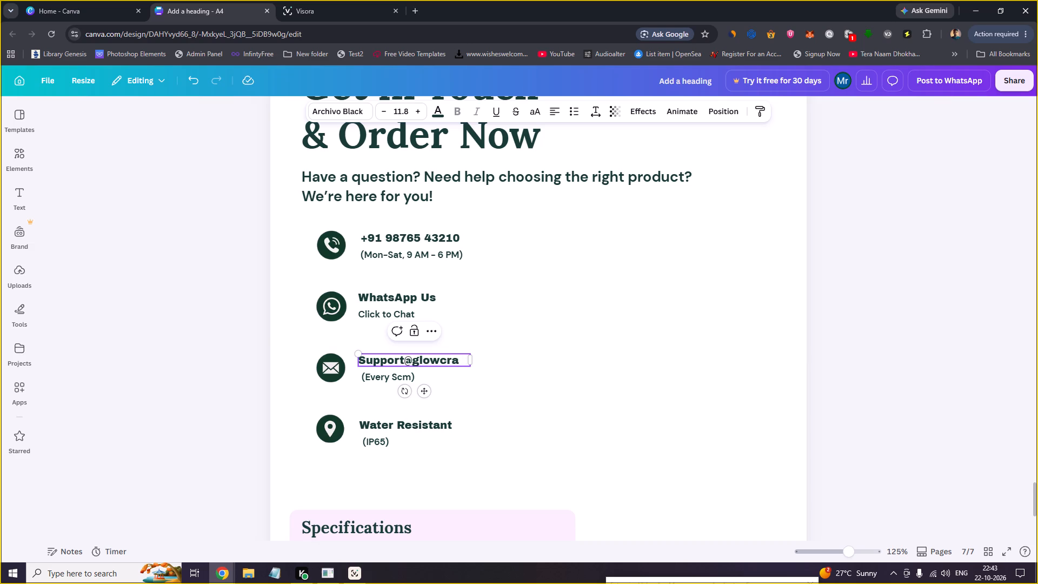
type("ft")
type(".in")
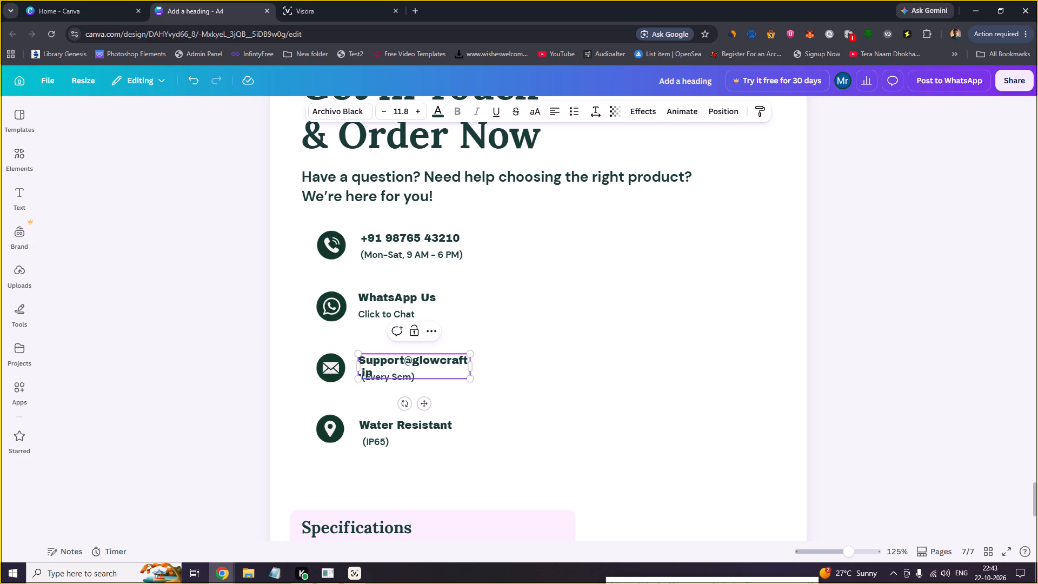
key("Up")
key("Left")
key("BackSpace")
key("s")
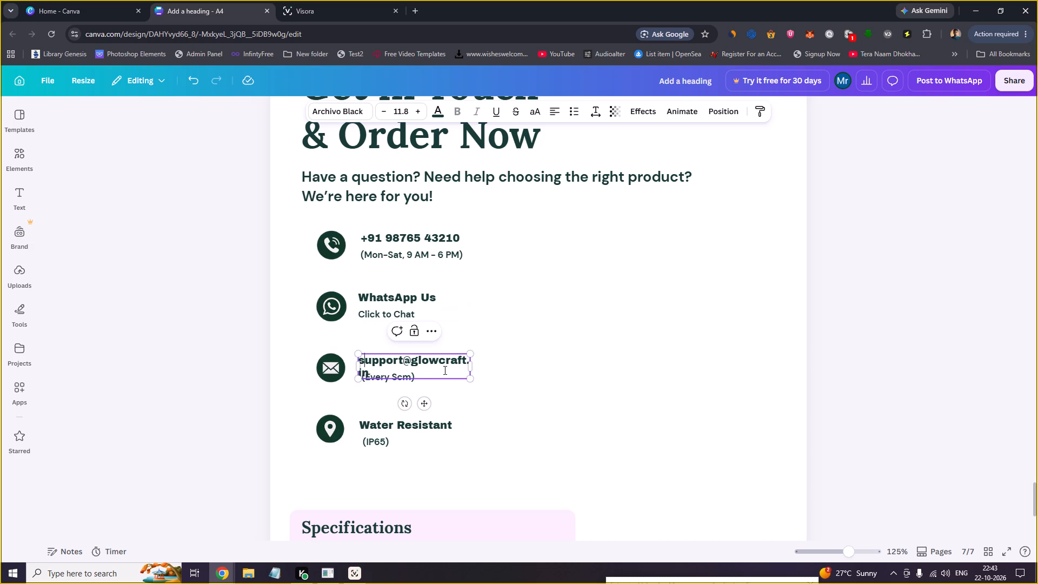
left_click_drag(473, 371, 479, 371)
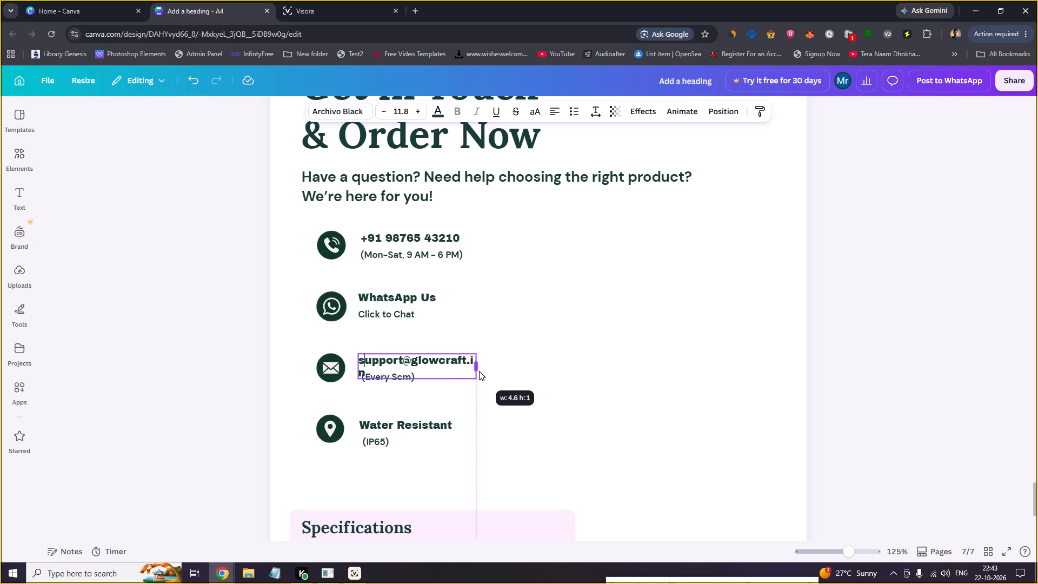
left_click_drag(479, 371, 485, 371)
Delete the subtitle line under the e-mail address and lower the address to centre it beside the envelope icon.
left_click(381, 381)
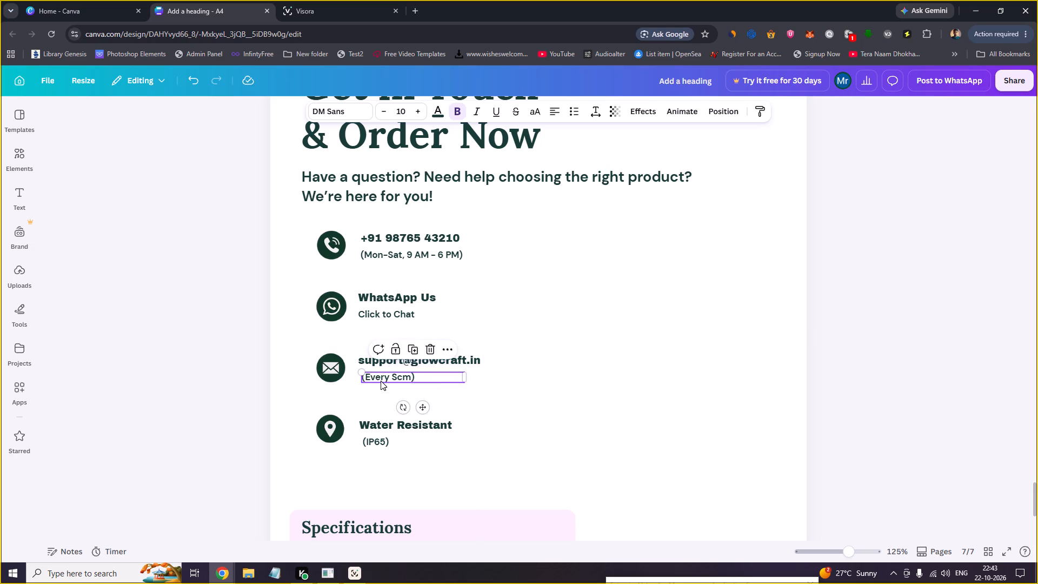
key("Delete")
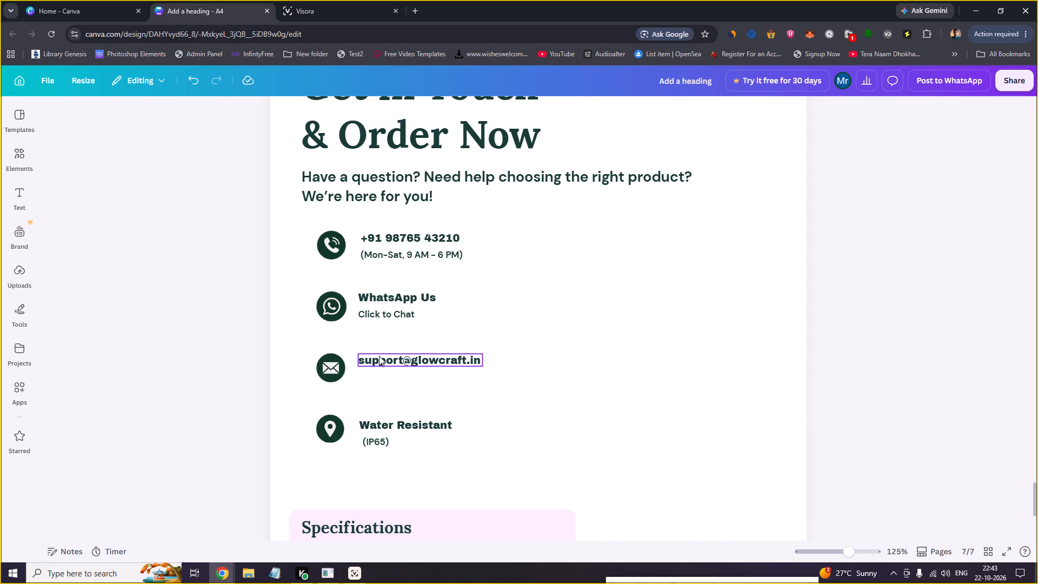
left_click(381, 355)
key("Down")
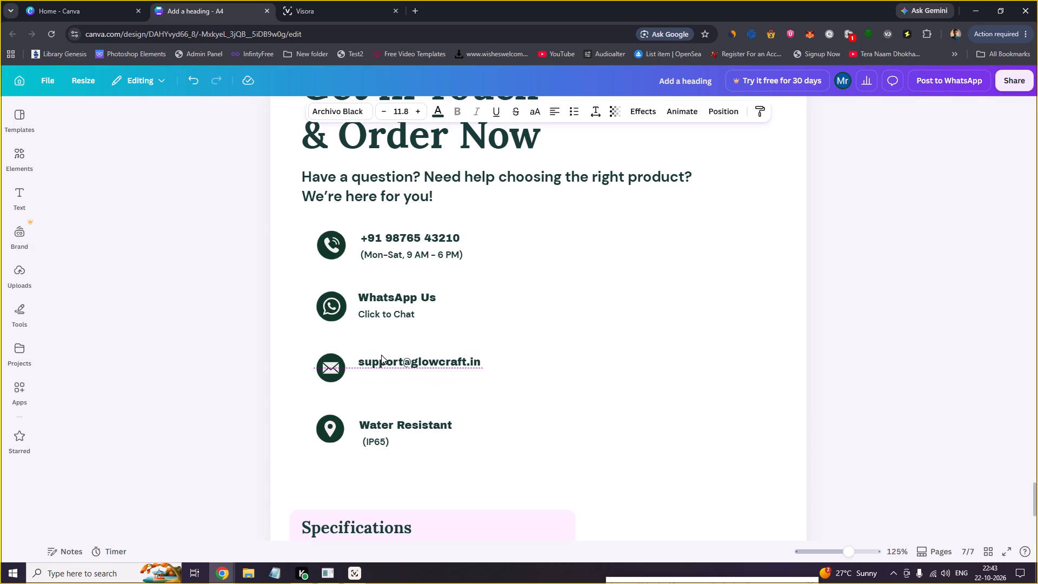
key("Down")
key("Down")
key("Down")
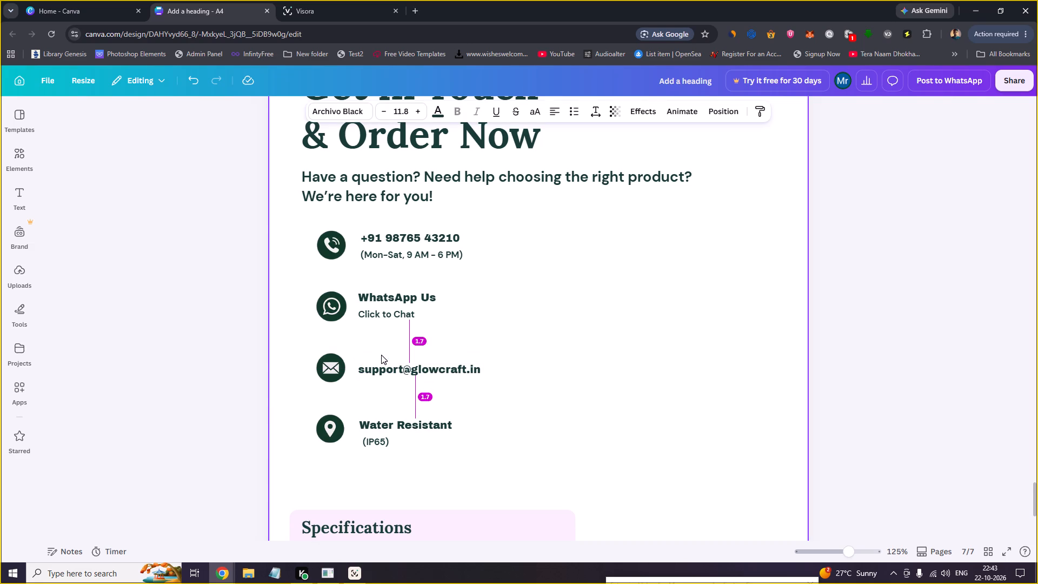
key("Up")
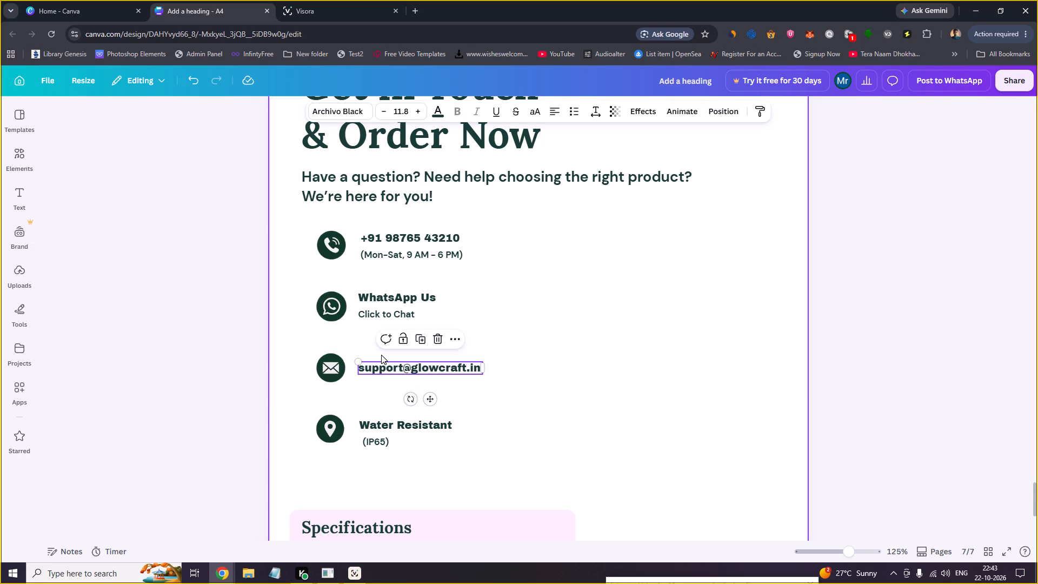
left_click(507, 316)
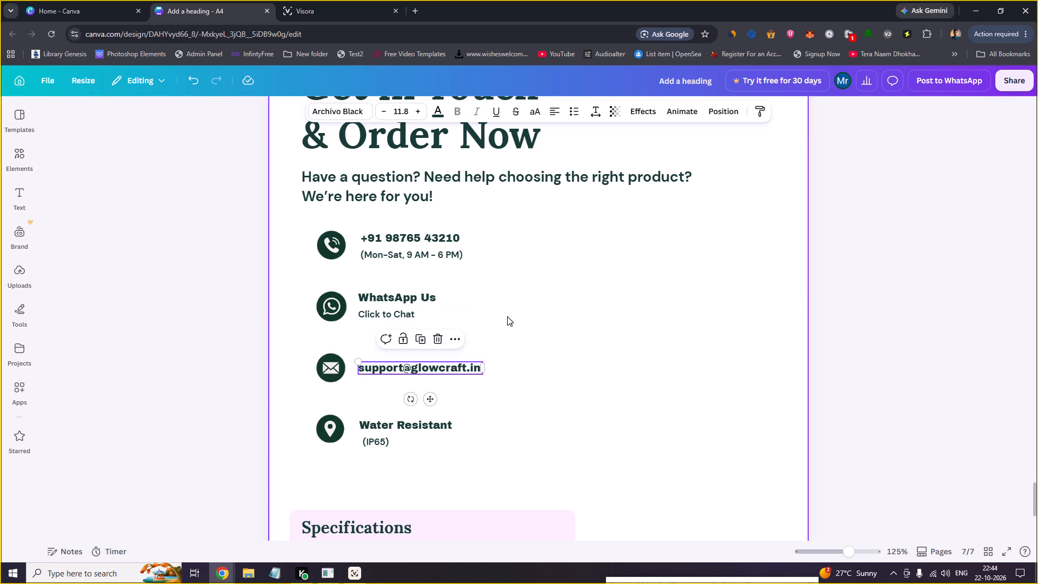
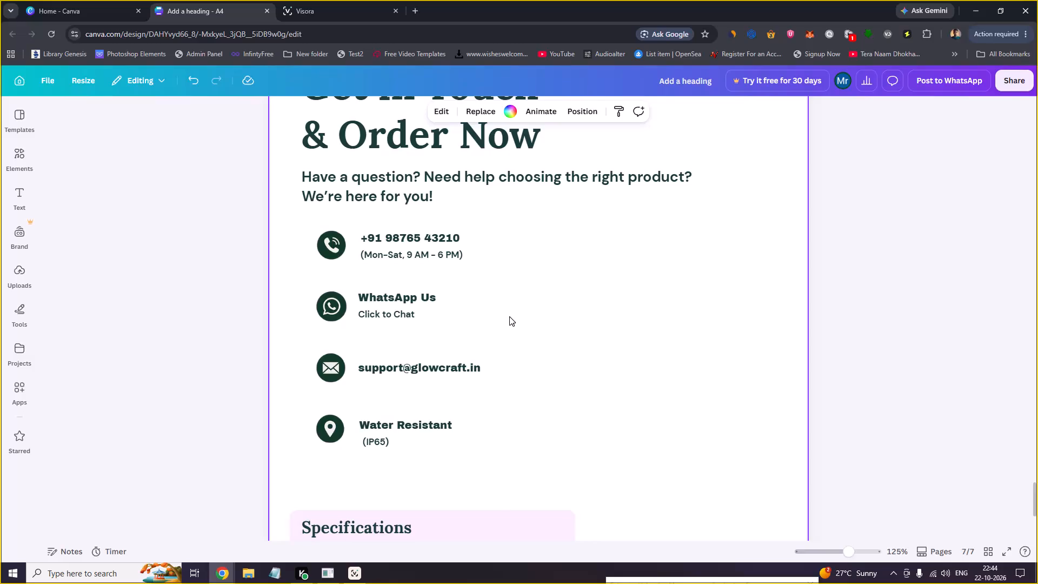
Select the Water Resistant heading text beside the location pin icon for editing.
triple_click(373, 424)
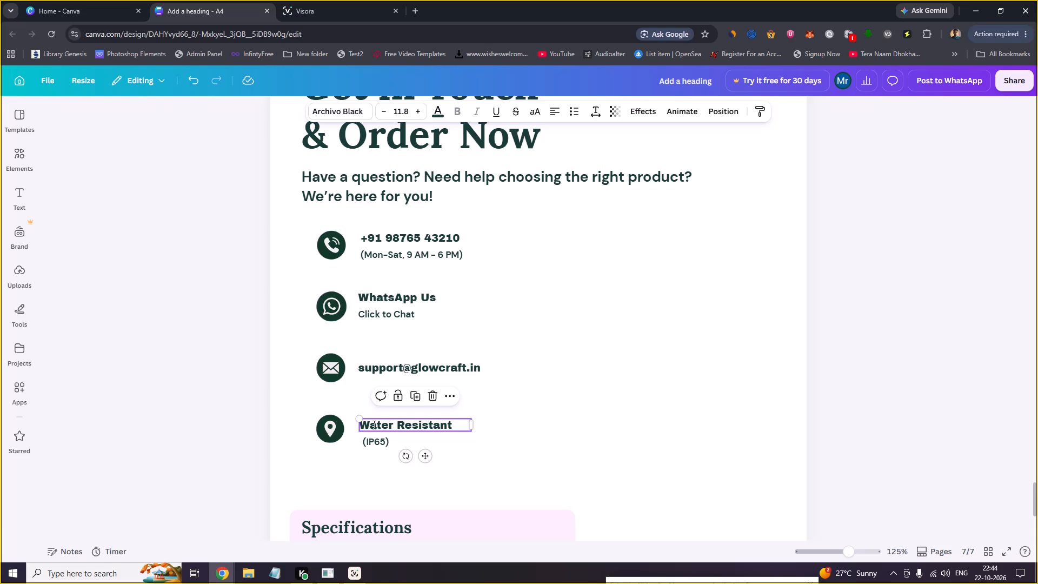
Replace the Water Resistant heading beside the location pin icon with Street Road, NY.
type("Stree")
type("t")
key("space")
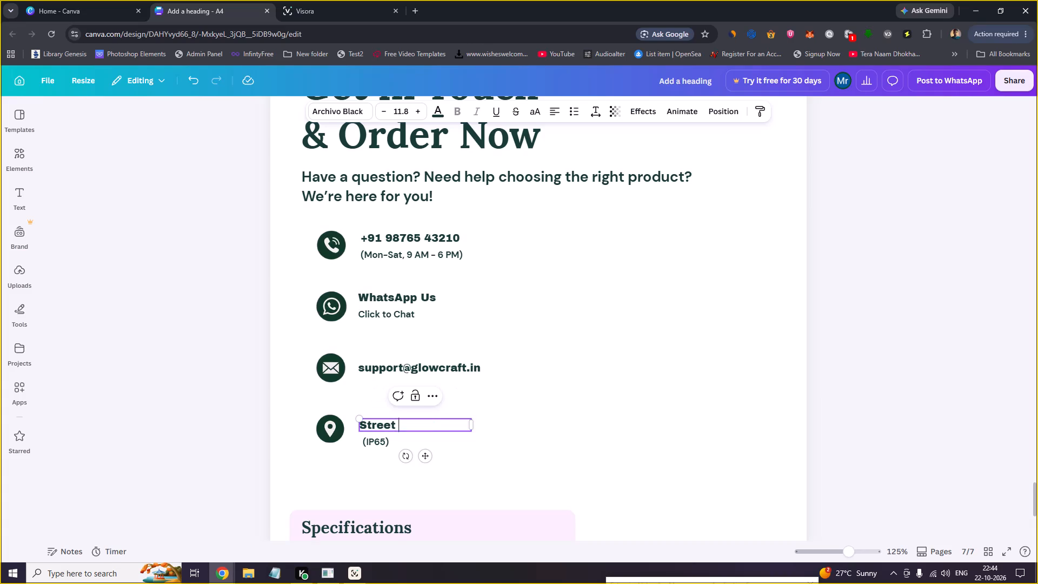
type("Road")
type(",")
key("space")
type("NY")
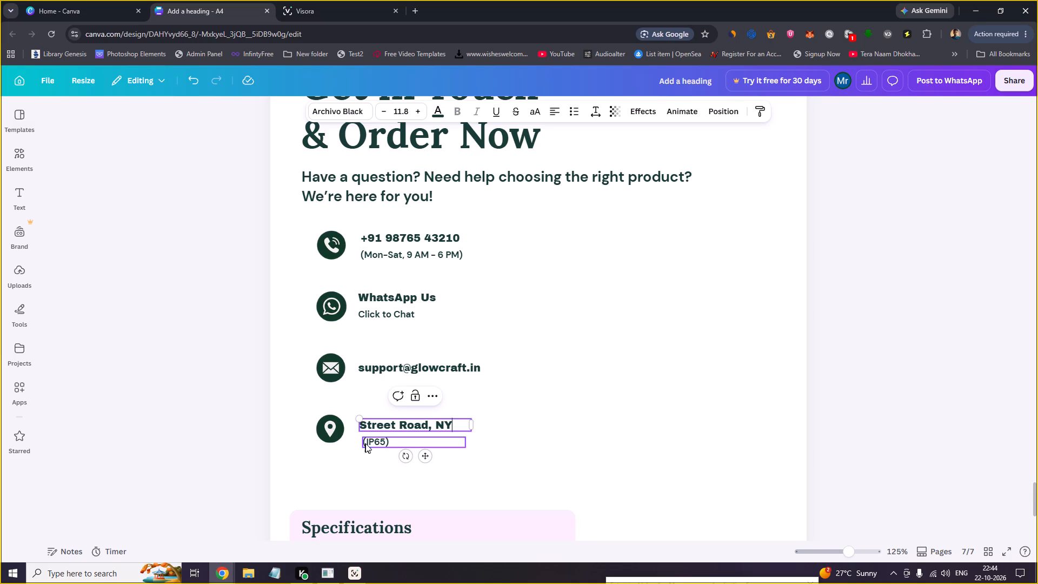
Replace the (IP65) subtext under the address heading with United State.
double_click(367, 443)
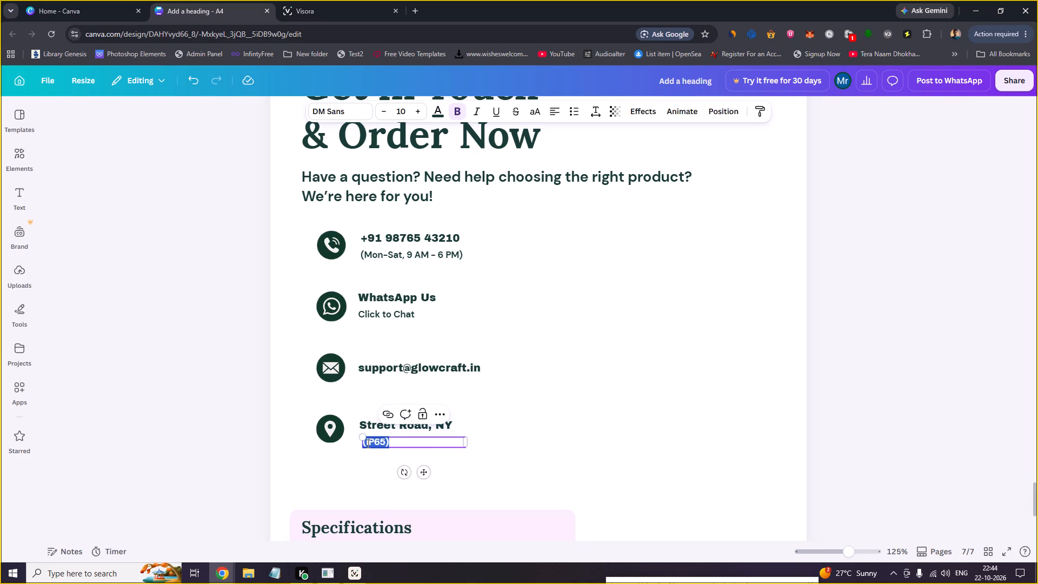
key("shift+u")
type("SA")
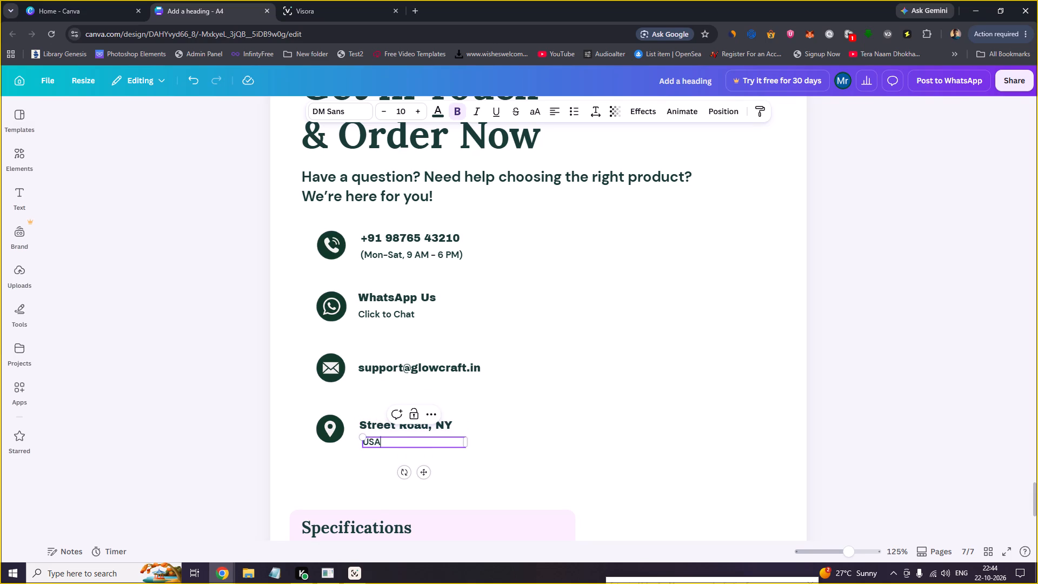
key("BackSpace")
key("BackSpace")
type("nited S")
type("ta")
type("te")
Change the country code of the phone number beside the phone icon to +1.
double_click(373, 235)
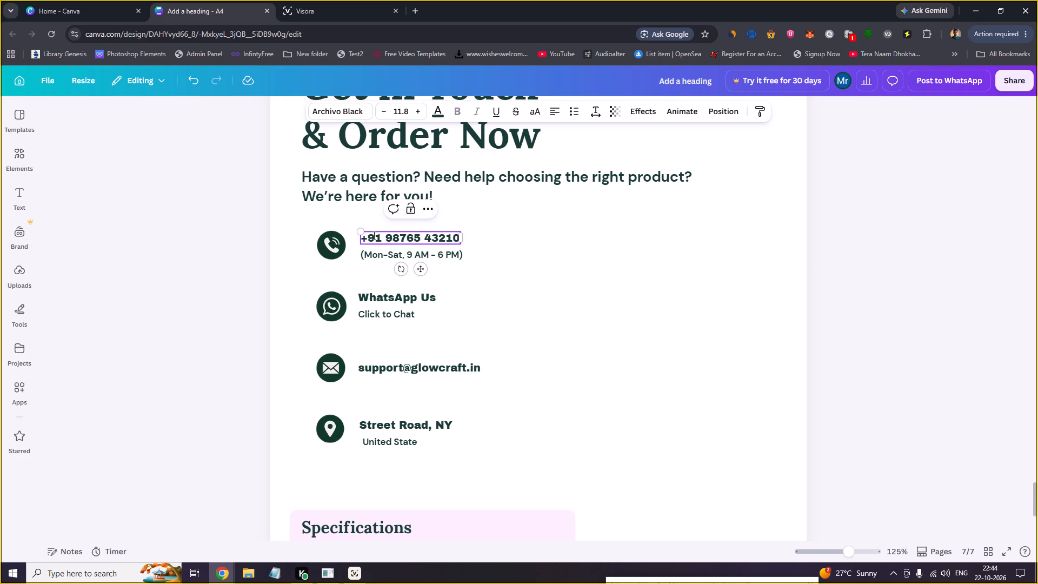
key("BackSpace")
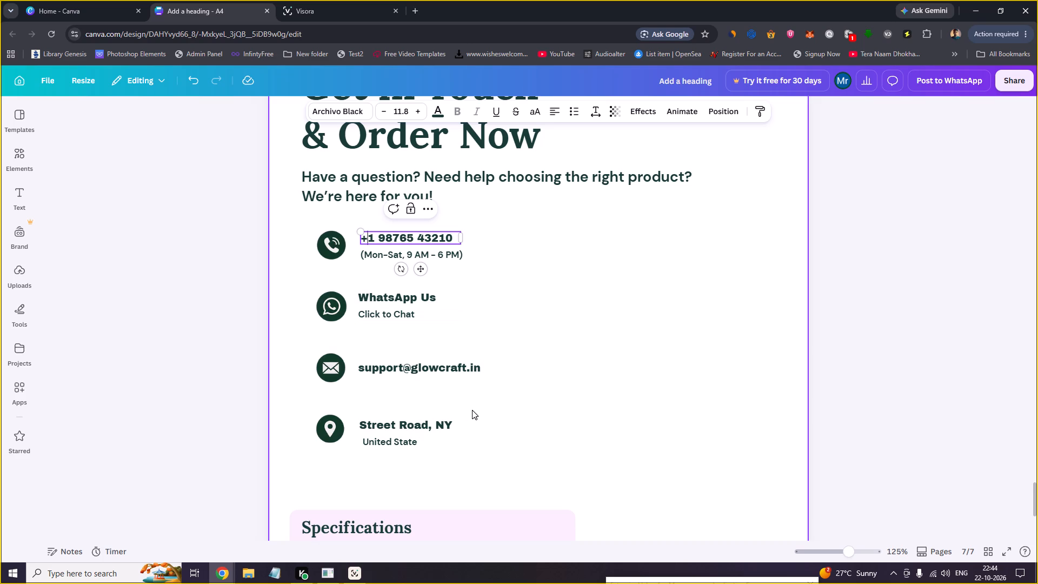
left_click(516, 406)
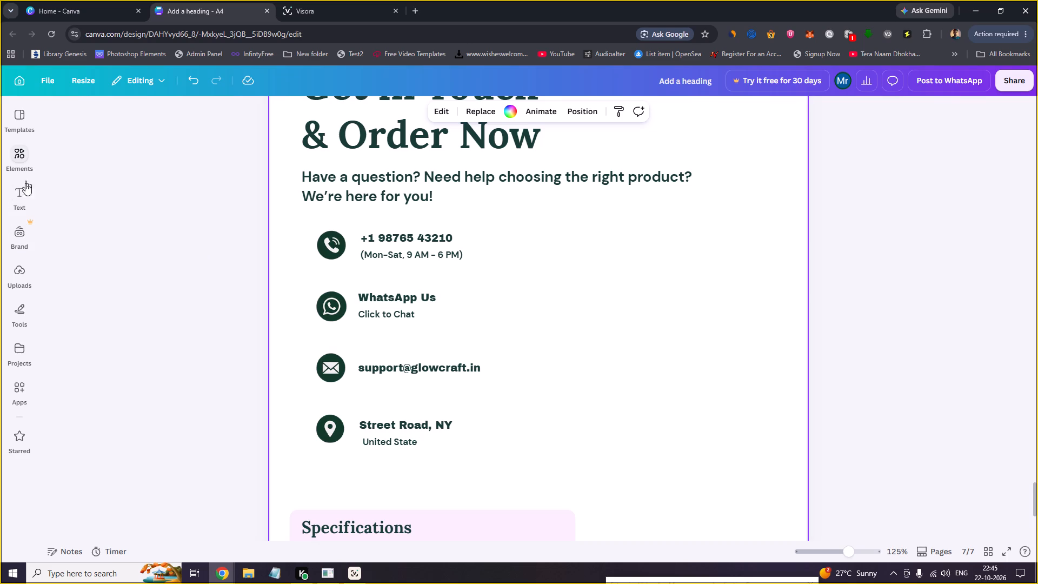
Insert the uploaded photo of a potted plant on a wooden table and place it to the right of the contact details.
left_click(19, 273)
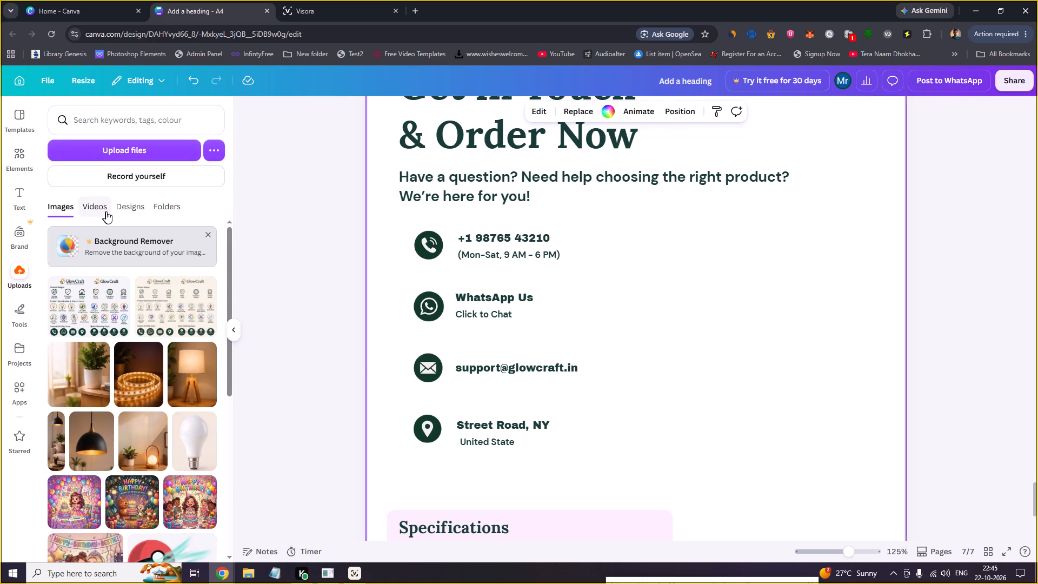
left_click(81, 382)
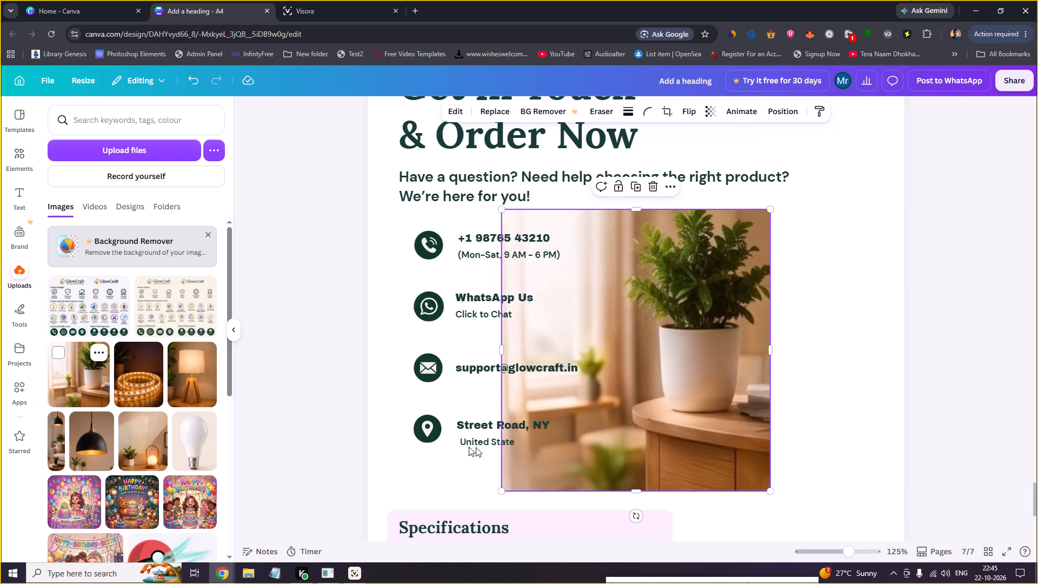
left_click_drag(610, 362, 725, 362)
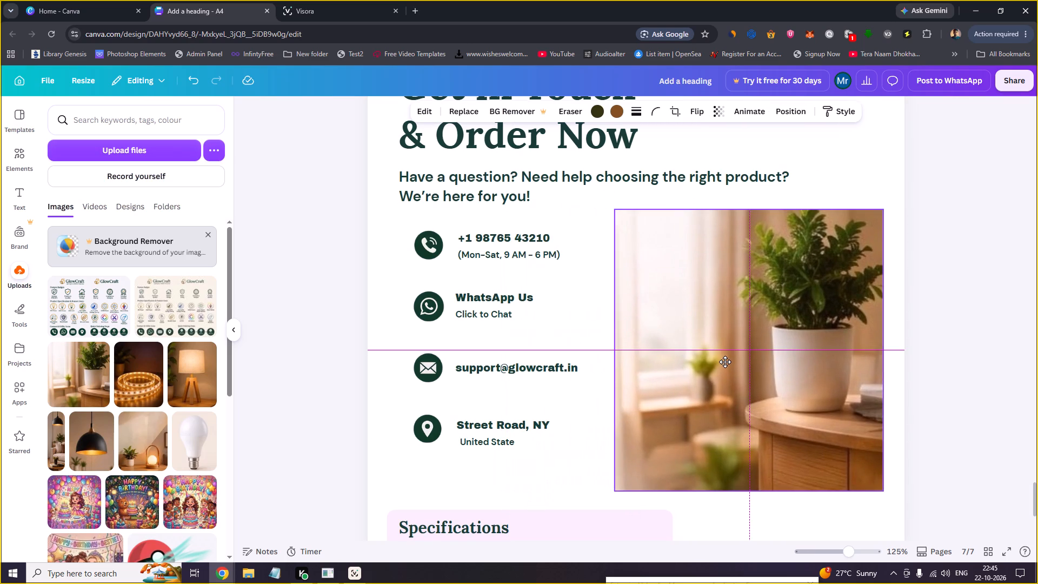
left_click_drag(725, 362, 726, 362)
left_click_drag(726, 362, 741, 362)
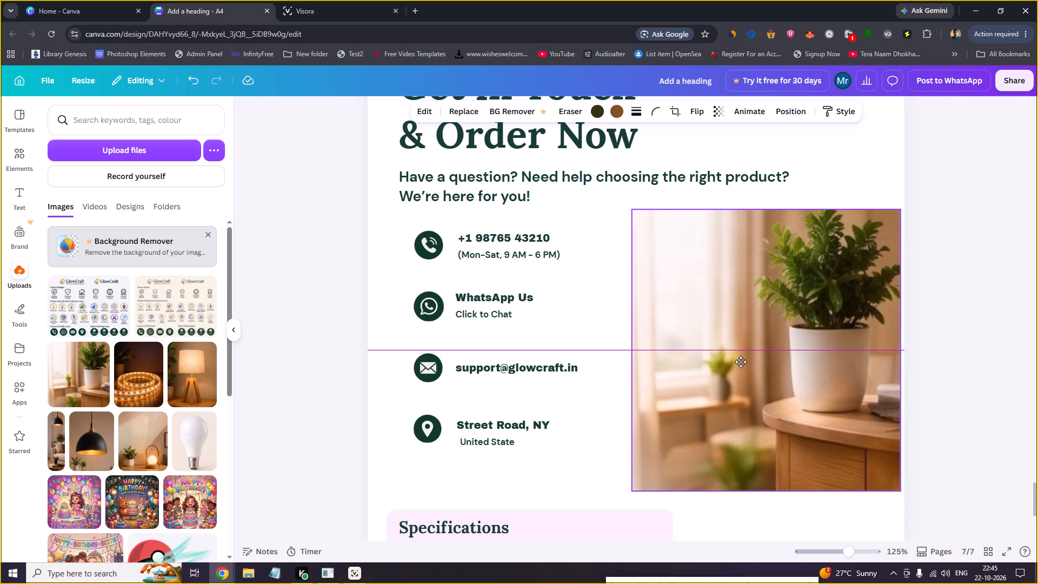
left_click_drag(741, 362, 739, 361)
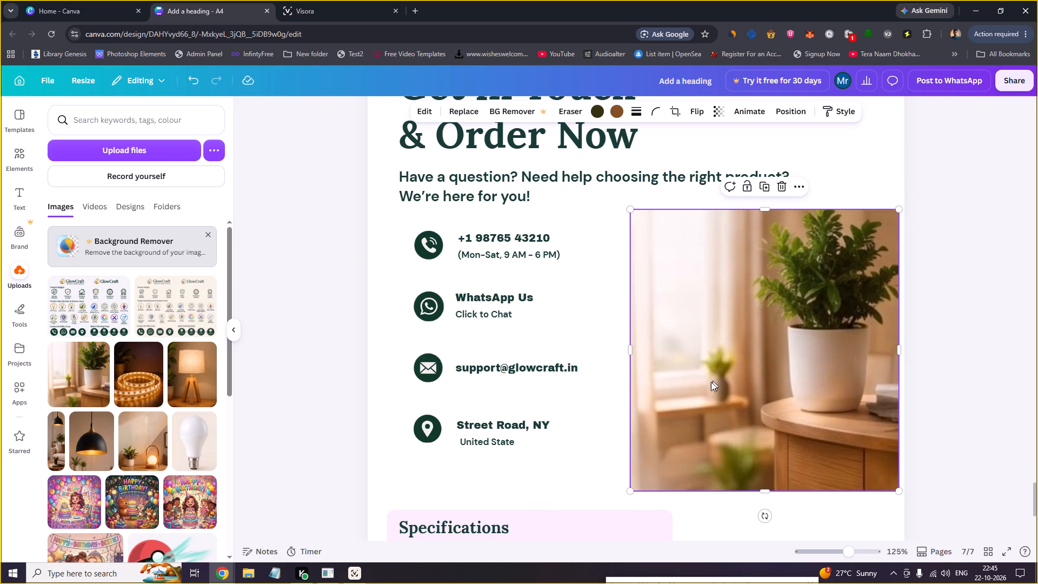
Shrink the plant photo slightly and move it flush against the page's right edge.
left_click_drag(629, 491, 657, 450)
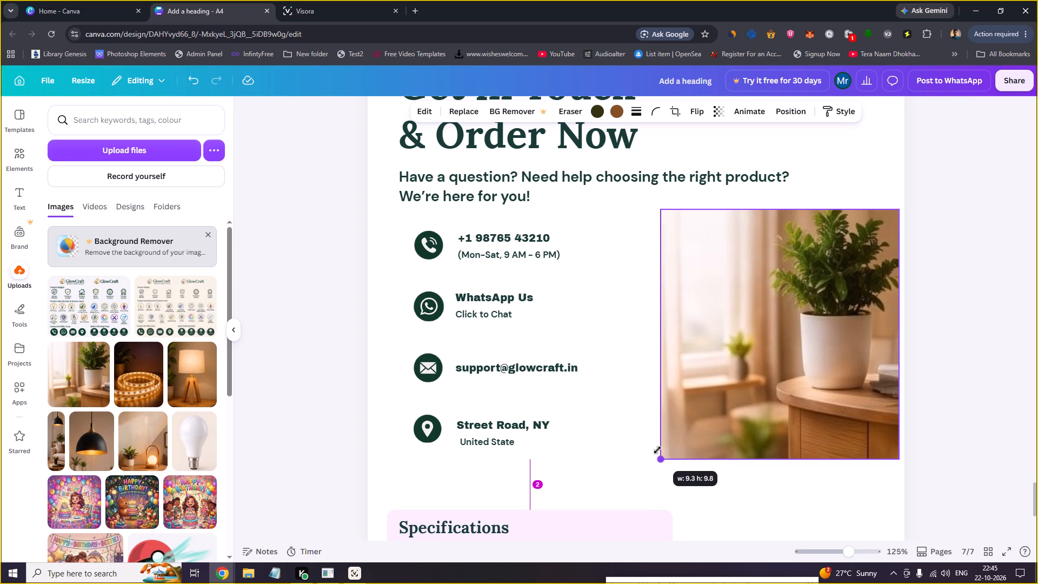
left_click_drag(657, 450, 658, 449)
left_click_drag(742, 375, 741, 382)
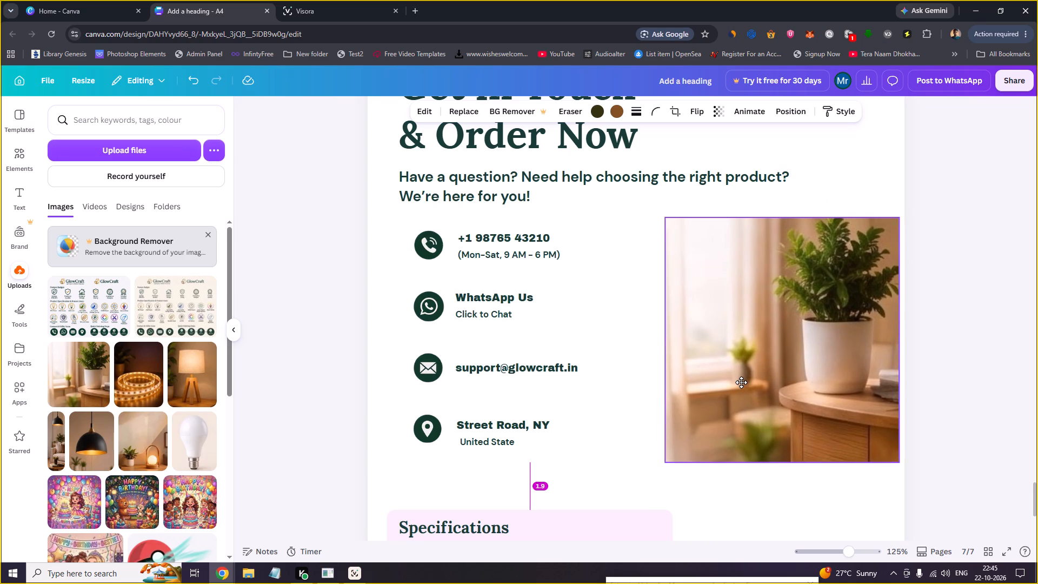
left_click_drag(741, 382, 746, 380)
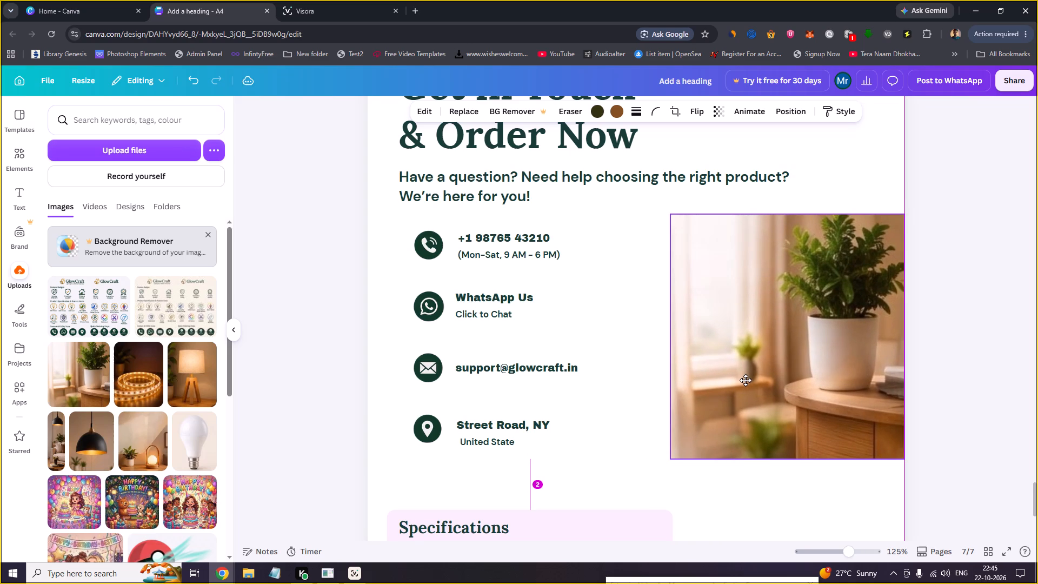
left_click_drag(746, 380, 742, 380)
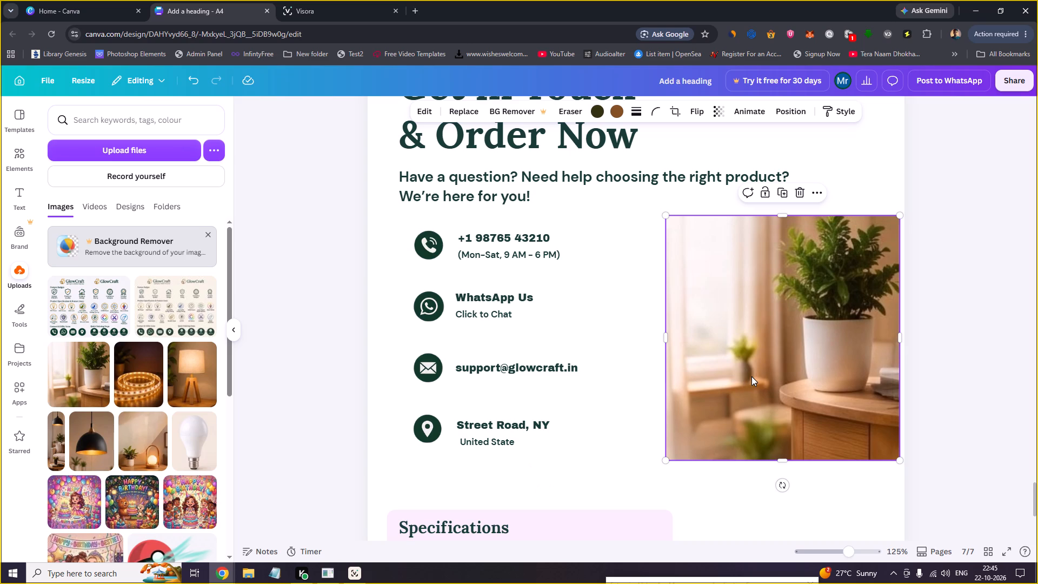
left_click(752, 376)
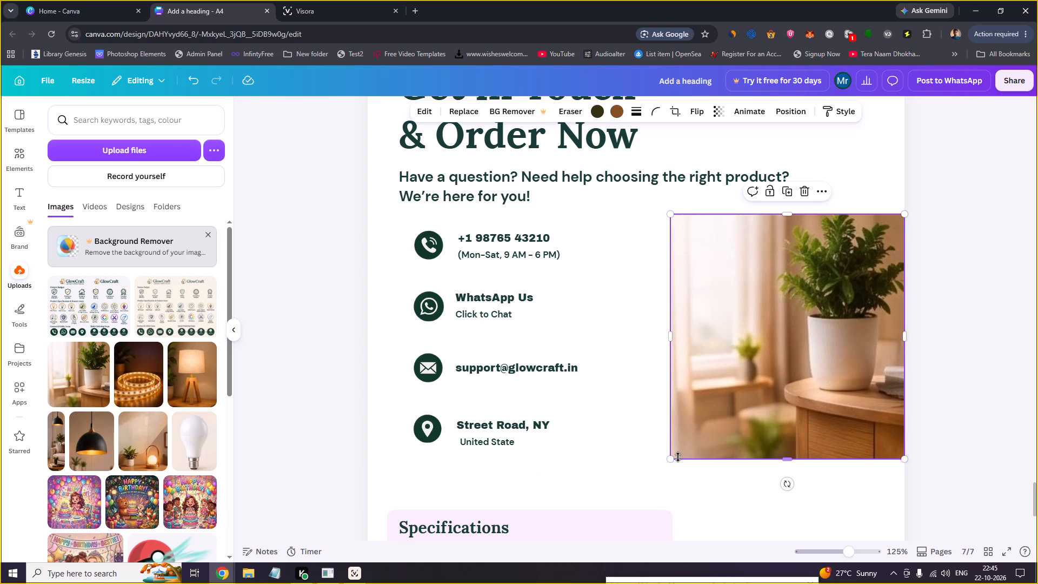
Scale the plant photo down to about 8.7 wide and centre it vertically beside the four contact rows, keeping it on the page's right edge.
left_click_drag(672, 459, 678, 442)
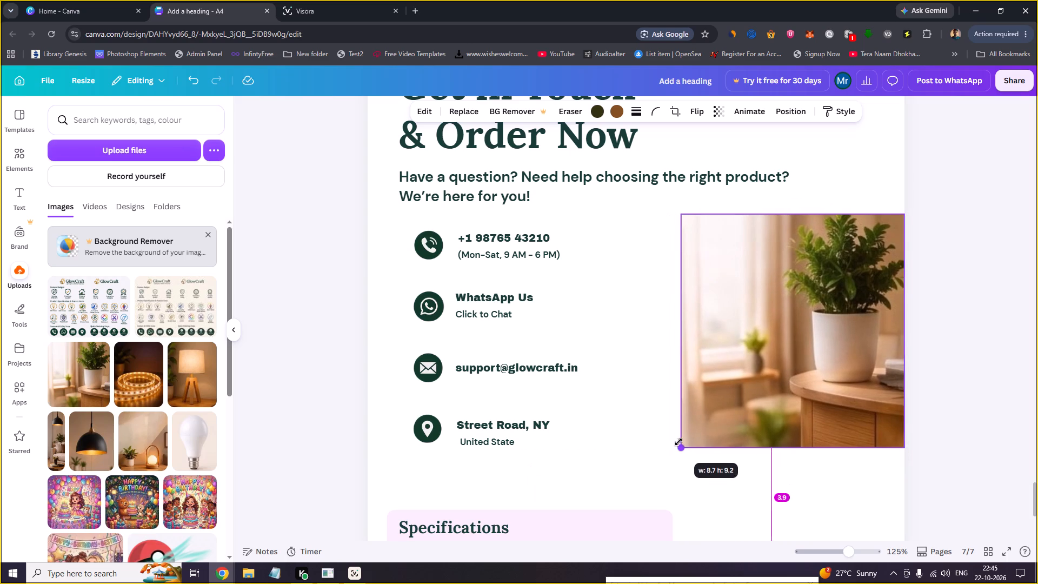
left_click_drag(678, 442, 680, 441)
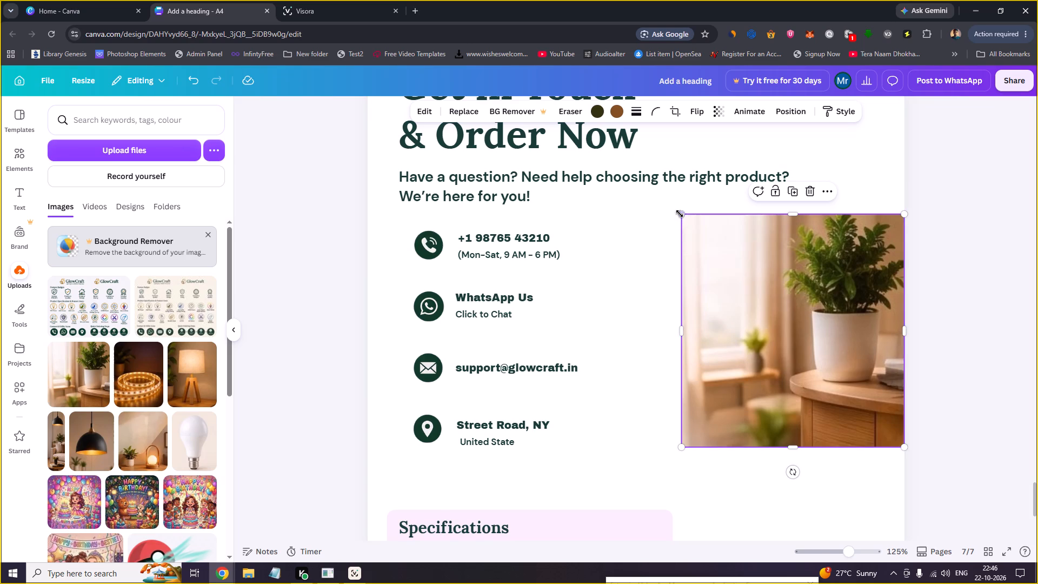
left_click_drag(682, 214, 688, 229)
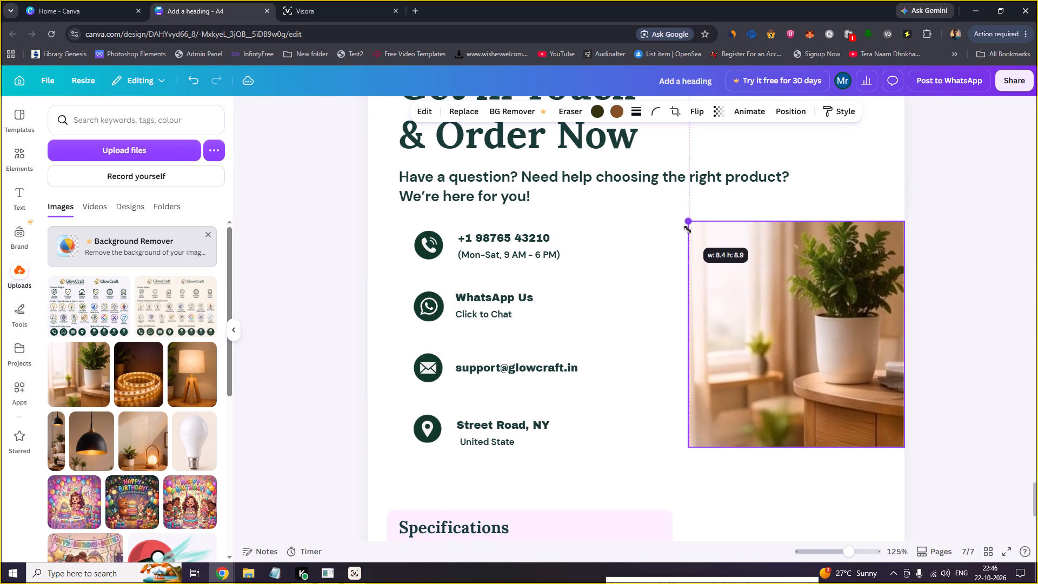
left_click_drag(688, 229, 690, 234)
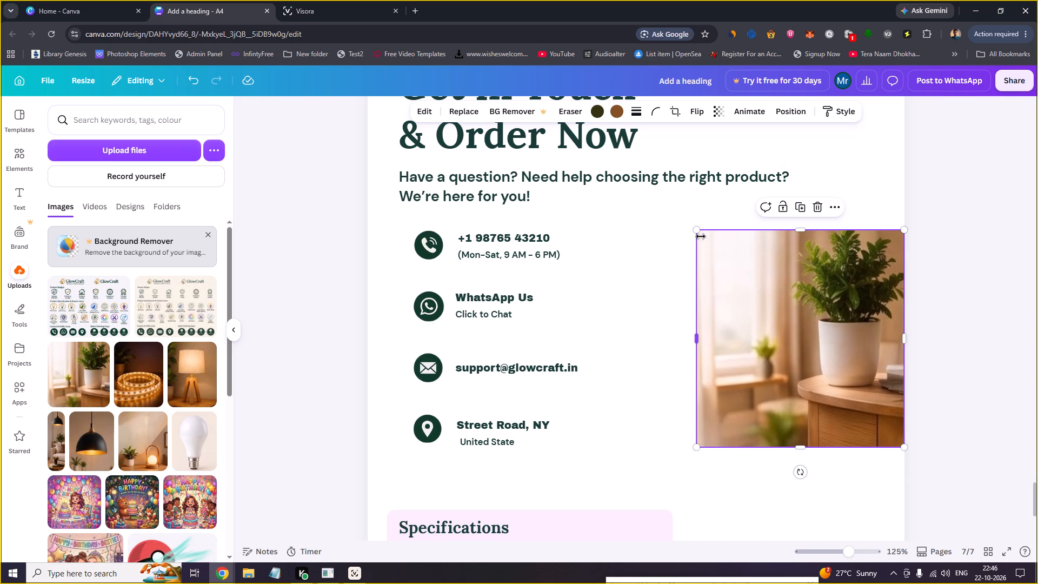
left_click_drag(695, 229, 678, 217)
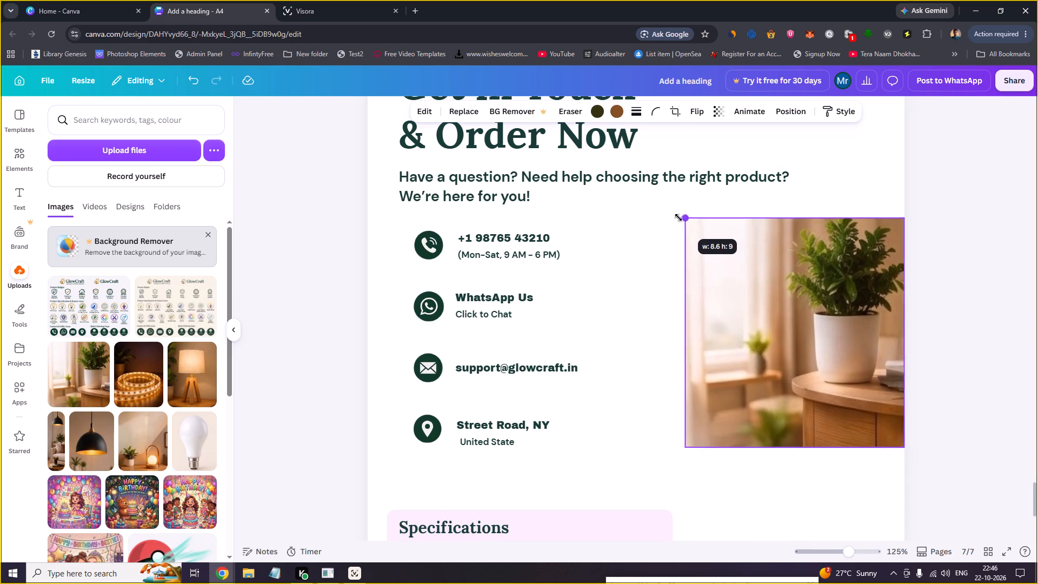
left_click_drag(678, 217, 675, 215)
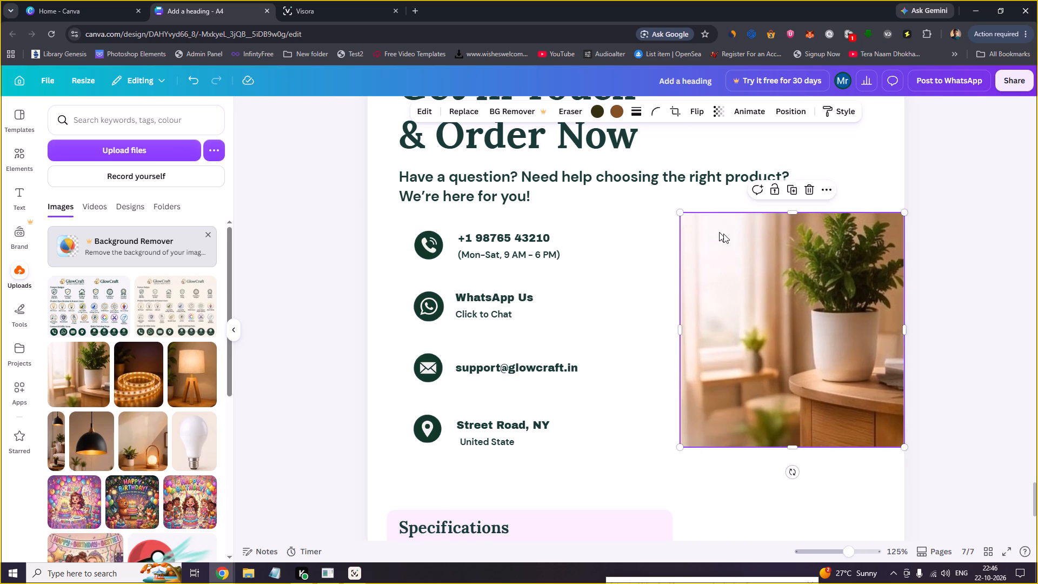
left_click_drag(724, 235, 724, 248)
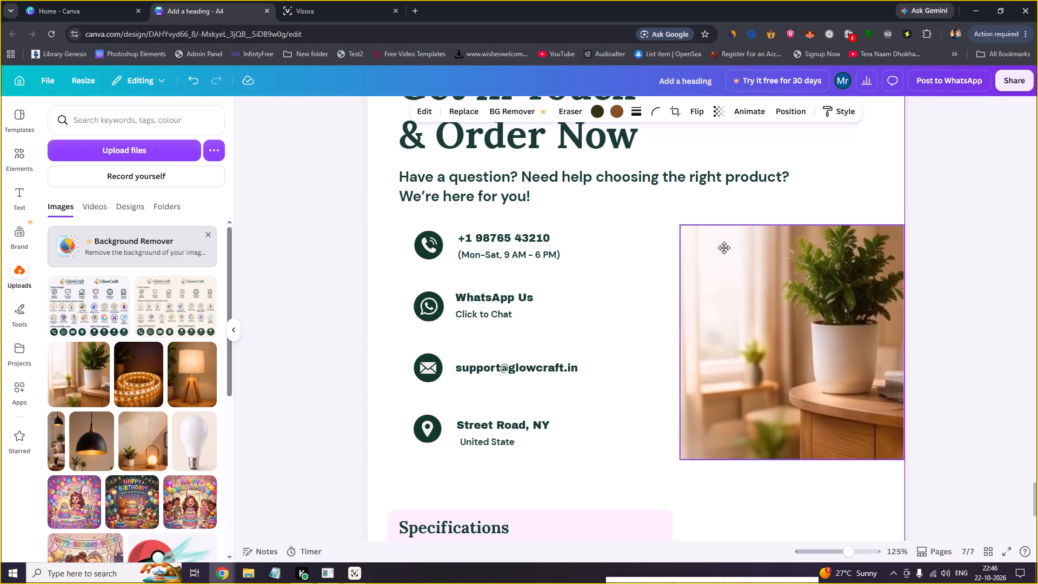
left_click_drag(724, 248, 724, 251)
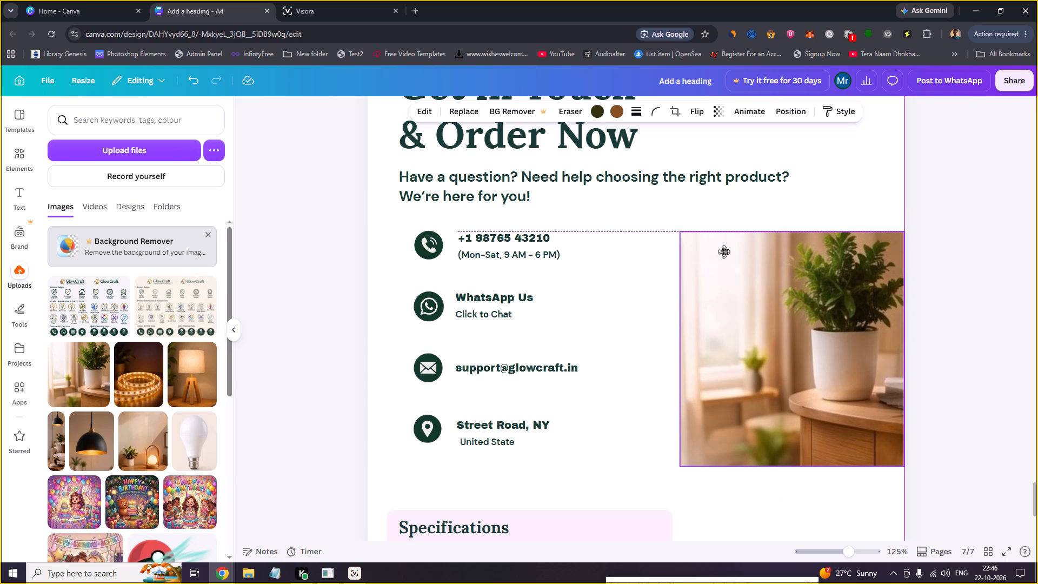
left_click_drag(724, 251, 724, 245)
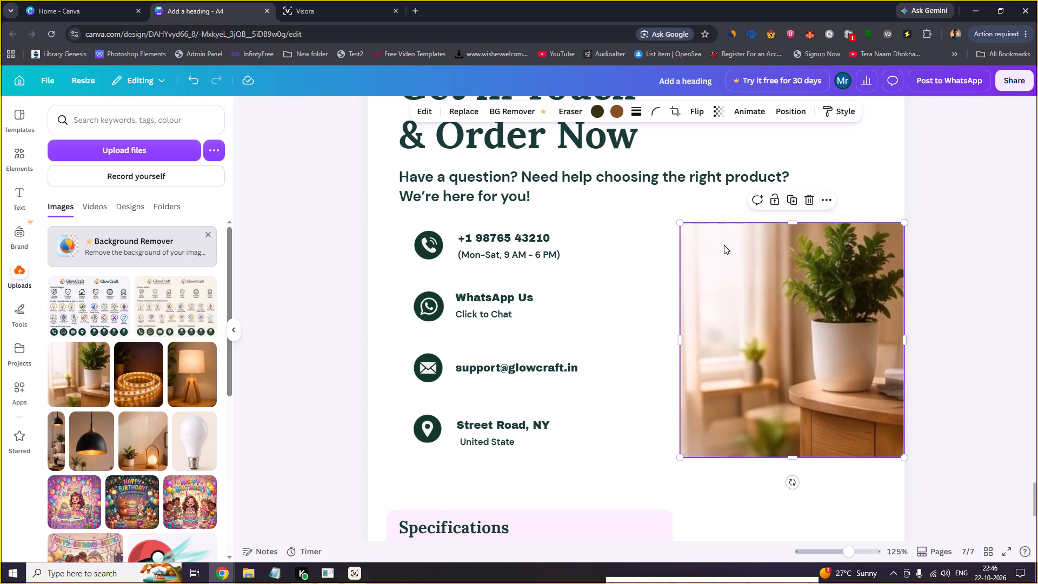
left_click(725, 286)
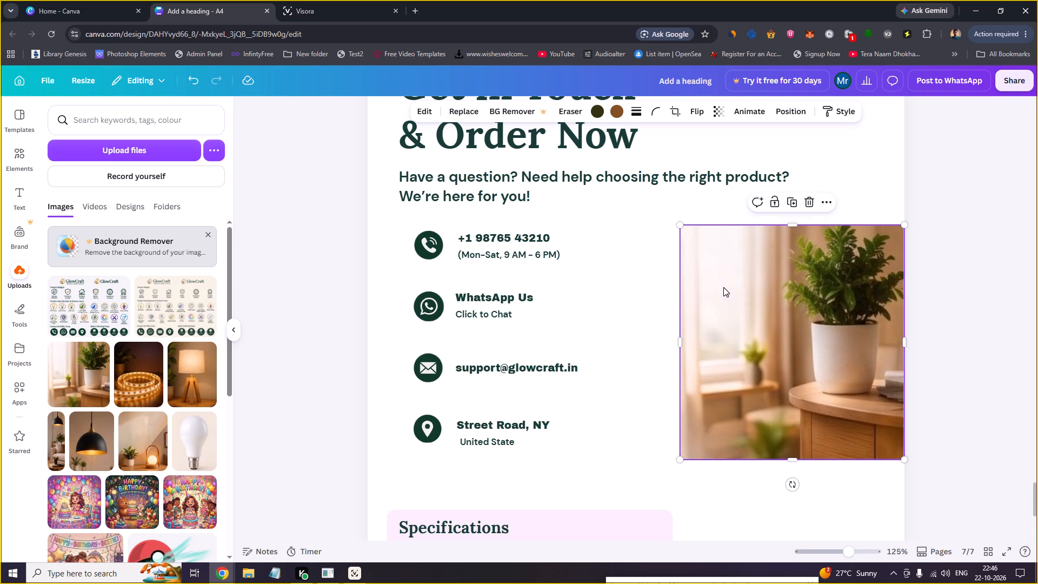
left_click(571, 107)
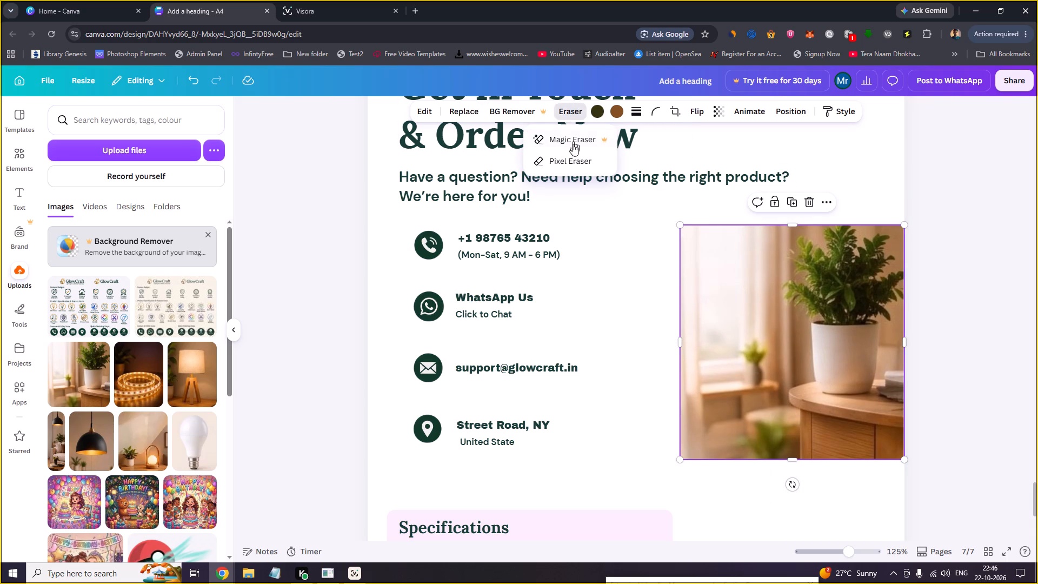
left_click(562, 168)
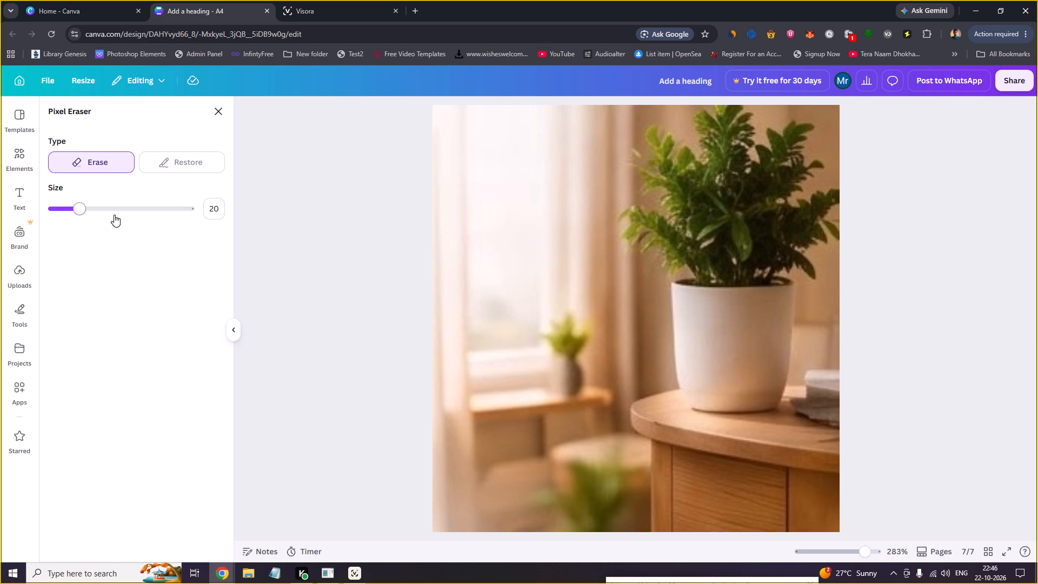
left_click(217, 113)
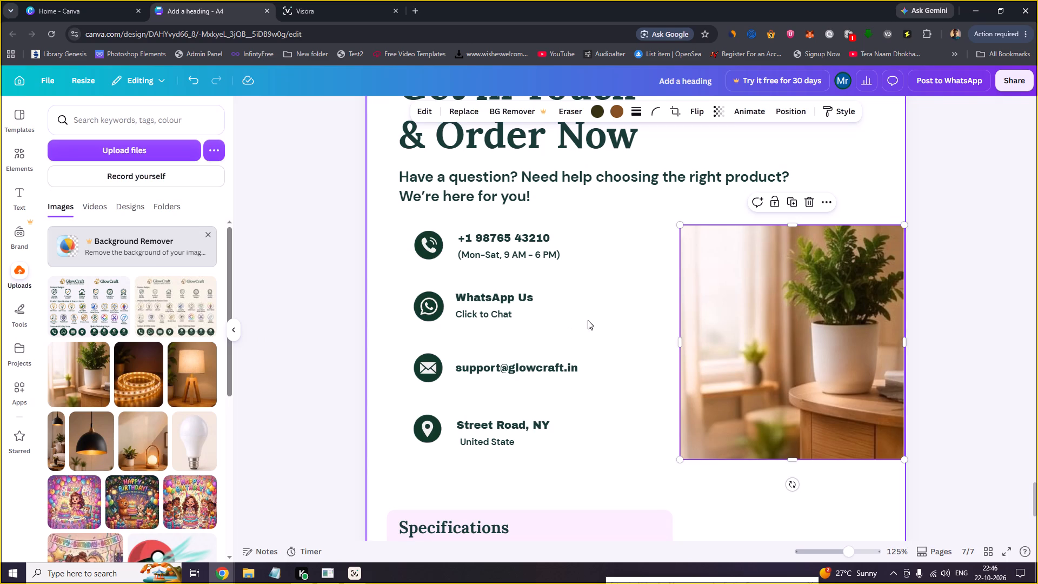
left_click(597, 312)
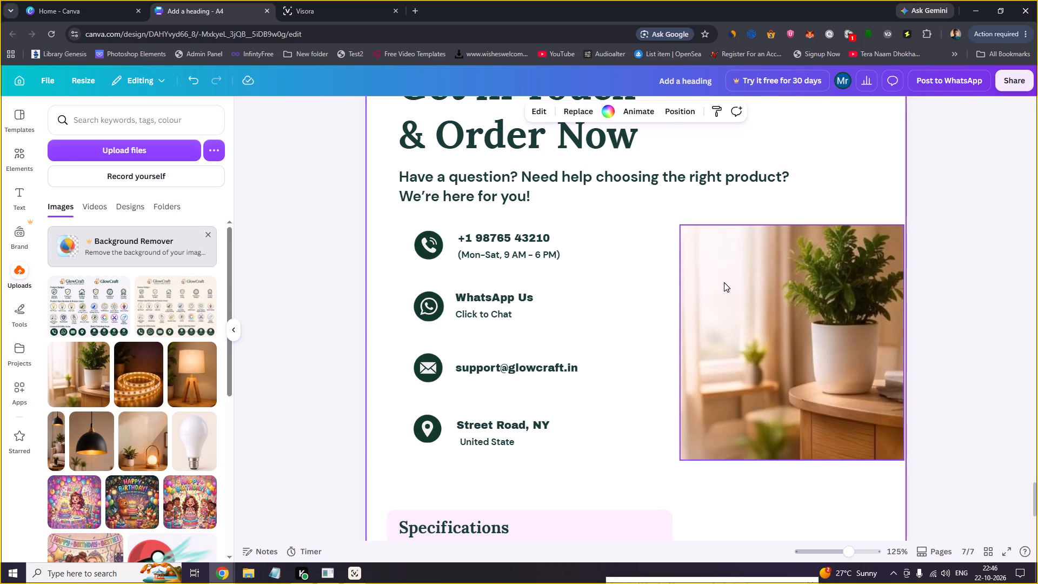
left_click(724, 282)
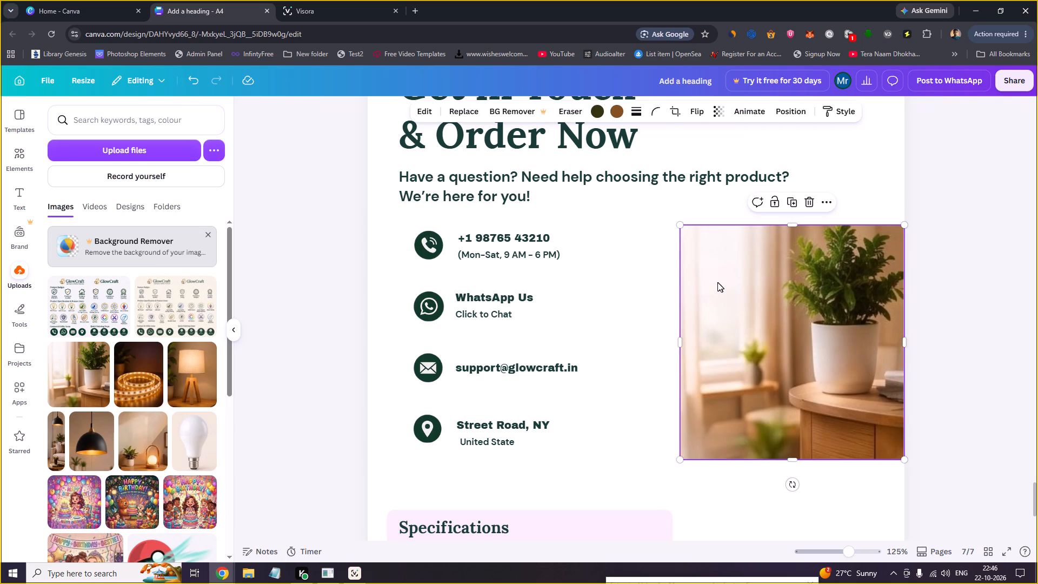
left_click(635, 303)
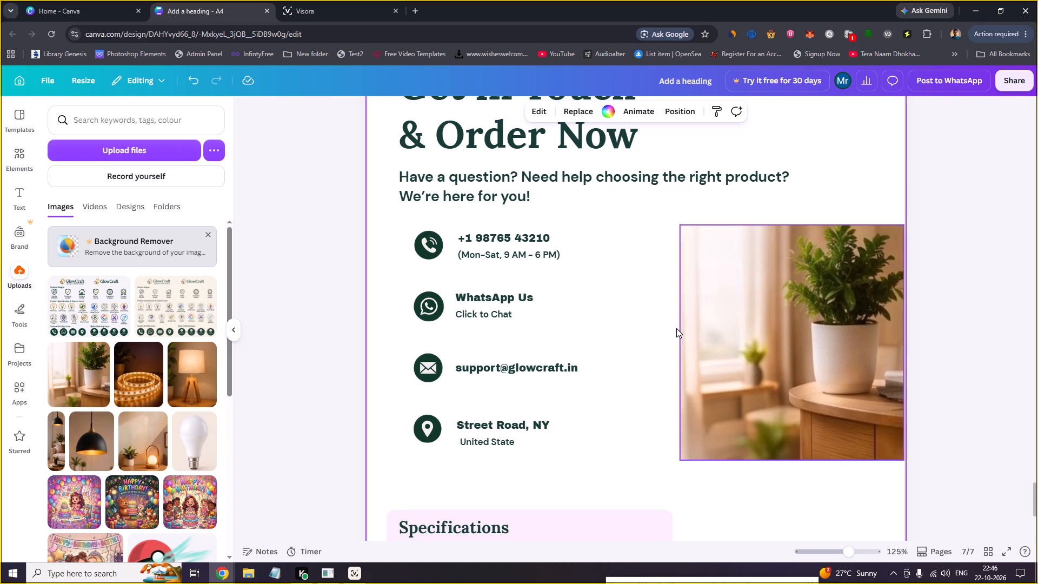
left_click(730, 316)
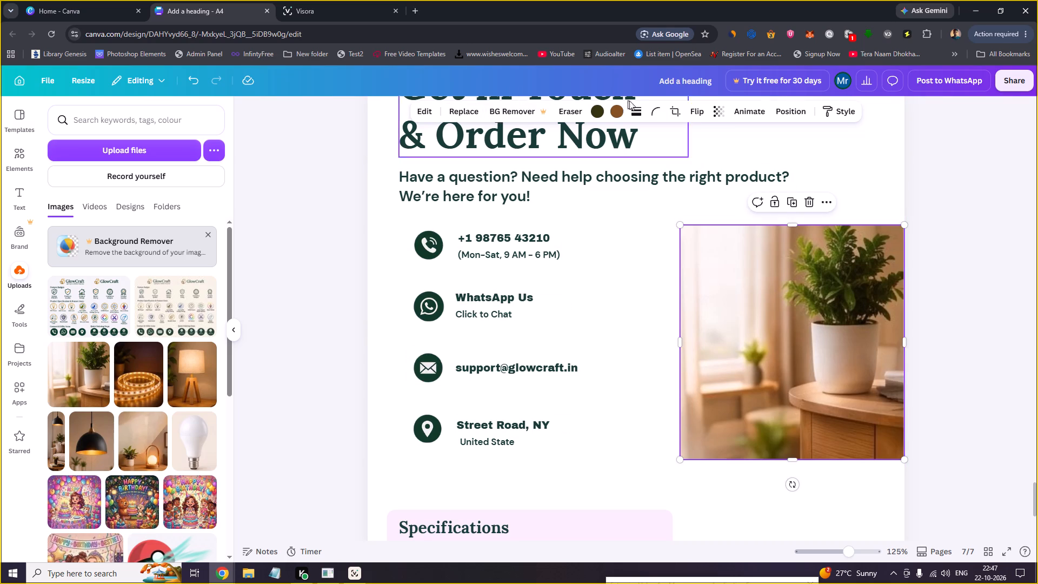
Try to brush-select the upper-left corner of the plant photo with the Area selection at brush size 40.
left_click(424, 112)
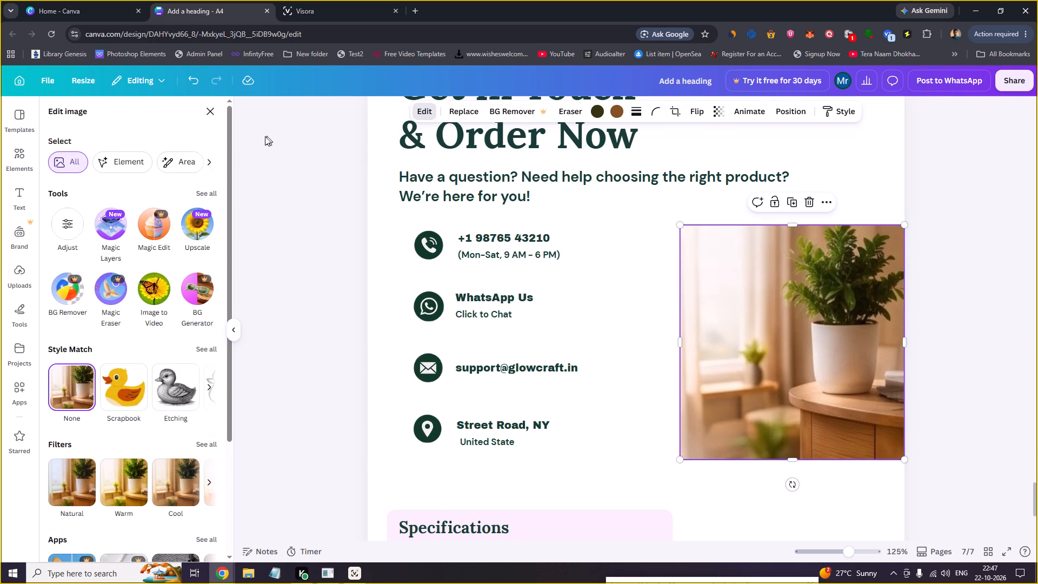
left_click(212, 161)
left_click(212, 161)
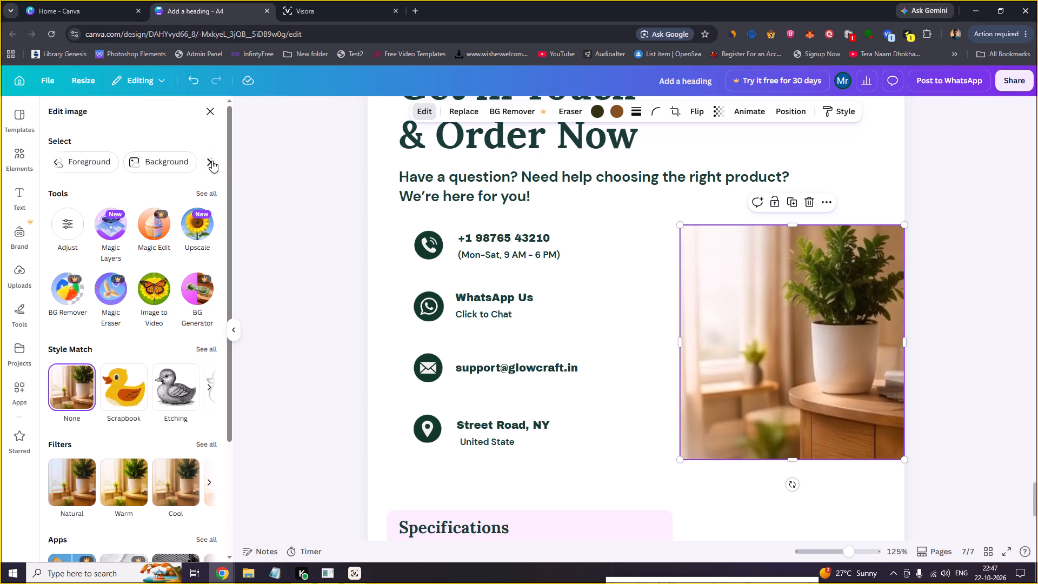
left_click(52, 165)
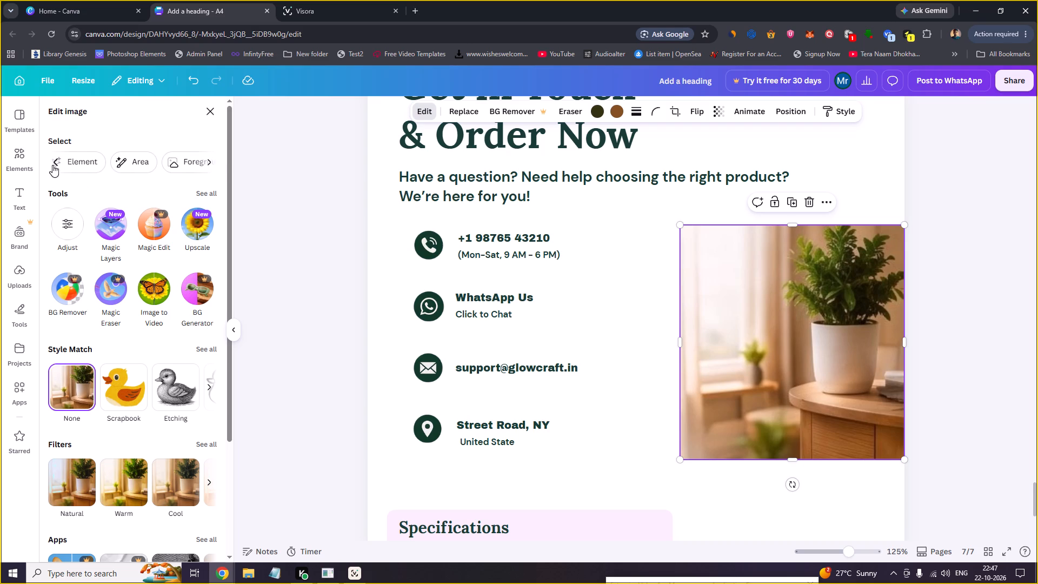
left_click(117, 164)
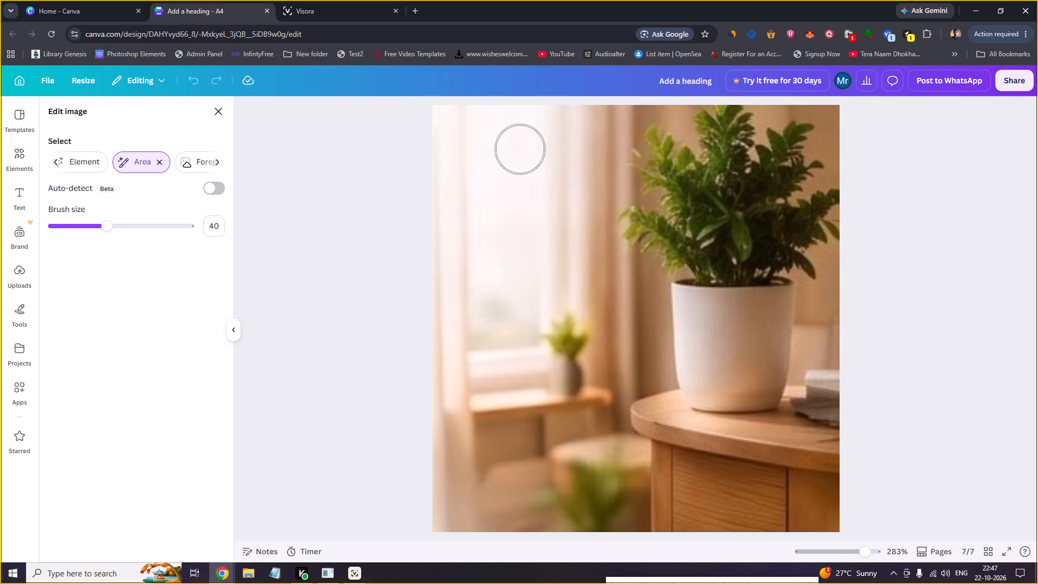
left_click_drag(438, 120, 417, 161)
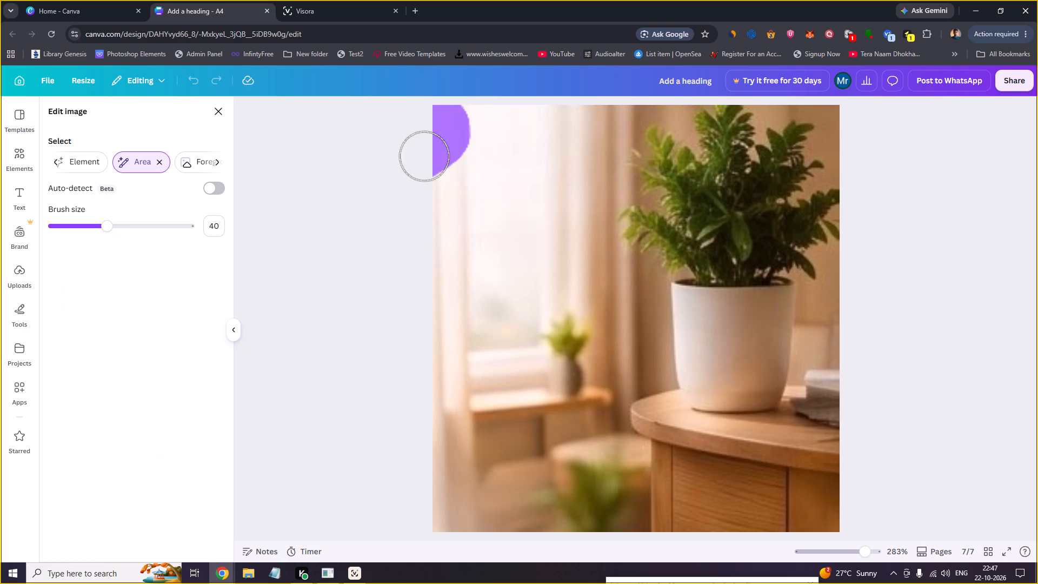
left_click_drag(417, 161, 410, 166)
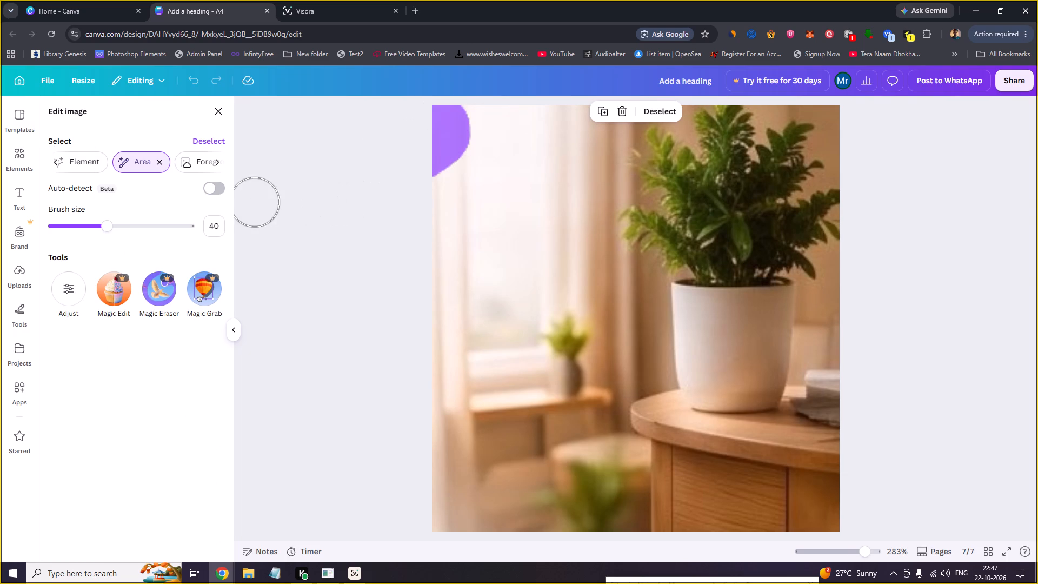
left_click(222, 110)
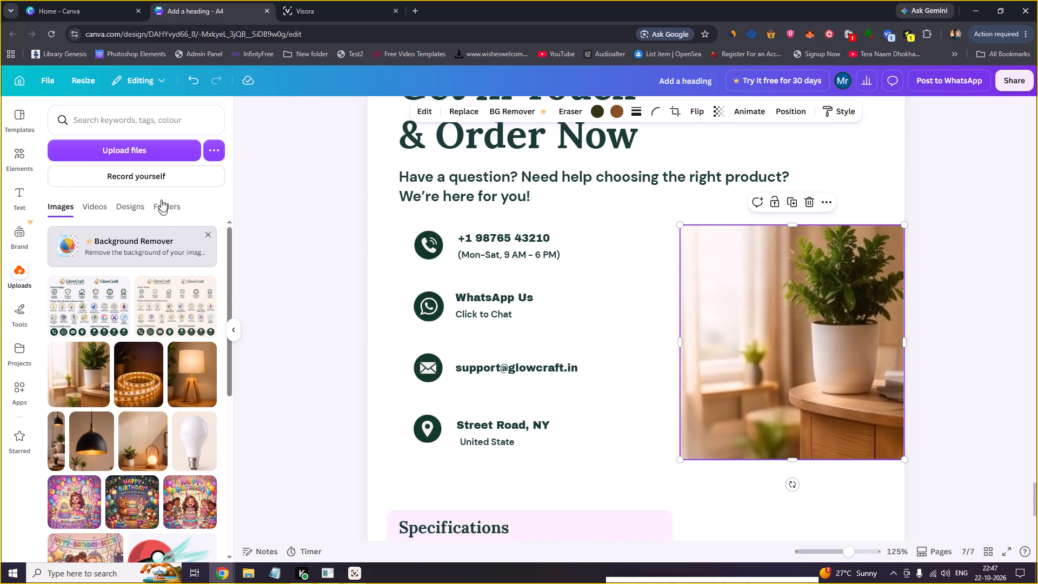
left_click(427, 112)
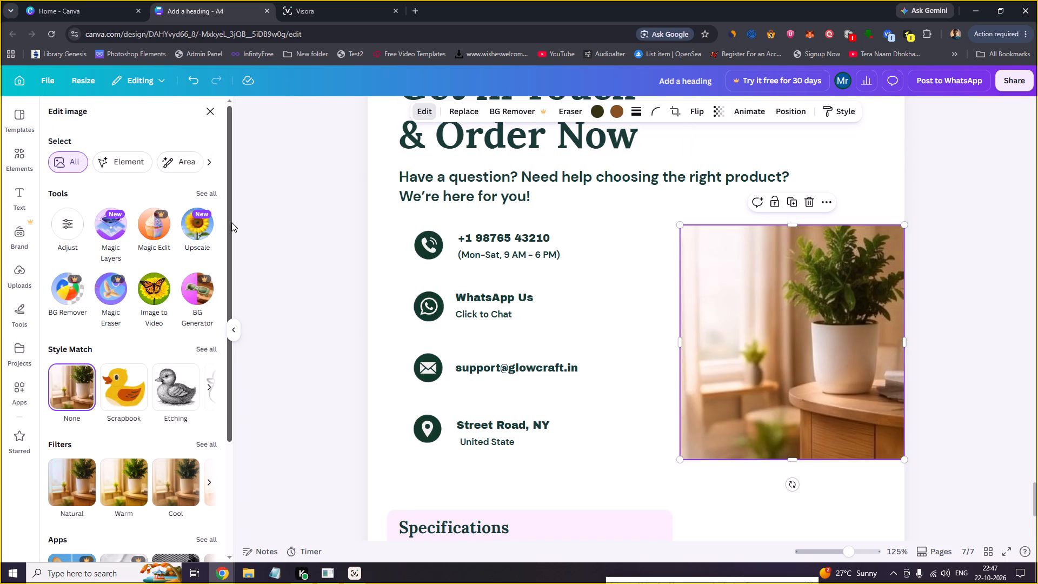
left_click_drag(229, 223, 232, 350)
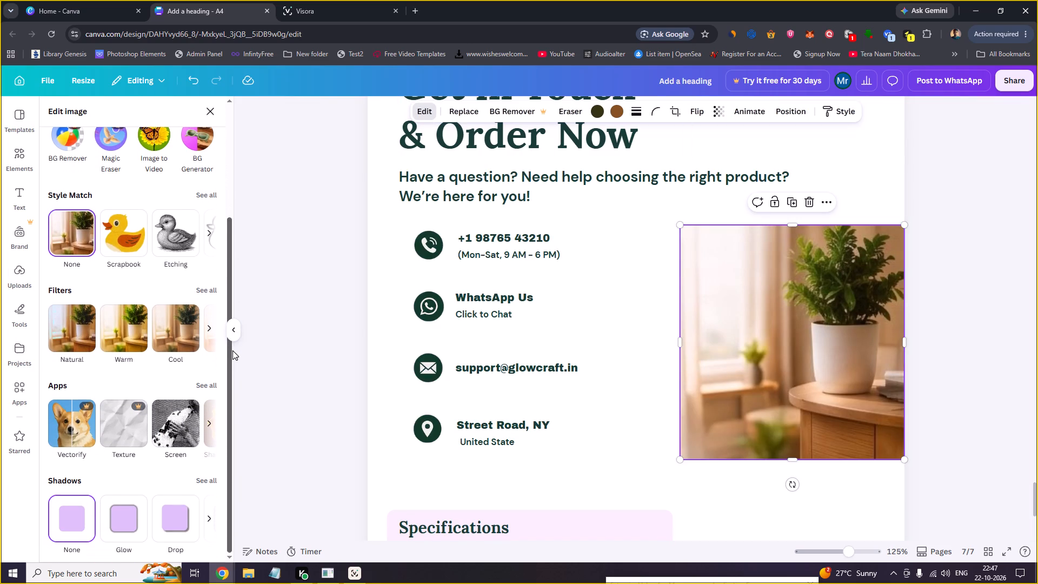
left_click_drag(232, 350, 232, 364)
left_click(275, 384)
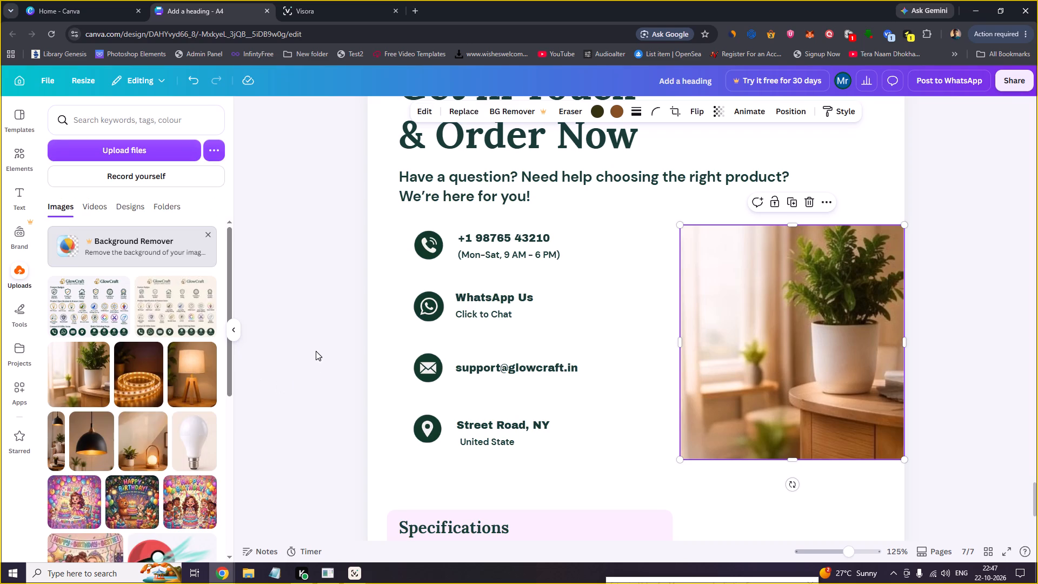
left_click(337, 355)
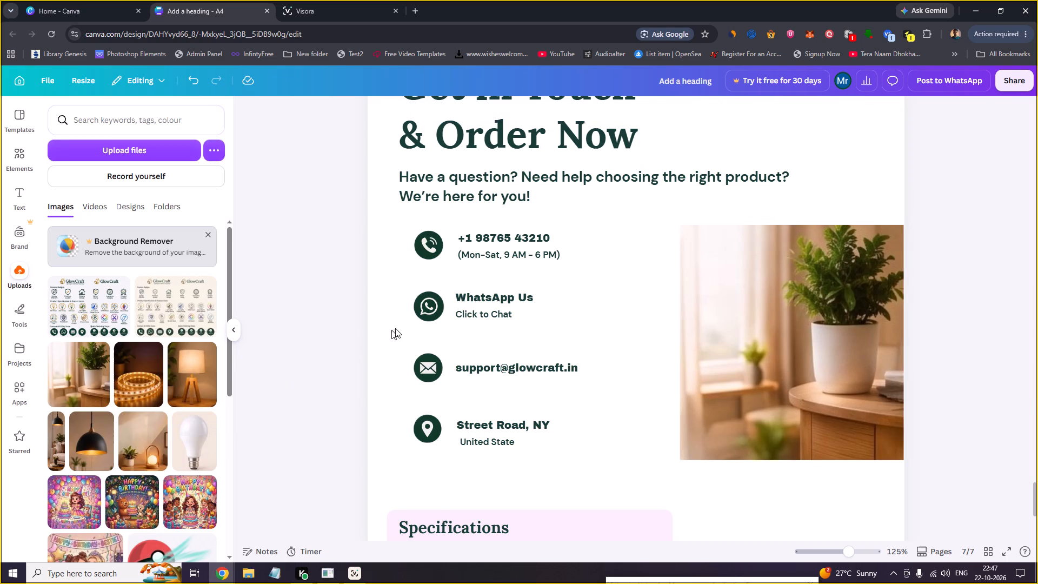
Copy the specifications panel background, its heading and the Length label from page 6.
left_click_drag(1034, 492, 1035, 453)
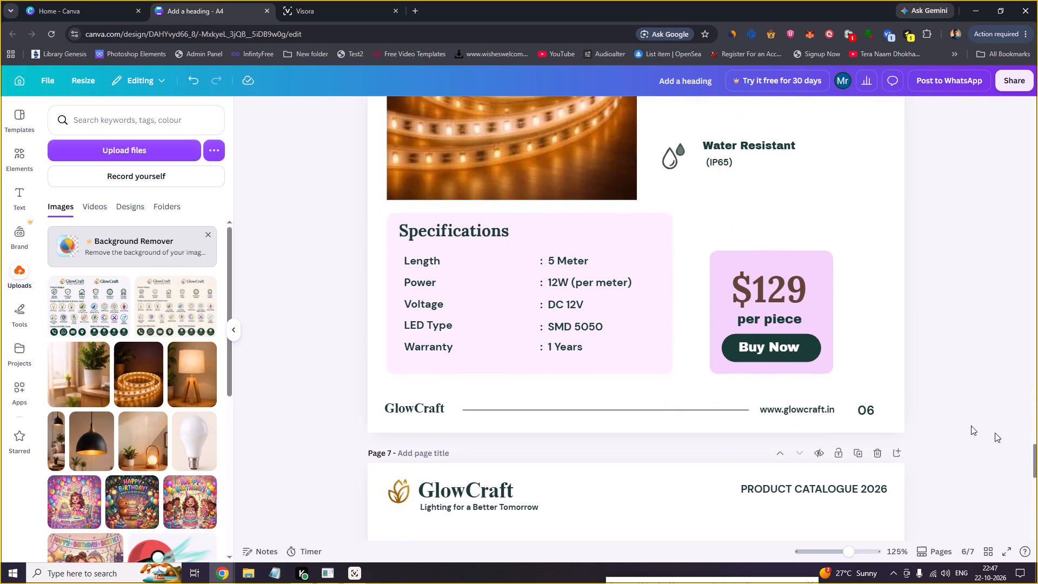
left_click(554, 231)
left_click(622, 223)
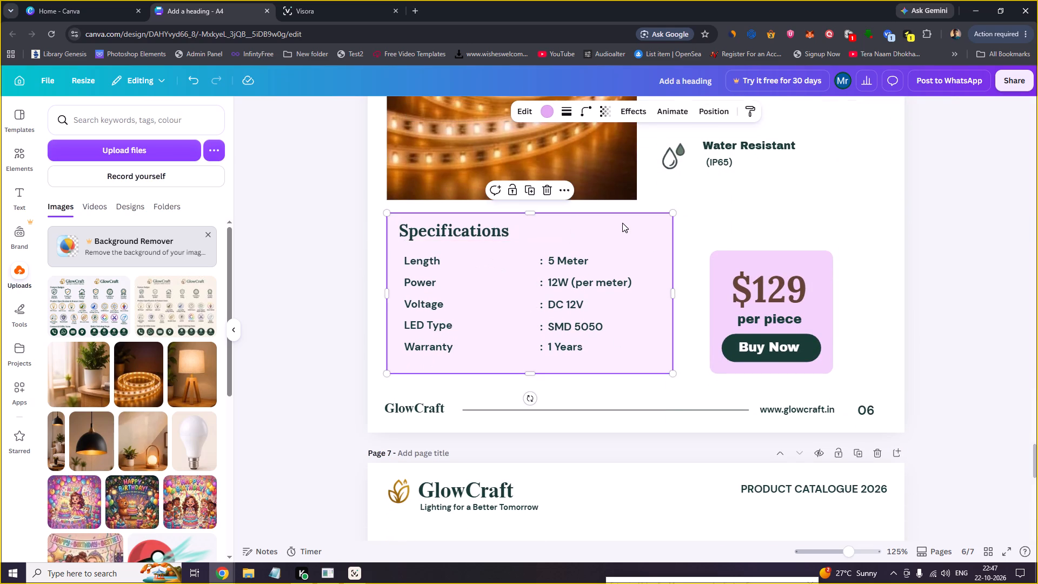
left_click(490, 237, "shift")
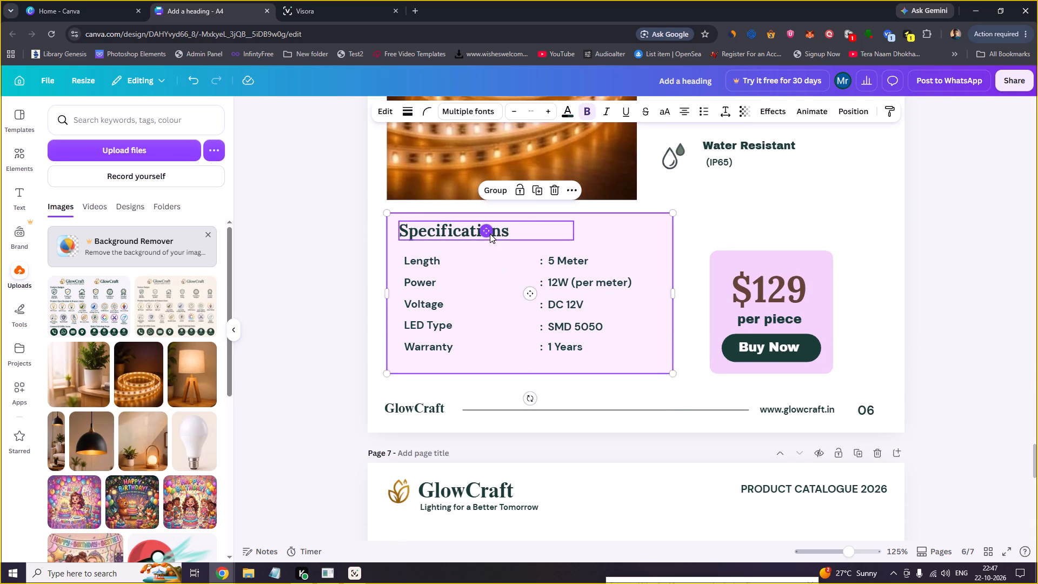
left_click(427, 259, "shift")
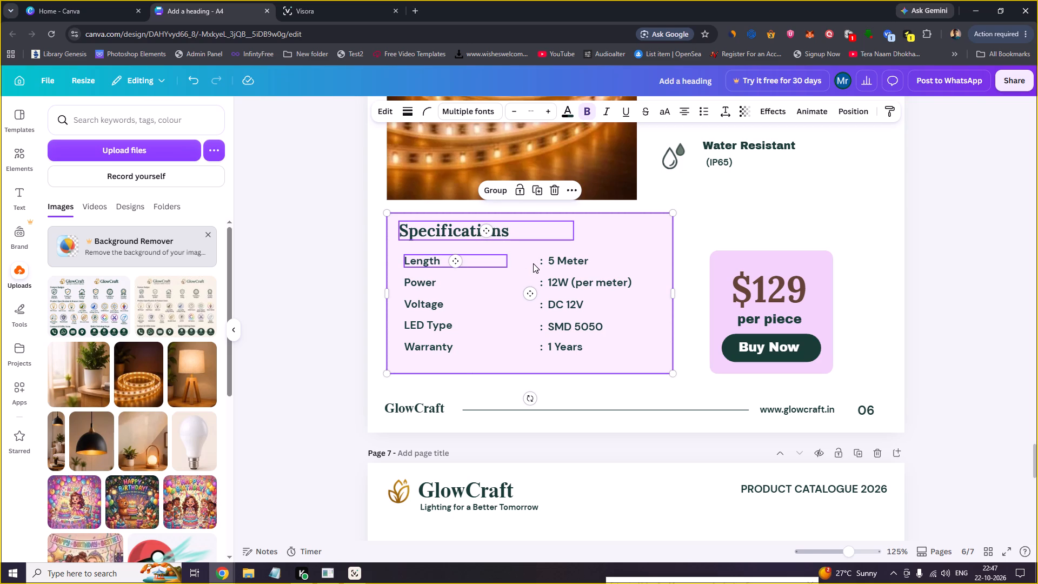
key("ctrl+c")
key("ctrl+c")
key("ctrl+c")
Delete the $129 price card with its Buy Now button from page 7.
left_click_drag(1037, 458, 1037, 551)
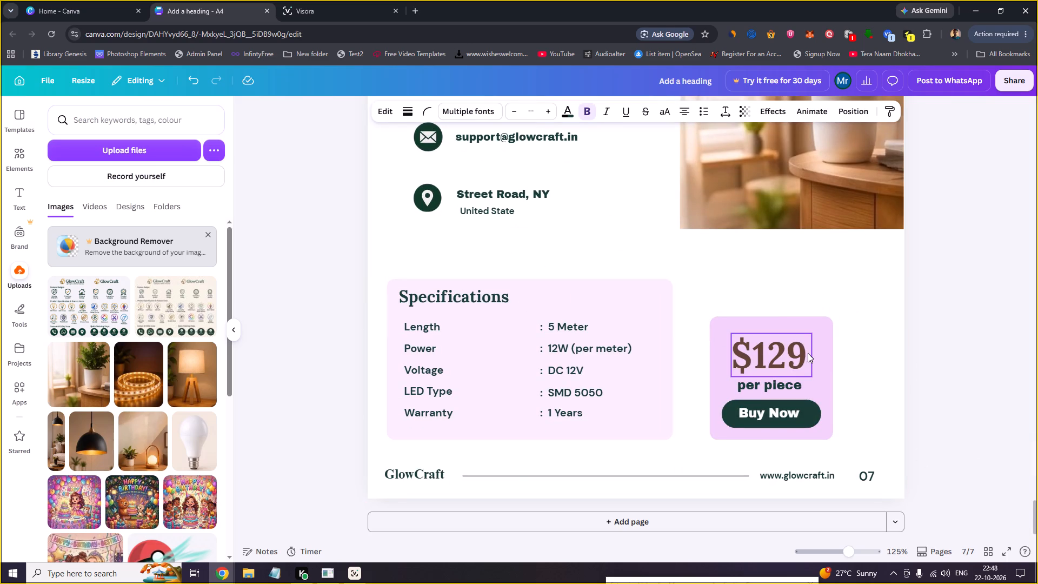
left_click(633, 297)
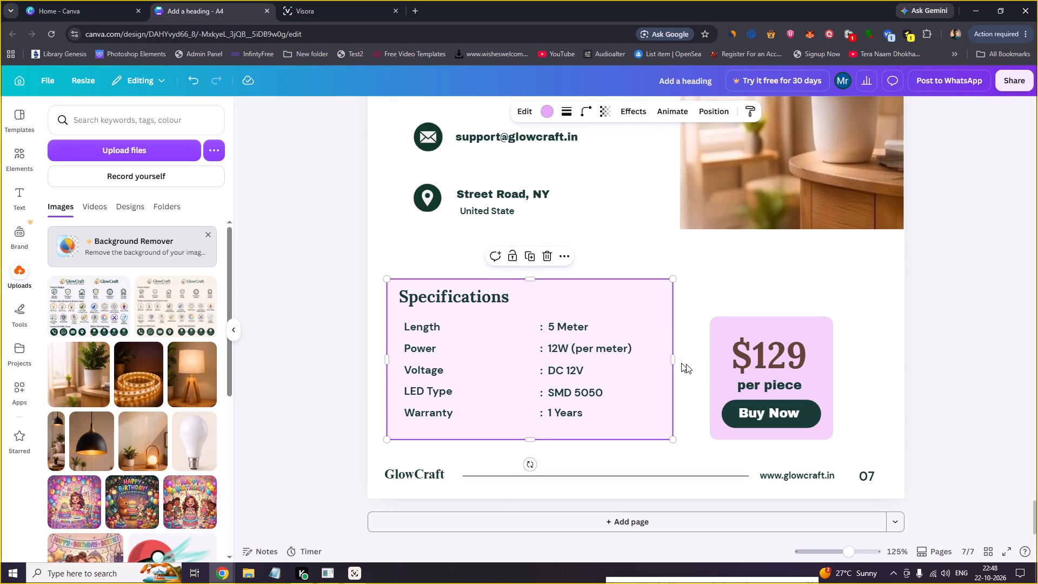
left_click_drag(848, 298, 829, 314)
left_click_drag(829, 314, 735, 442)
key("Delete")
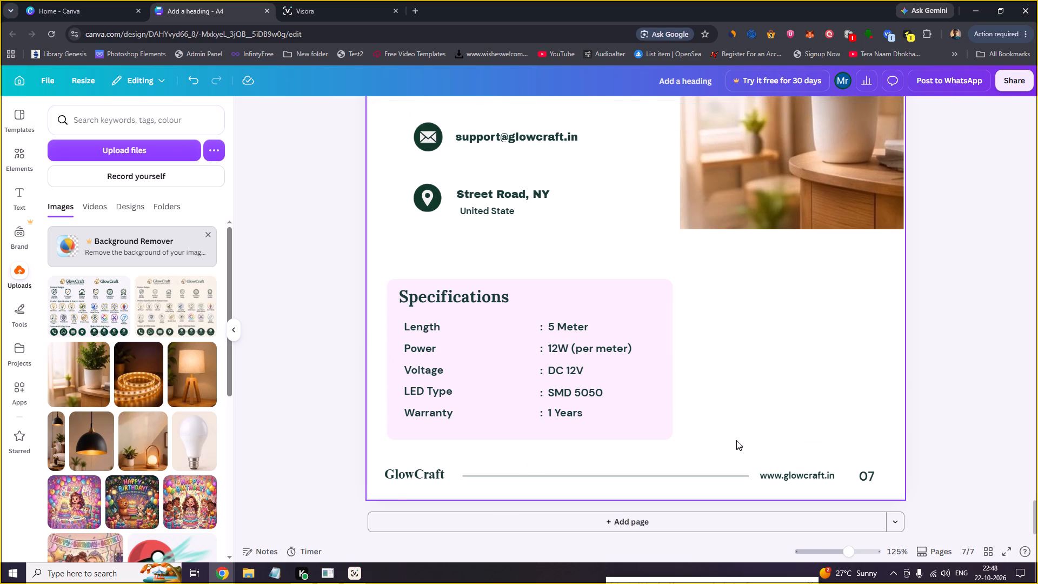
Recolour the Specifications panel background on page 7 dark green #183c36 and set its transparency to 100.
left_click_drag(757, 278, 382, 443)
left_click(817, 369)
left_click(660, 297)
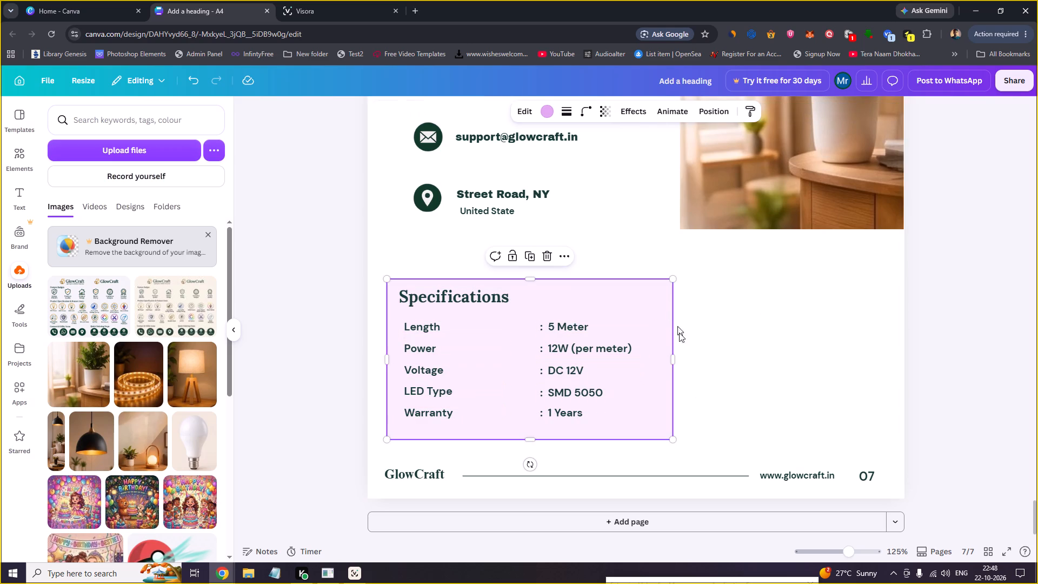
left_click(541, 114)
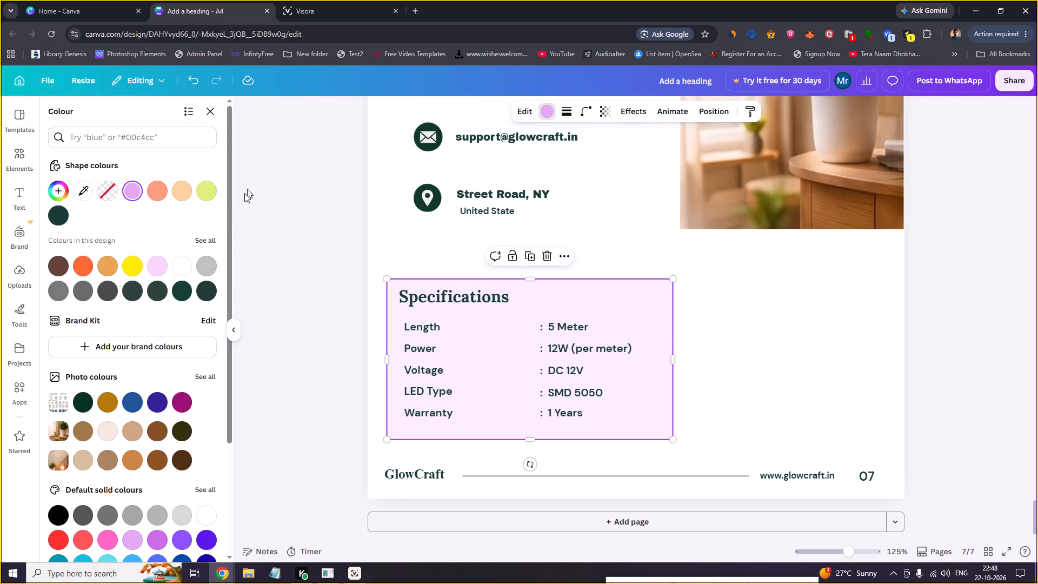
left_click(58, 218)
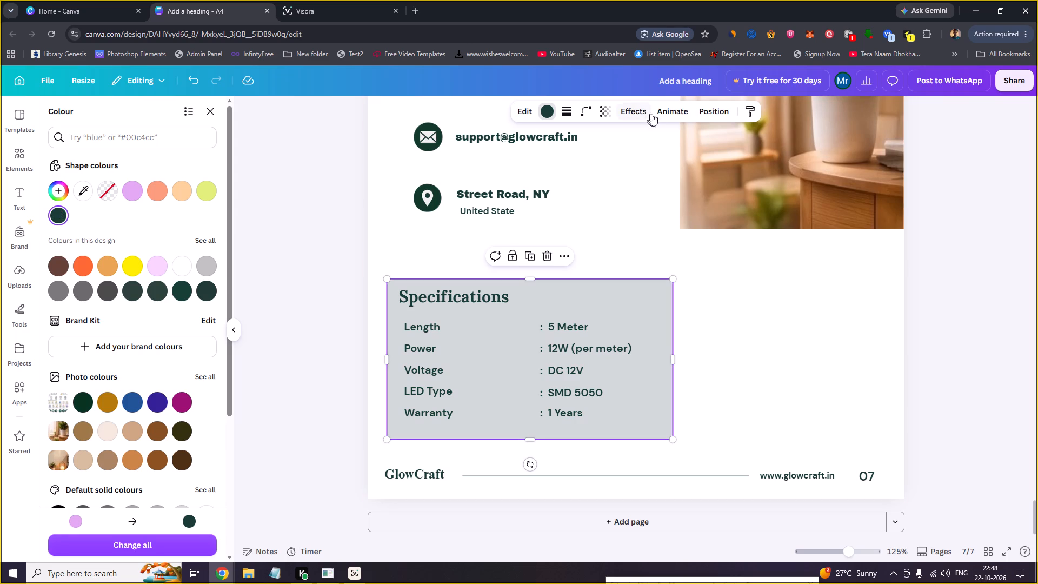
left_click(608, 110)
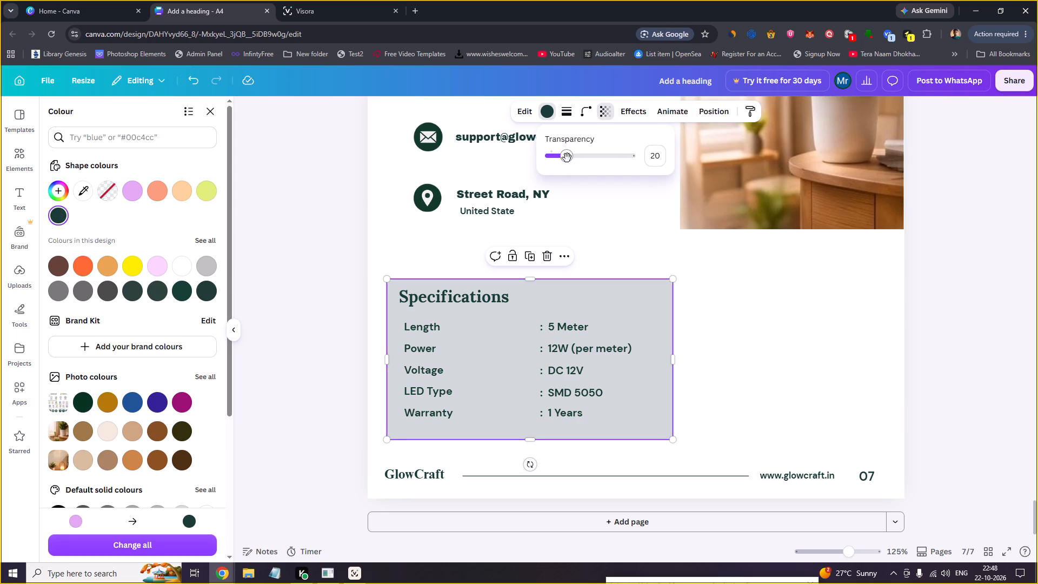
left_click_drag(568, 158, 682, 168)
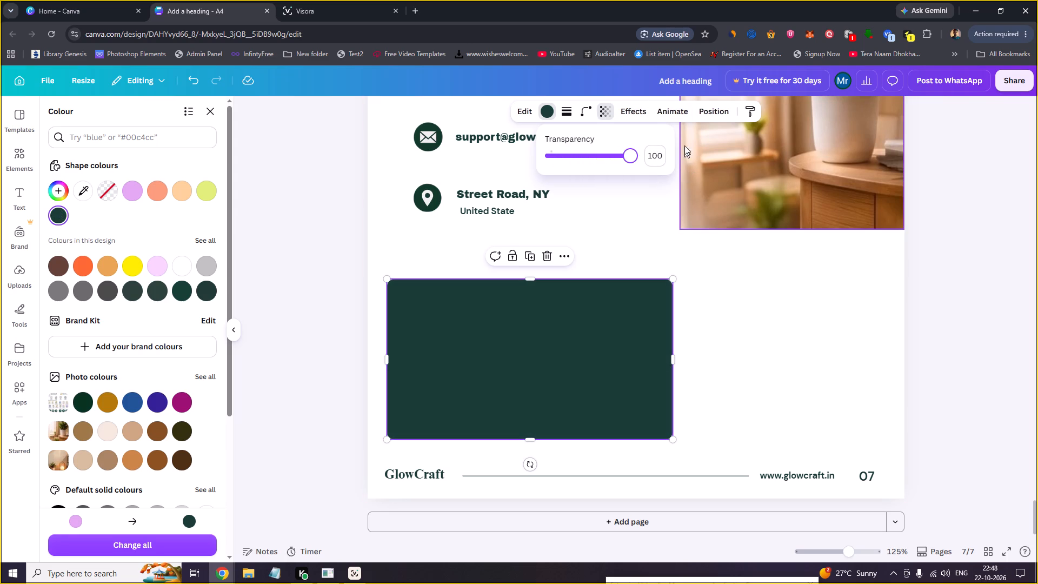
Move the dark green panel down the layer order, beneath the GlowCraft logo group and directly above the page background.
left_click(699, 116)
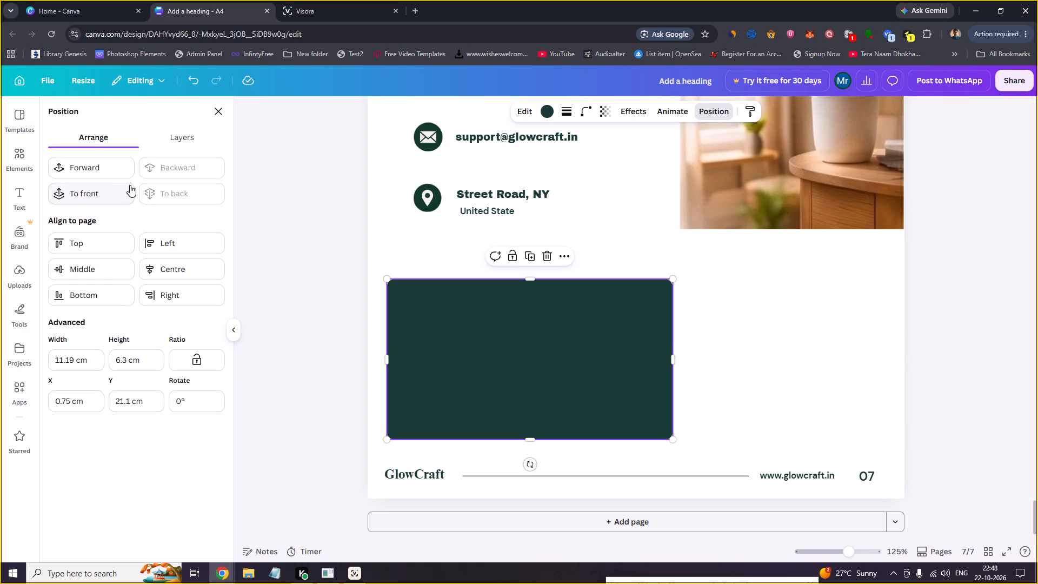
left_click(191, 142)
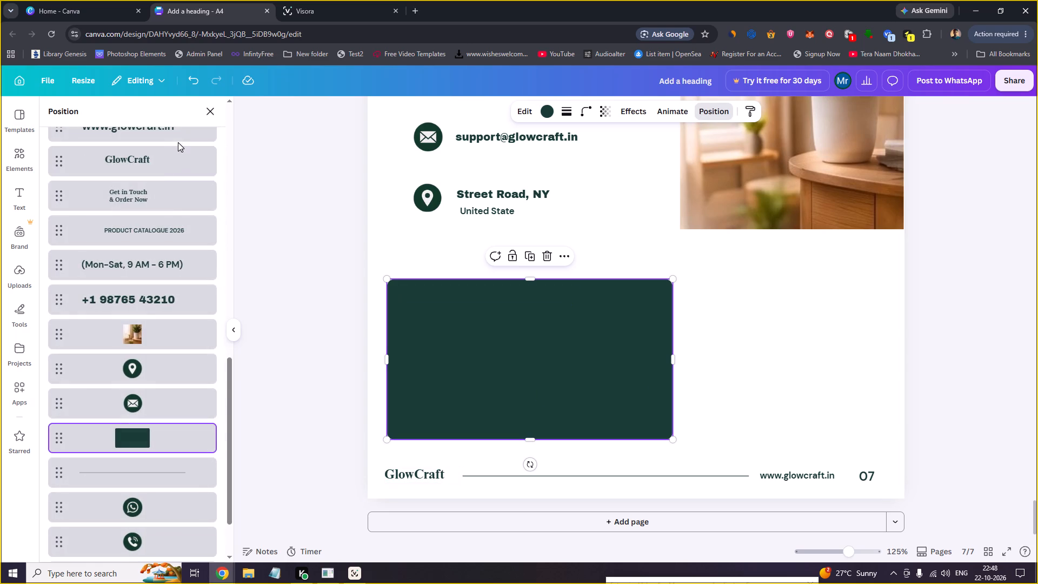
left_click_drag(145, 436, 137, 538)
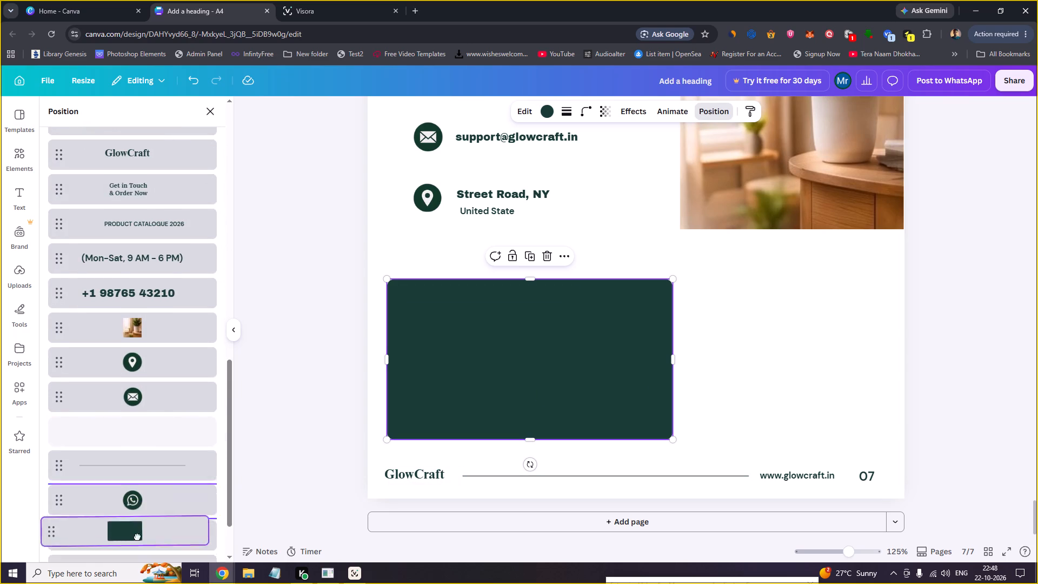
left_click_drag(137, 538, 145, 481)
left_click_drag(145, 467, 142, 516)
left_click_drag(142, 505, 144, 488)
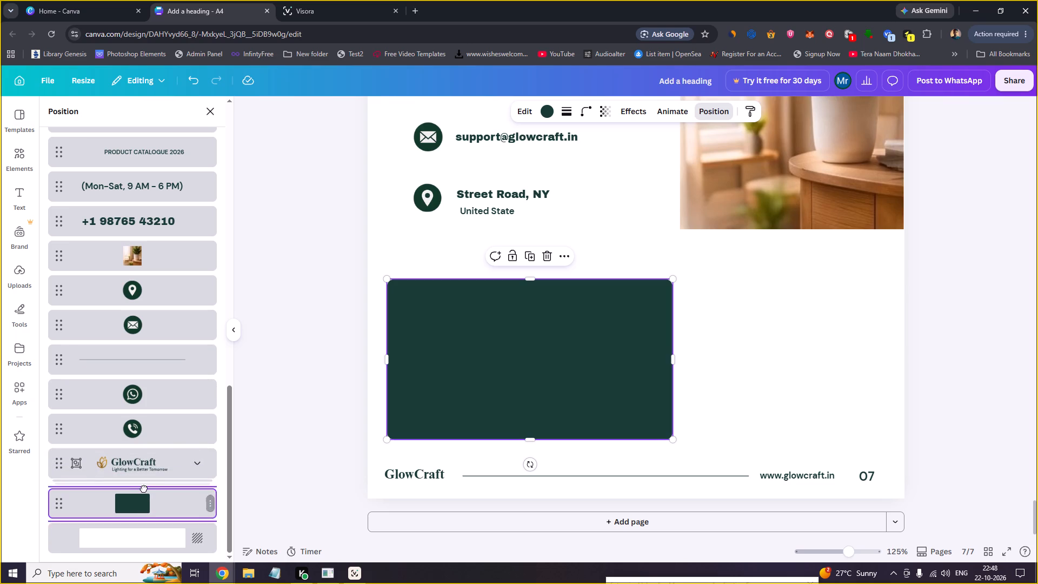
left_click_drag(144, 488, 144, 487)
left_click(144, 487)
left_click(198, 459)
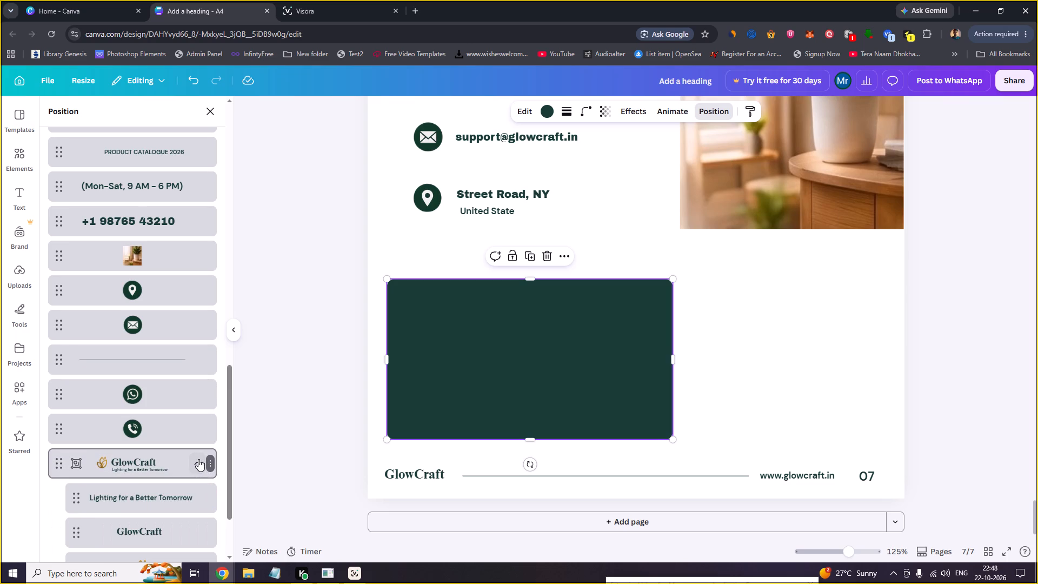
left_click(231, 431)
left_click_drag(231, 431, 215, 518)
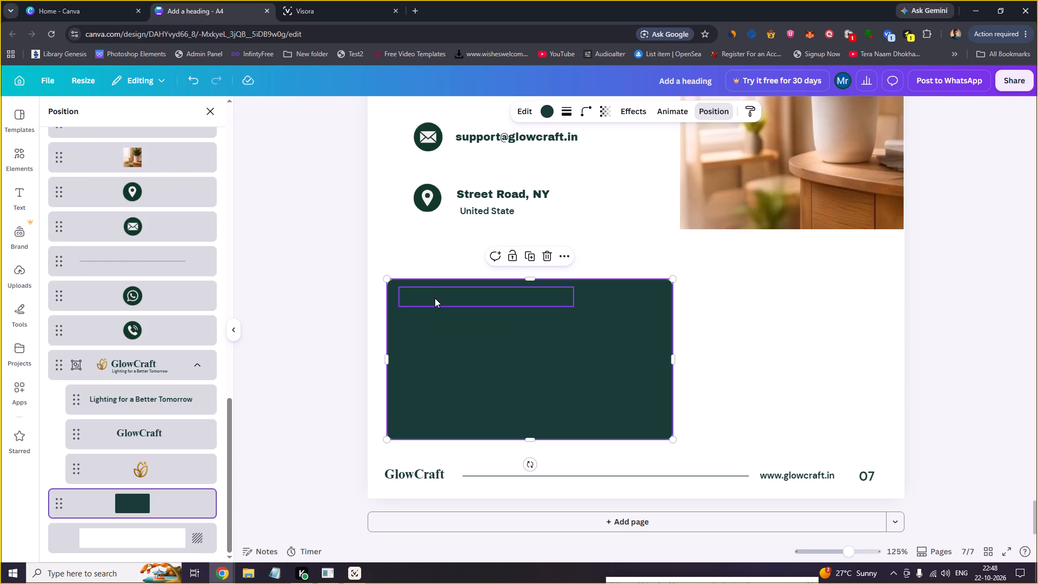
Recolour the Specifications heading on the dark green panel white.
left_click(434, 298)
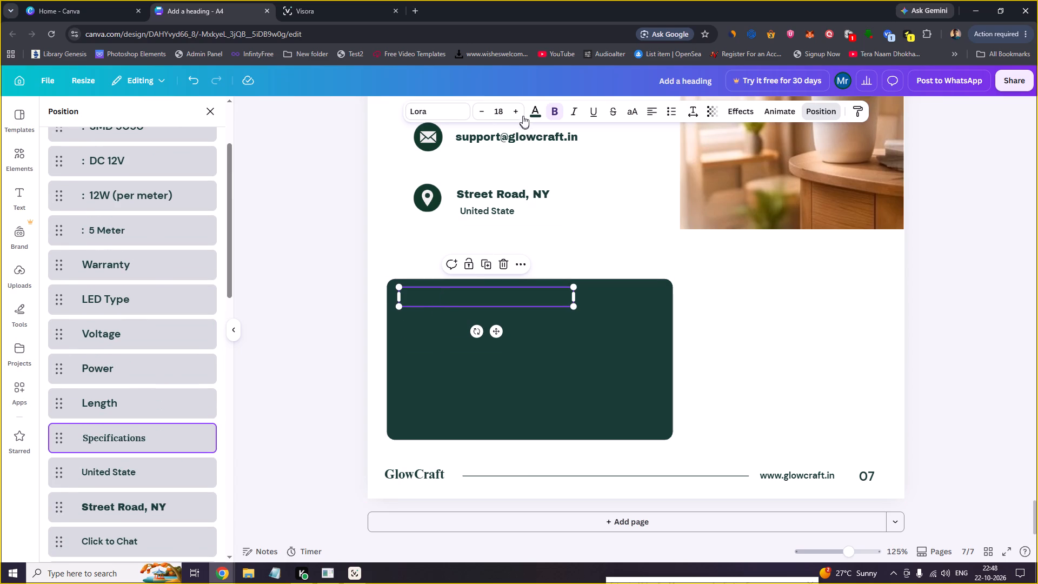
left_click(537, 111)
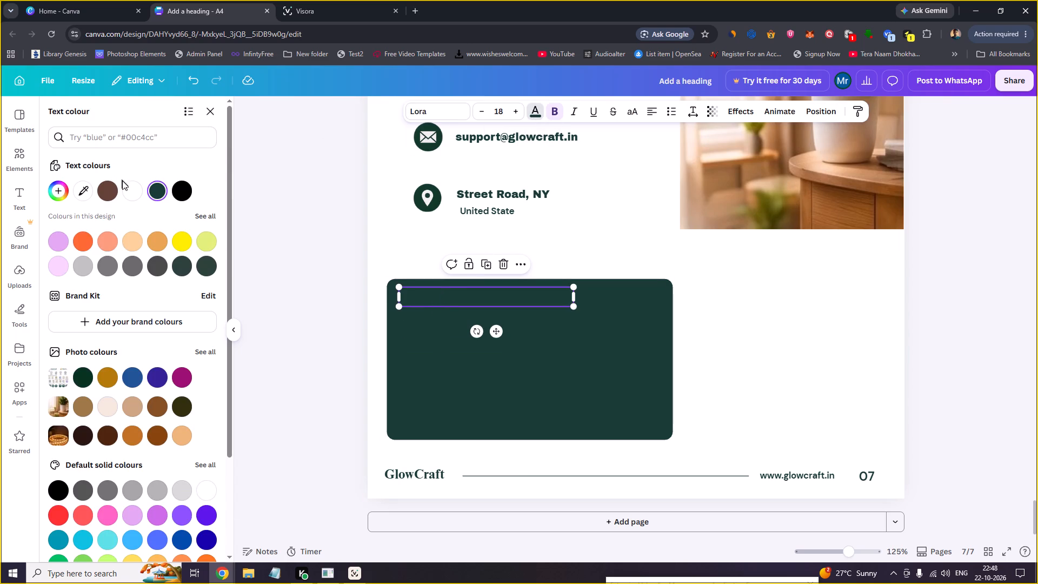
left_click(129, 190)
left_click(830, 368)
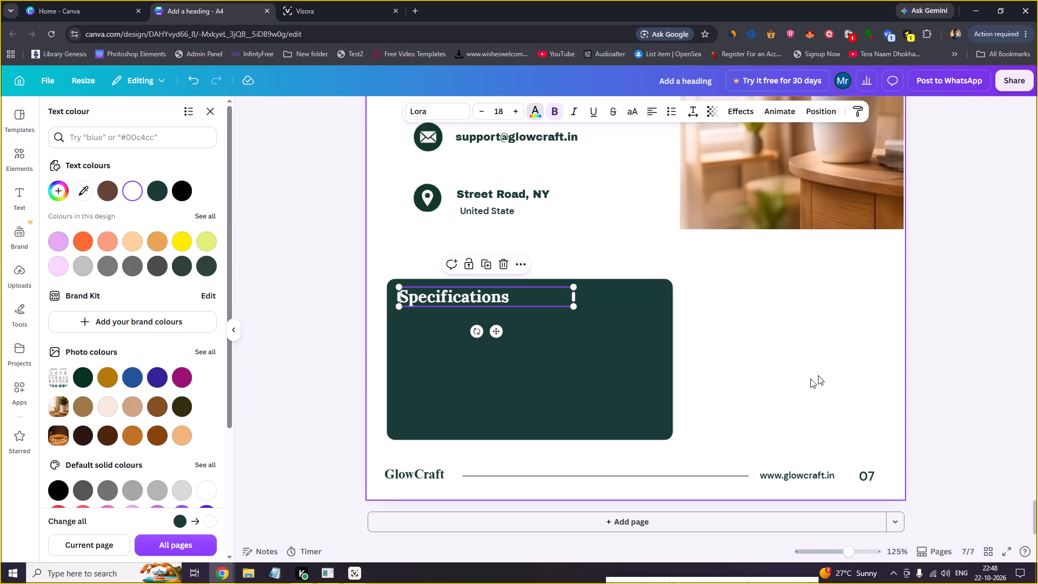
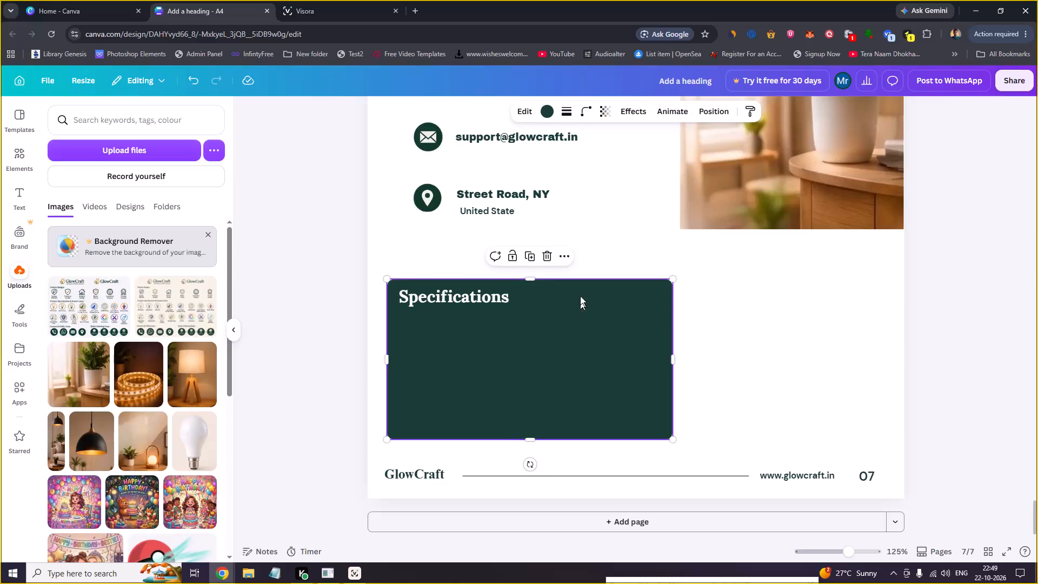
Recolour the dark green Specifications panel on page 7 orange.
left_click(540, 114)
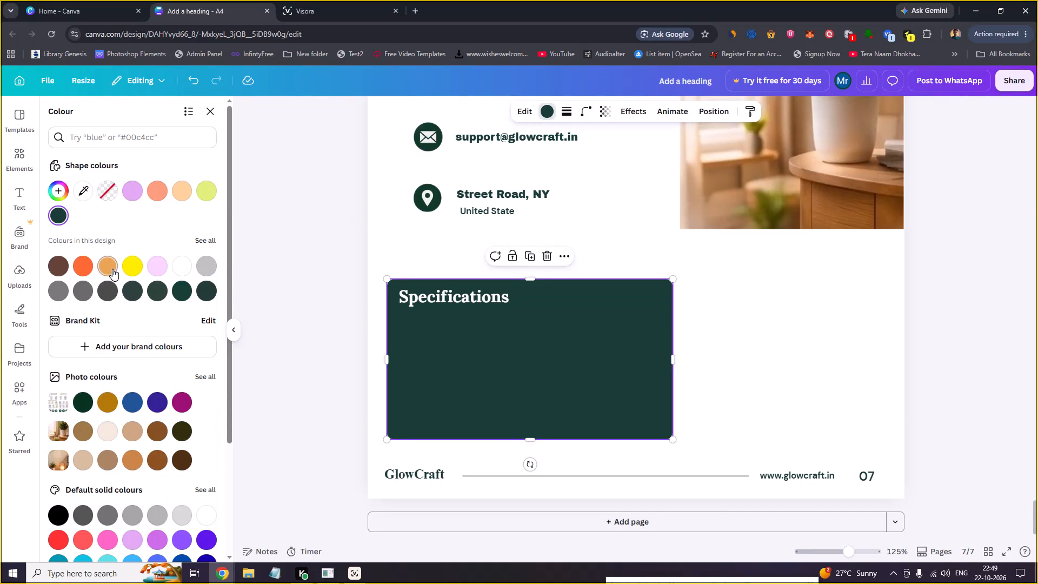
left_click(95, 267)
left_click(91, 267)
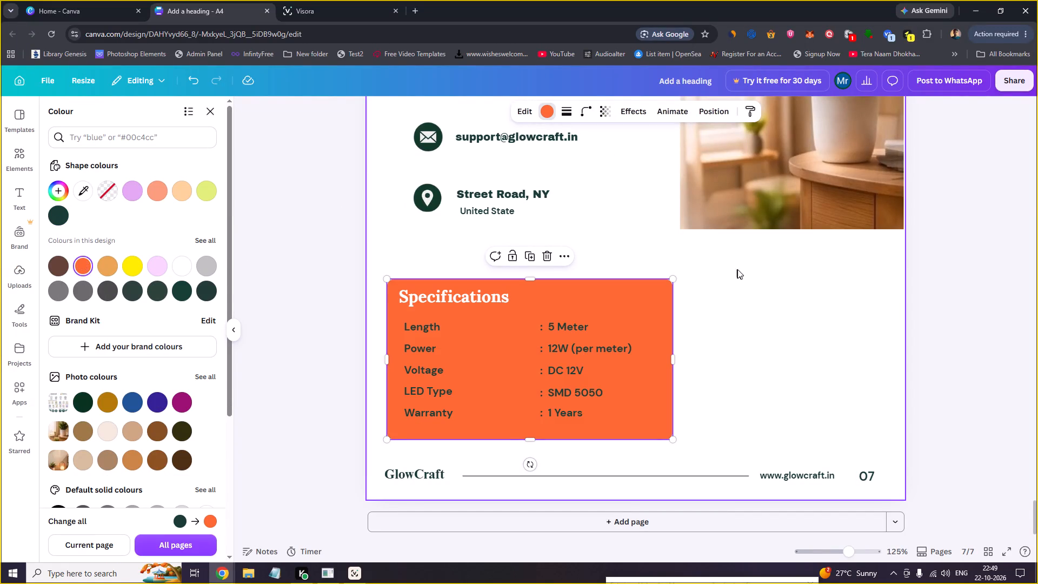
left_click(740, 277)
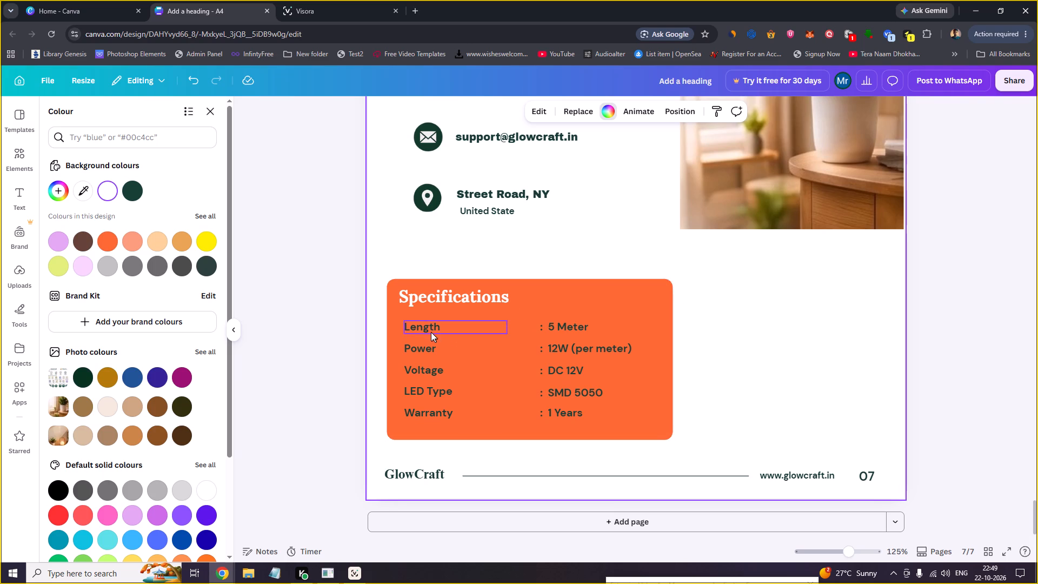
Delete the 5 Meter and 12W (per meter) values from the Specifications panel.
double_click(430, 330)
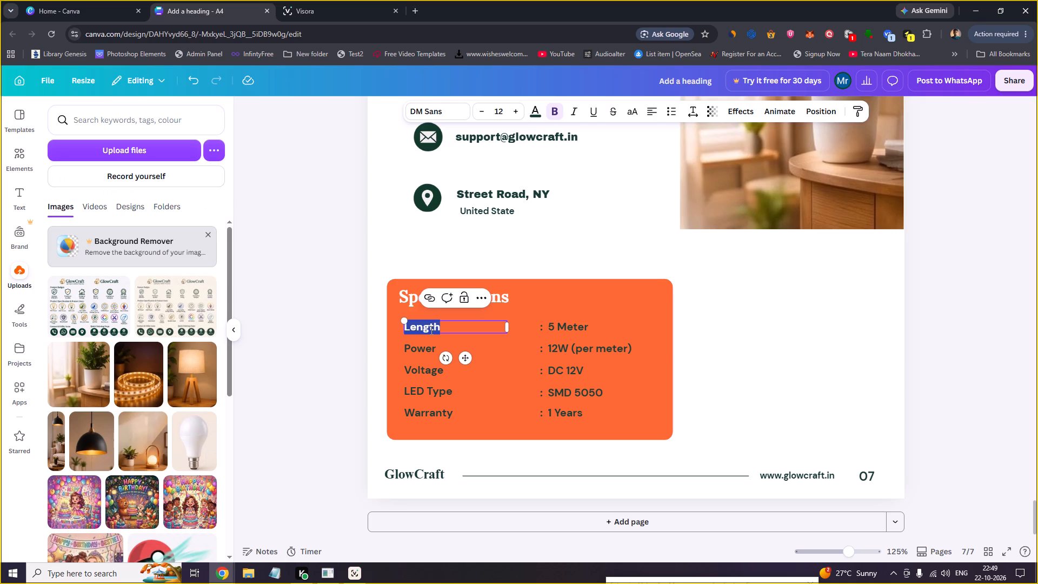
left_click(578, 329)
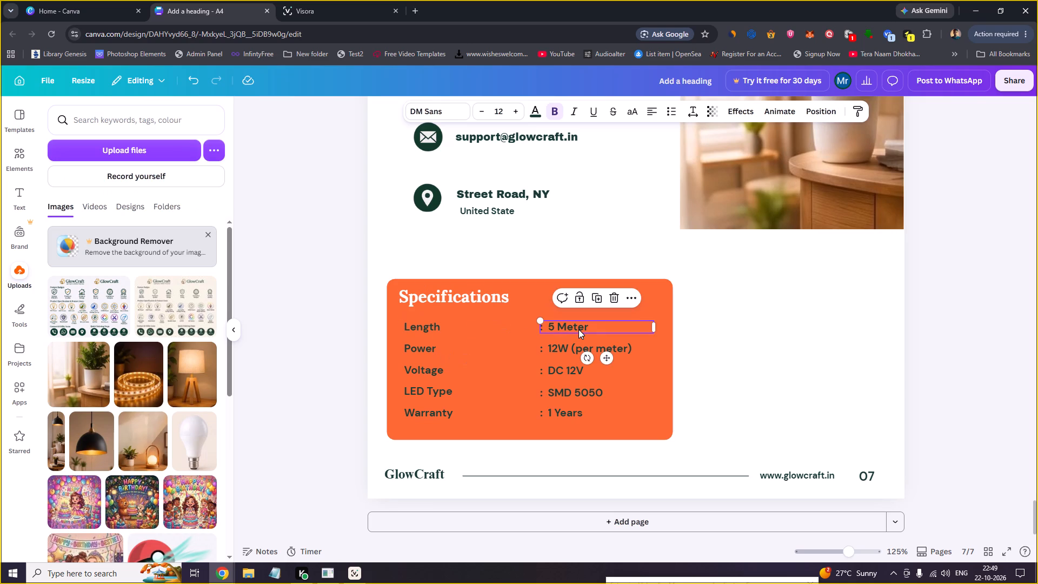
key("Delete")
left_click(570, 340)
left_click(568, 345)
key("Delete")
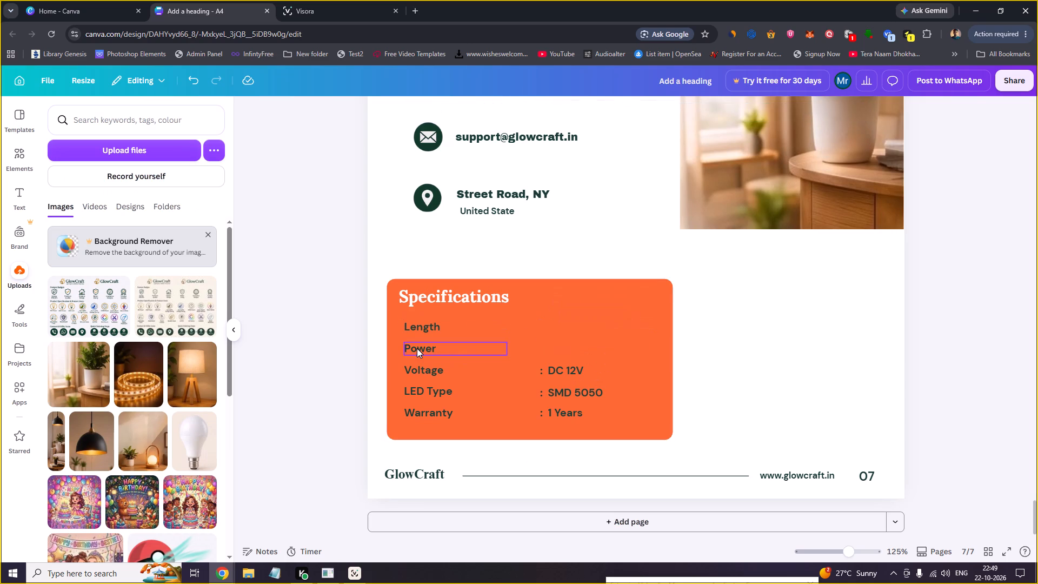
Delete the Power, Voltage, LED Type and Warranty labels from the Specifications panel, keeping the Length label.
left_click(417, 348)
key("Delete")
left_click(424, 373)
key("Delete")
left_click(427, 385)
key("Delete")
left_click(428, 403)
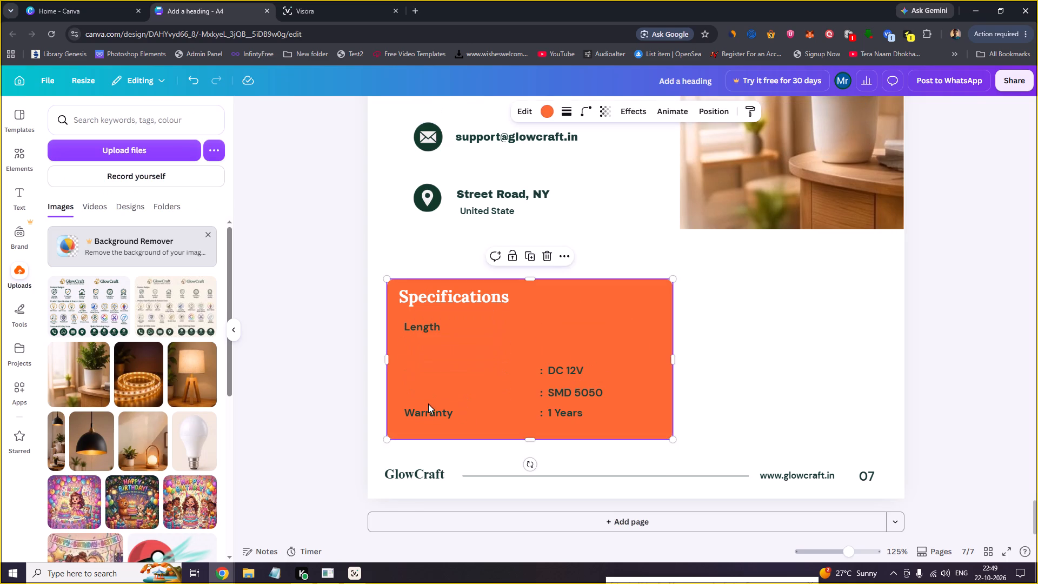
left_click(428, 408)
key("Delete")
Delete the DC 12V, SMD 5050 and 1 Years values from the Specifications panel.
left_click(578, 371)
key("Delete")
left_click(570, 386)
key("Delete")
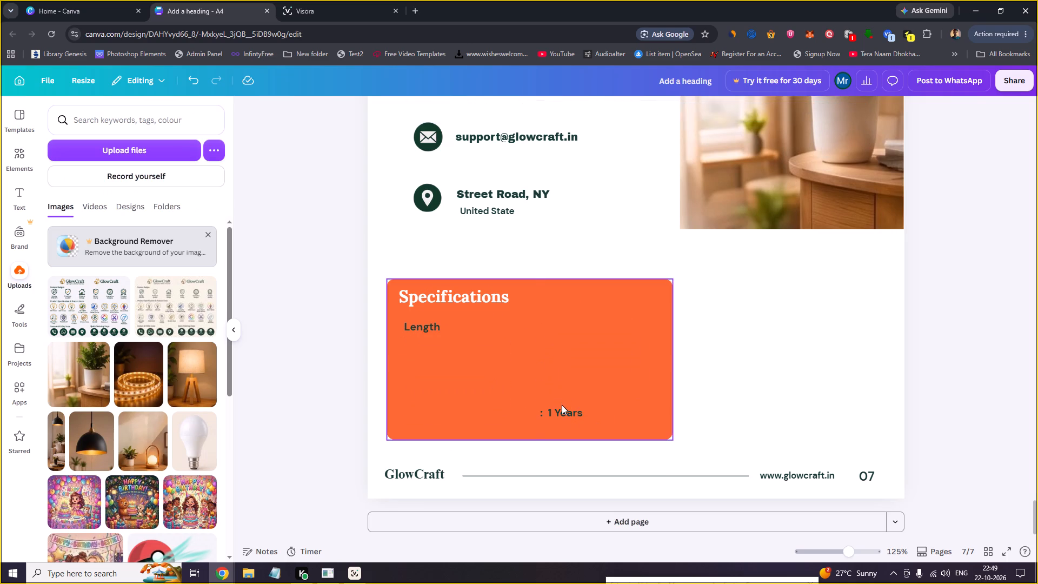
left_click(562, 405)
left_click(562, 409)
key("Delete")
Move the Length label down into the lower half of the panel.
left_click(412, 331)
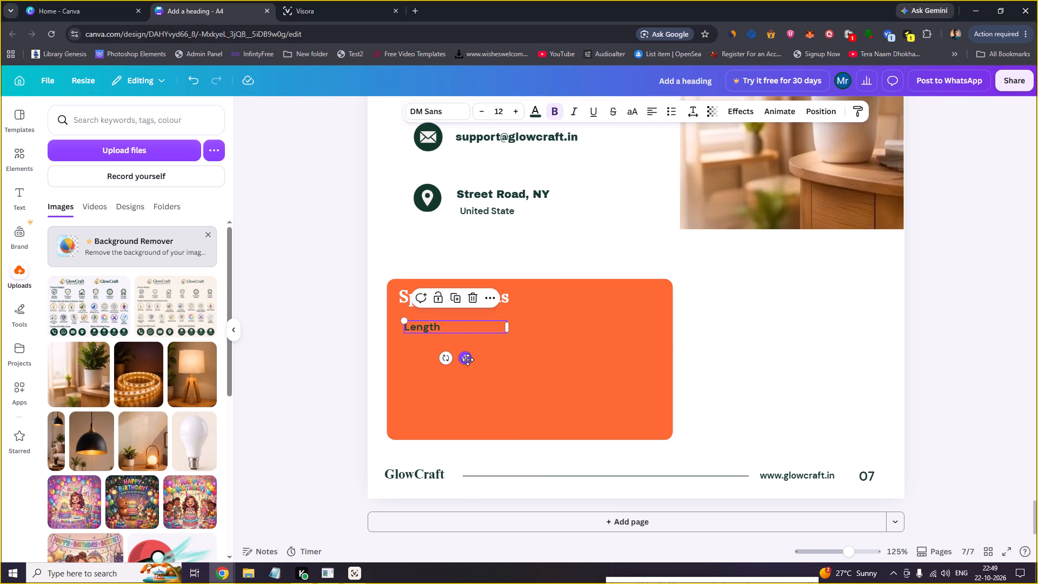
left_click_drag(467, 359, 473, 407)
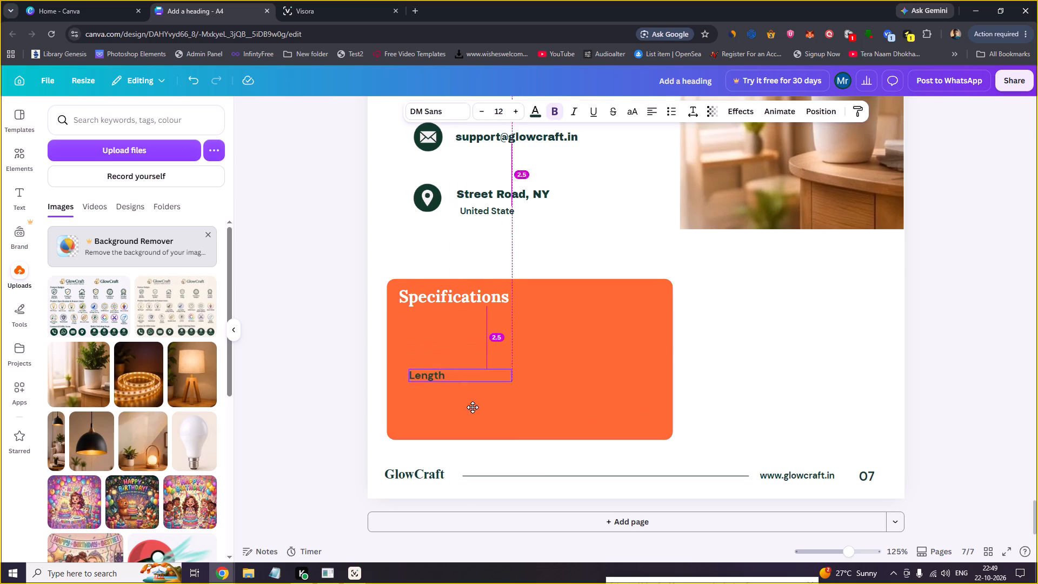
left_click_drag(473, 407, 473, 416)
Replace the Specifications heading text with "Quick Ordering Steps".
left_click(449, 299)
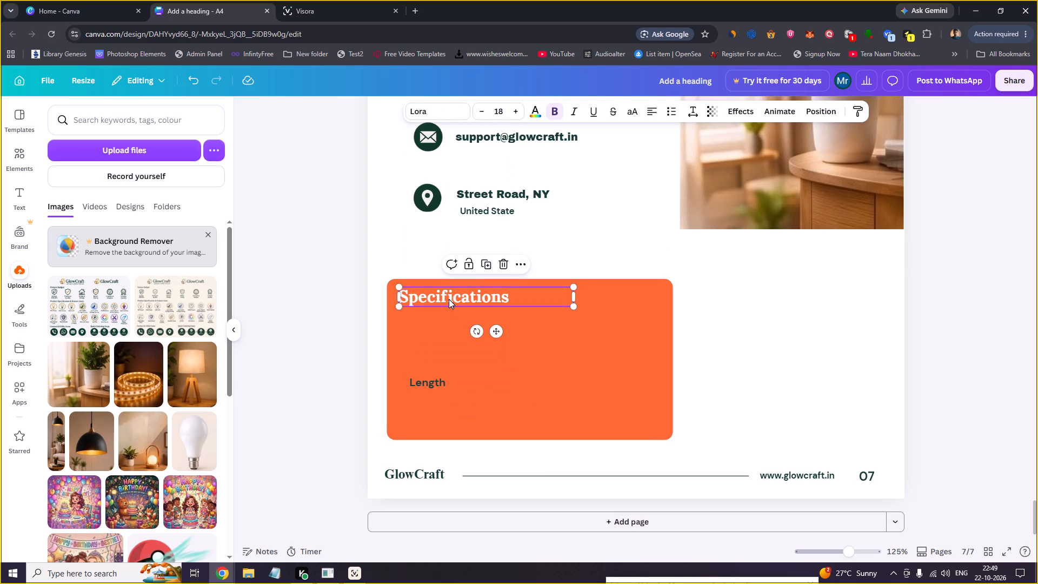
double_click(449, 299)
key("shift+q")
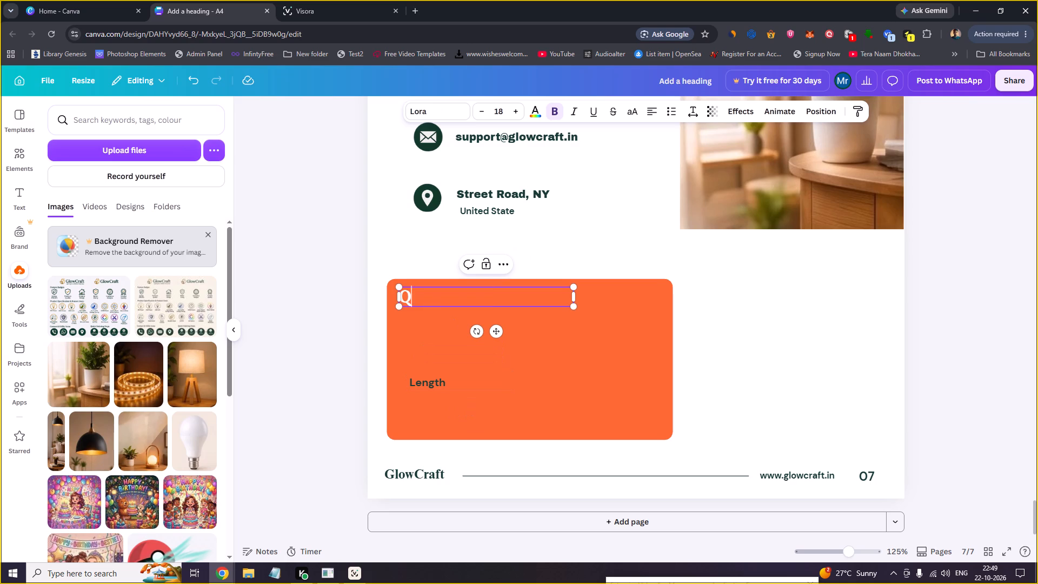
type("uo")
key("BackSpace")
type("ick")
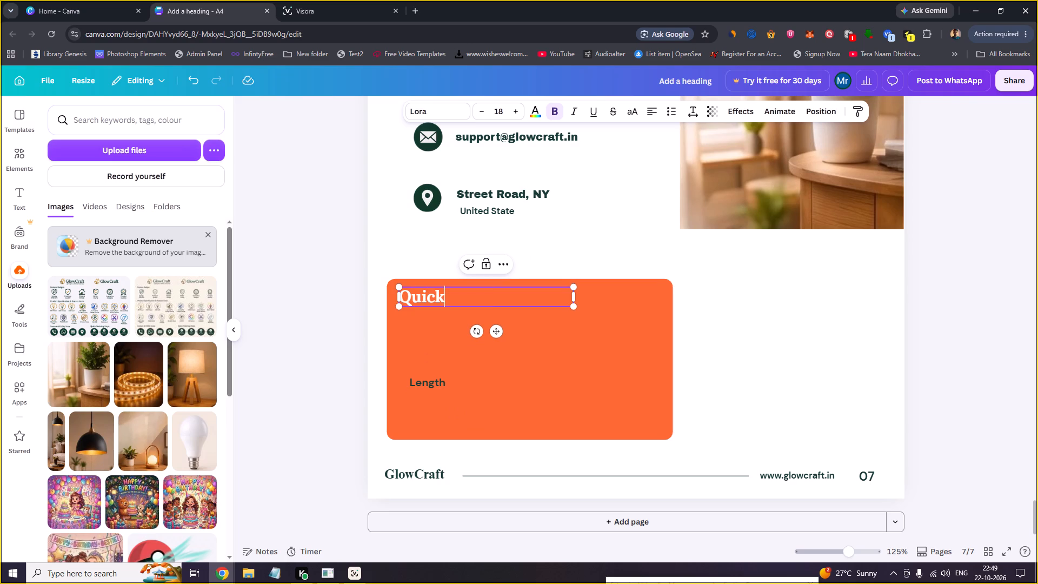
key("space")
type("O")
key("r")
type("dering")
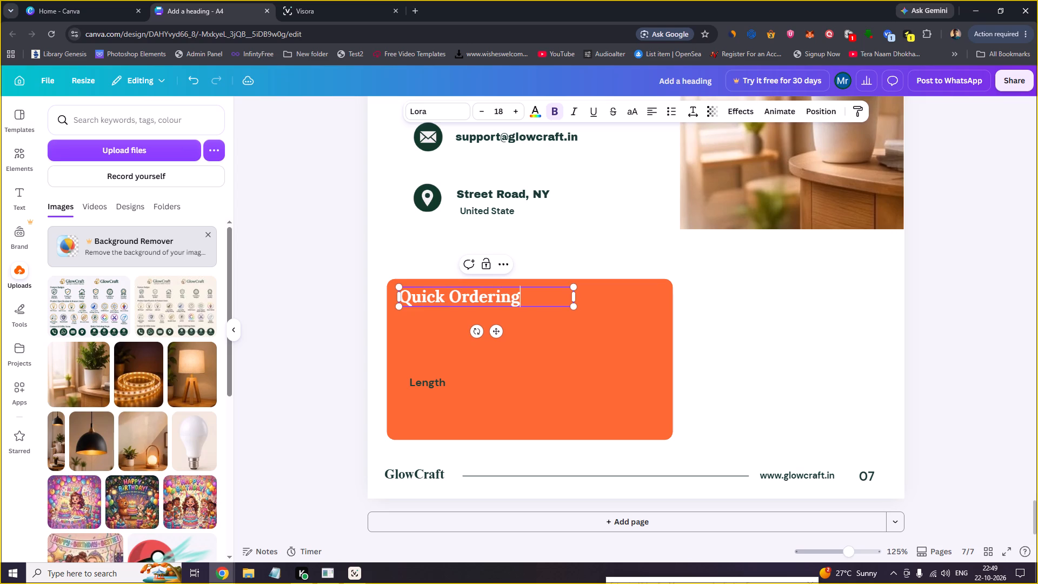
key("space")
type("Steps")
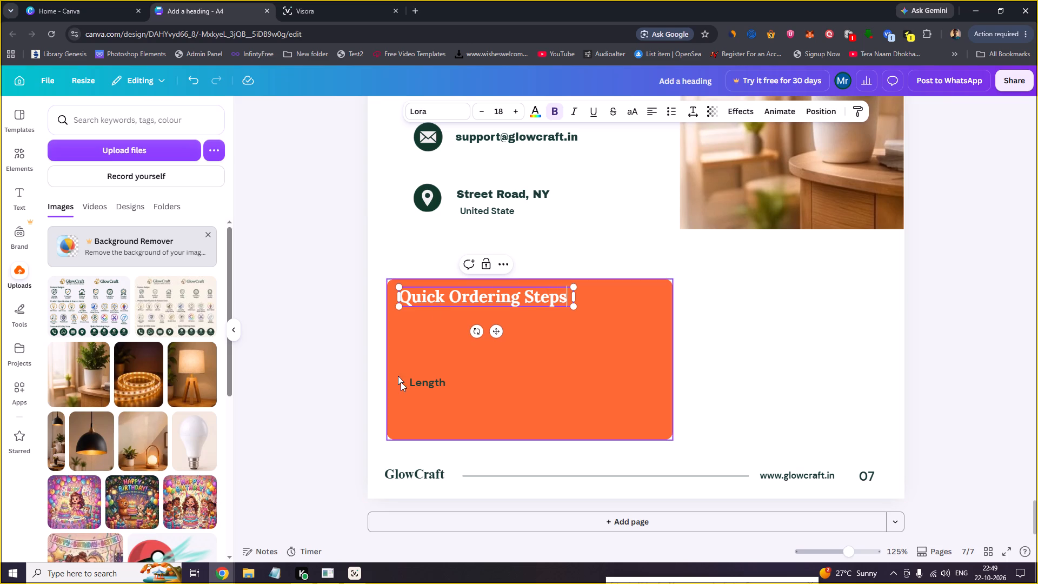
Recolour the Length label white.
left_click(422, 380)
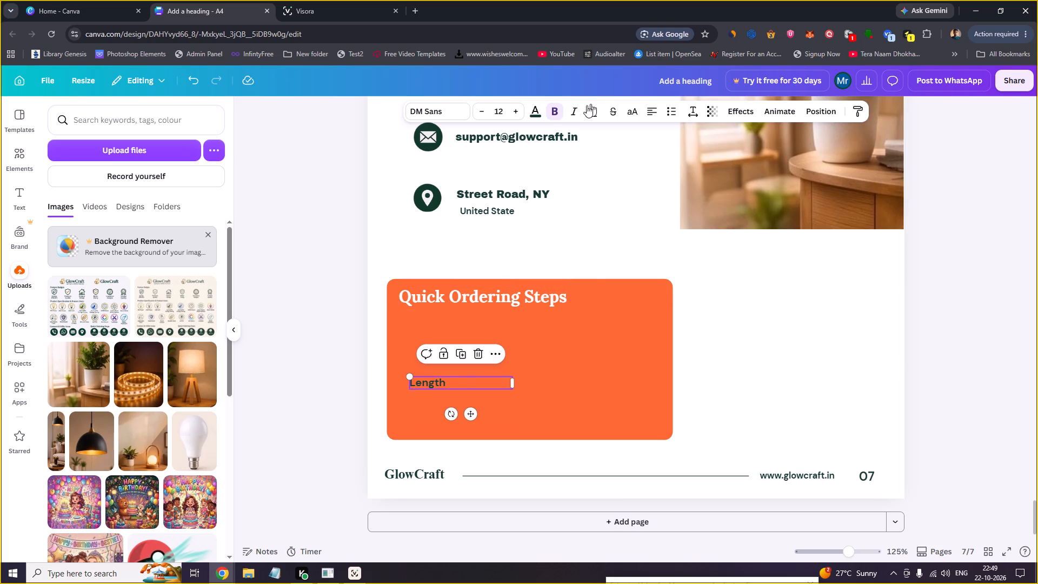
left_click(537, 110)
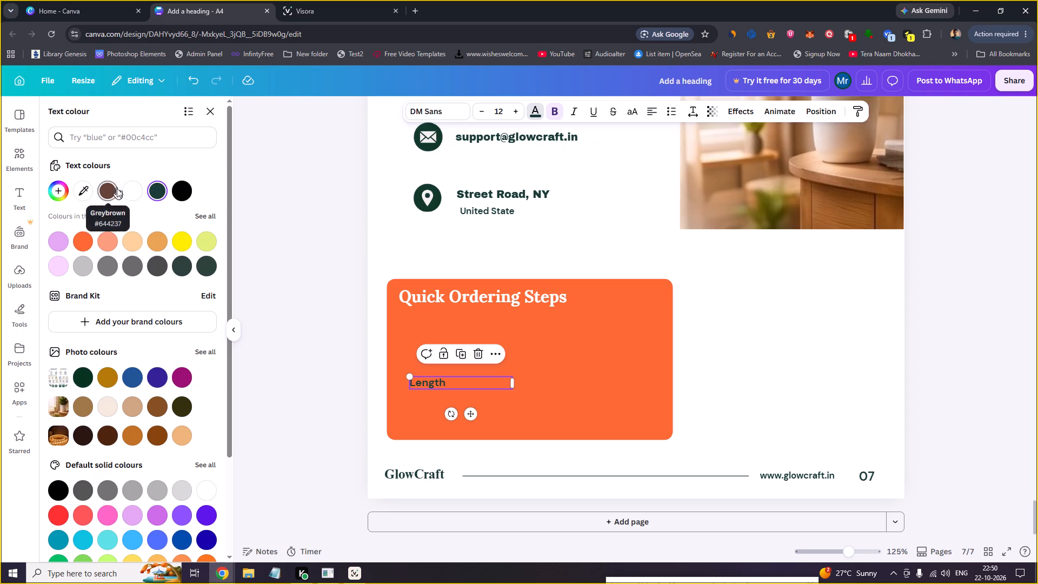
left_click(129, 195)
Recolour the orange Quick Ordering Steps panel dark green.
left_click(593, 326)
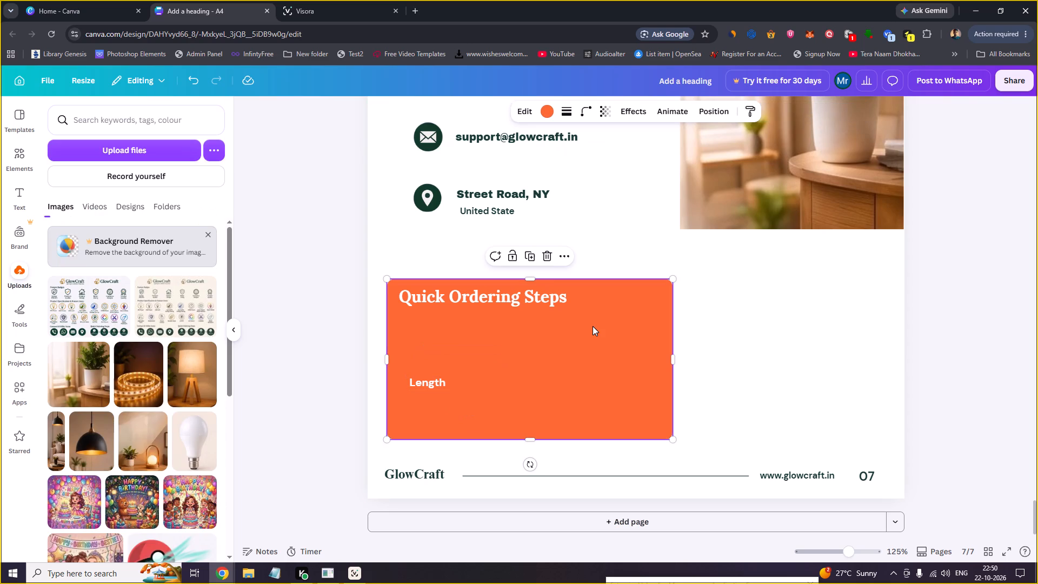
left_click(547, 107)
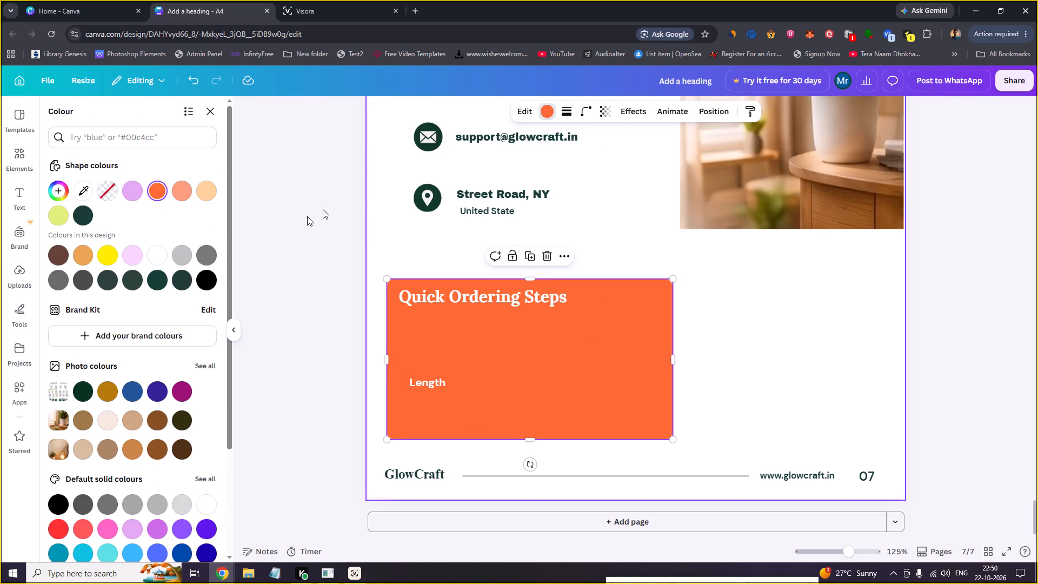
left_click(88, 210)
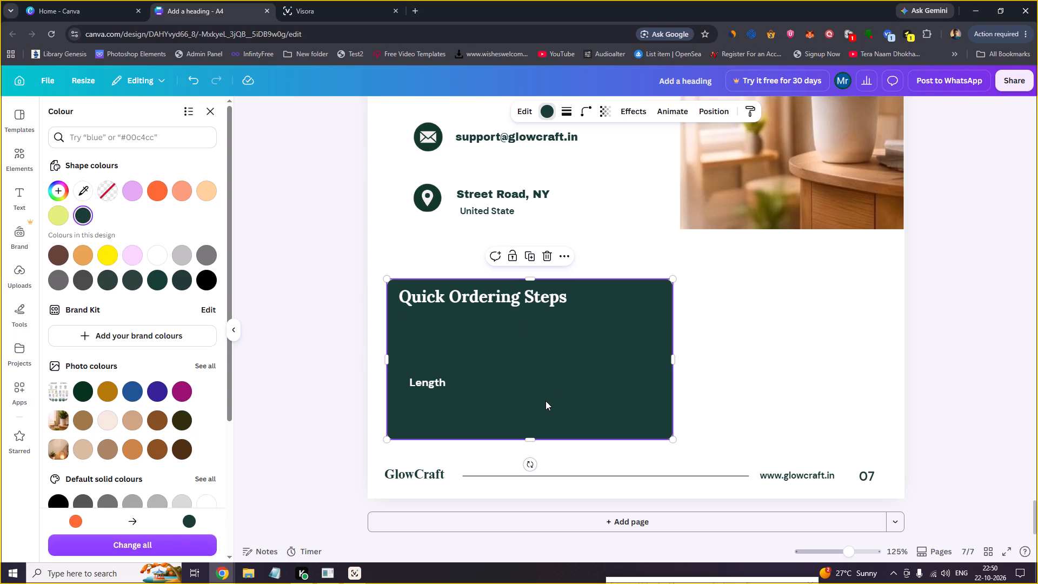
Move the Length label up to just beneath the Quick Ordering Steps heading, with a gap of about 0.5.
left_click_drag(436, 384, 435, 370)
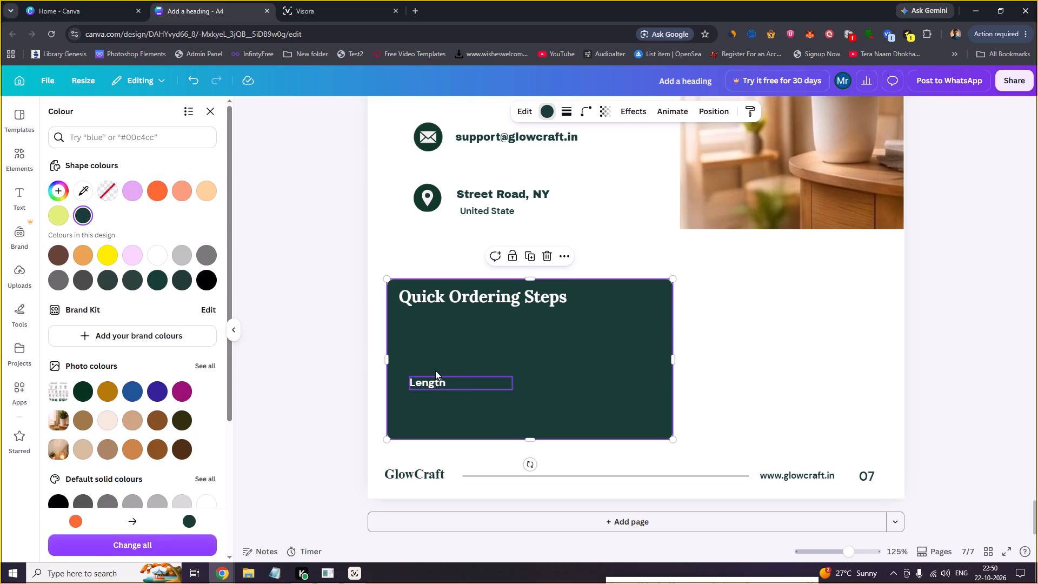
left_click_drag(435, 370, 434, 329)
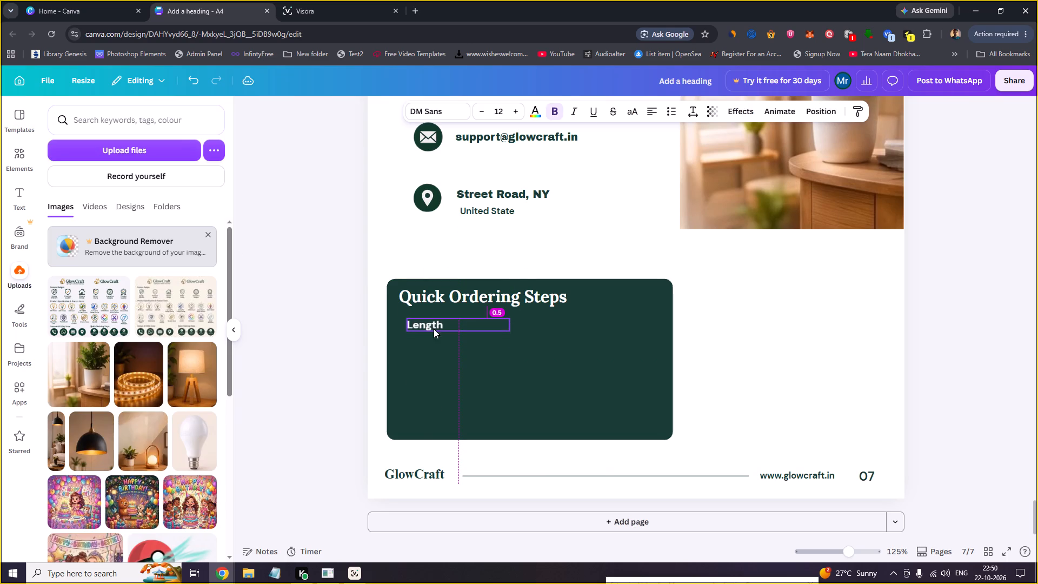
Shorten the dark green panel from its bottom edge and widen it rightwards to about 19.5 wide by 4.7 high.
left_click(537, 404)
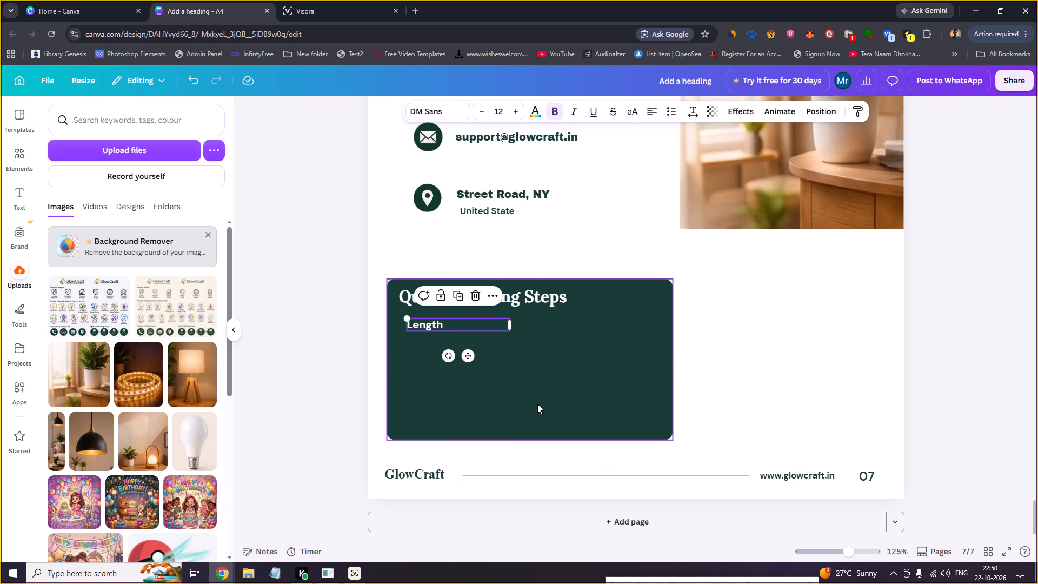
left_click_drag(529, 441, 528, 441)
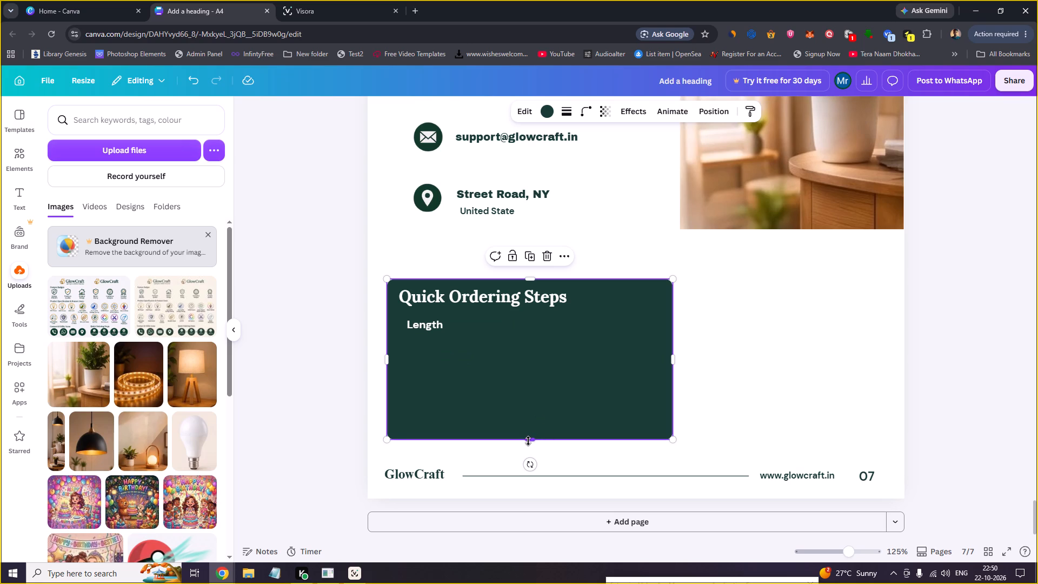
left_click_drag(528, 441, 524, 401)
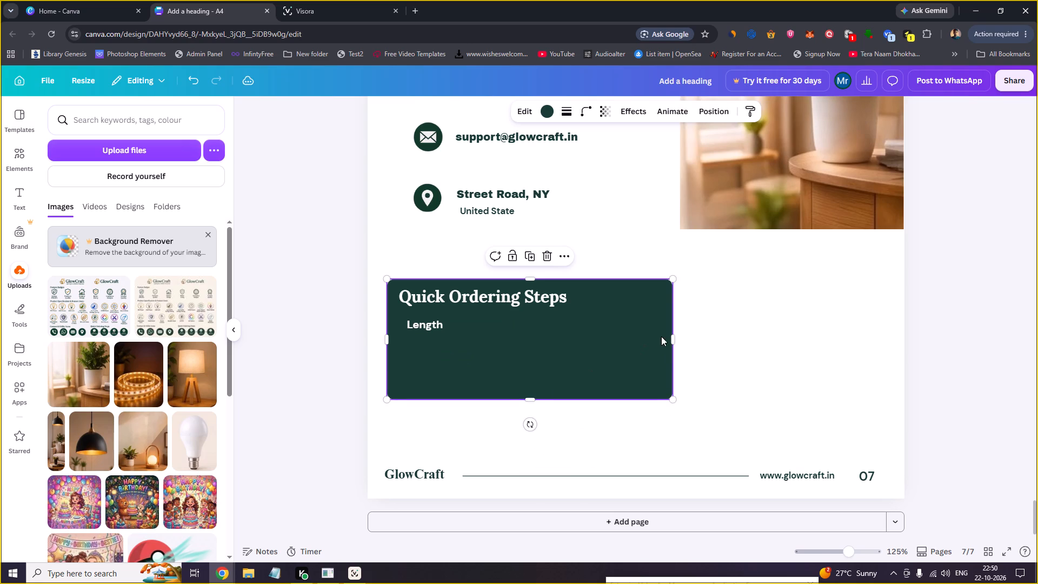
left_click_drag(673, 337, 748, 335)
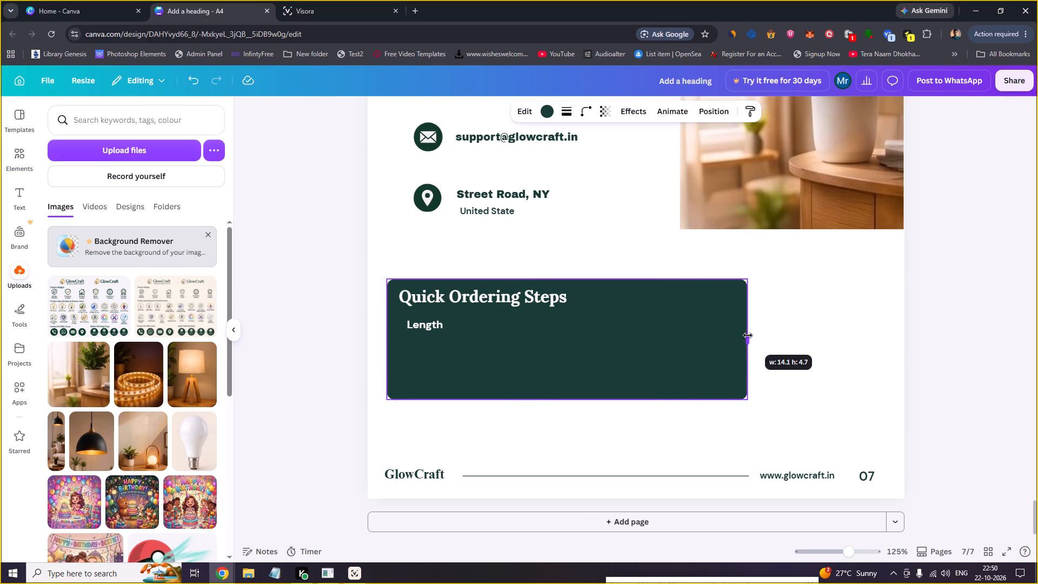
left_click_drag(748, 335, 869, 338)
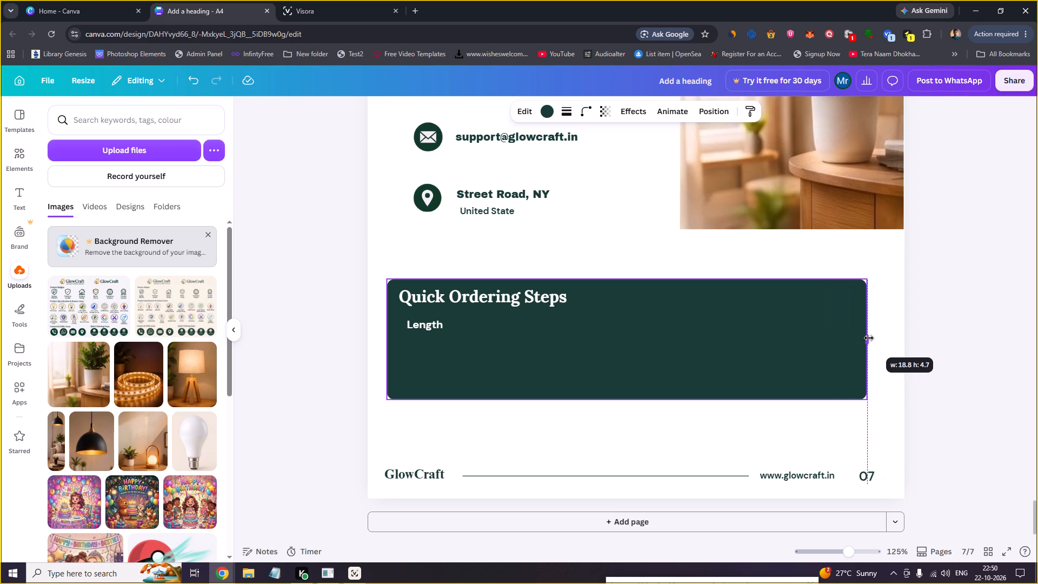
left_click_drag(869, 338, 881, 338)
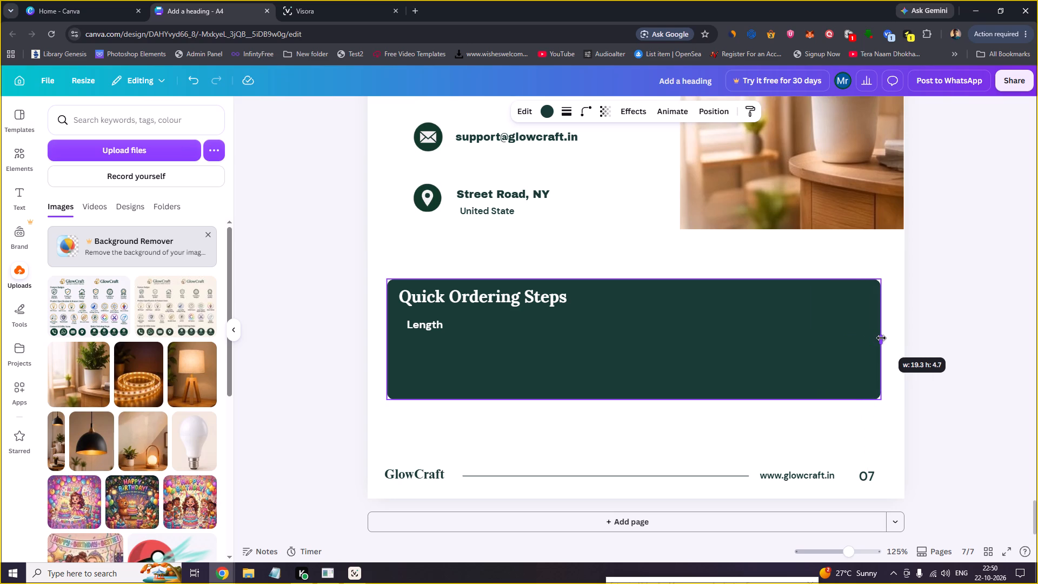
left_click_drag(881, 338, 884, 339)
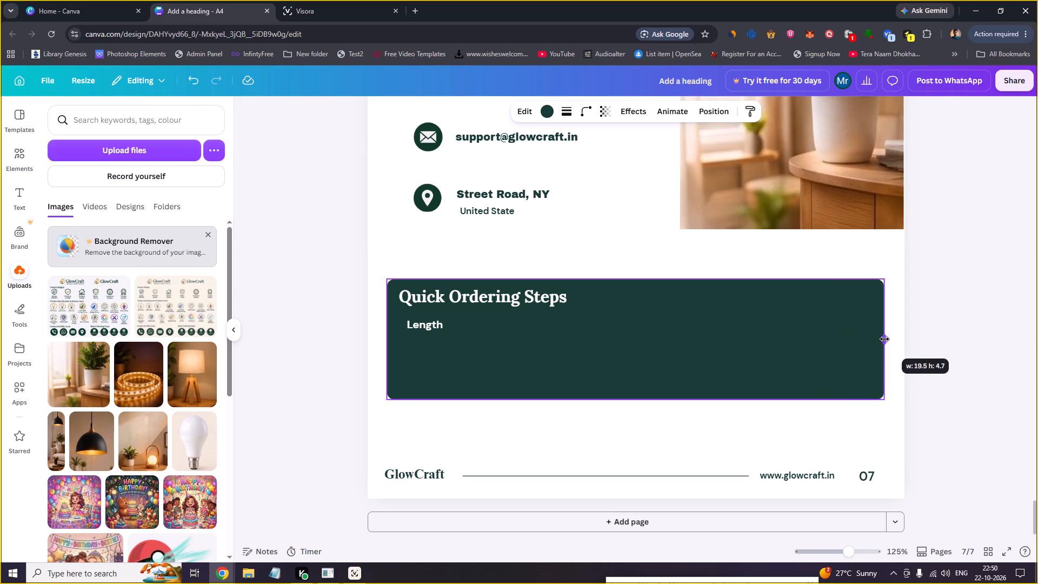
left_click_drag(884, 339, 884, 339)
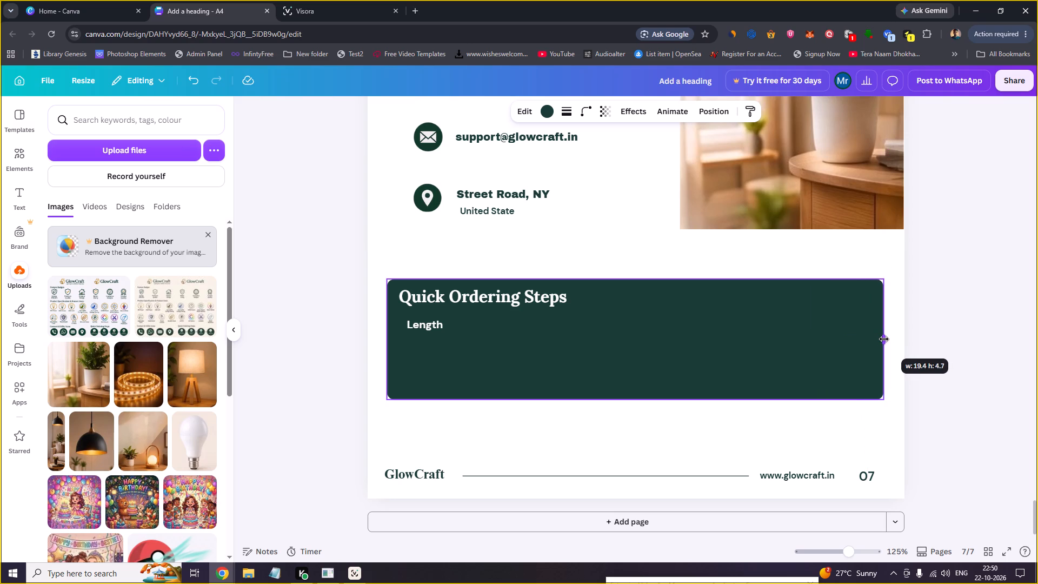
left_click_drag(884, 339, 884, 339)
Move the dark green panel down to about 2.5 below the photo and centre it horizontally on the page.
left_click_drag(722, 347, 724, 346)
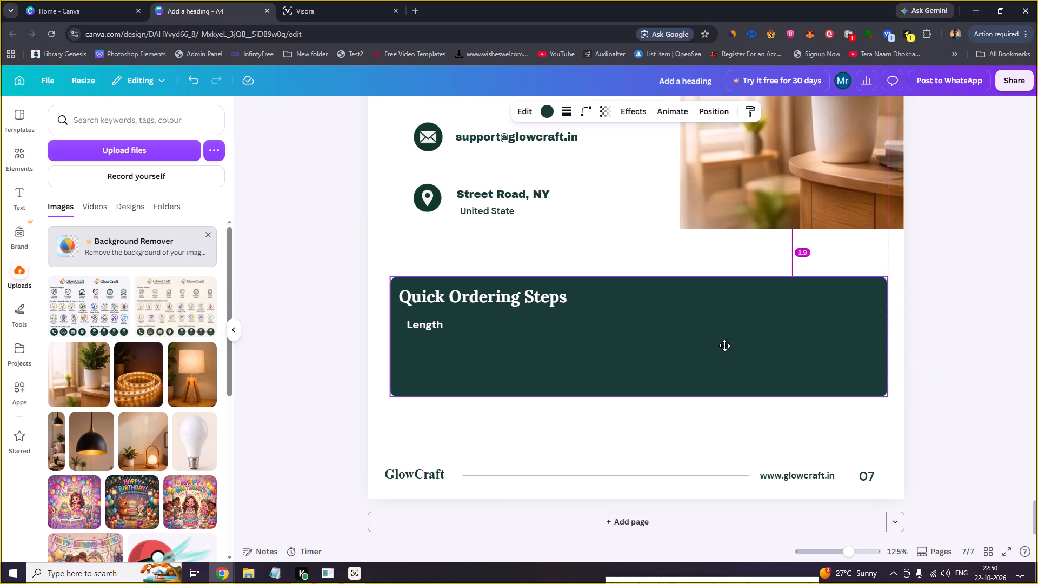
left_click_drag(724, 346, 726, 362)
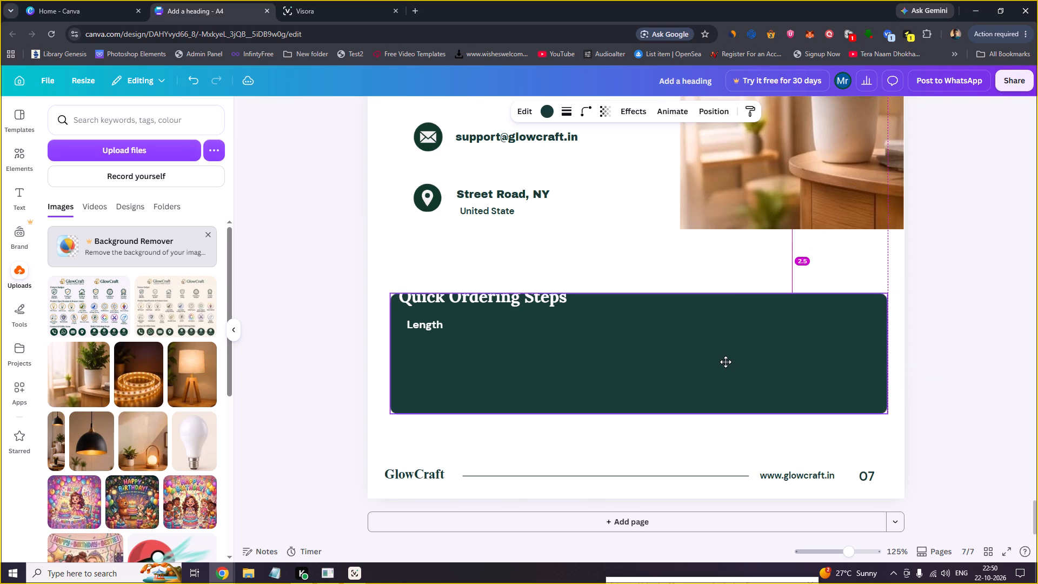
left_click_drag(726, 362, 723, 362)
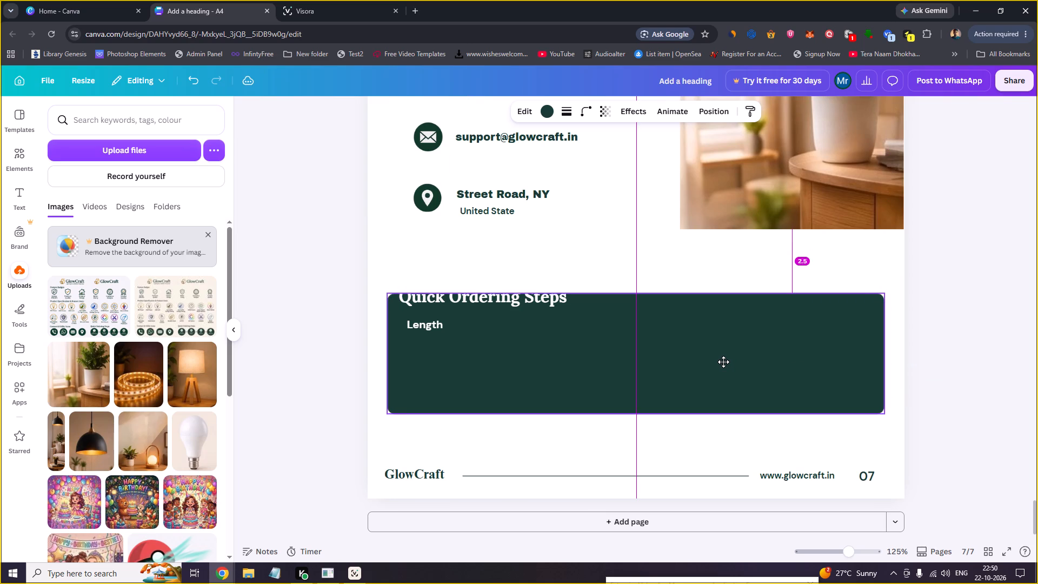
left_click_drag(723, 362, 723, 362)
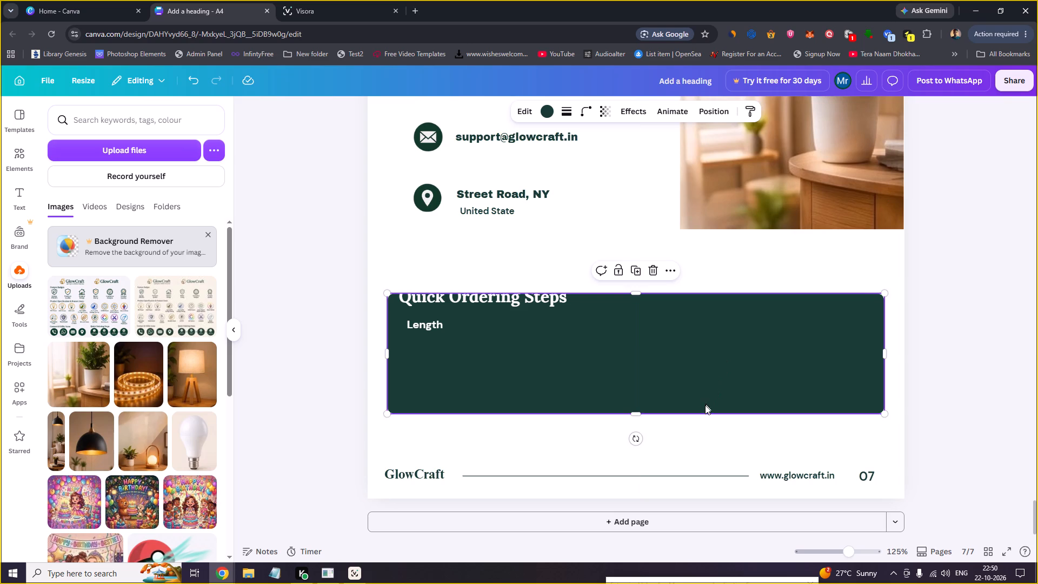
left_click(657, 345)
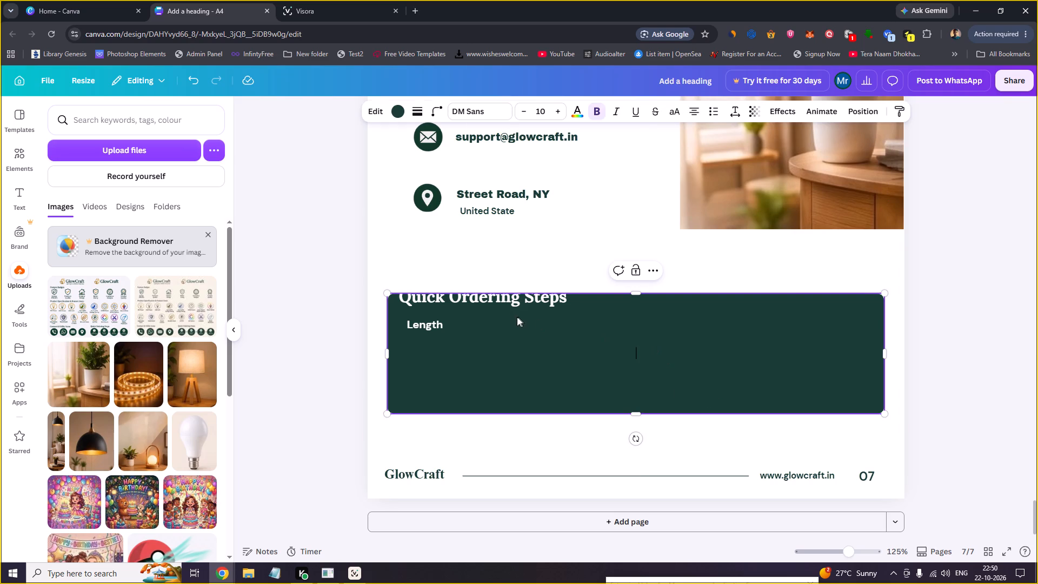
Move the Quick Ordering Steps heading inside the panel's top edge and the Length label down near the panel's bottom edge.
left_click_drag(428, 325, 434, 376)
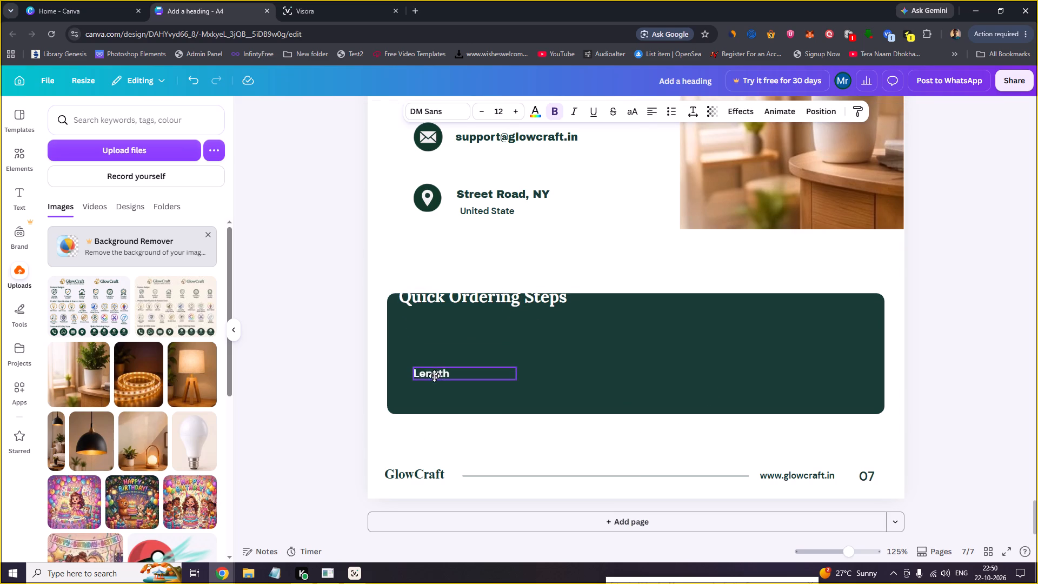
left_click_drag(434, 376, 434, 379)
left_click_drag(457, 297, 458, 309)
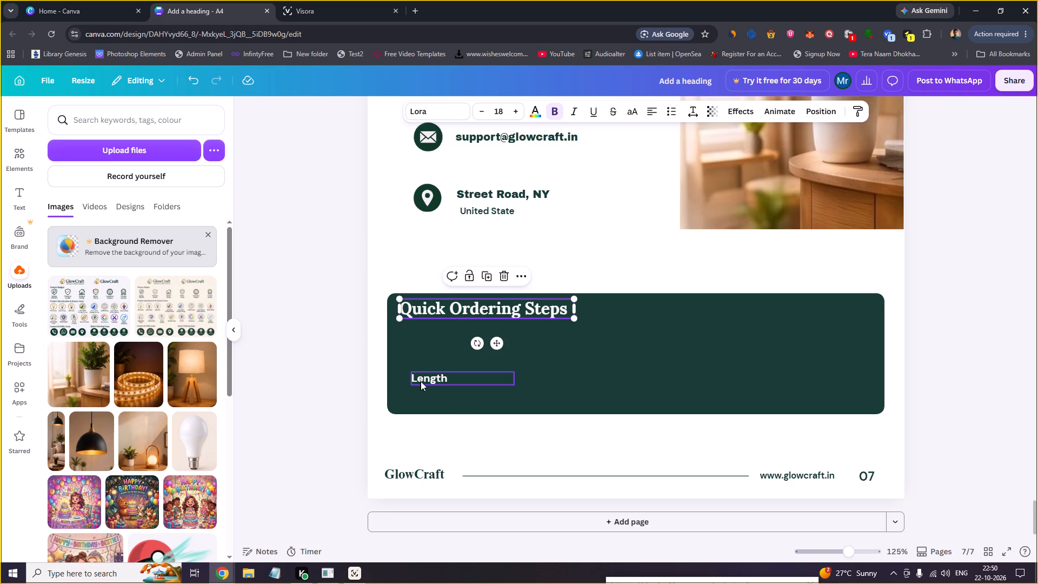
left_click_drag(421, 381, 425, 392)
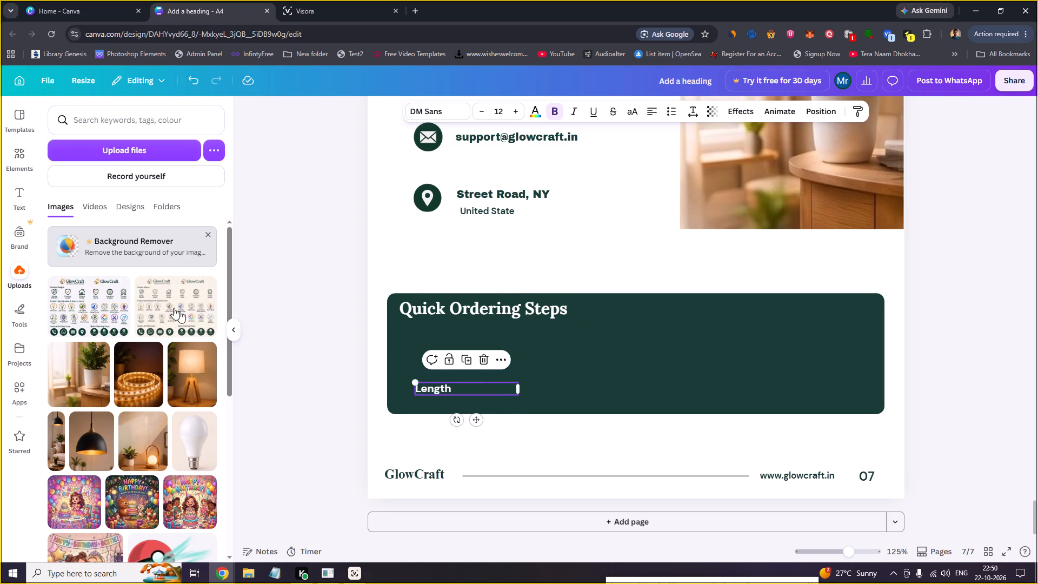
Add a circle shape and shrink it to about 0.7 by 0.7 inside the panel, beneath the Quick Ordering Steps heading.
left_click(14, 317)
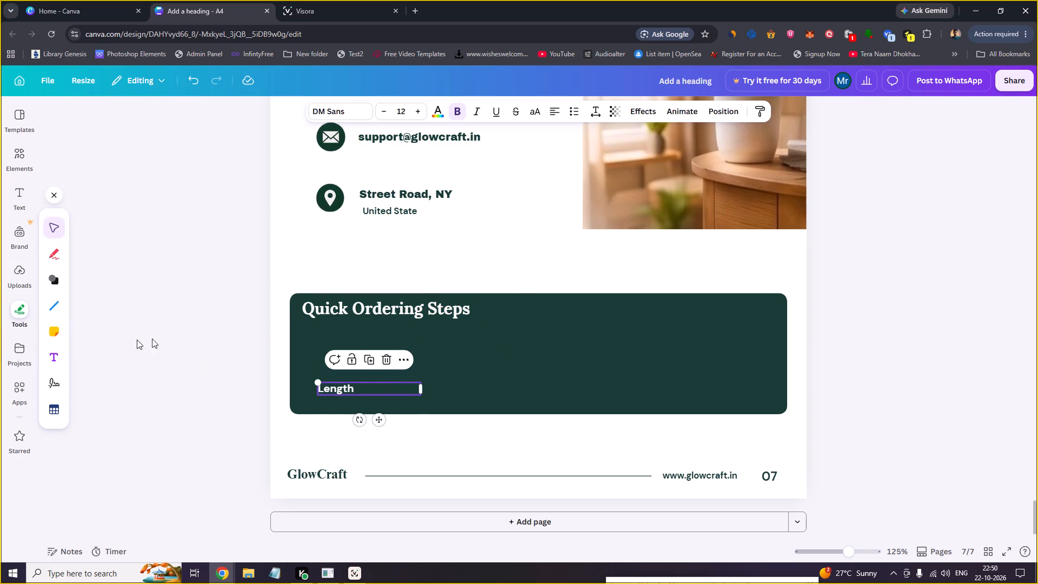
left_click(54, 276)
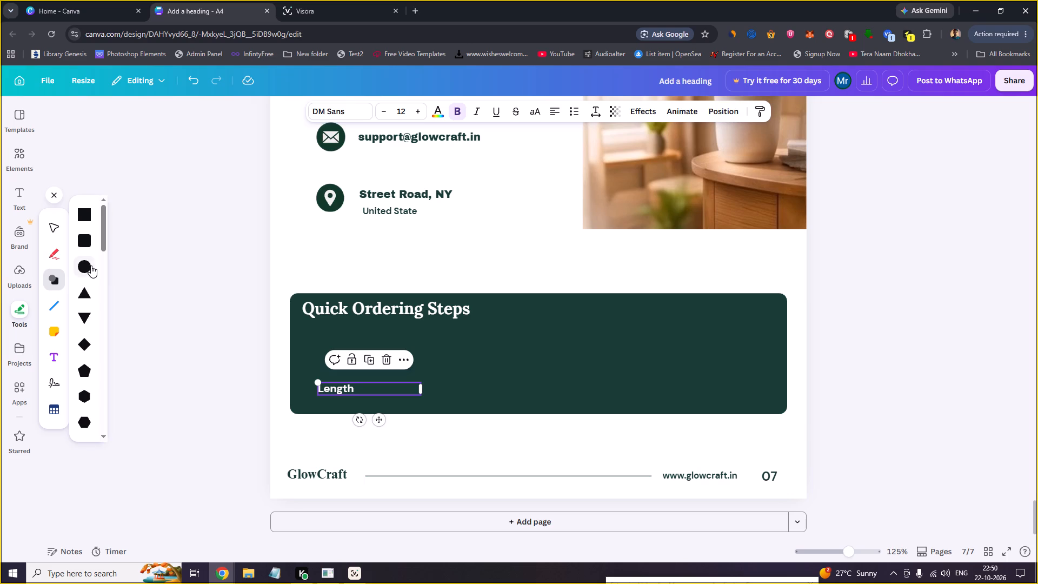
left_click(91, 266)
left_click_drag(539, 165, 467, 256)
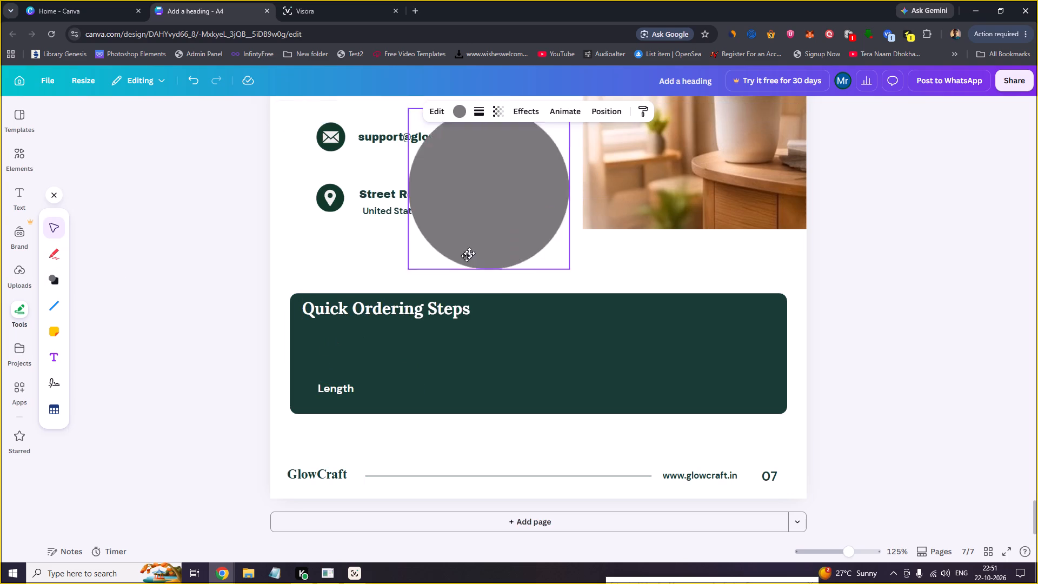
left_click_drag(467, 256, 411, 311)
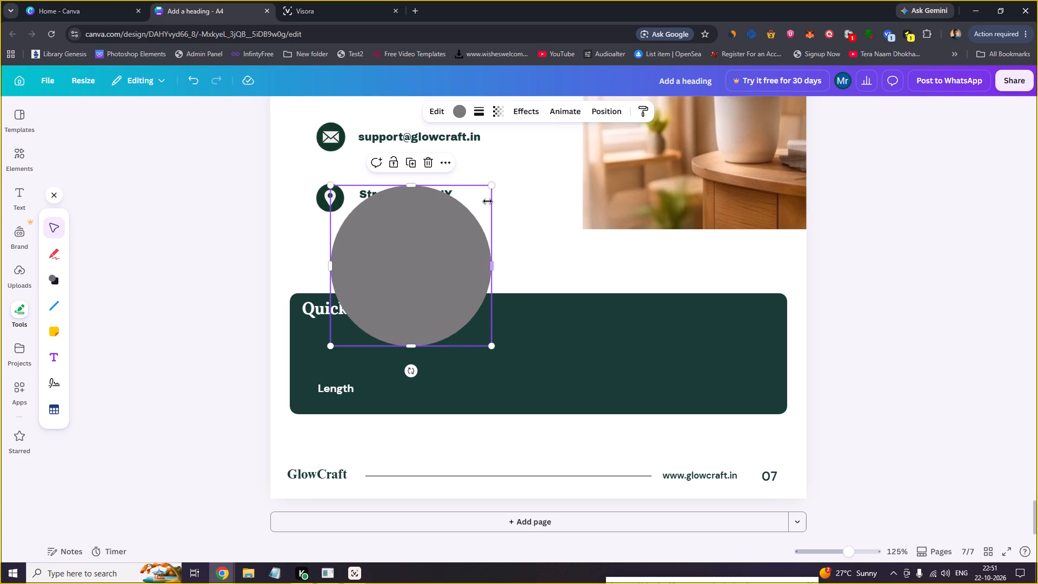
left_click_drag(490, 188, 347, 333)
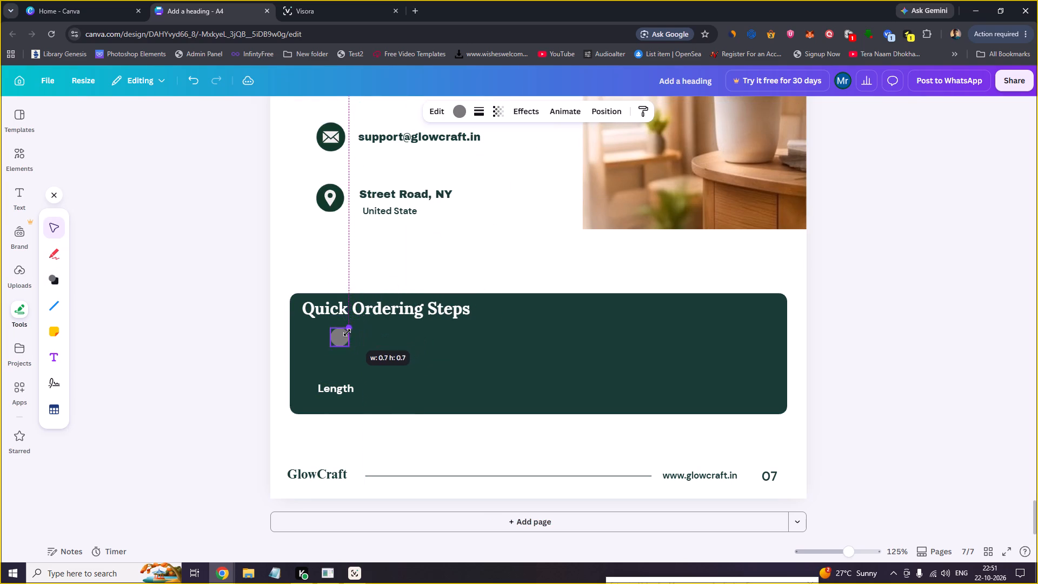
left_click_drag(347, 333, 348, 333)
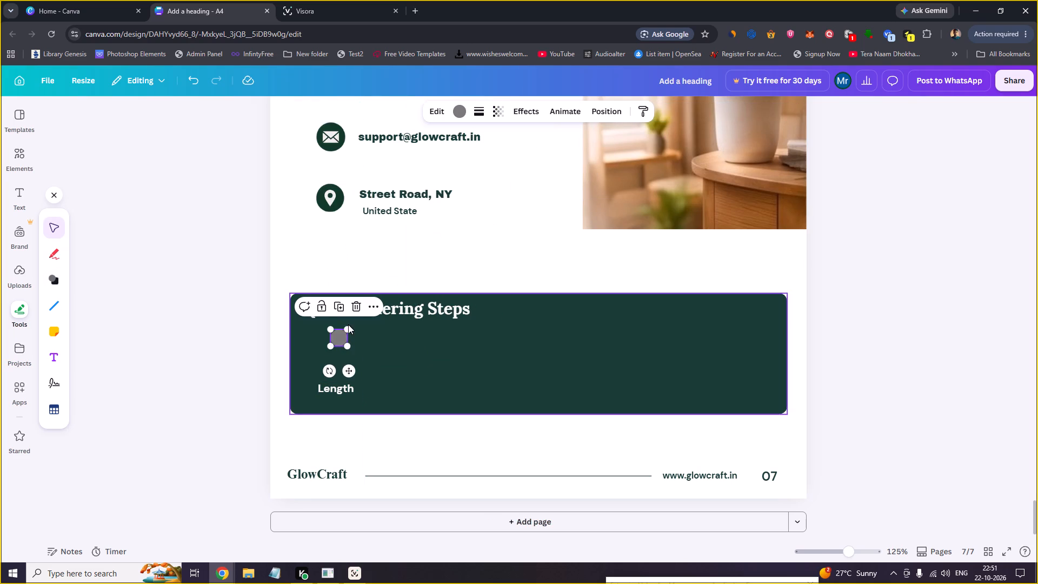
left_click(345, 329)
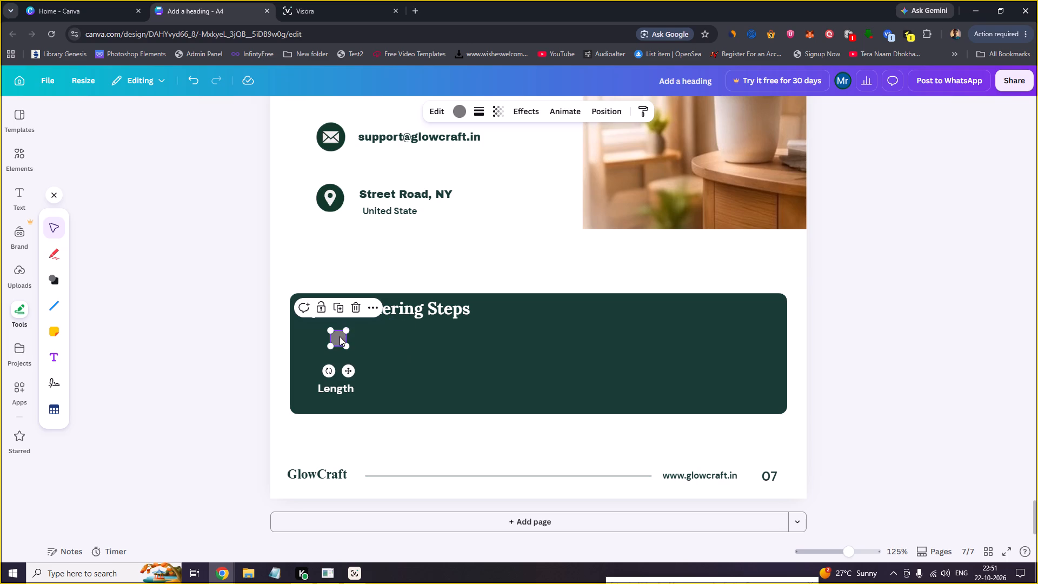
Place the grey circle above the Length label, enlarge it slightly and centre it on the panel's height.
left_click_drag(340, 337, 329, 342)
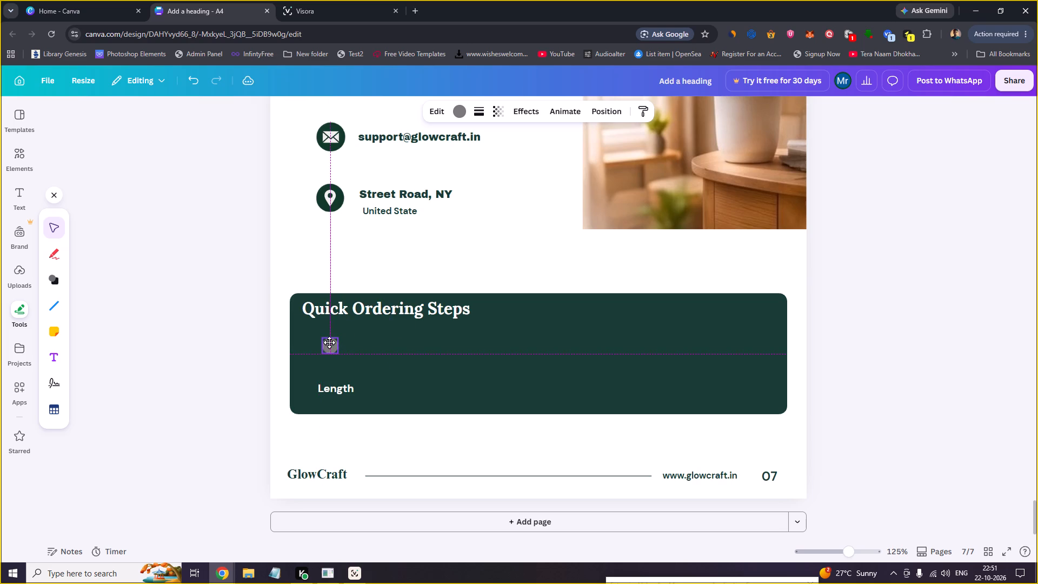
left_click_drag(329, 342, 328, 349)
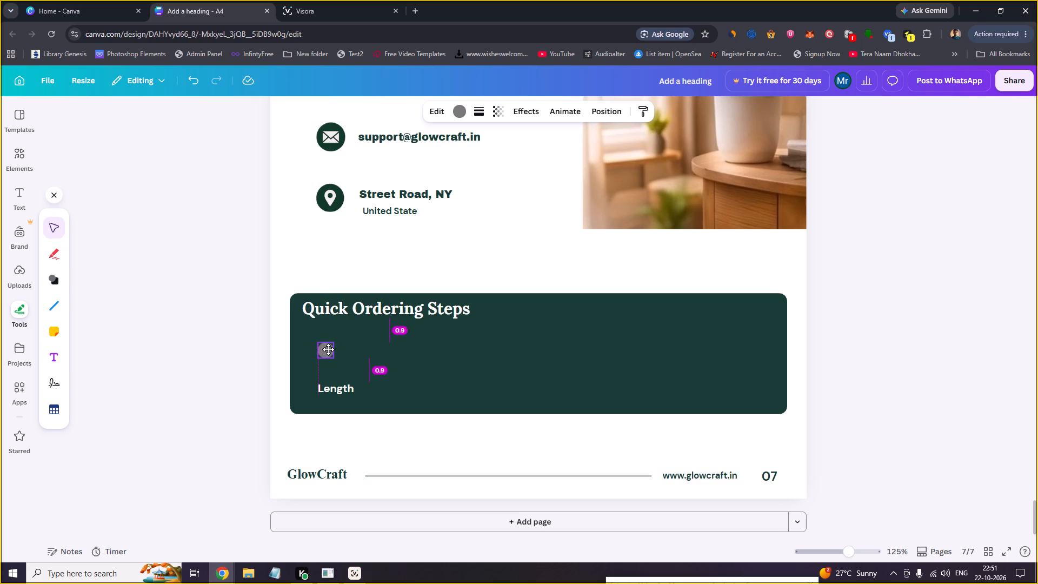
left_click_drag(328, 349, 328, 352)
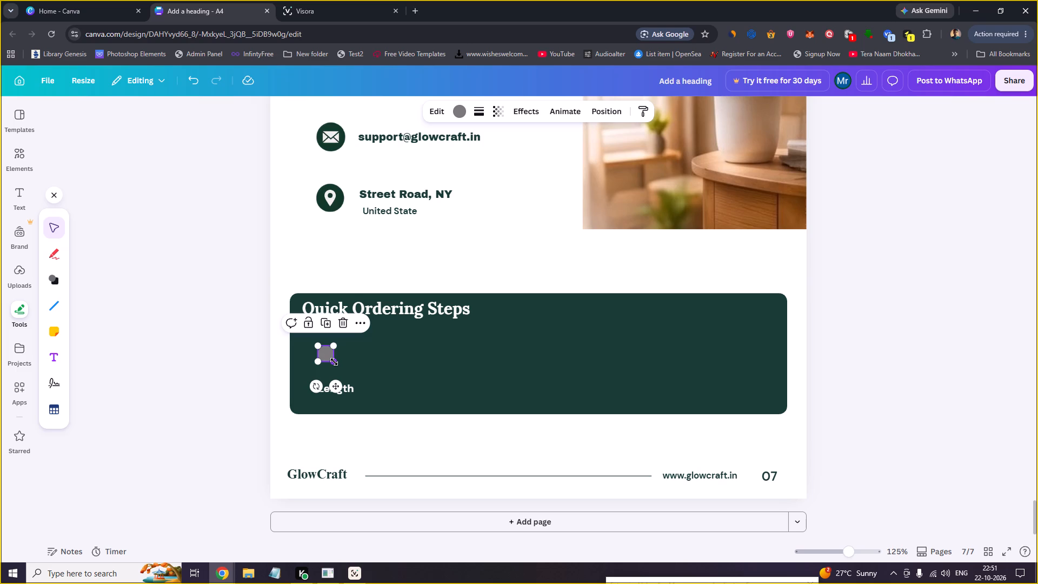
left_click(365, 357)
left_click(327, 355)
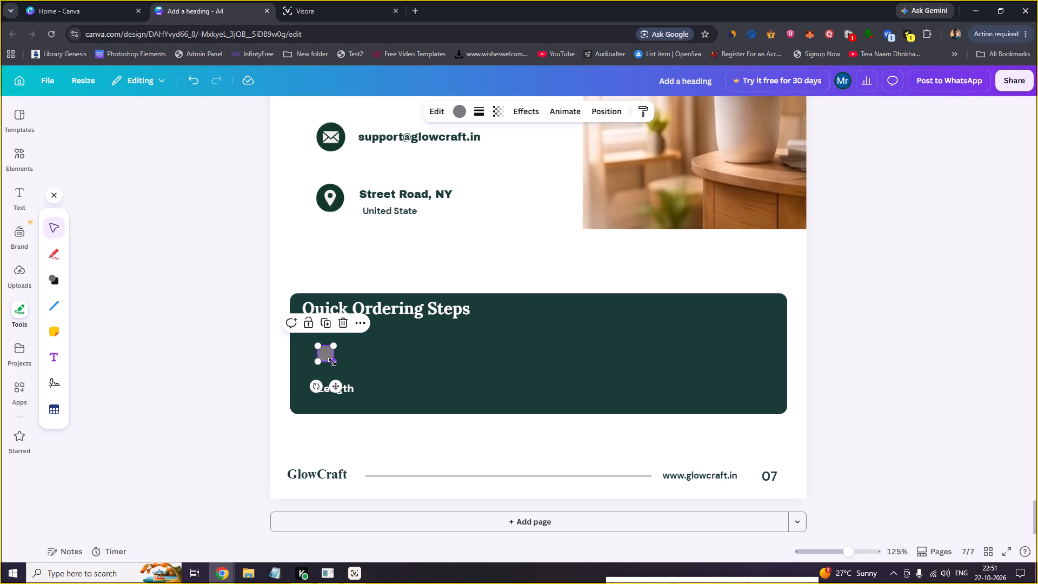
left_click_drag(332, 362, 337, 366)
left_click(337, 366)
left_click(329, 359)
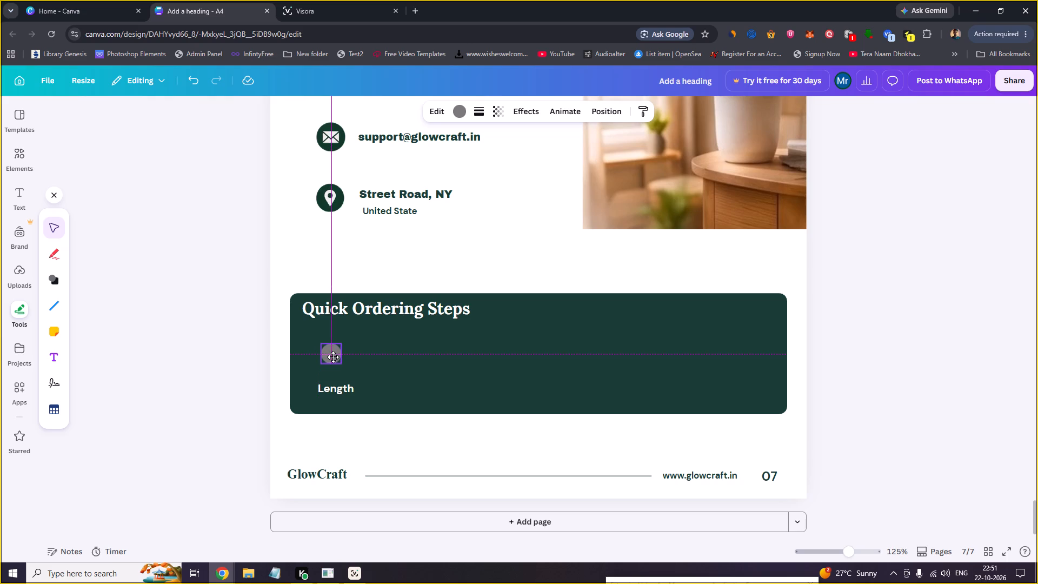
left_click(333, 357)
left_click(378, 351)
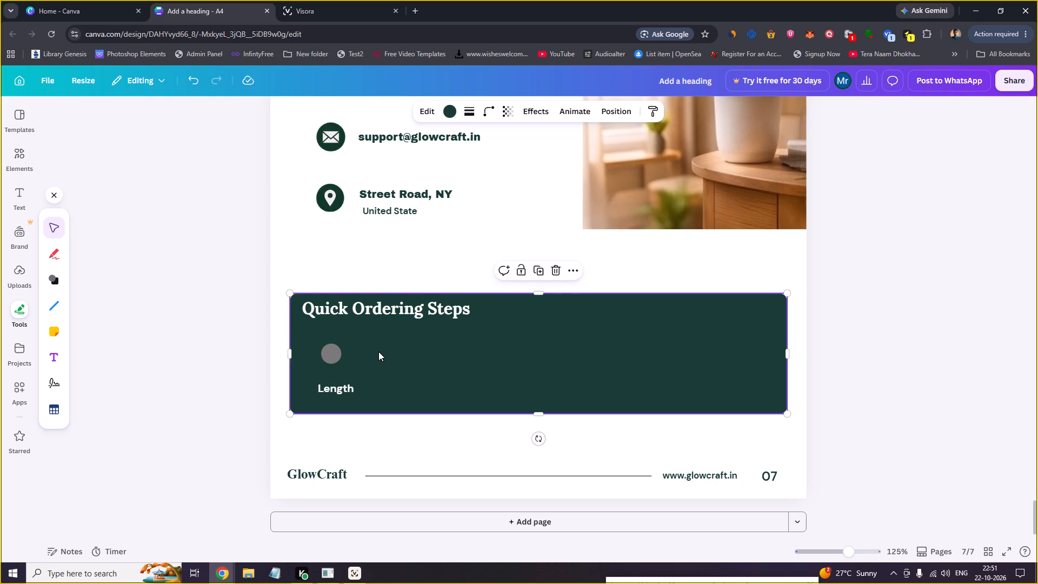
Recolour the grey circle white.
left_click(339, 353)
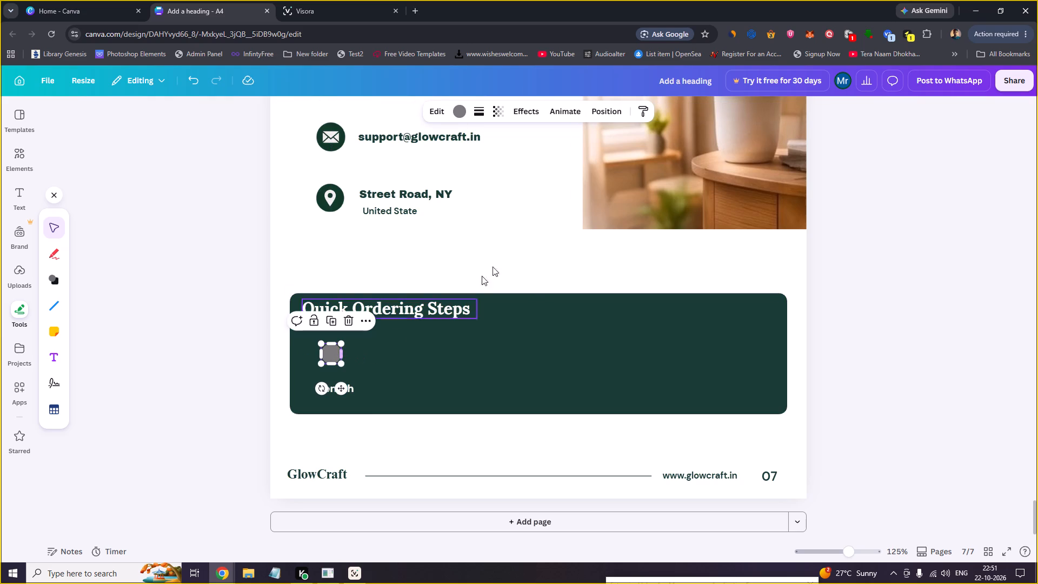
left_click(461, 114)
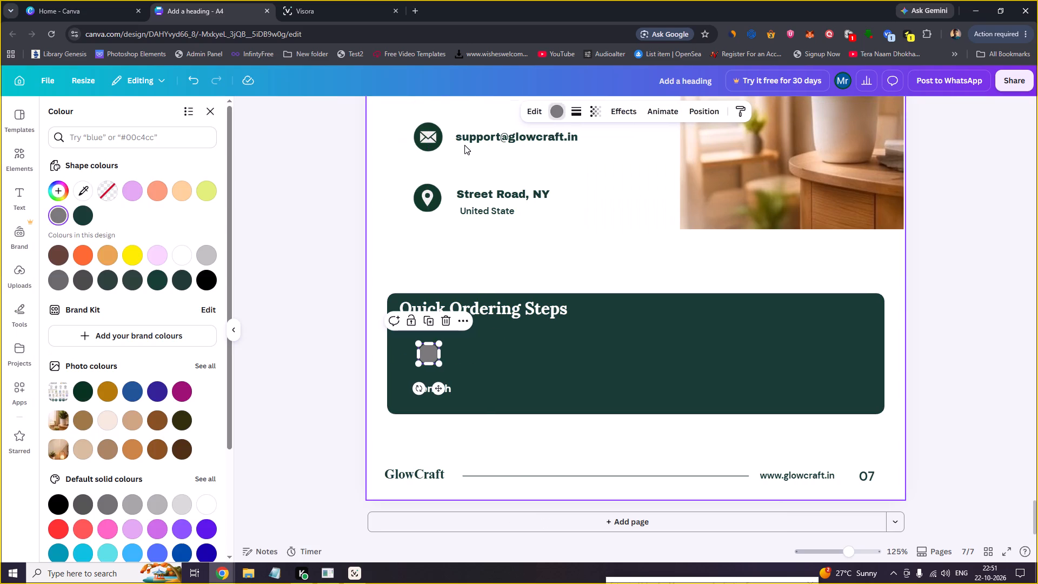
left_click(179, 254)
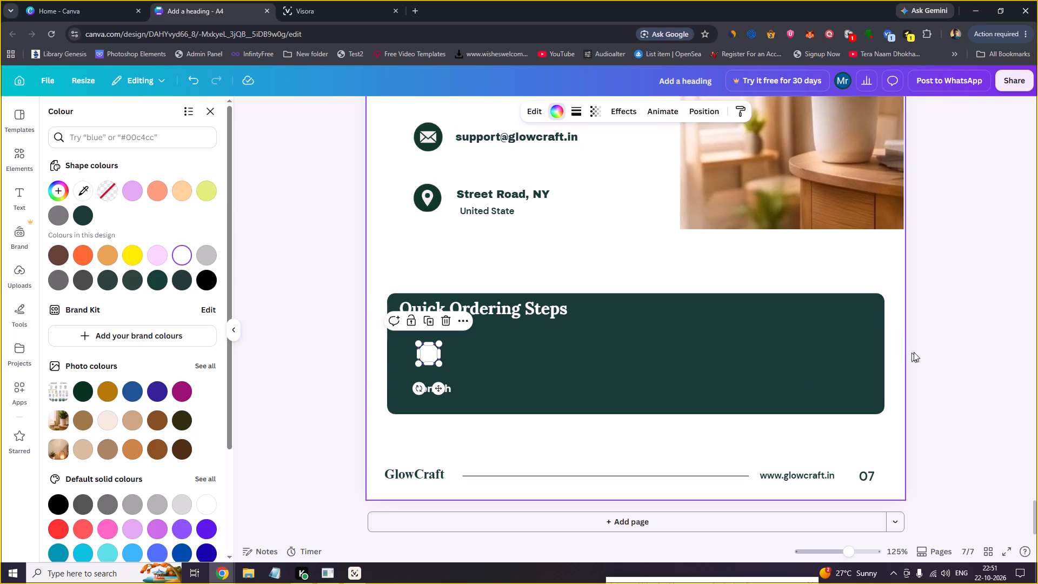
left_click(927, 346)
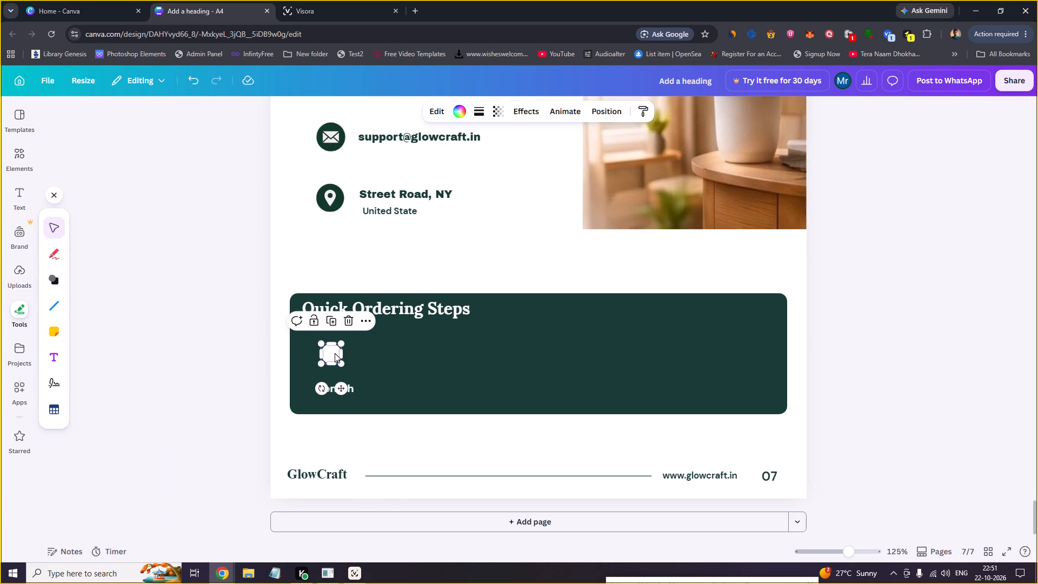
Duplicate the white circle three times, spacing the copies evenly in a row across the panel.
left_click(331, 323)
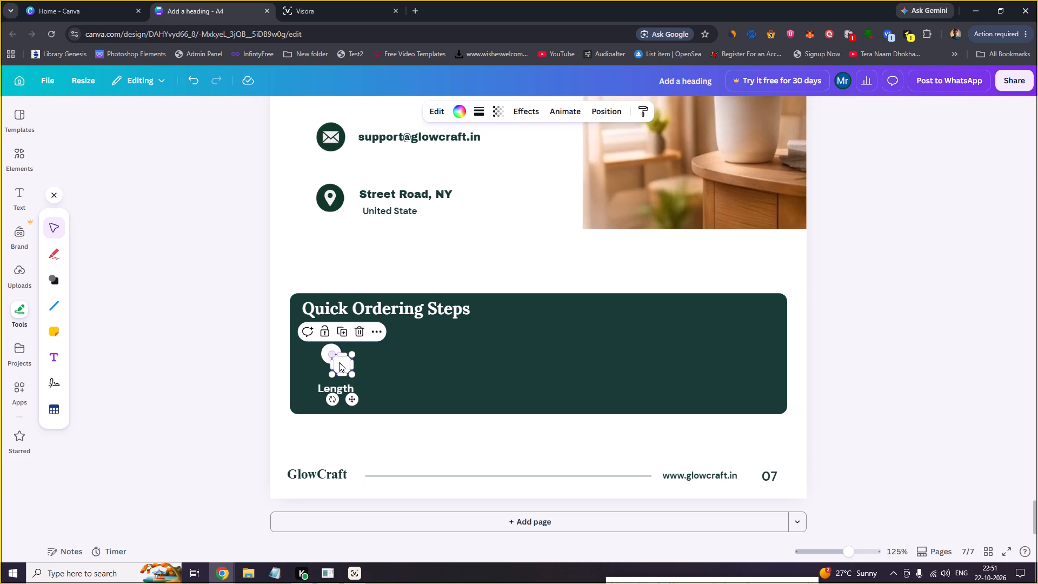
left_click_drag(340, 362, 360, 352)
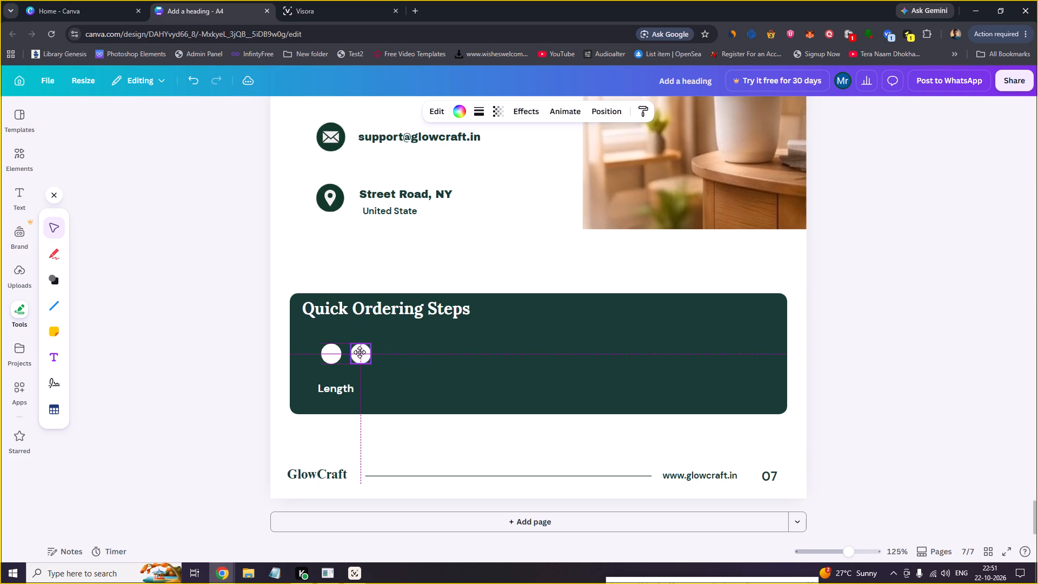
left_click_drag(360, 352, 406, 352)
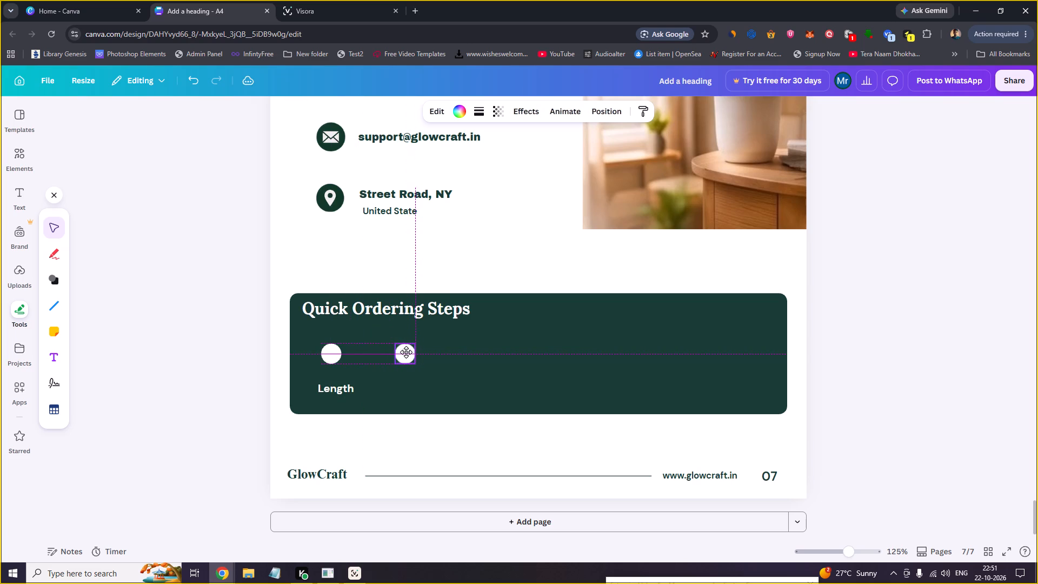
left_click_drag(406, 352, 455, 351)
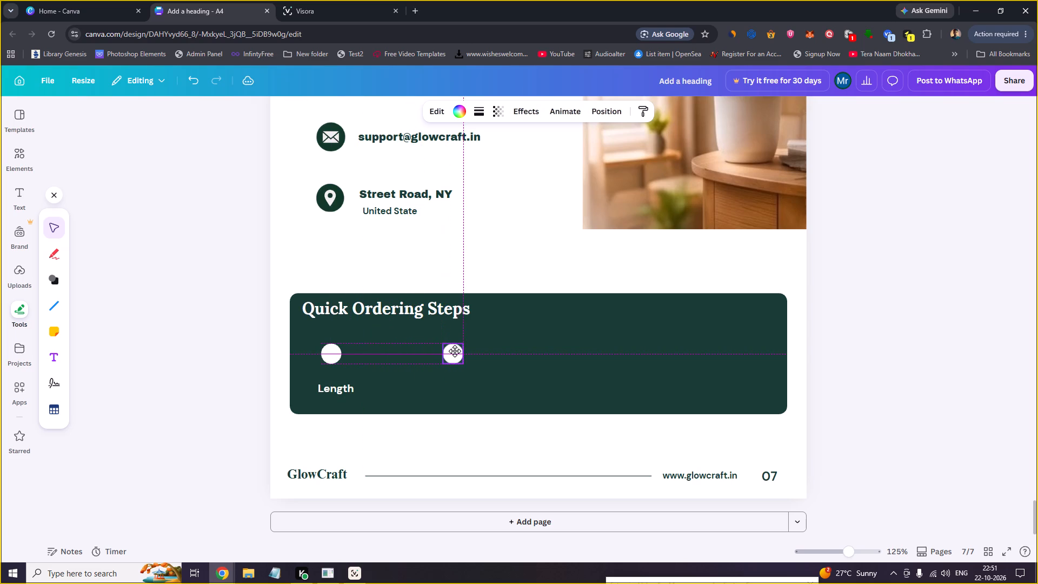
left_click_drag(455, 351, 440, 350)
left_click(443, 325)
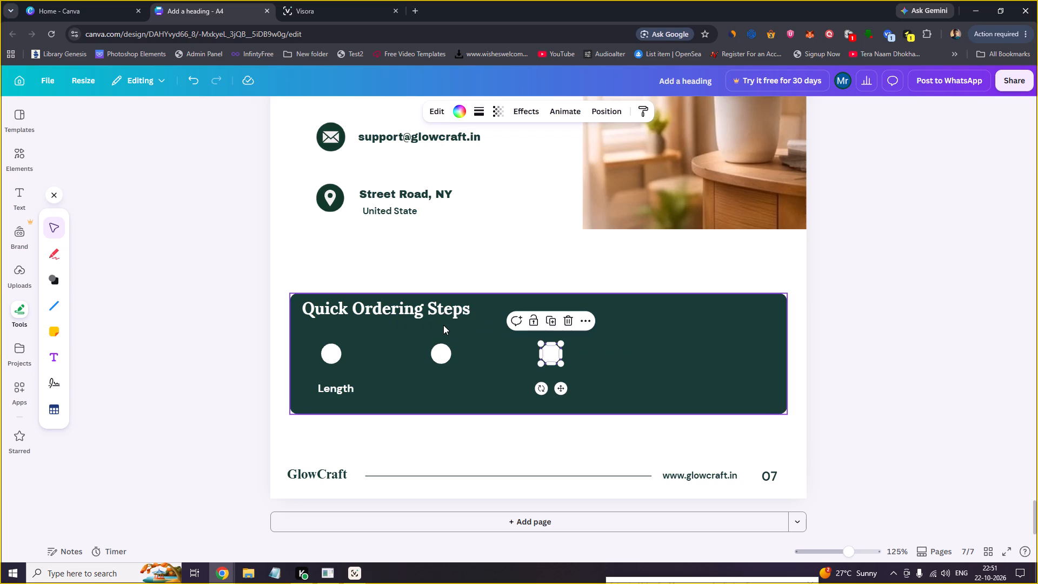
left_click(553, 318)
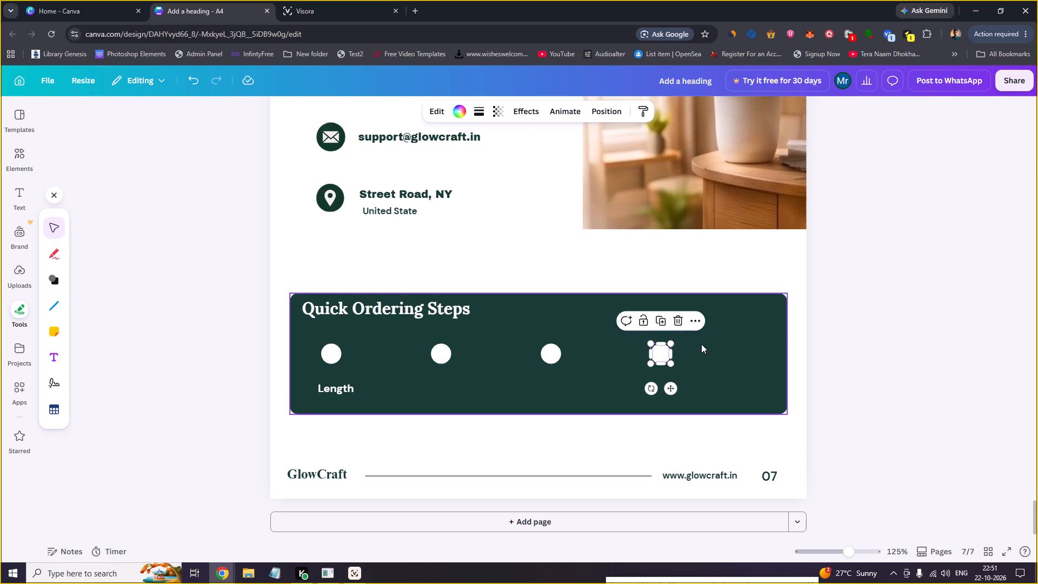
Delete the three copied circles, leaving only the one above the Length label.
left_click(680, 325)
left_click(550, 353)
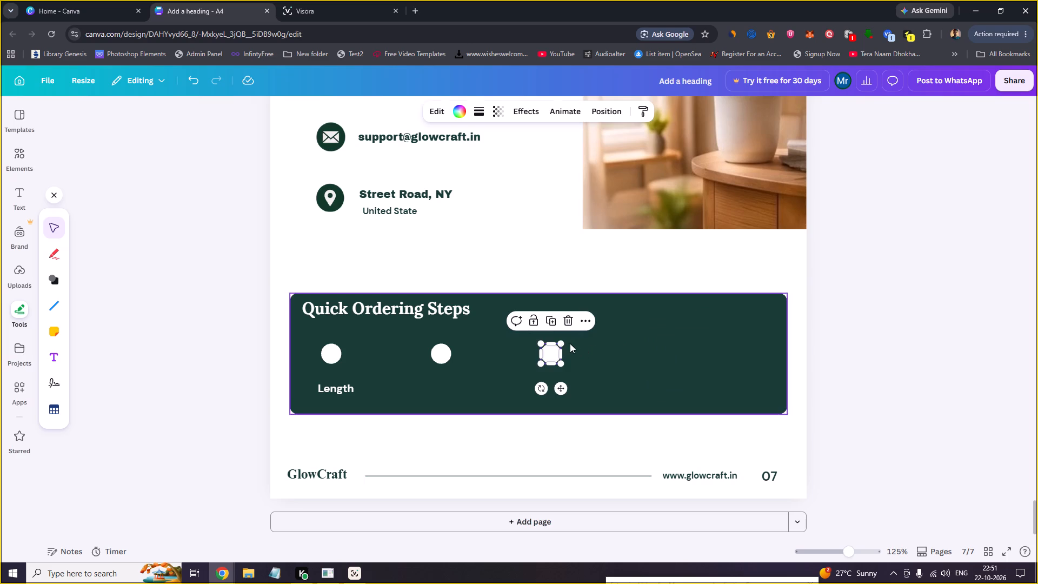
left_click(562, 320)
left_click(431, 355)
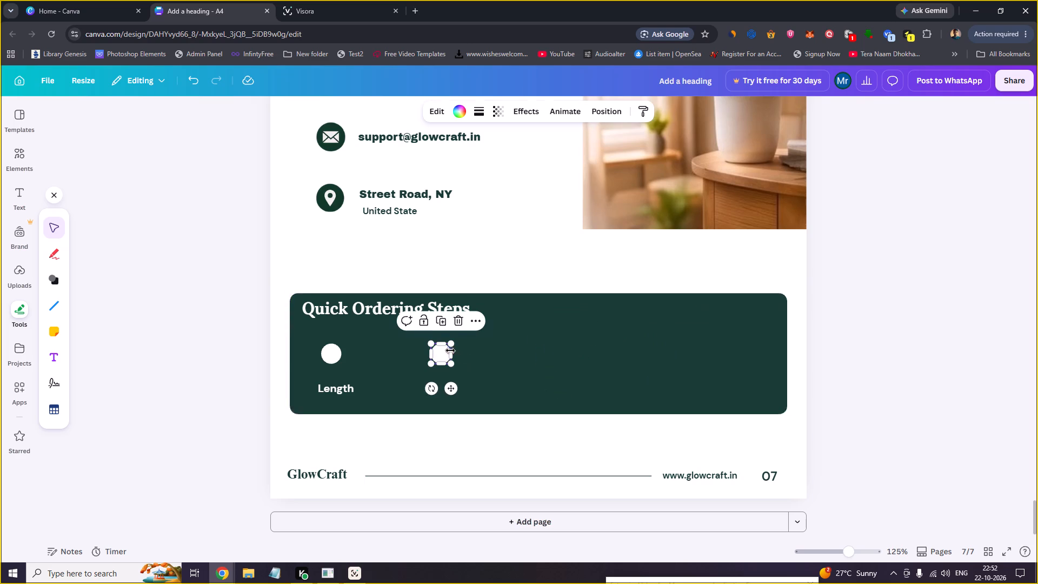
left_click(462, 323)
Duplicate the white circle above the Length label three times, spacing the four circles evenly in a row across the panel.
left_click(332, 351)
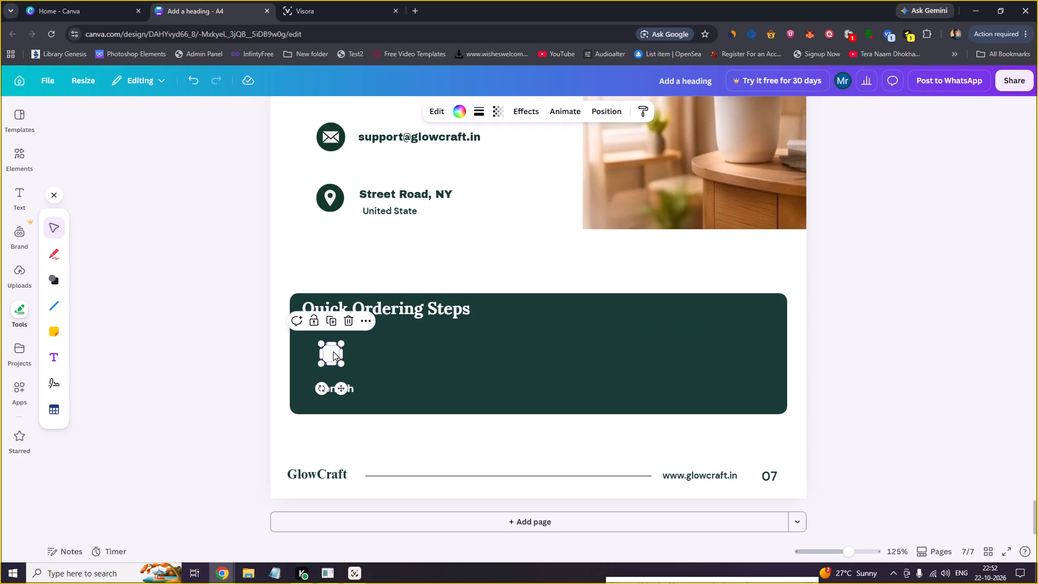
left_click(332, 322)
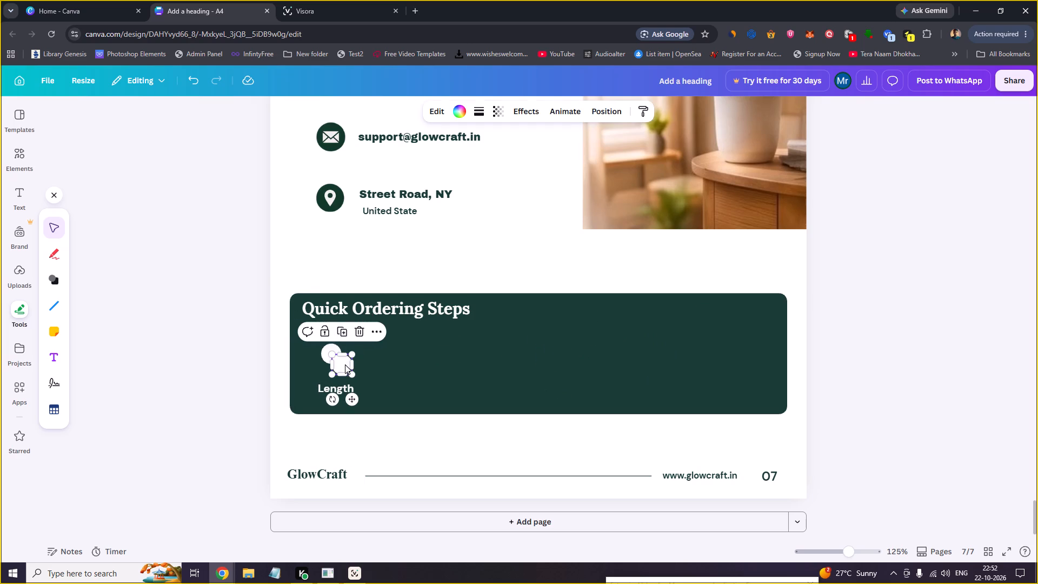
left_click_drag(343, 364, 441, 356)
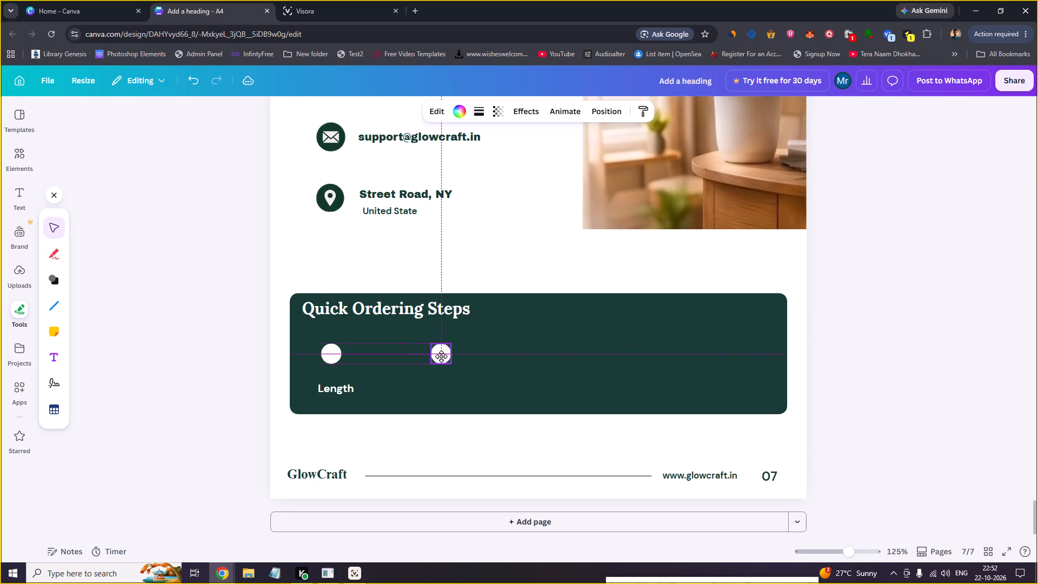
left_click_drag(441, 356, 753, 353)
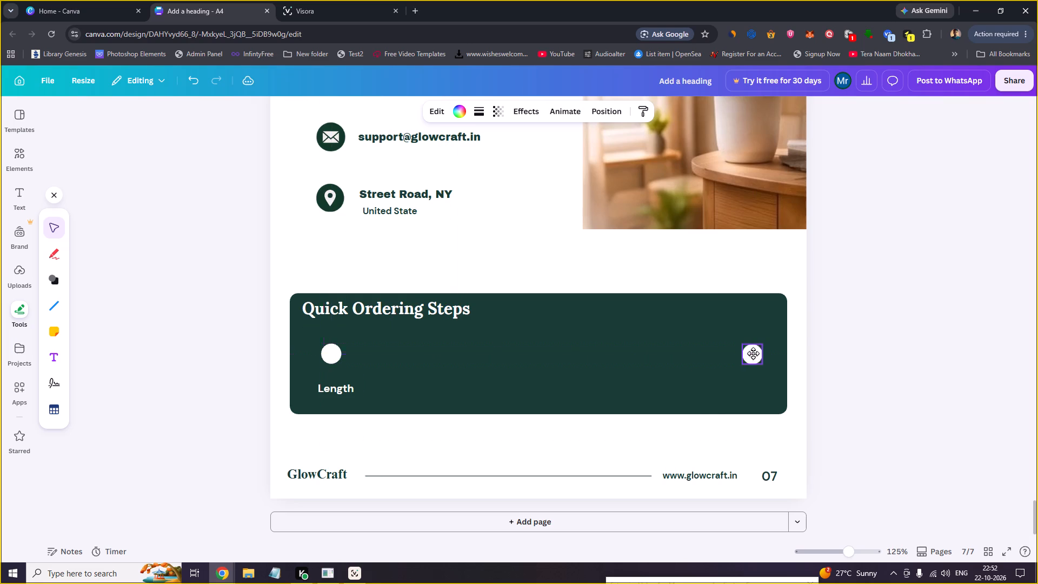
left_click_drag(753, 353, 713, 352)
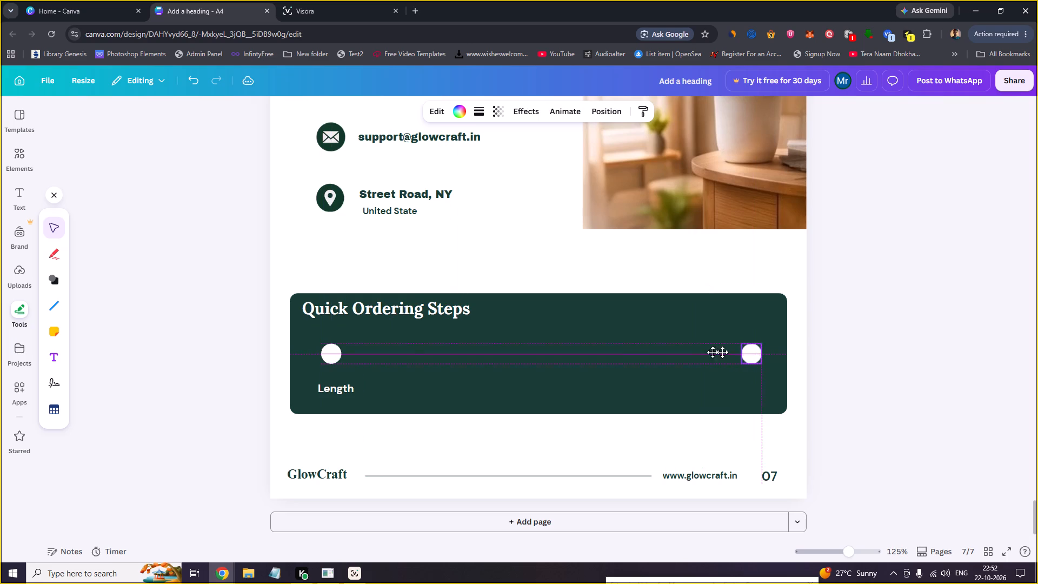
left_click_drag(713, 352, 335, 351)
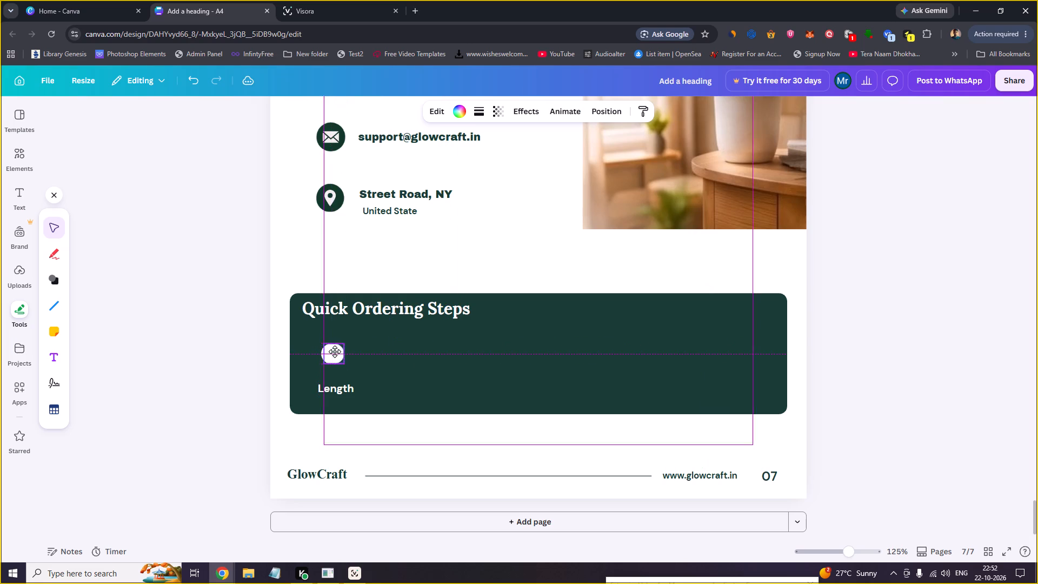
left_click_drag(335, 351, 445, 353)
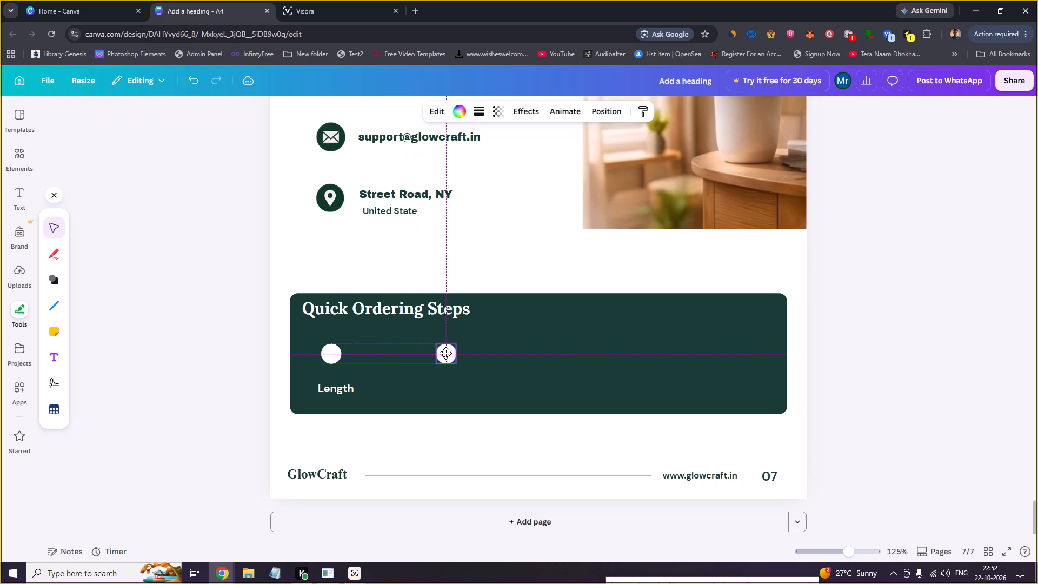
left_click_drag(445, 353, 450, 353)
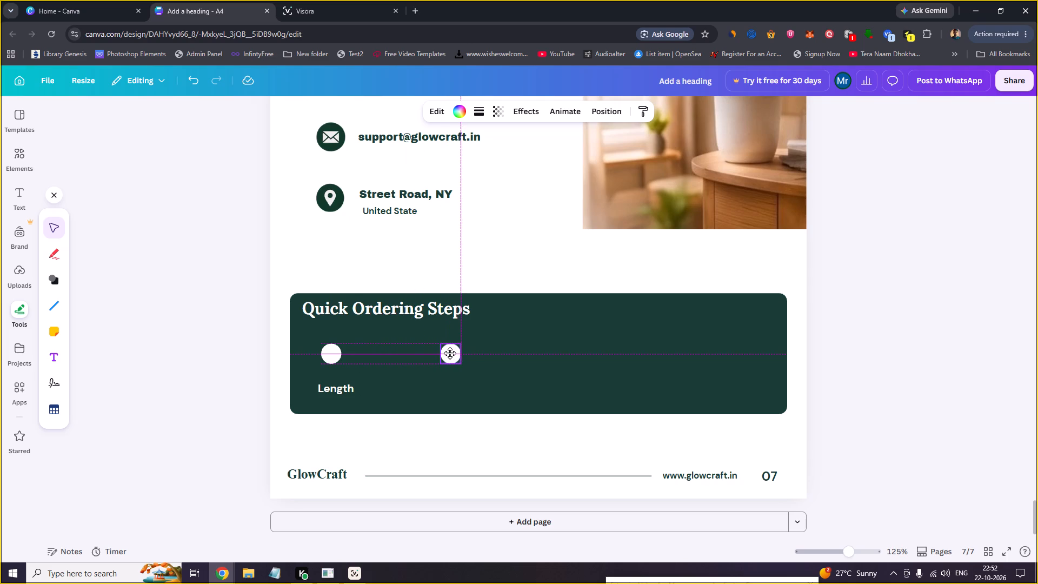
left_click_drag(450, 353, 464, 353)
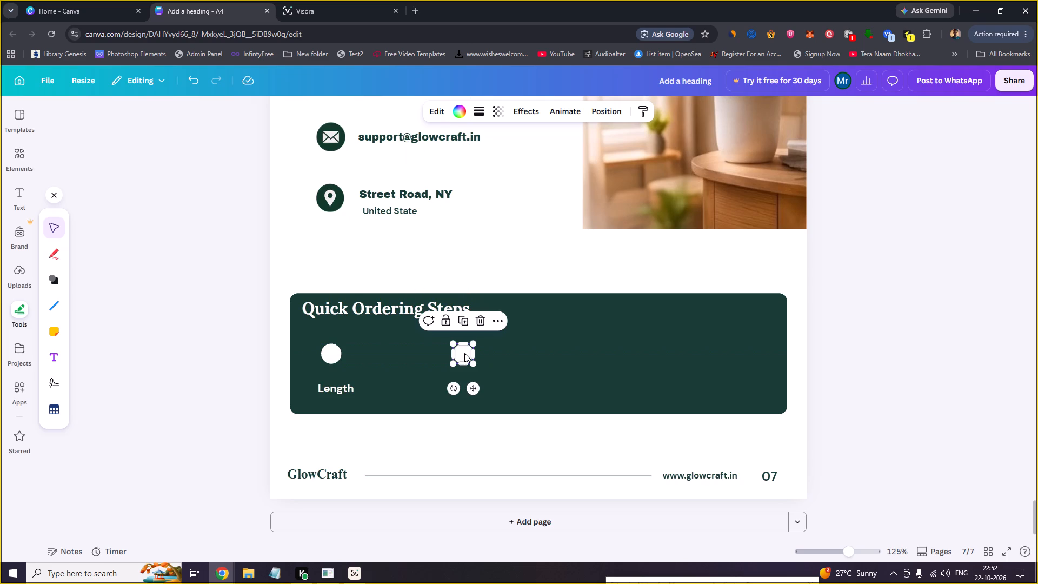
left_click(464, 326)
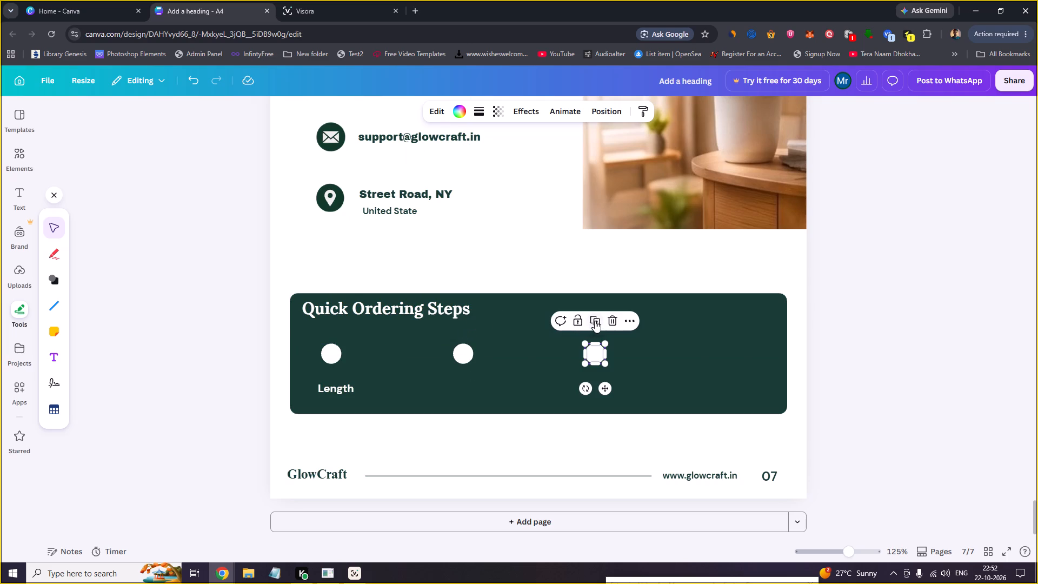
left_click(596, 321)
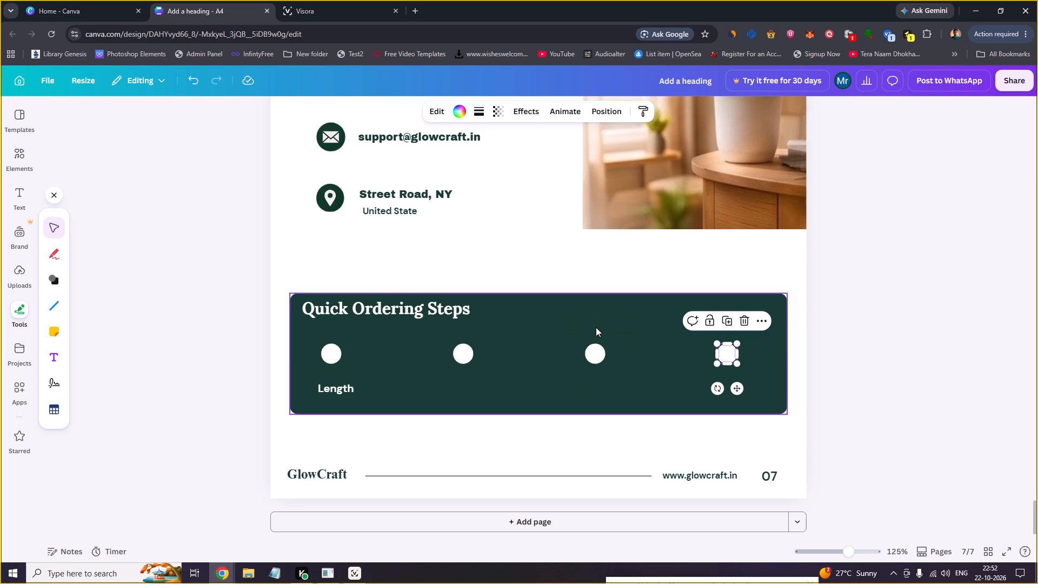
left_click(820, 339)
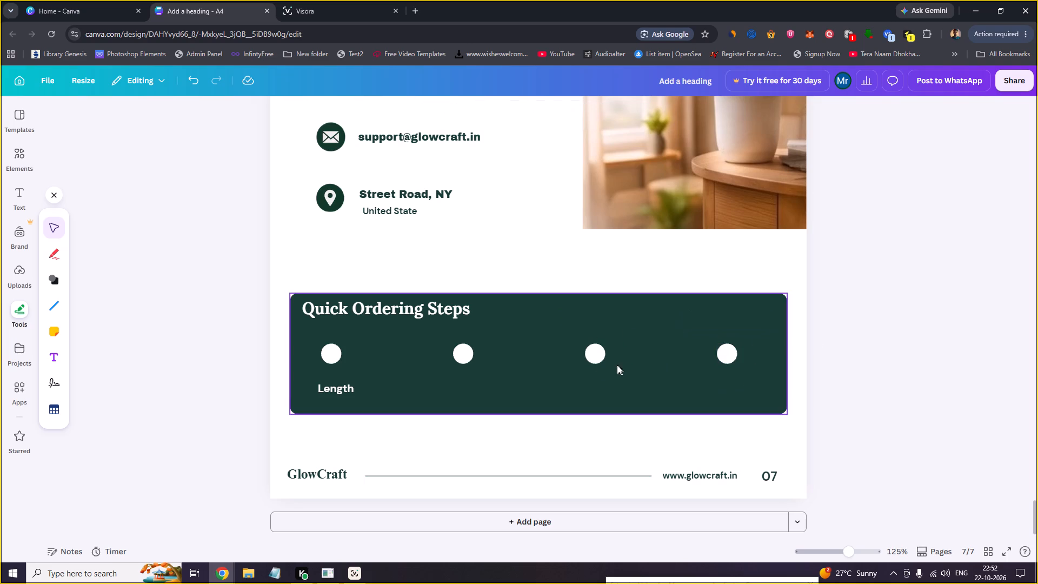
Select all four white circles together and shift the row slightly right to centre it within the dark green panel.
left_click_drag(756, 341, 517, 349)
key("ctrl+z")
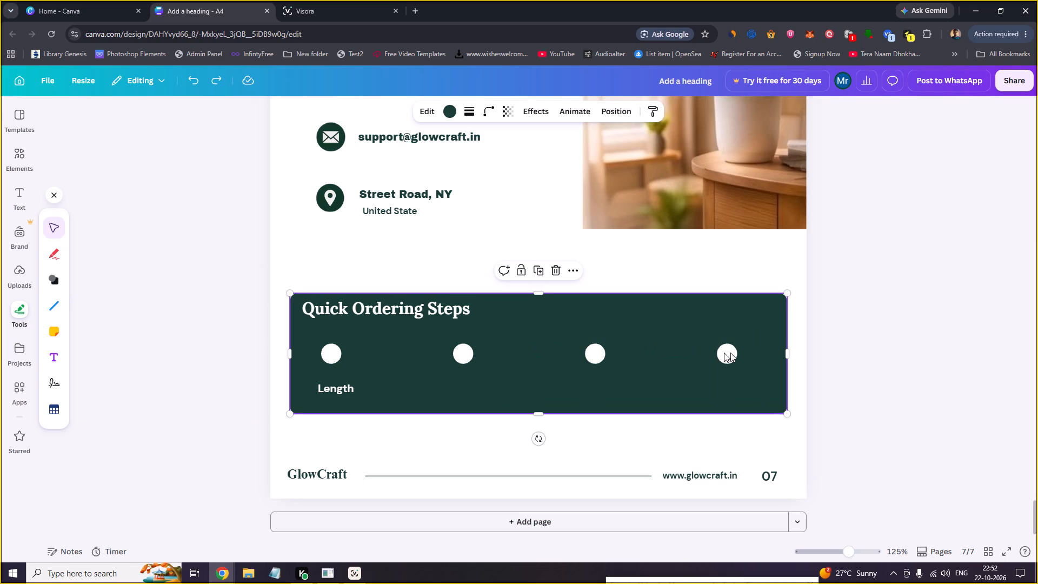
left_click(725, 354)
left_click(600, 355, "shift")
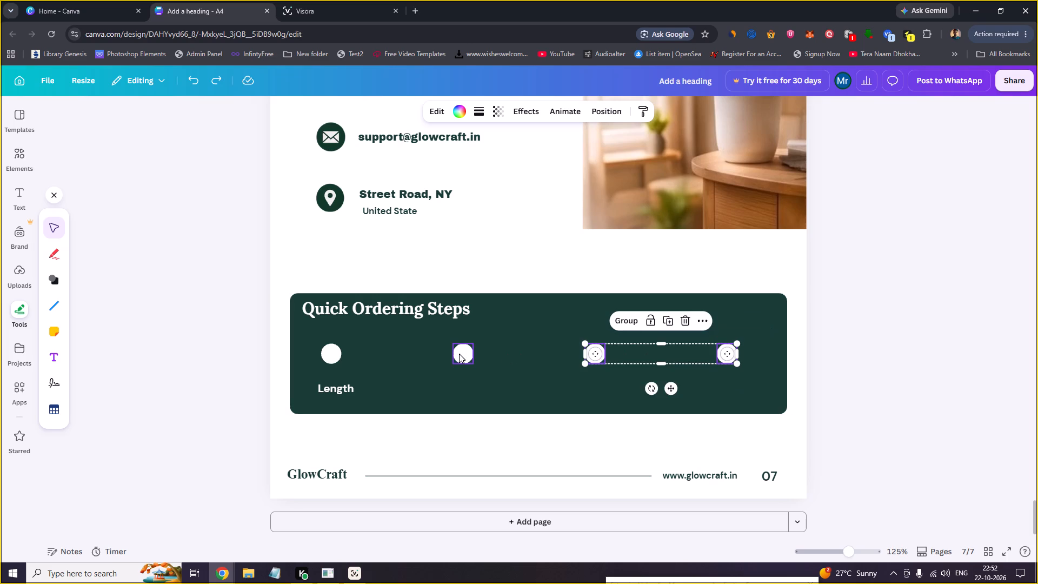
left_click(460, 353, "shift")
left_click(330, 353, "shift")
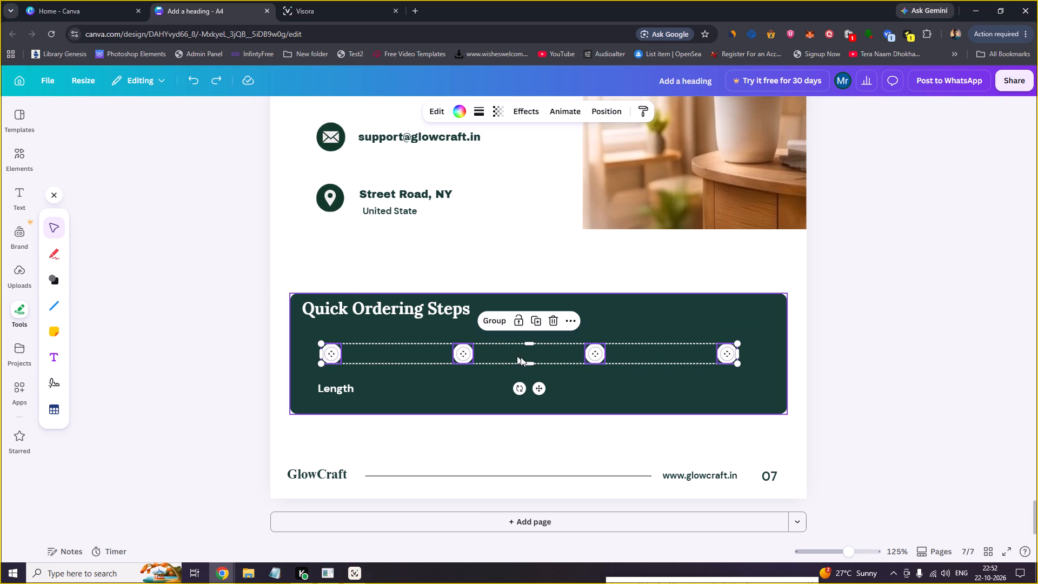
left_click_drag(539, 387, 542, 387)
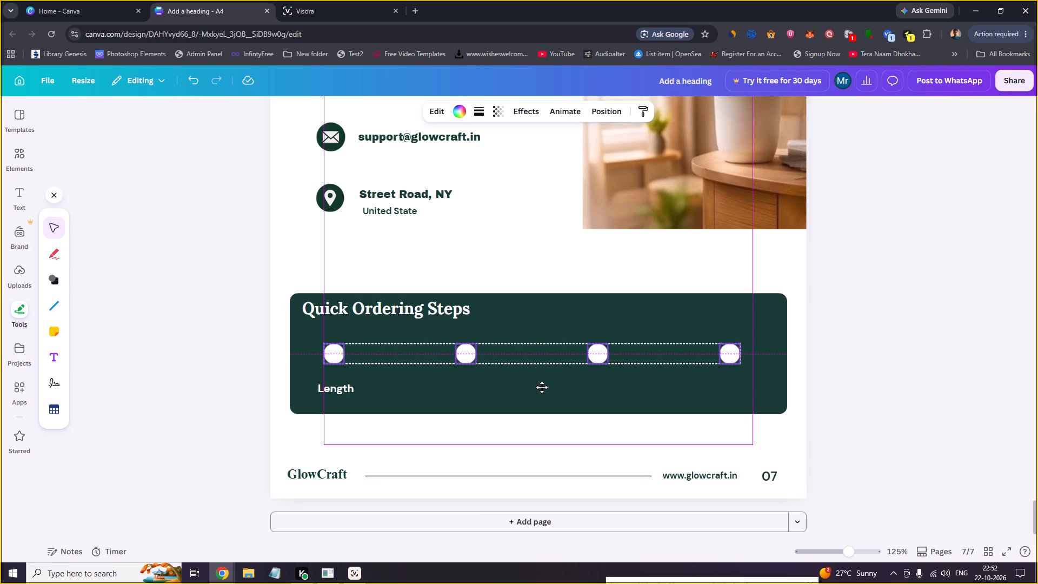
left_click_drag(542, 387, 545, 387)
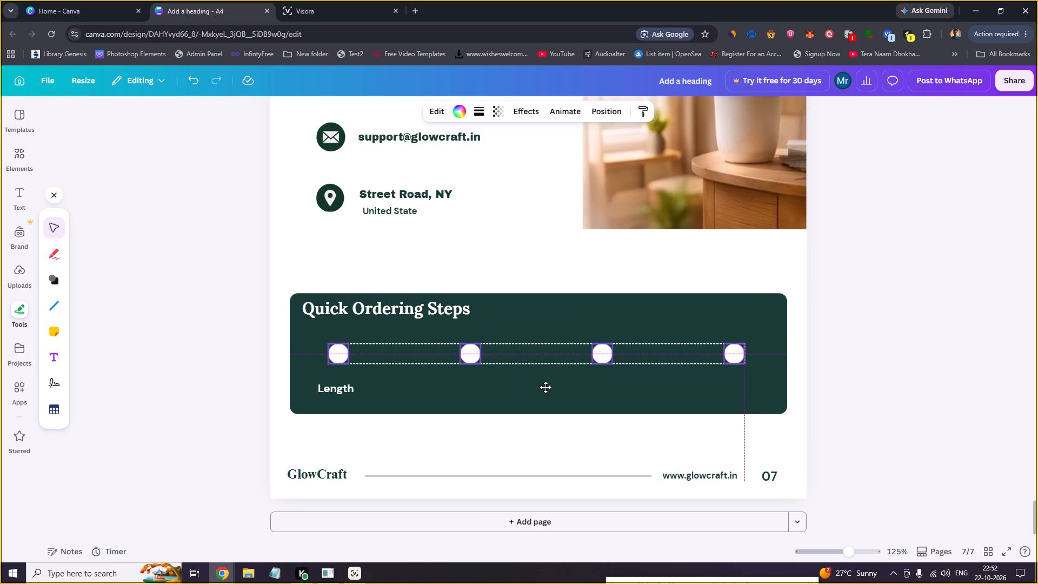
left_click_drag(545, 387, 548, 387)
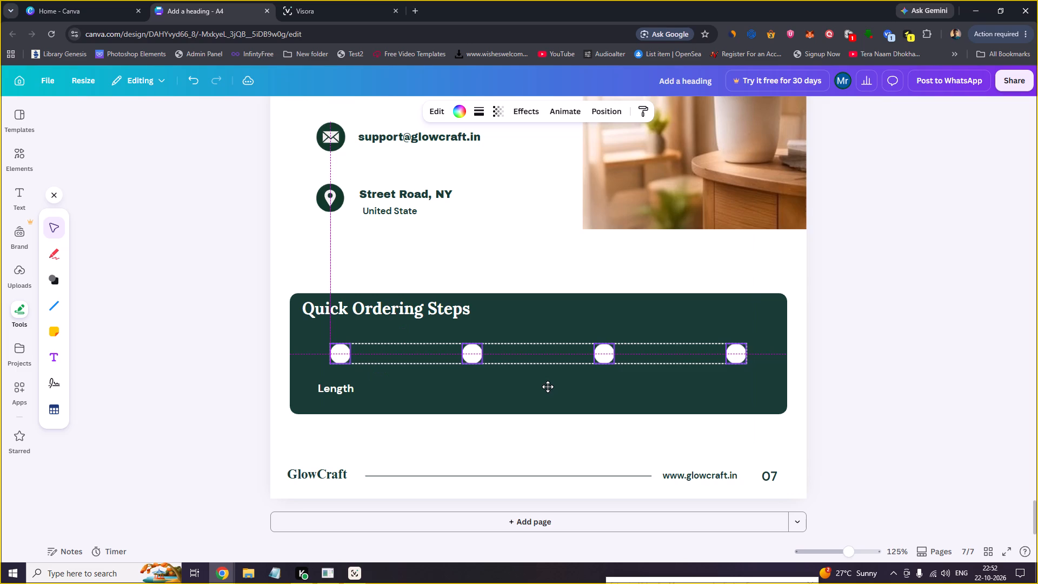
left_click_drag(548, 387, 547, 387)
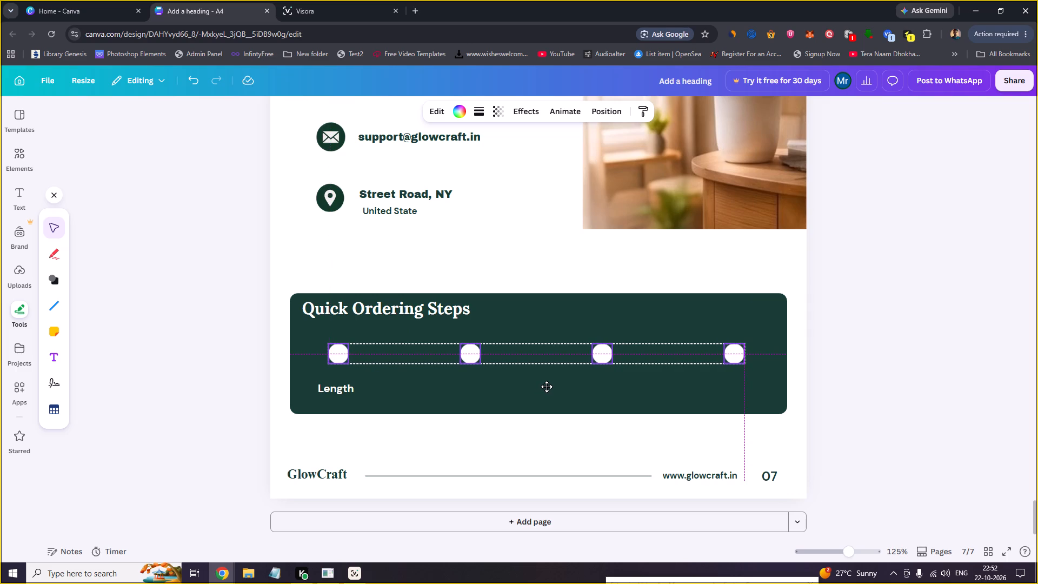
left_click_drag(547, 387, 542, 387)
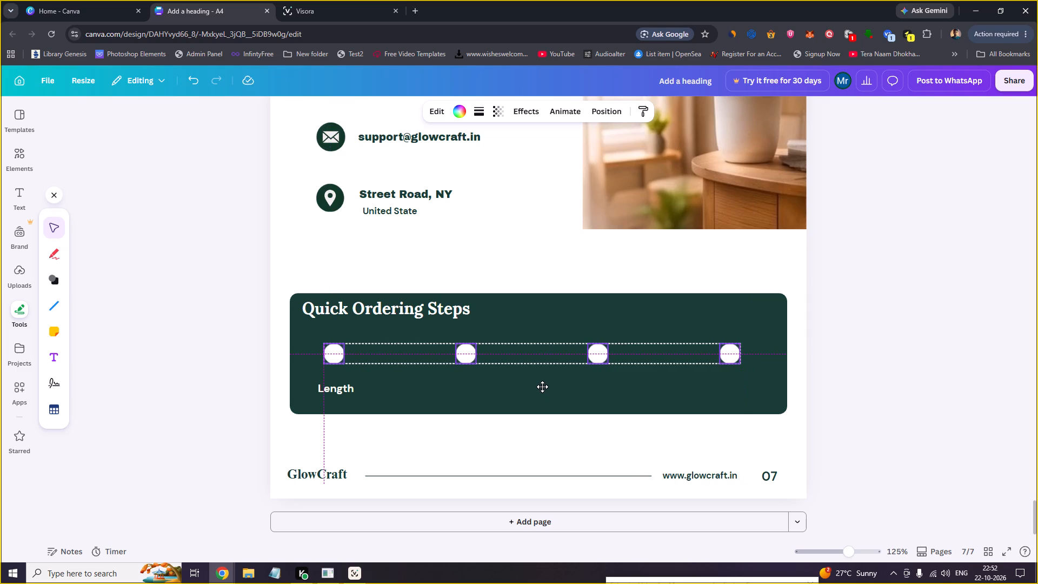
left_click_drag(542, 387, 544, 387)
left_click_drag(544, 387, 553, 387)
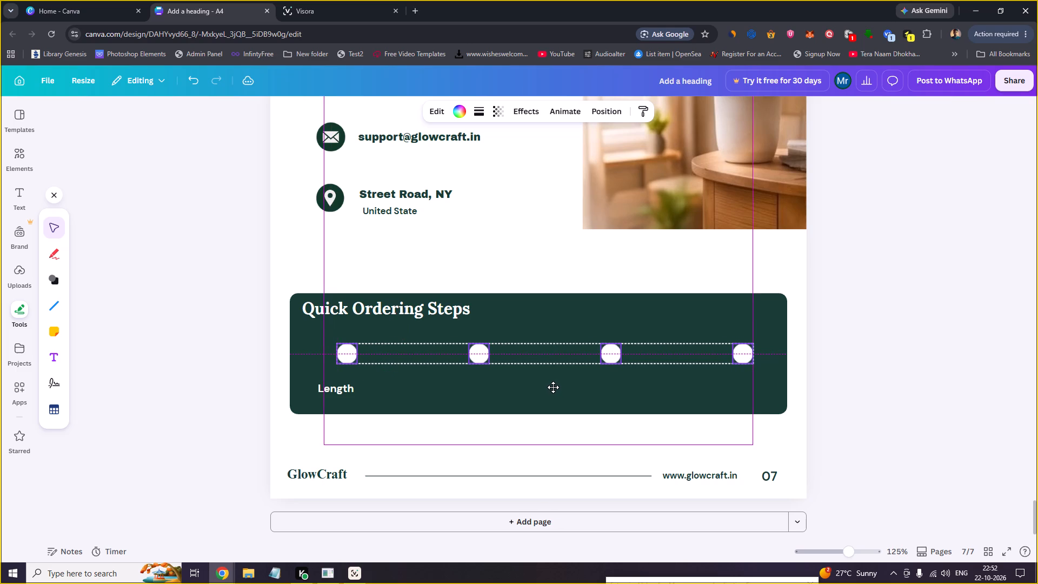
left_click_drag(553, 387, 545, 387)
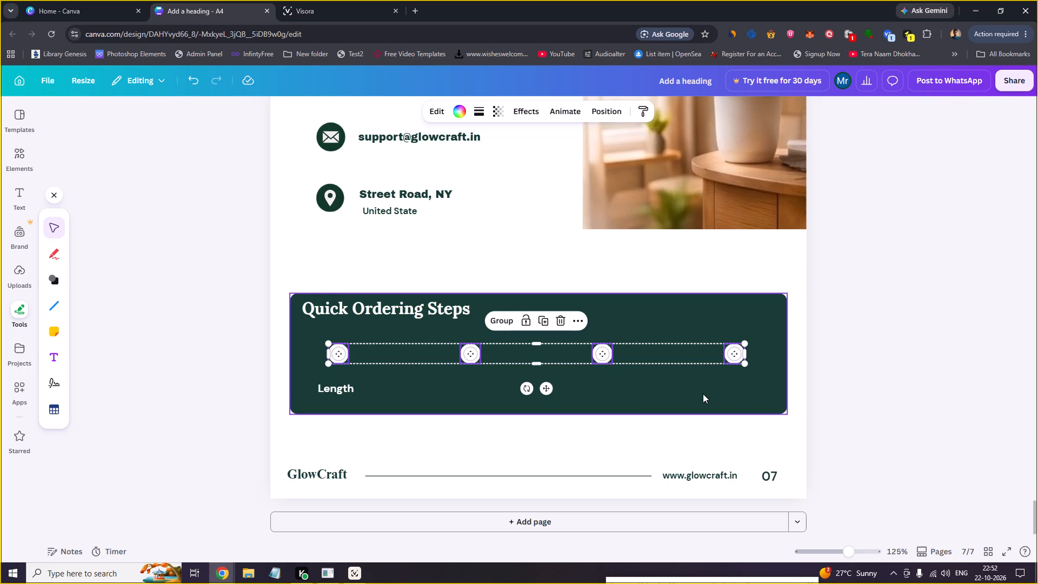
left_click(888, 384)
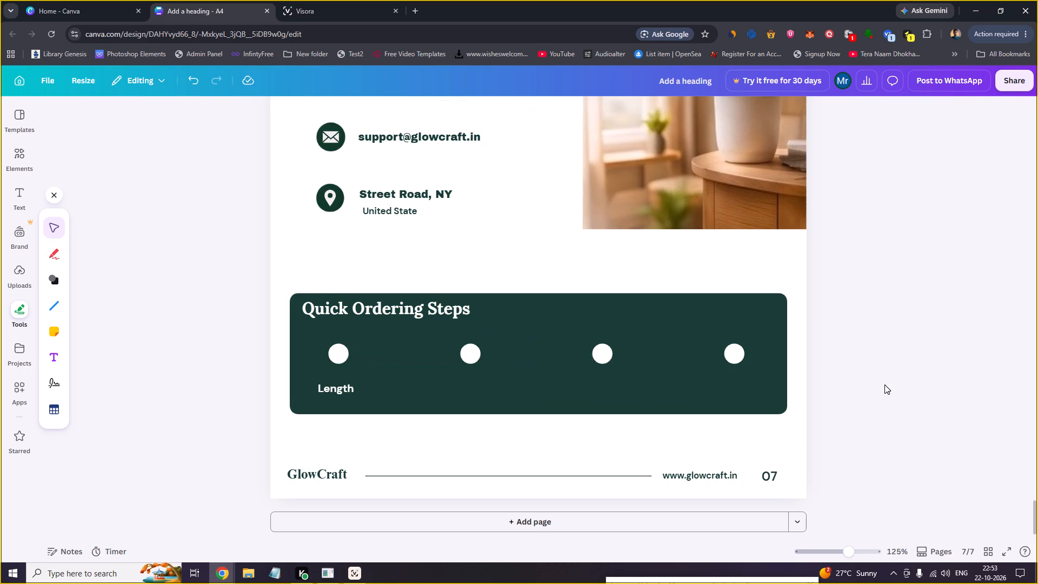
Duplicate the Length label and place the copy over the first white circle, level with the circle's middle.
left_click(332, 387)
left_click(368, 361)
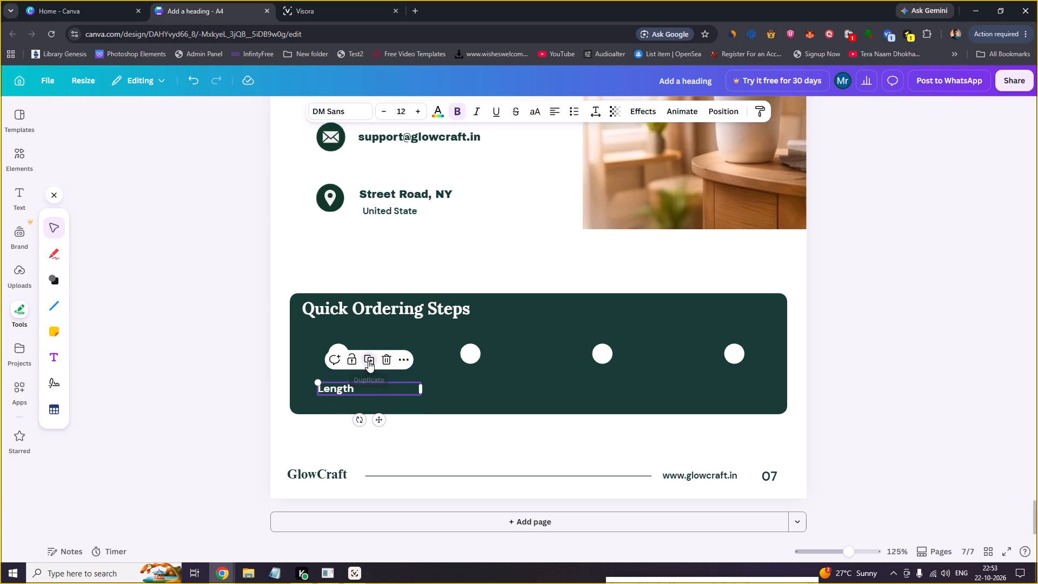
left_click_drag(380, 399, 381, 354)
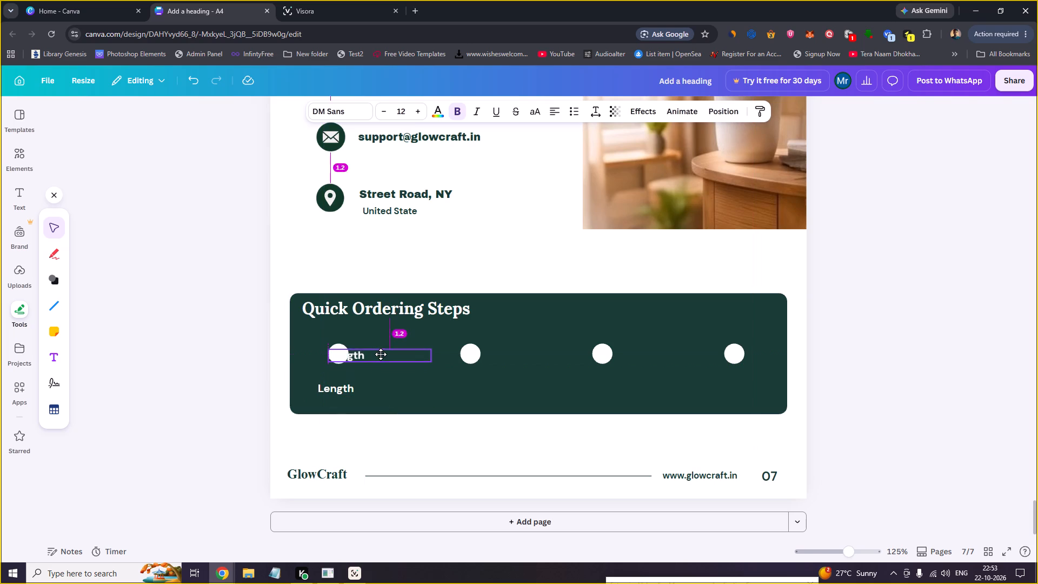
left_click_drag(381, 354, 381, 353)
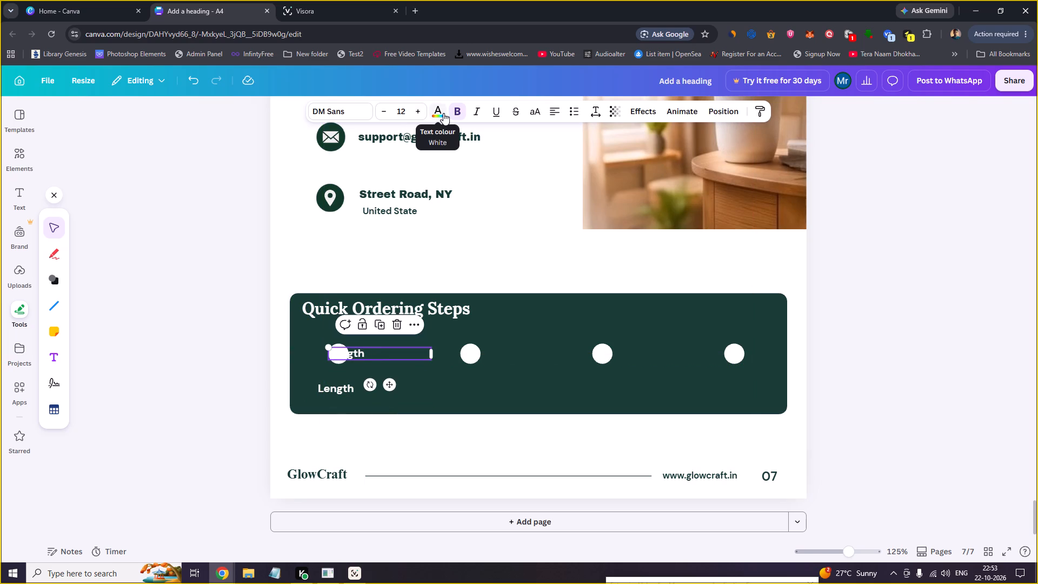
Recolour the copied label dark green and replace its text with 1.
left_click(443, 112)
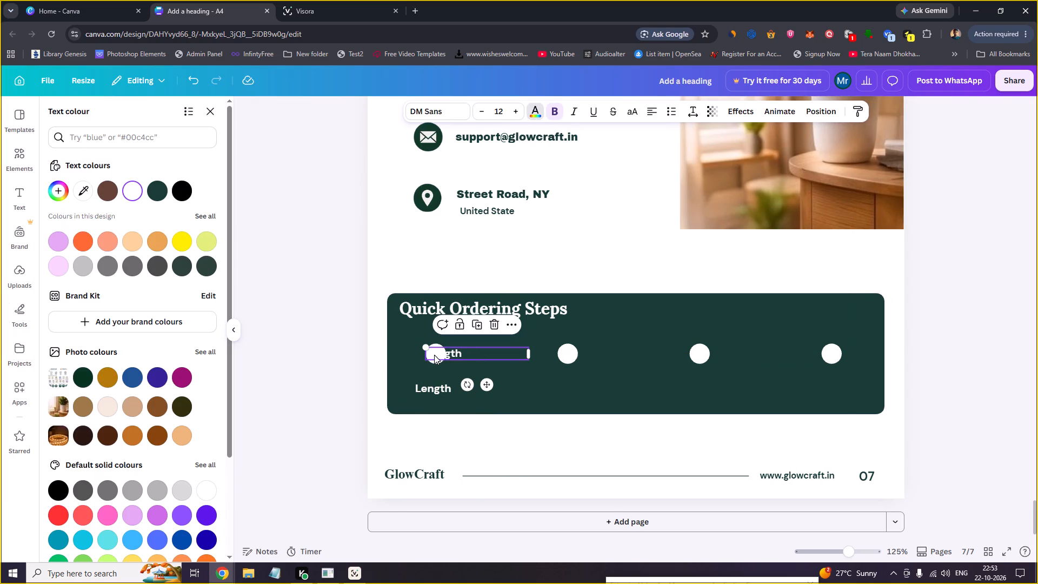
left_click(159, 190)
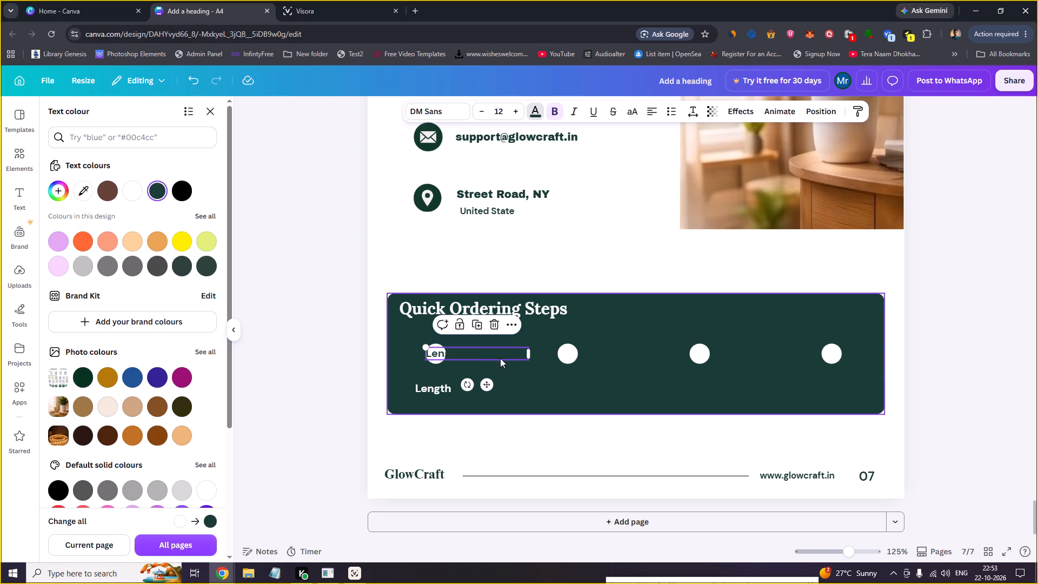
double_click(434, 354)
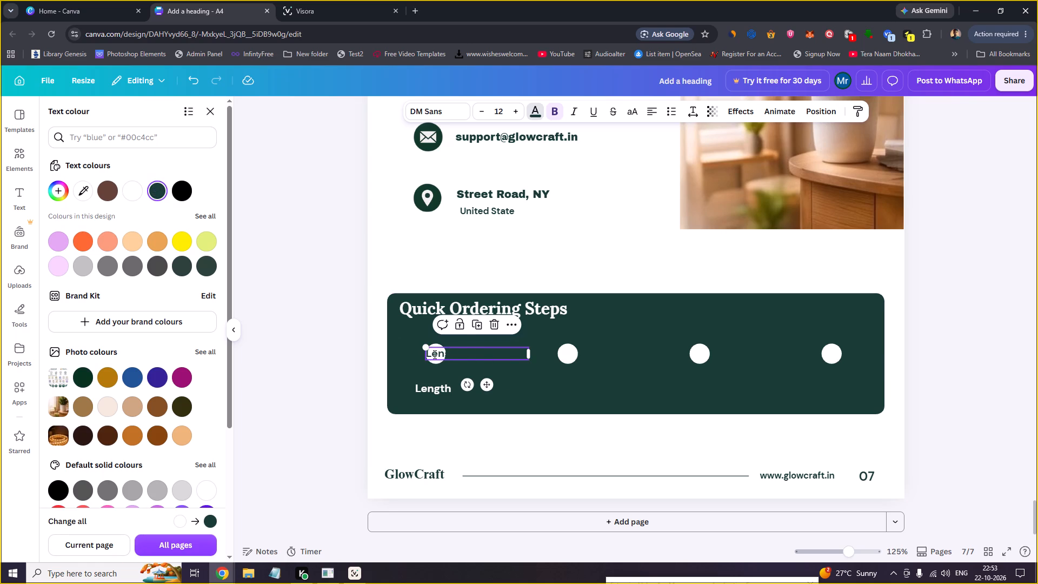
key("1")
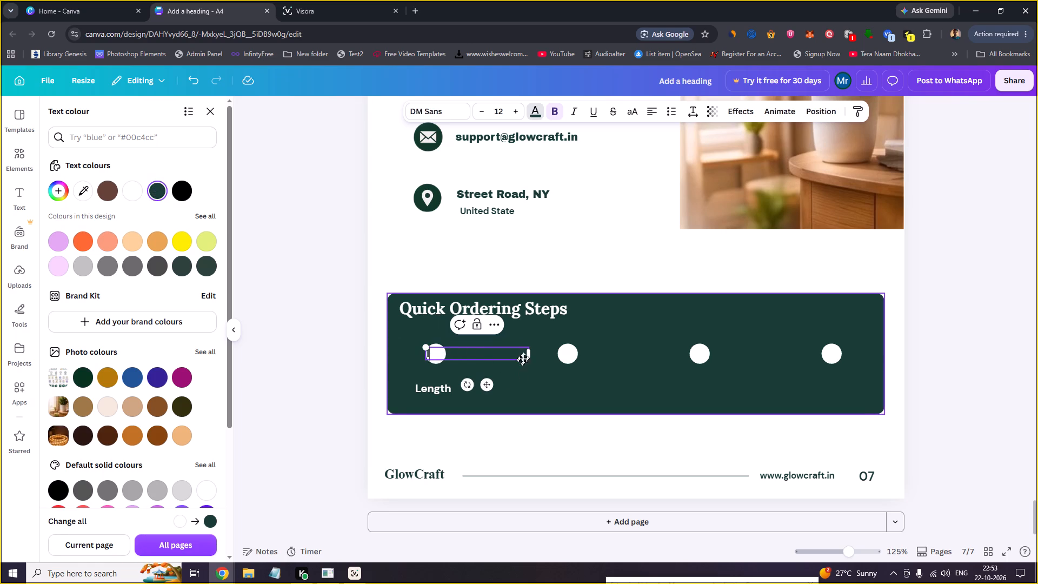
Narrow the text box of the number 1 to fit its digit and centre it inside the first white circle.
left_click(527, 352)
left_click_drag(530, 353, 481, 349)
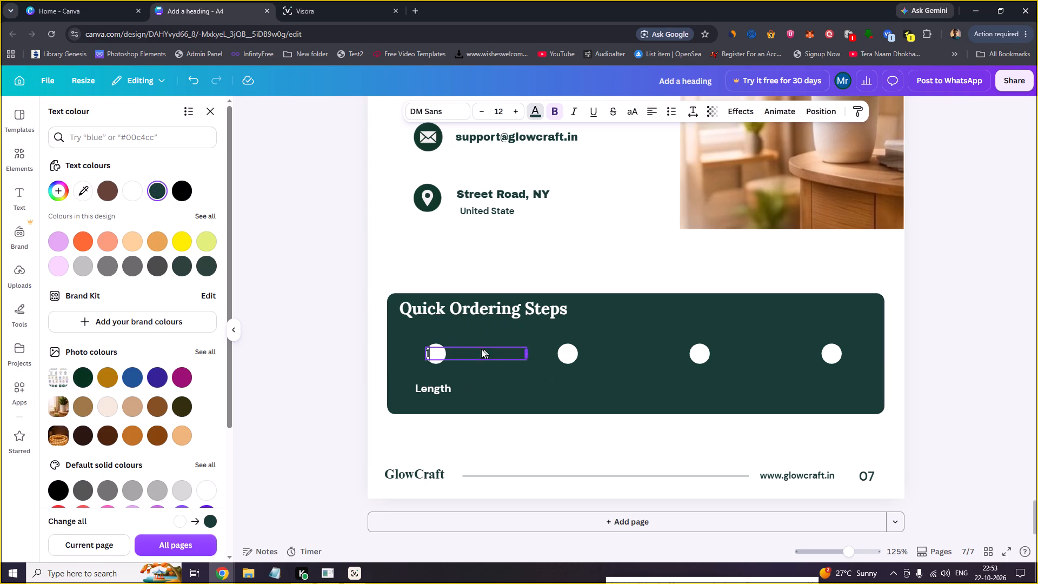
left_click_drag(481, 349, 432, 354)
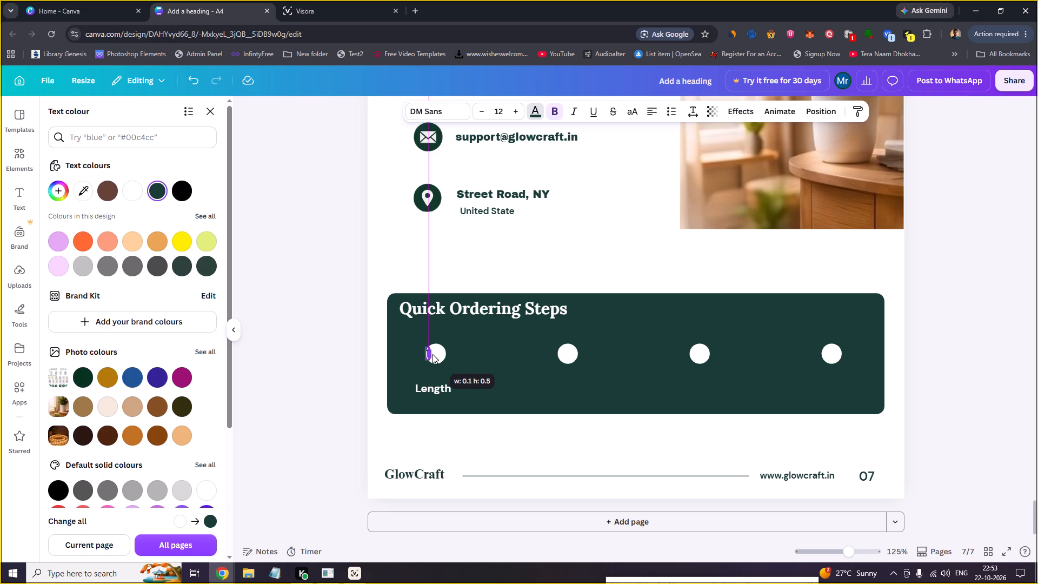
left_click_drag(432, 354, 434, 354)
left_click_drag(442, 387, 446, 387)
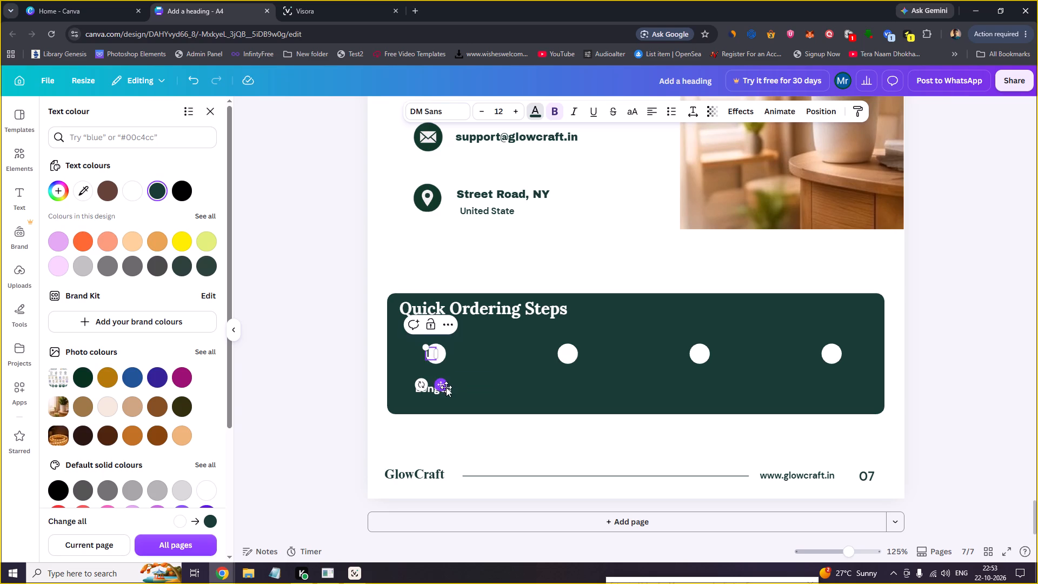
left_click_drag(446, 387, 450, 387)
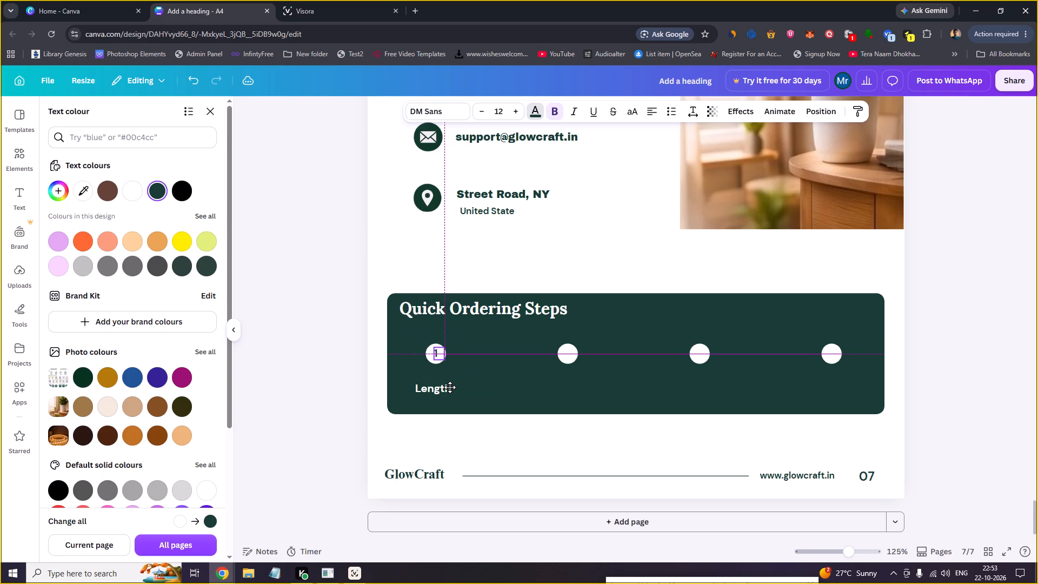
left_click_drag(450, 387, 450, 387)
left_click(439, 354)
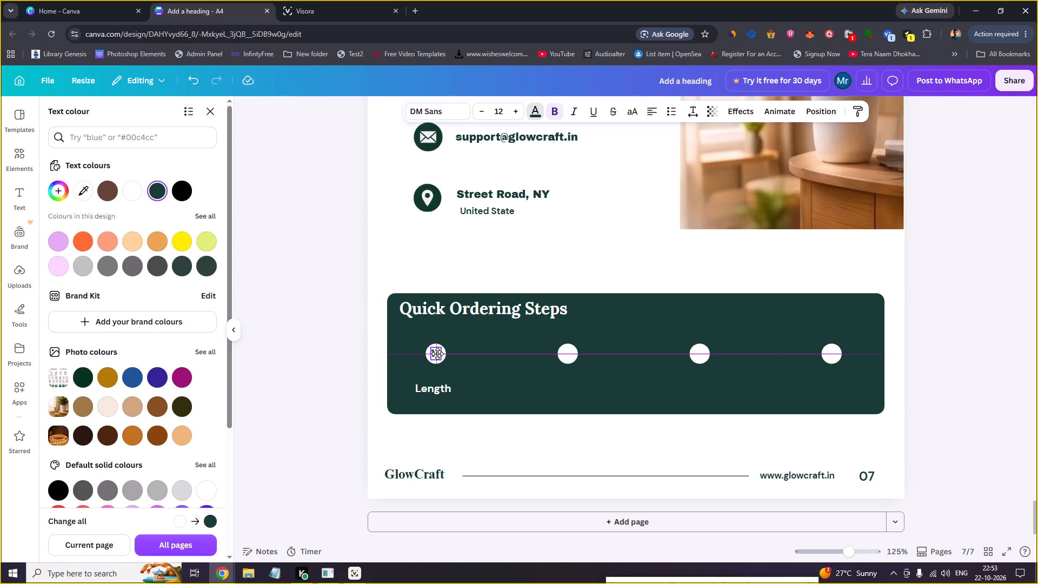
left_click_drag(442, 353, 437, 353)
left_click(445, 384)
left_click(485, 236)
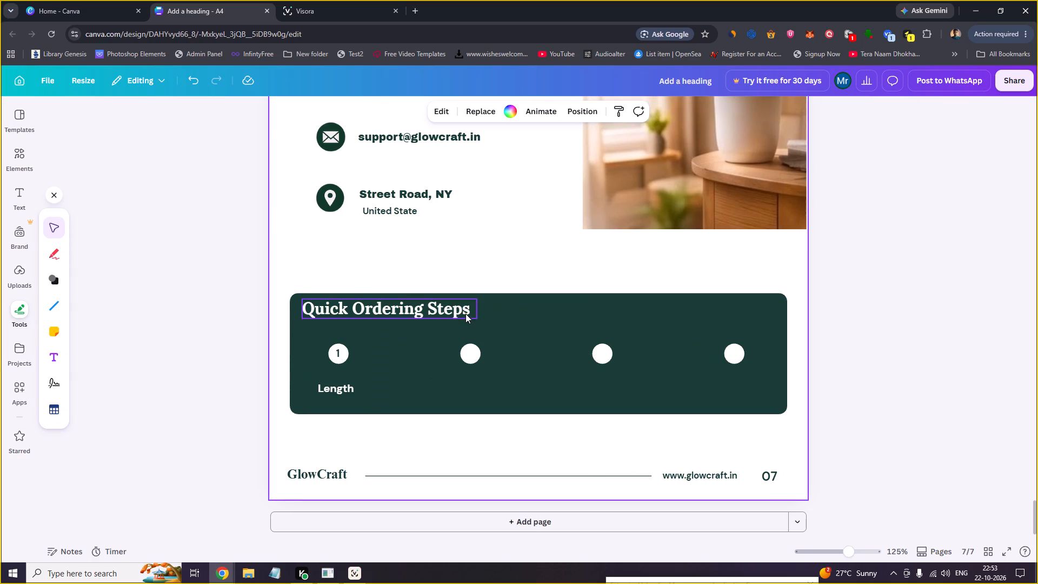
Change the font of the number 1 in the first circle to Times New Roman MT.
left_click(337, 355)
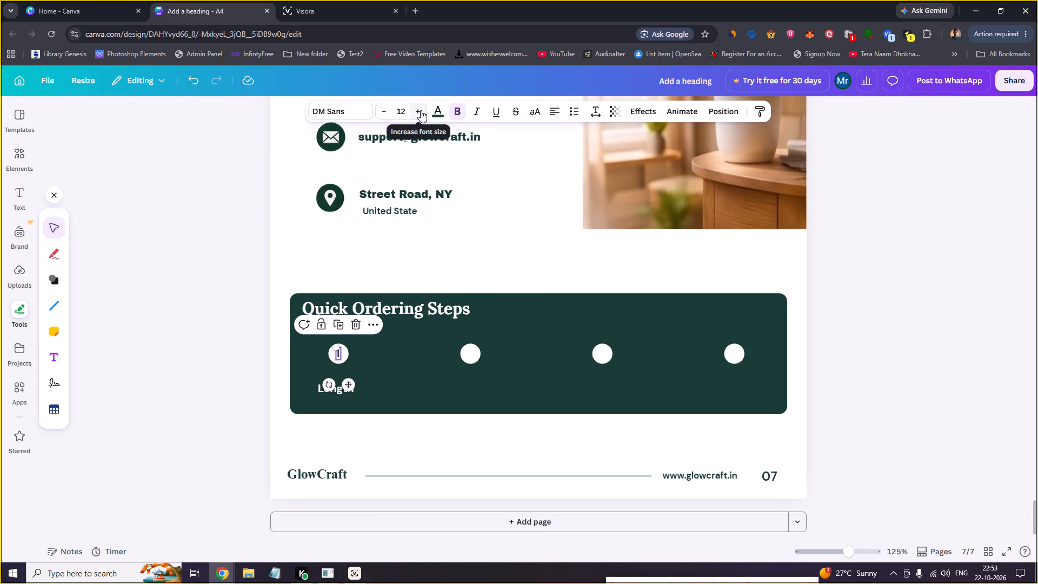
left_click(356, 107)
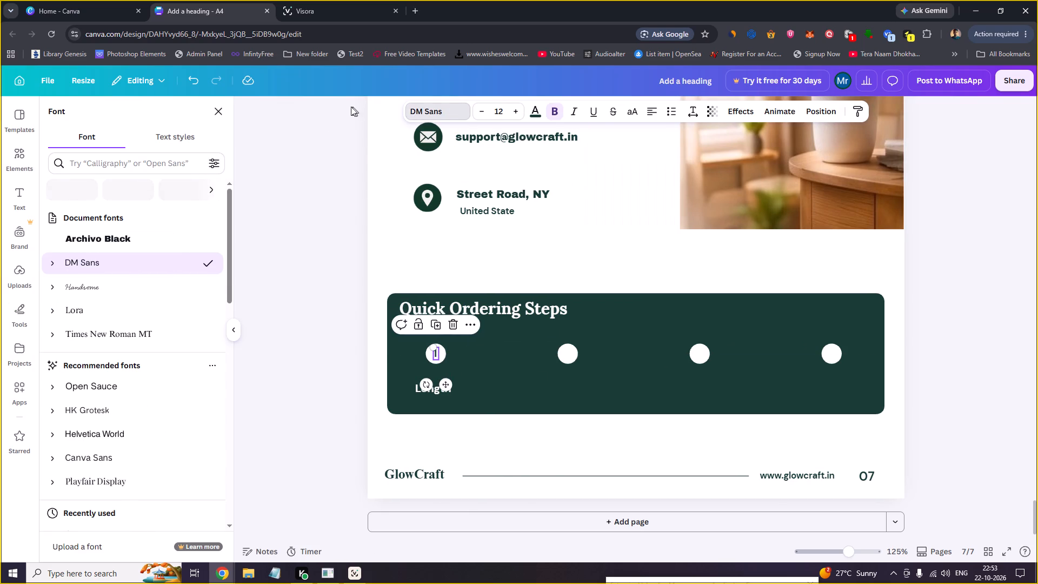
left_click(163, 334)
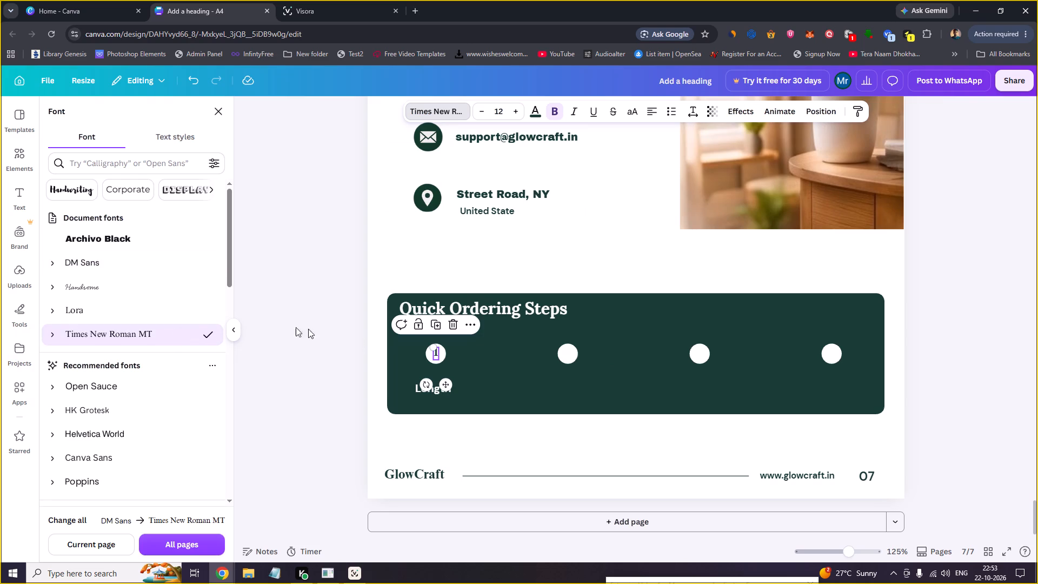
Nudge the number 1 slightly downward to fine-tune its centring within the first white circle.
key("Down")
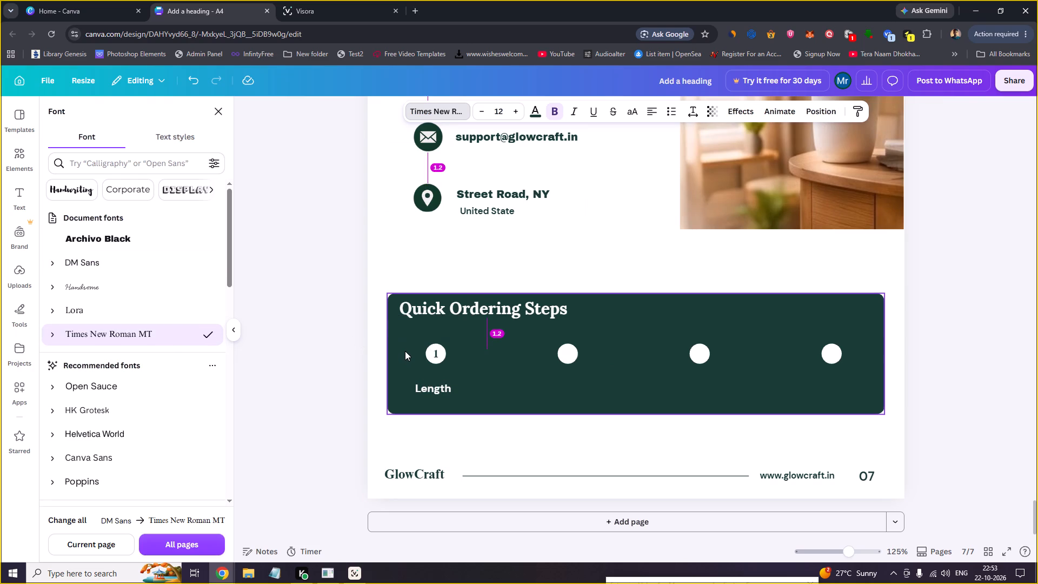
key("Left")
key("Right")
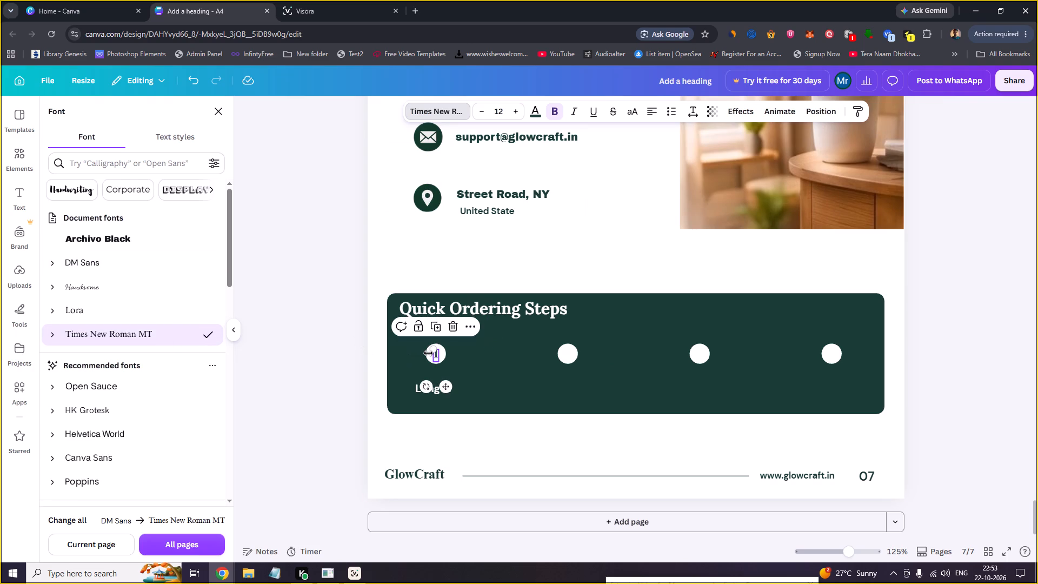
key("Up")
key("Left")
key("Right")
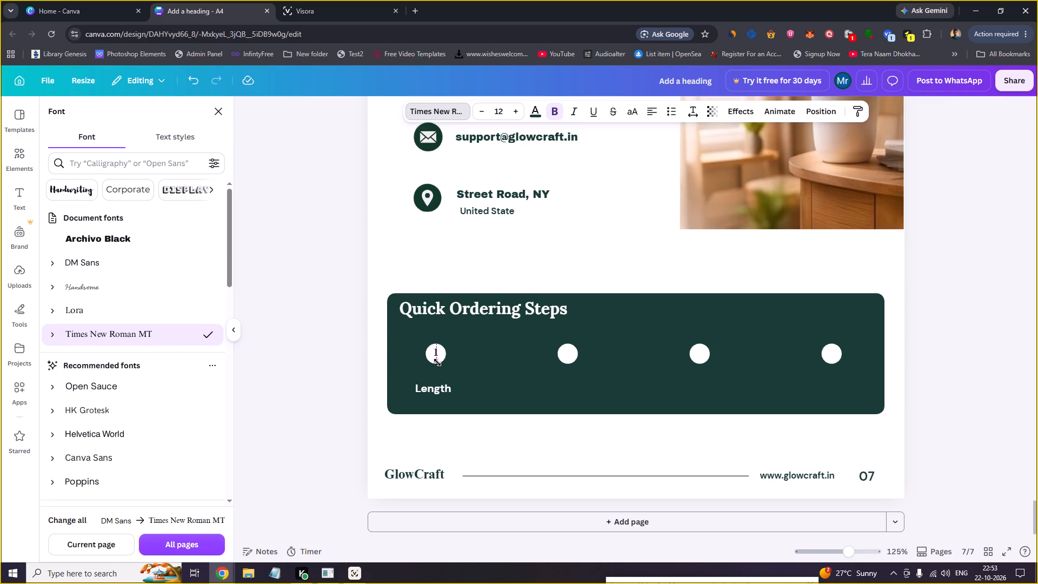
key("Down")
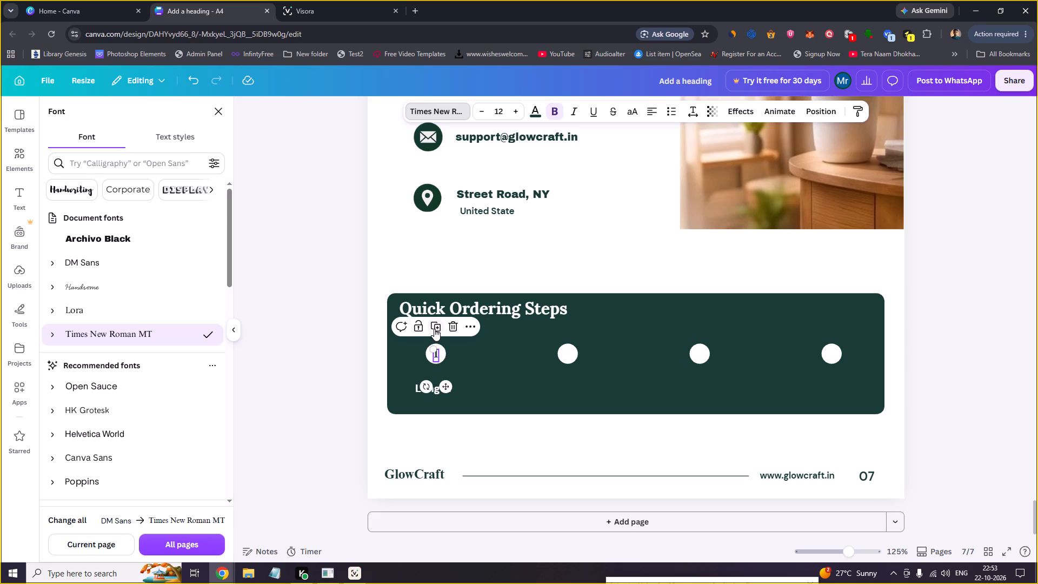
Duplicate the number 1 and centre the copy inside the second white circle, level with the original.
left_click(434, 329)
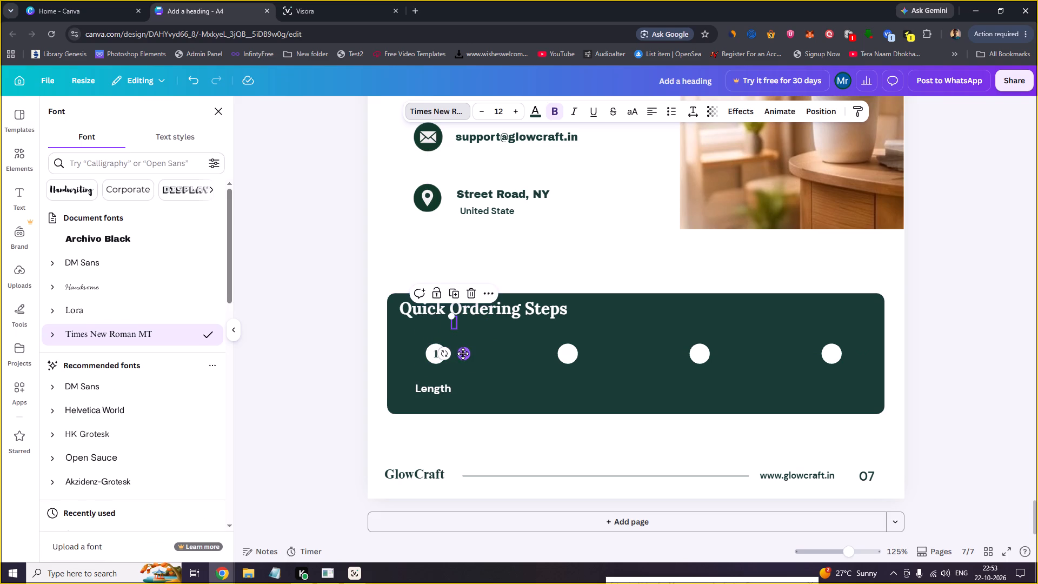
left_click(463, 354)
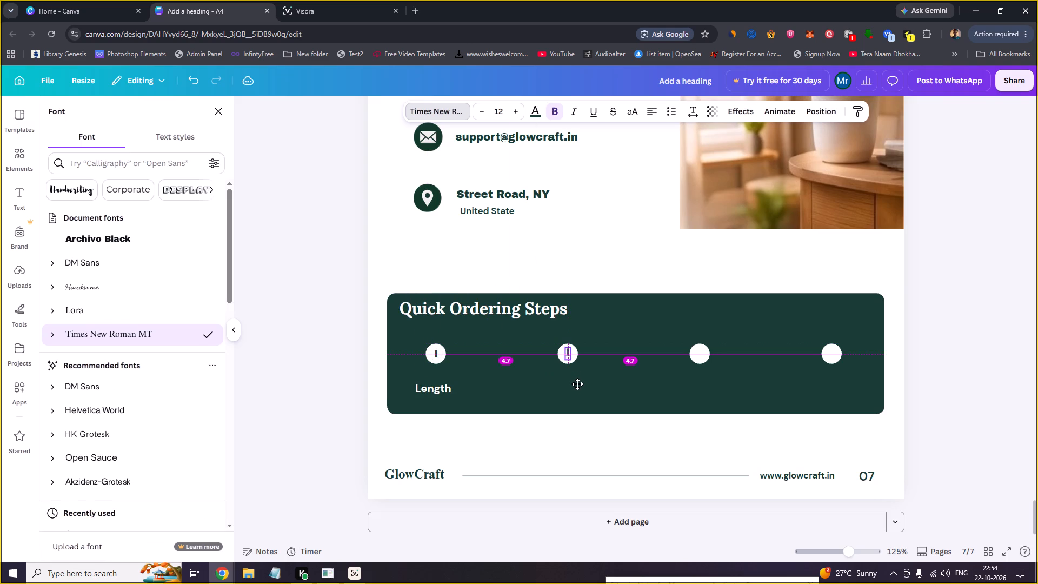
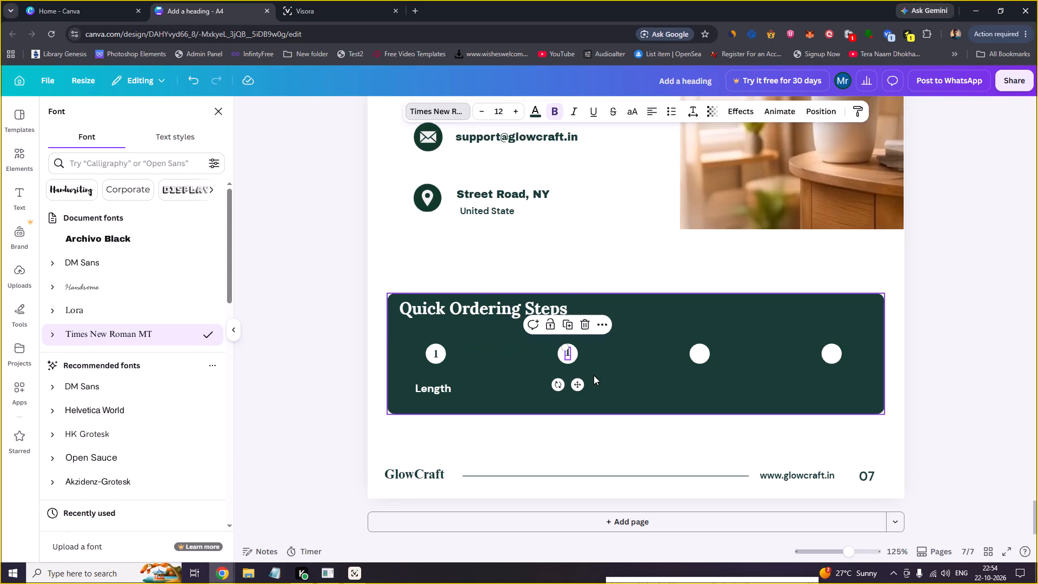
Settle the copied digit in the second white circle and change it to 2.
left_click(574, 385)
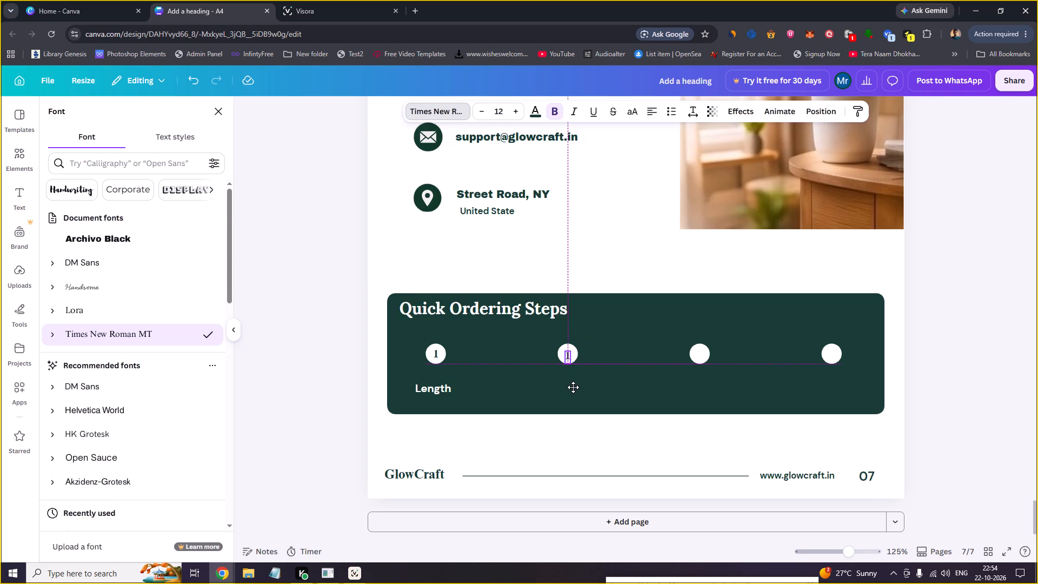
left_click(589, 373)
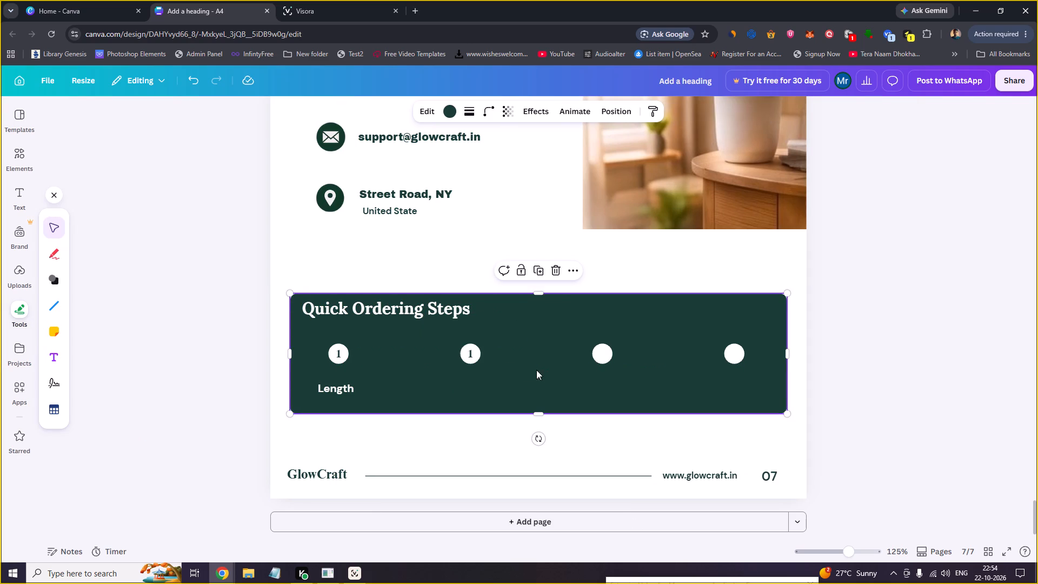
triple_click(471, 353)
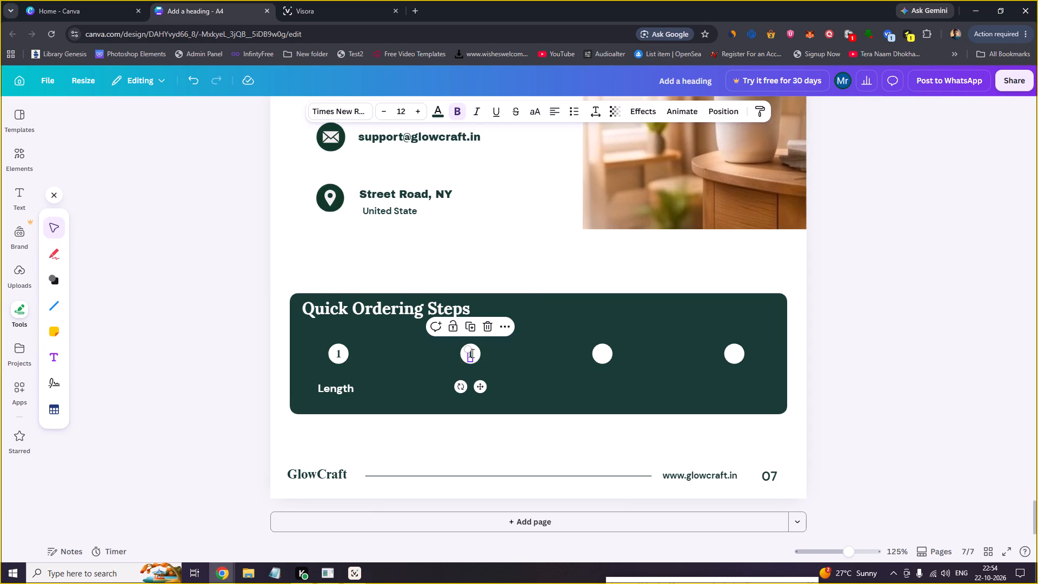
key("2")
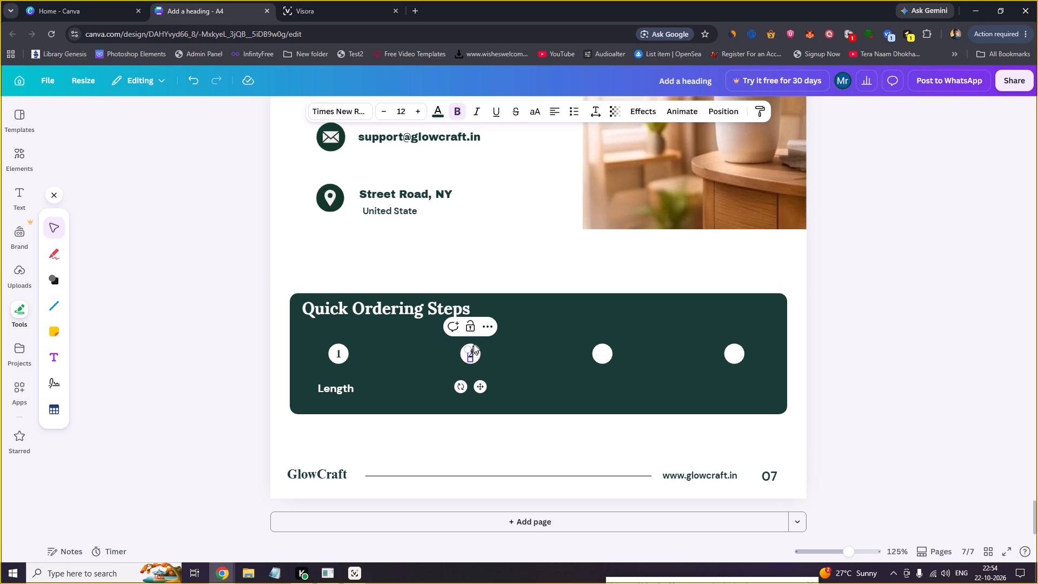
left_click(508, 248)
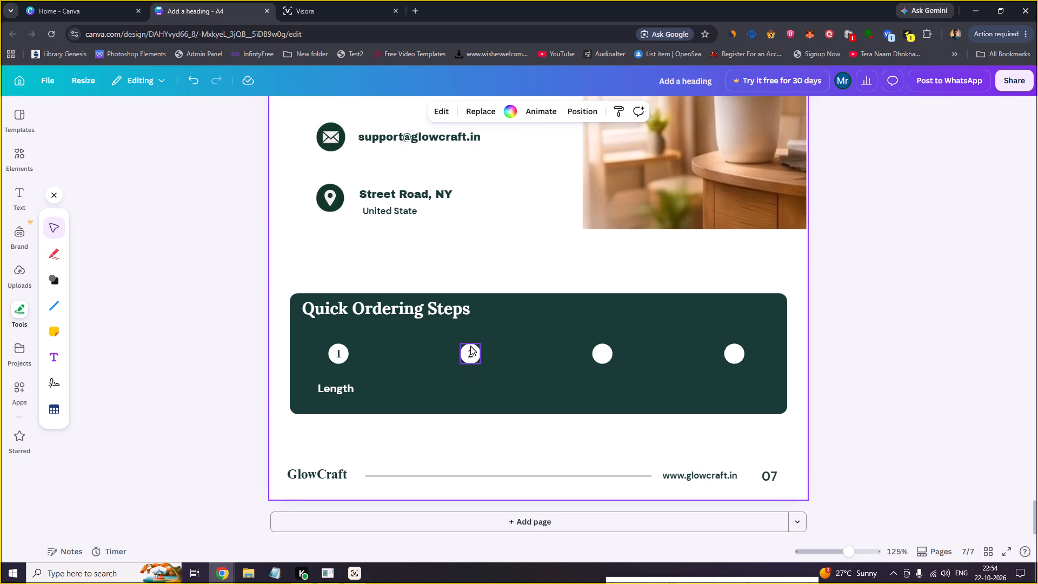
Duplicate the number 2 twice so that copies sit in the third and fourth white circles.
left_click(469, 351)
left_click(473, 326)
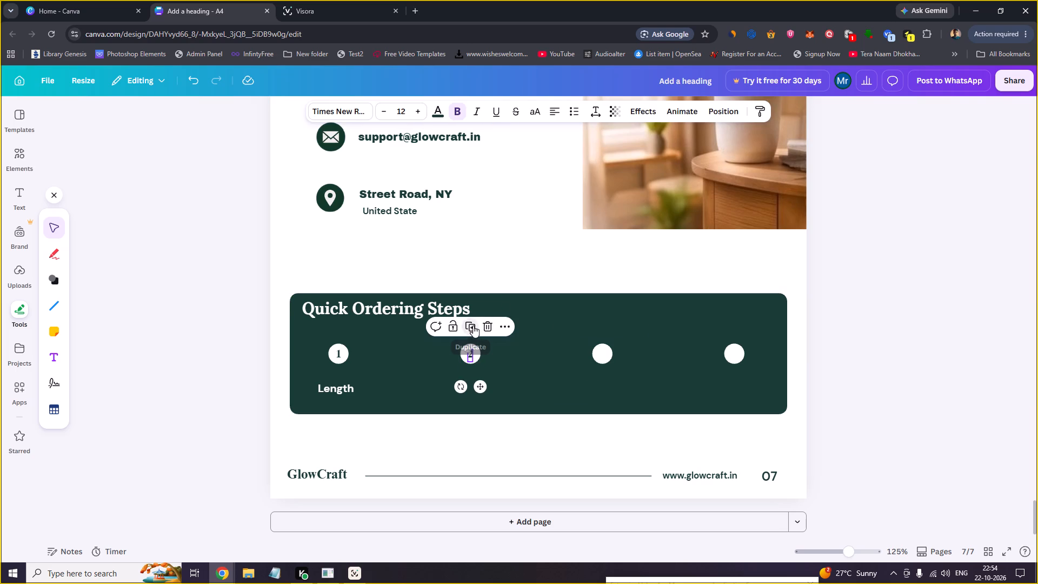
left_click(605, 328)
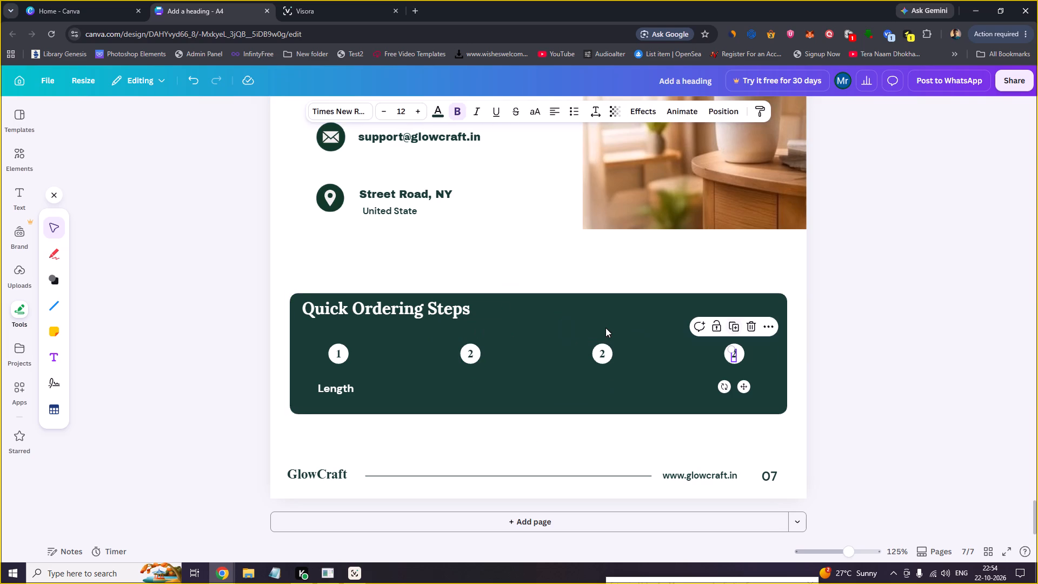
Renumber the copied digits in the third and fourth circles as 3 and 4.
double_click(603, 354)
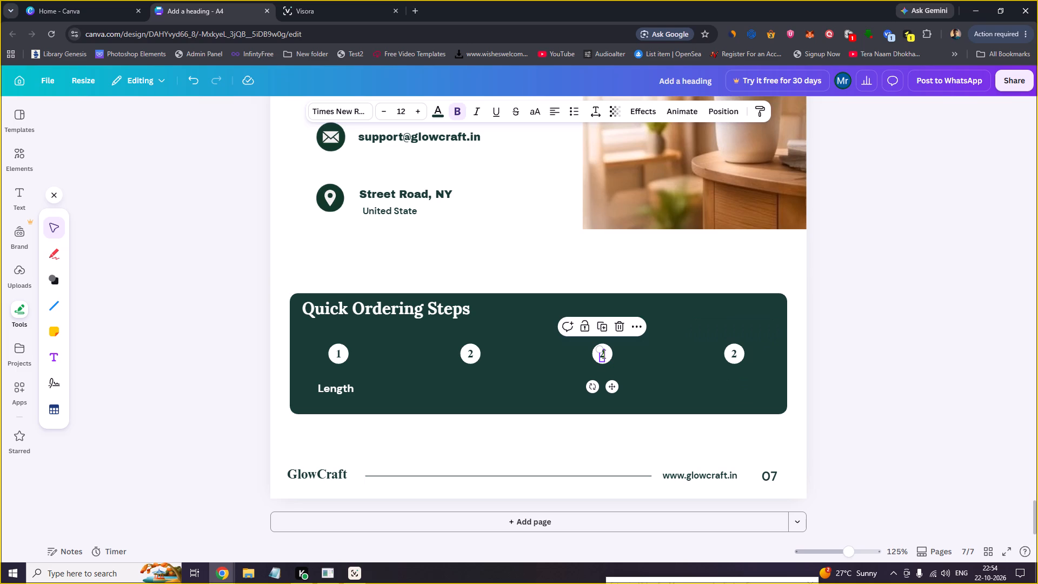
key("3")
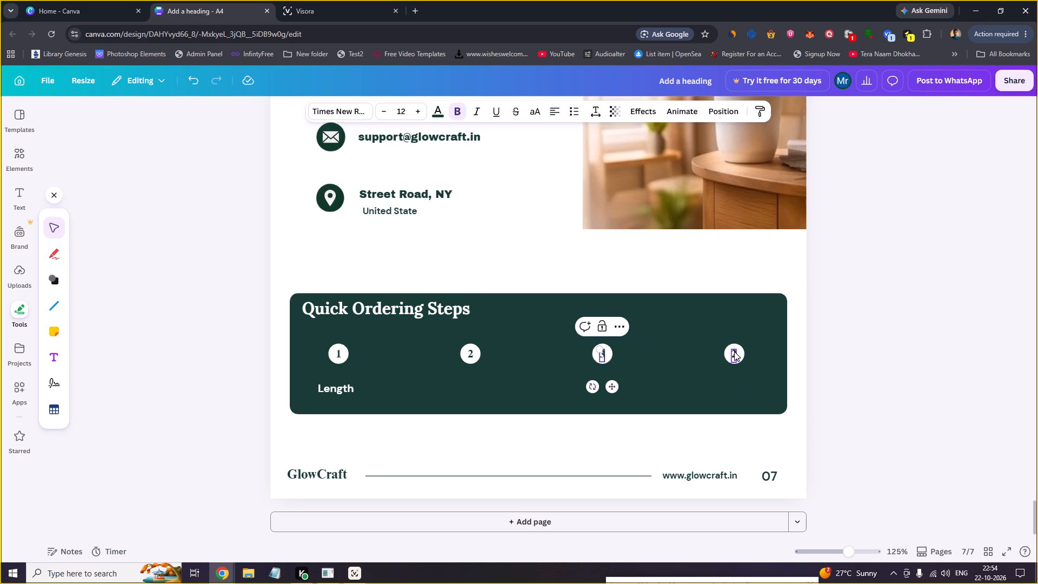
double_click(734, 351)
key("4")
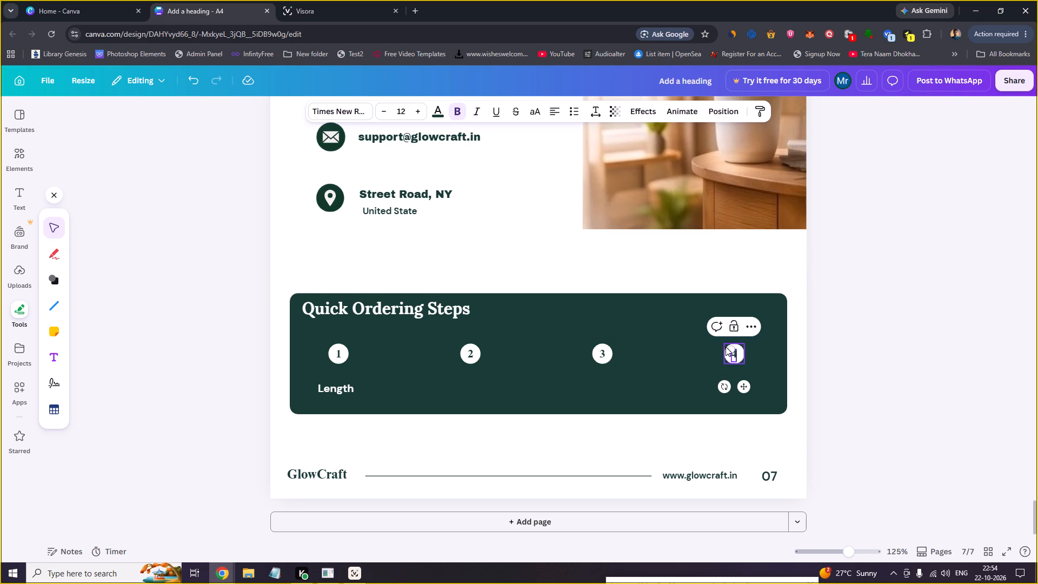
Replace the Length label under the first circle with "Choose" and "Your Product" on two lines.
double_click(338, 386)
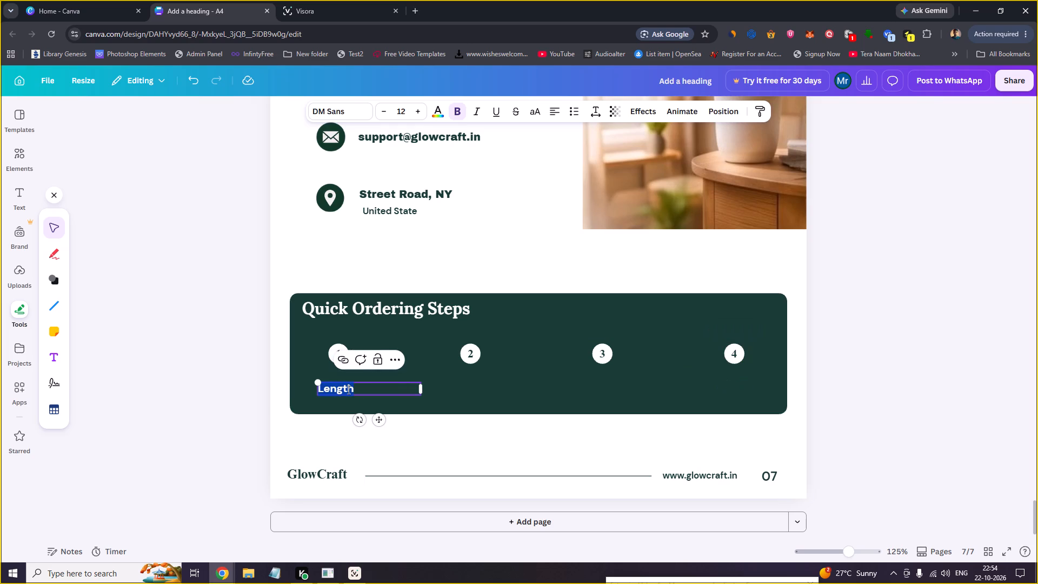
type("Choose")
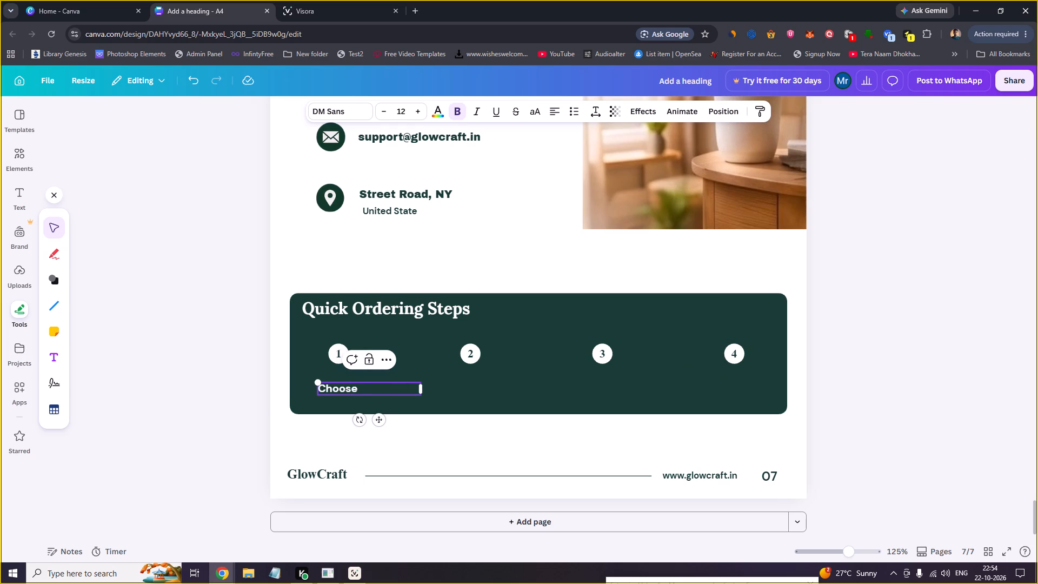
key("Return")
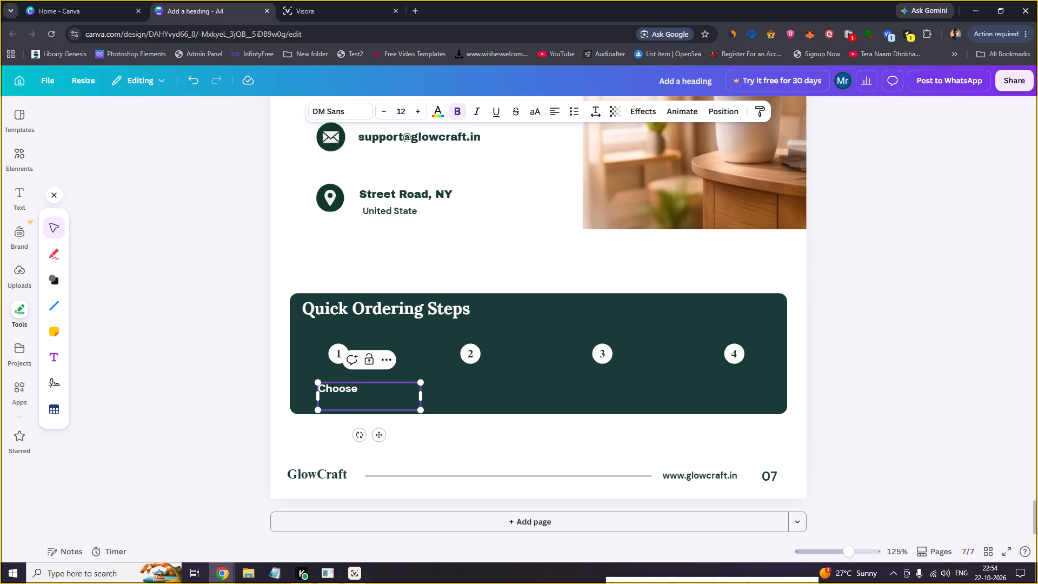
type("Your Product")
Narrow the "Choose Your Product" text box to fit its wording and centre-align both lines.
left_click_drag(423, 398, 391, 400)
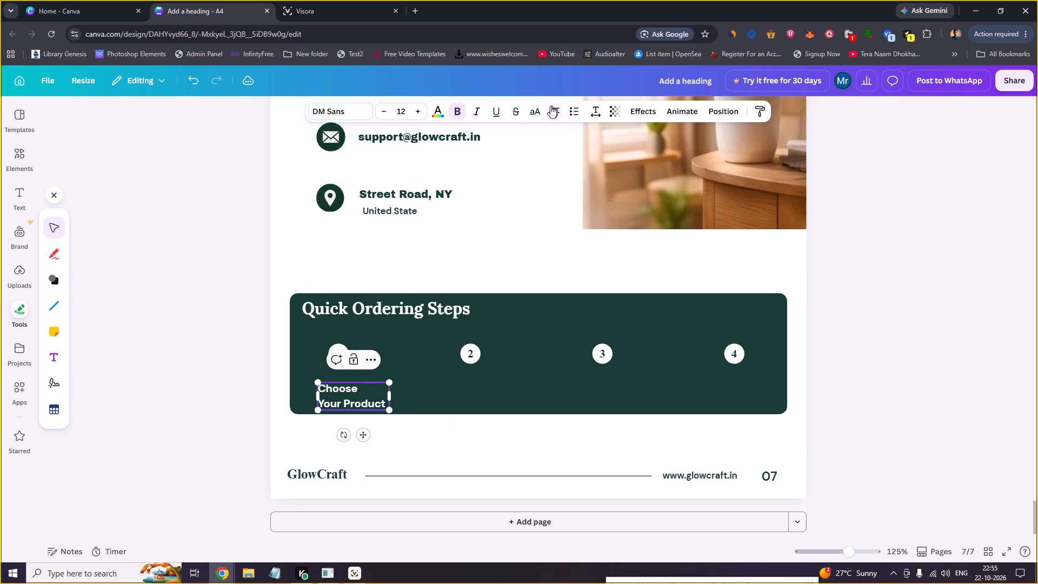
left_click(556, 112)
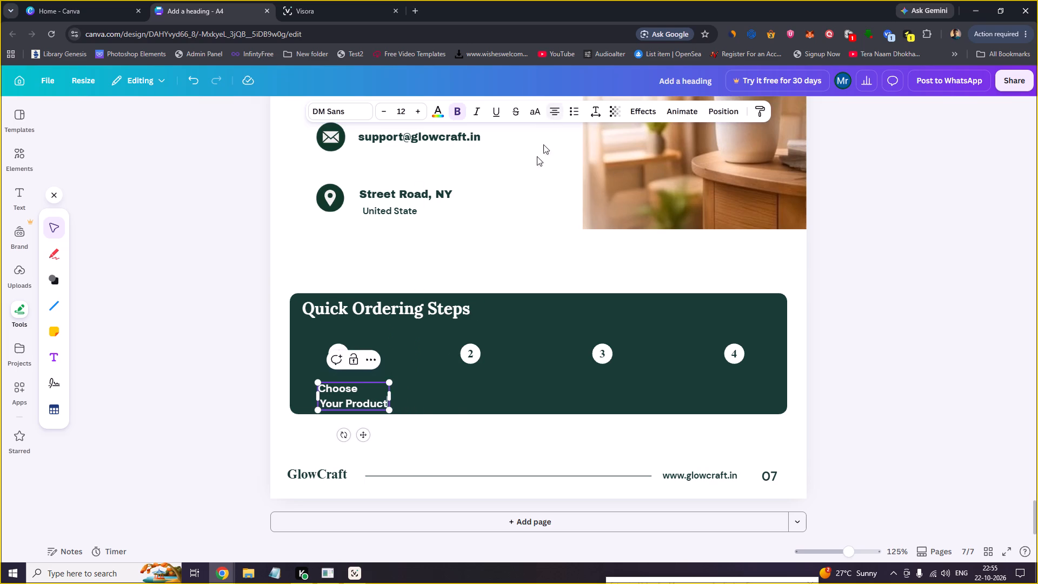
left_click(289, 429)
left_click(330, 391)
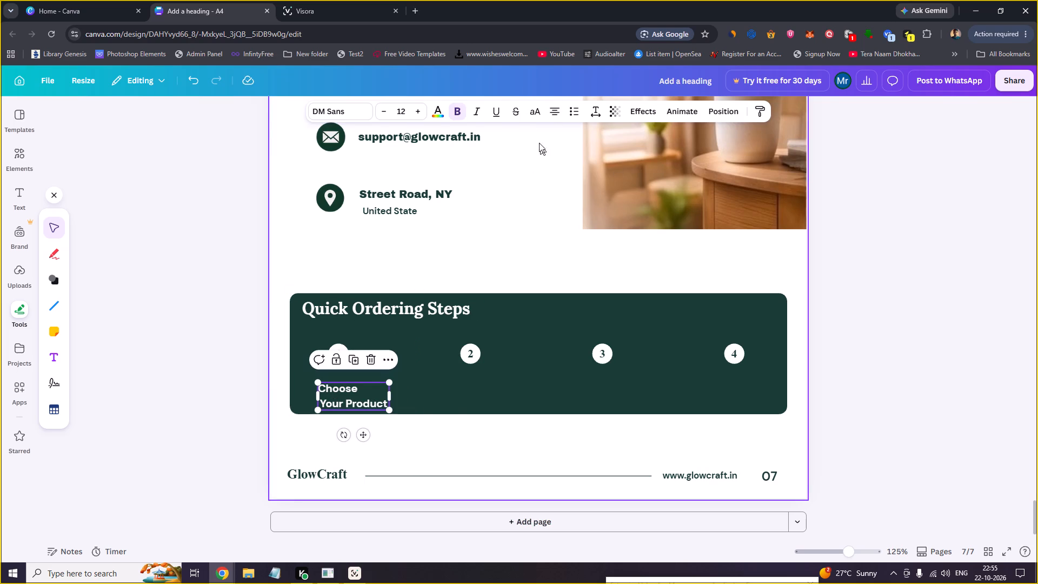
left_click(550, 112)
left_click(550, 112)
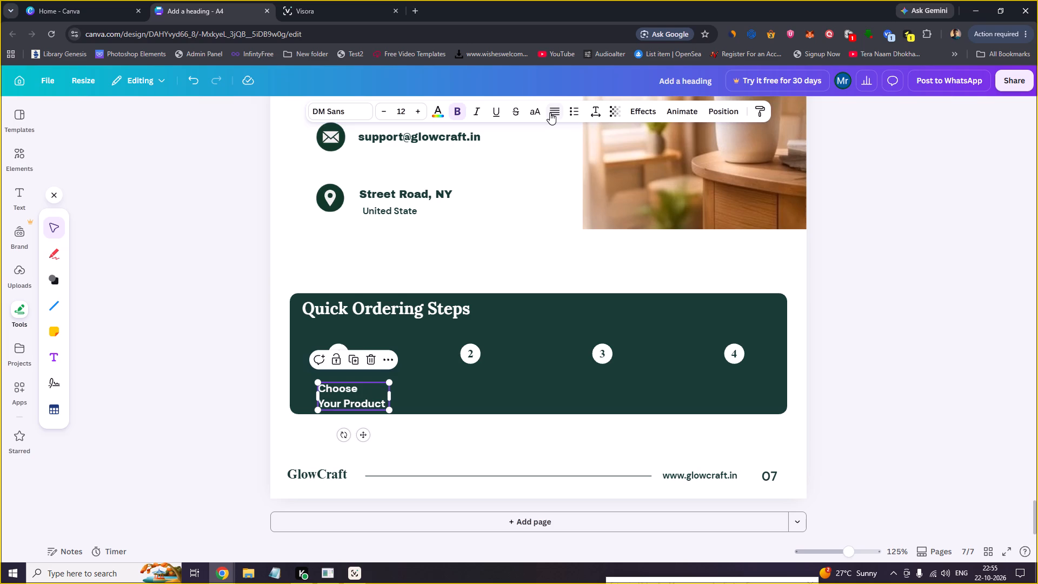
left_click(550, 112)
left_click(550, 112)
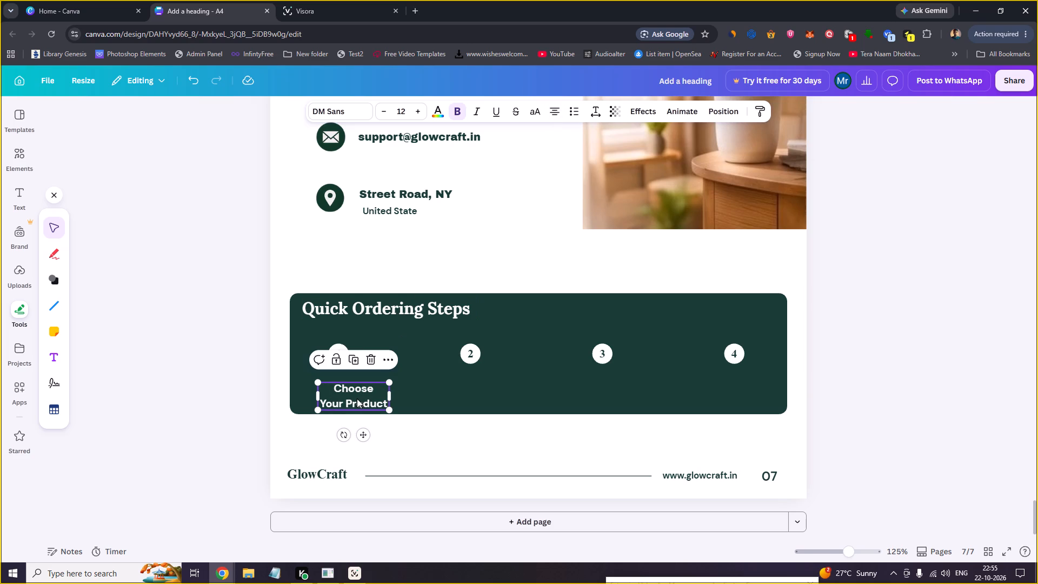
Move the "Choose Your Product" label up and centre it beneath the first numbered circle.
left_click_drag(354, 398, 339, 389)
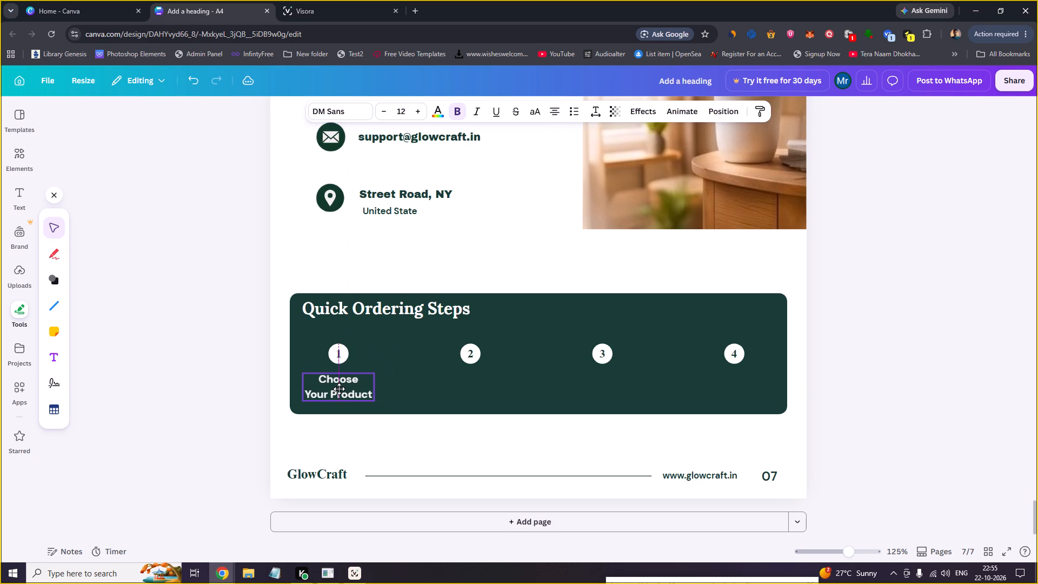
left_click_drag(339, 389, 340, 389)
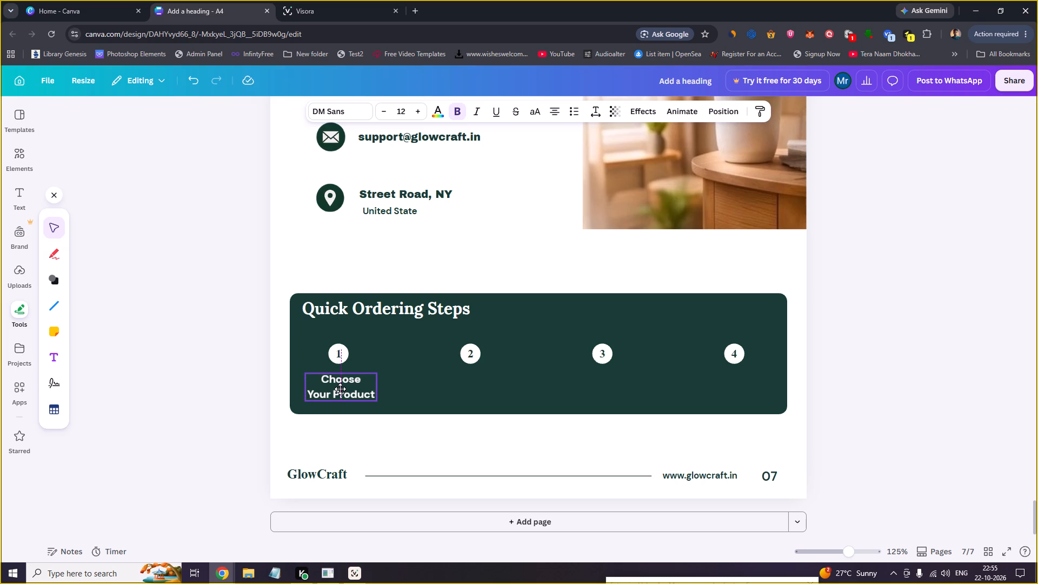
left_click_drag(340, 389, 339, 389)
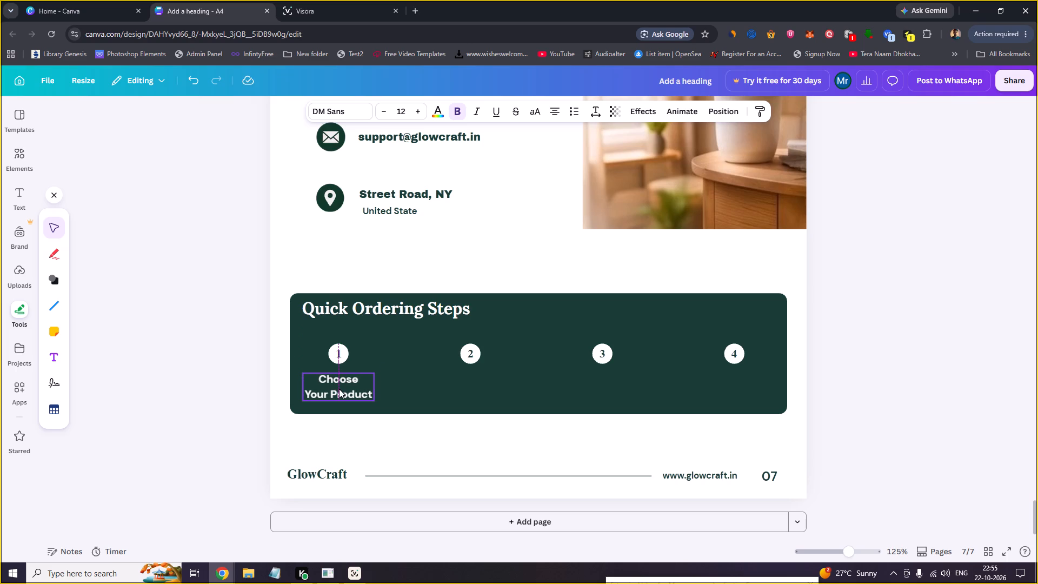
Duplicate the "Choose Your Product" label, centre the copy beneath circle 2, and level the two labels.
left_click(340, 355)
left_click_drag(346, 400, 425, 393)
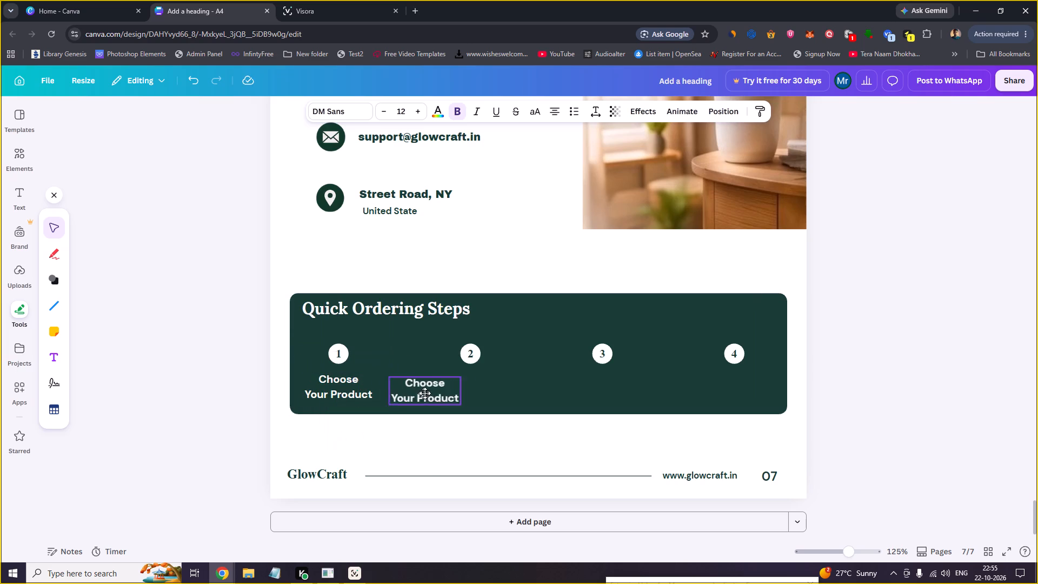
left_click_drag(425, 393, 467, 393)
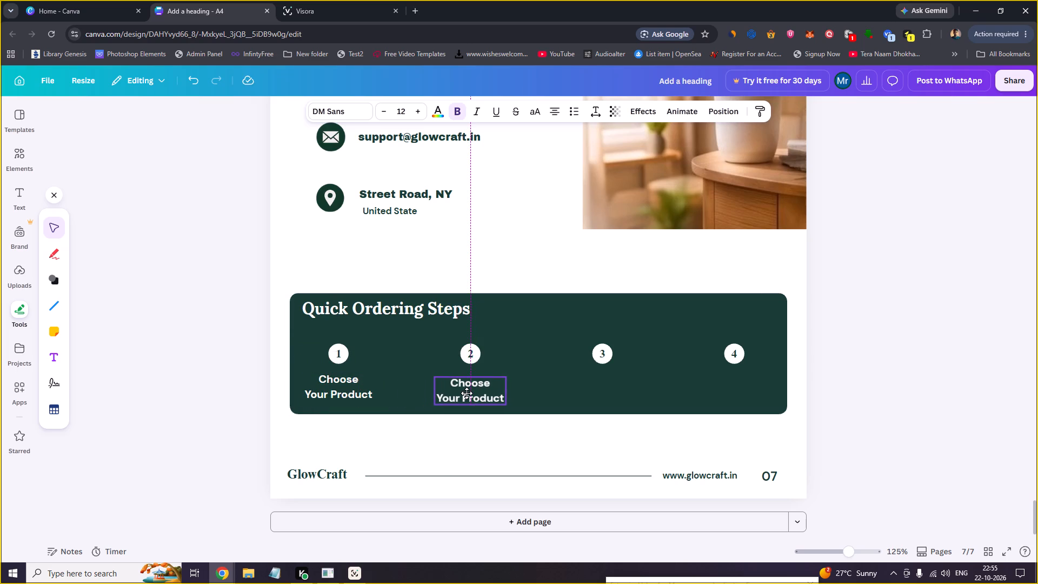
left_click_drag(467, 393, 466, 393)
left_click(337, 390)
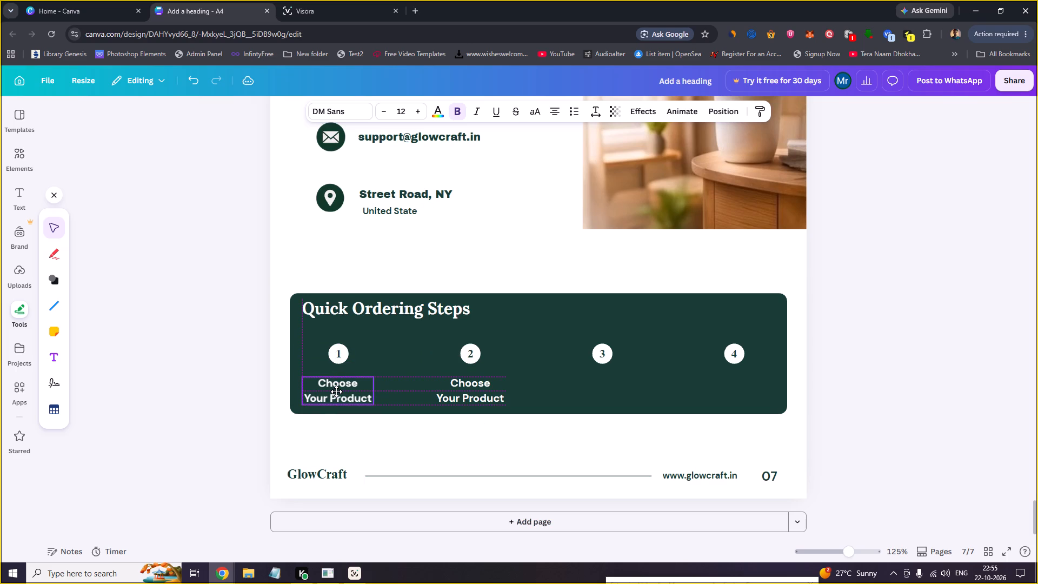
left_click(460, 388)
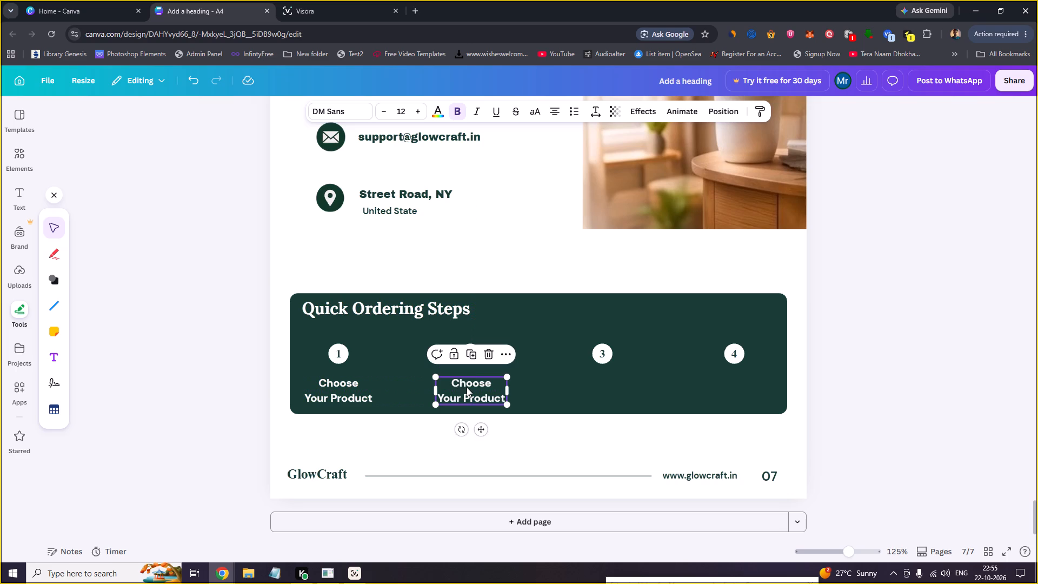
Replace the label text under circle 2 with "Confirm" and "Details" on two lines.
double_click(467, 387)
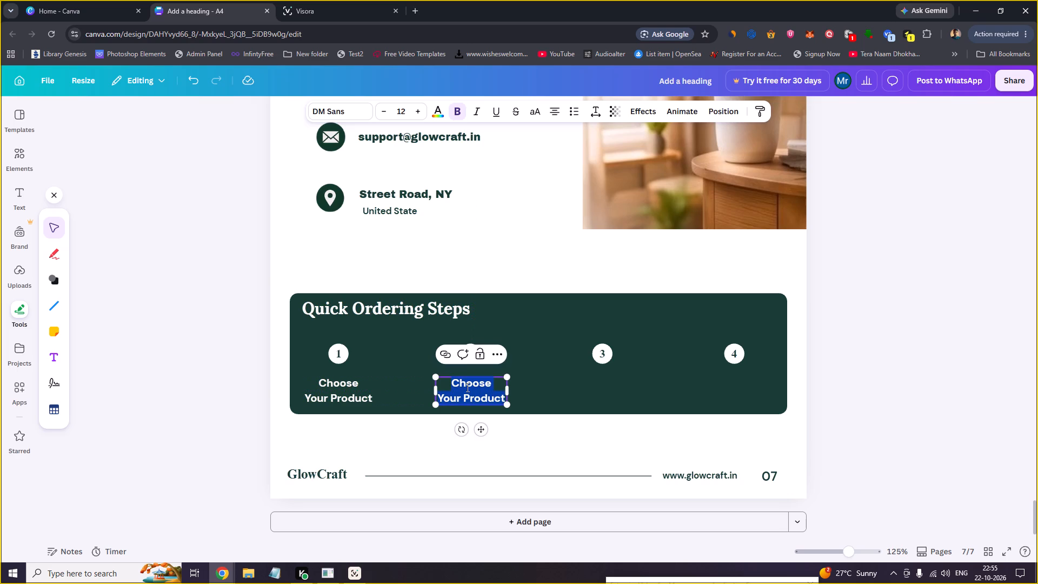
type("Co")
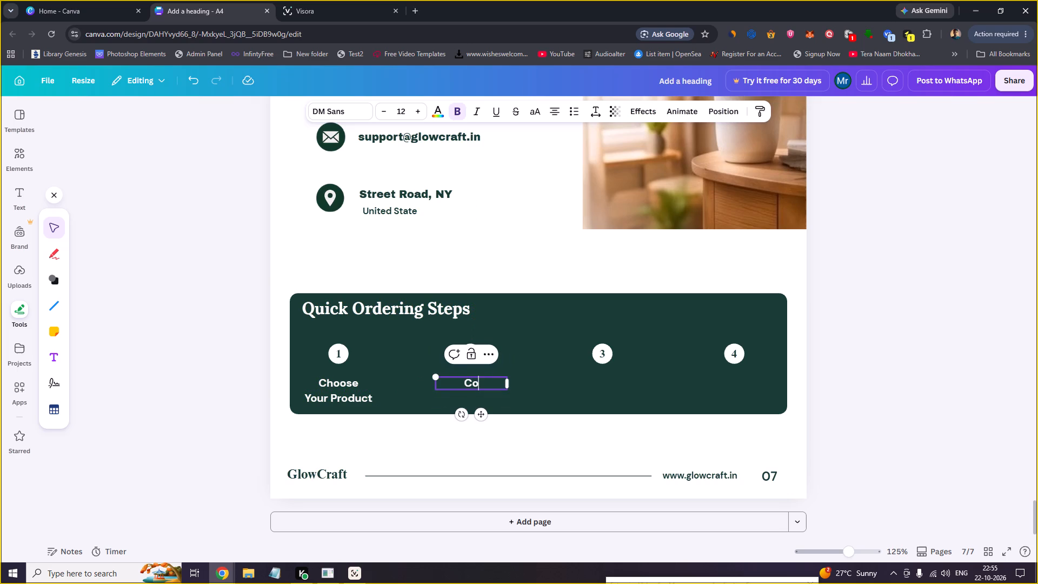
type("nfirm")
key("Return")
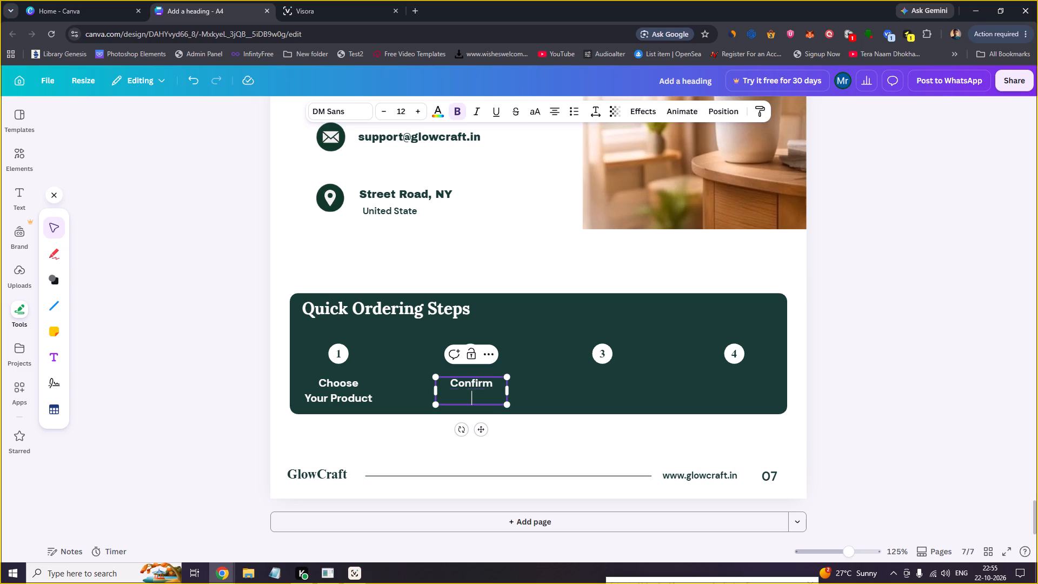
type("Details")
left_click(479, 394)
left_click(498, 430)
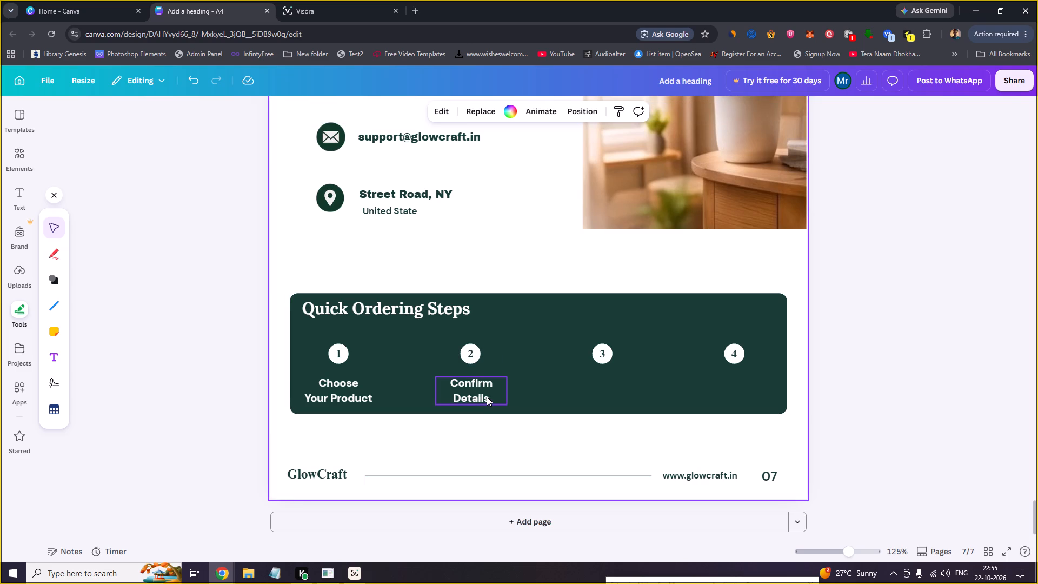
Duplicate the "Confirm Details" label so the copy sits beneath circle 3.
left_click(487, 396)
left_click(475, 356)
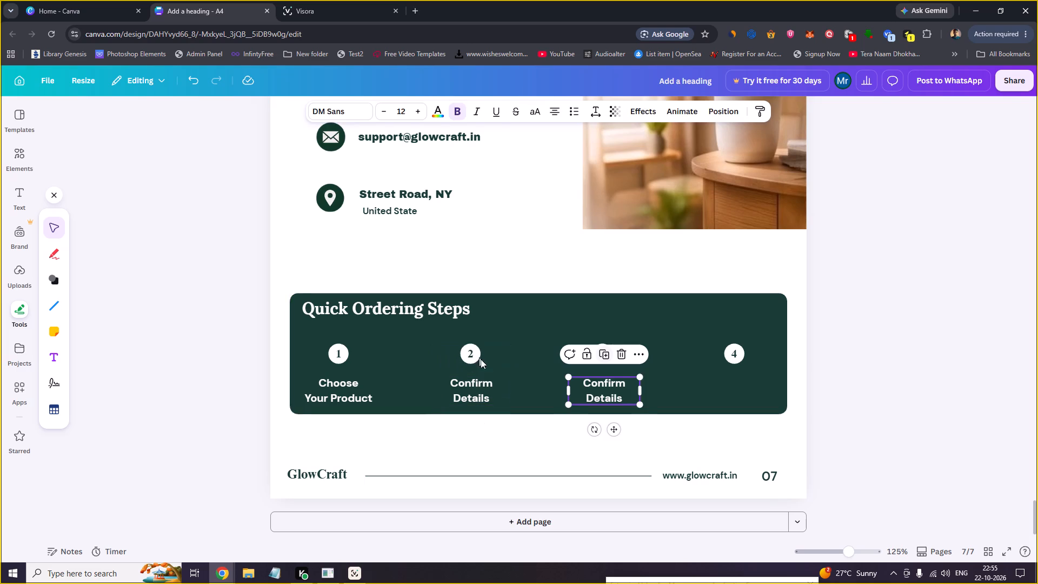
Replace the label text under circle 3 with "Make" and "Payment" on two lines.
double_click(605, 384)
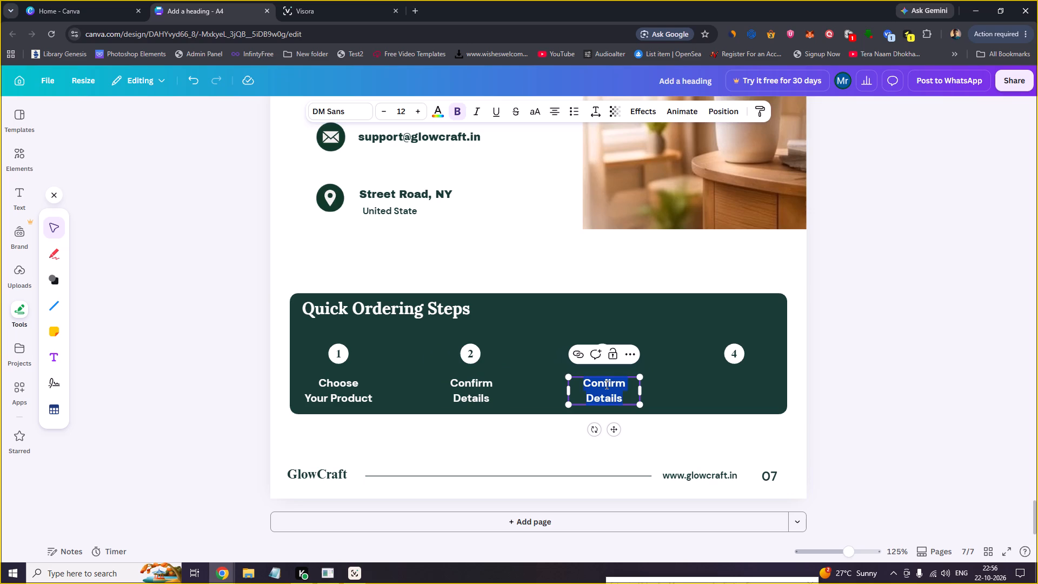
type("make")
key("BackSpace")
key("BackSpace")
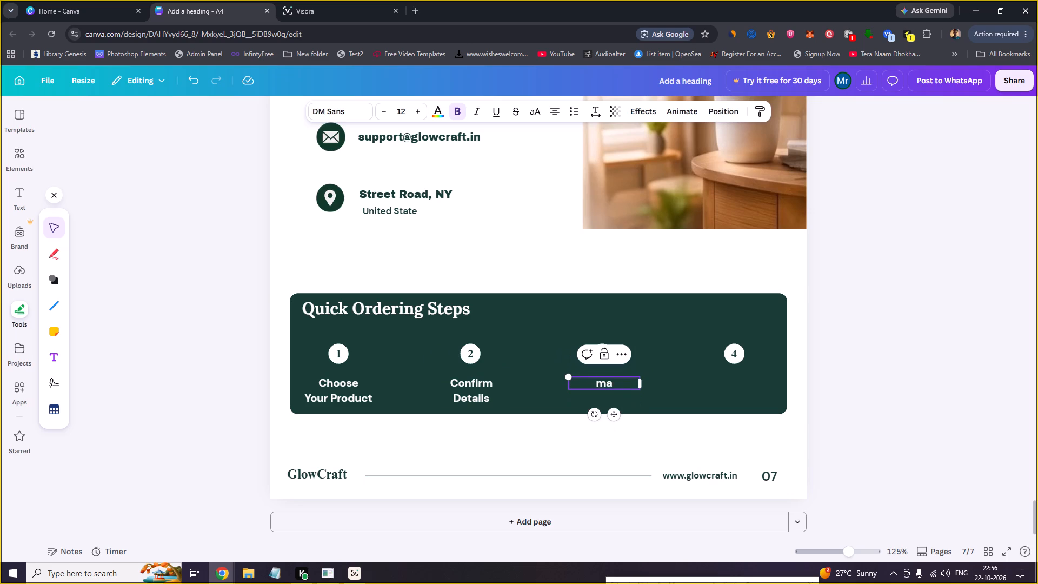
key("BackSpace")
key("BackSpace")
type("Make")
key("space")
key("BackSpace")
key("Return")
type("Pay")
key("m")
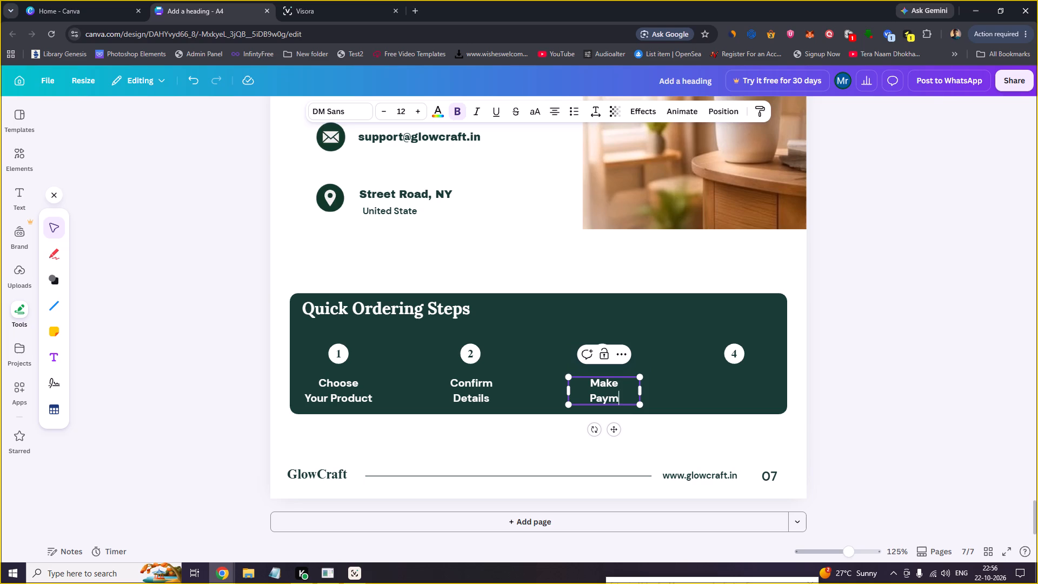
type("ent")
left_click(654, 393)
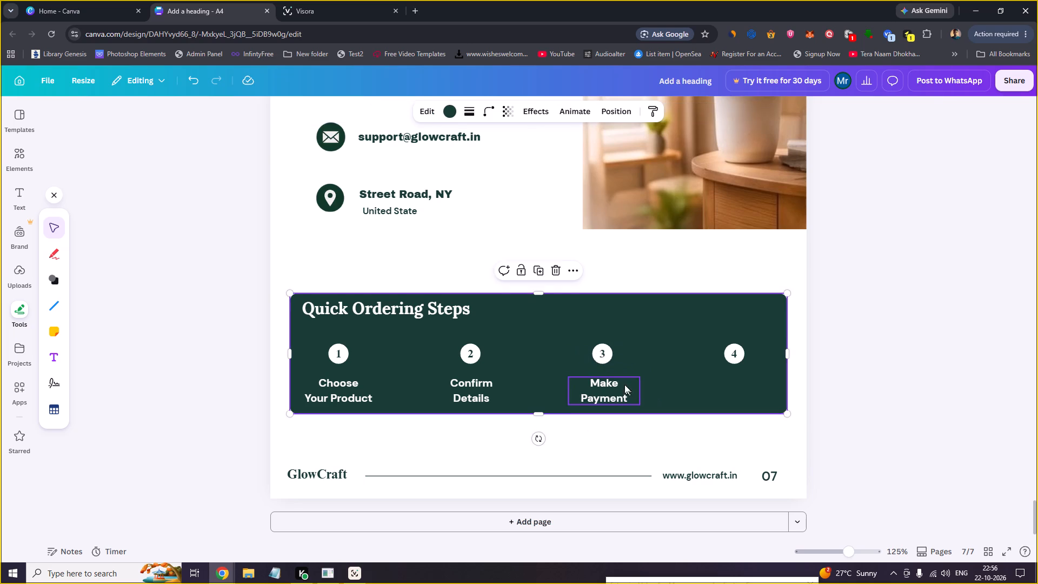
Duplicate the "Make Payment" label so the copy sits beneath circle 4.
left_click(619, 384)
left_click(603, 354)
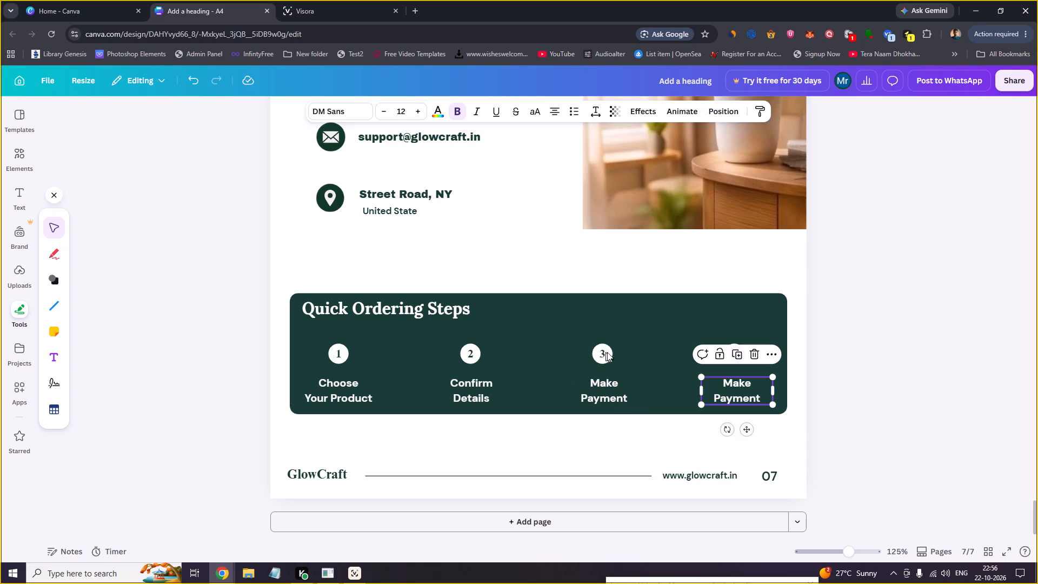
Replace the label text under circle 4 with "Get It" and "Delivered" on two lines.
double_click(736, 393)
type("Get")
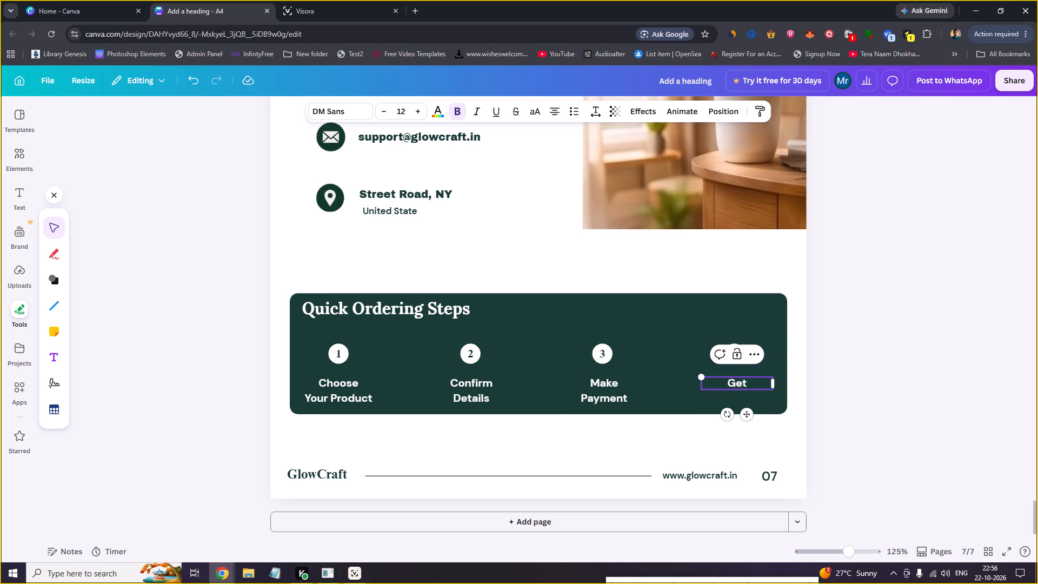
key("space")
type("It")
key("Return")
type("De")
type("li")
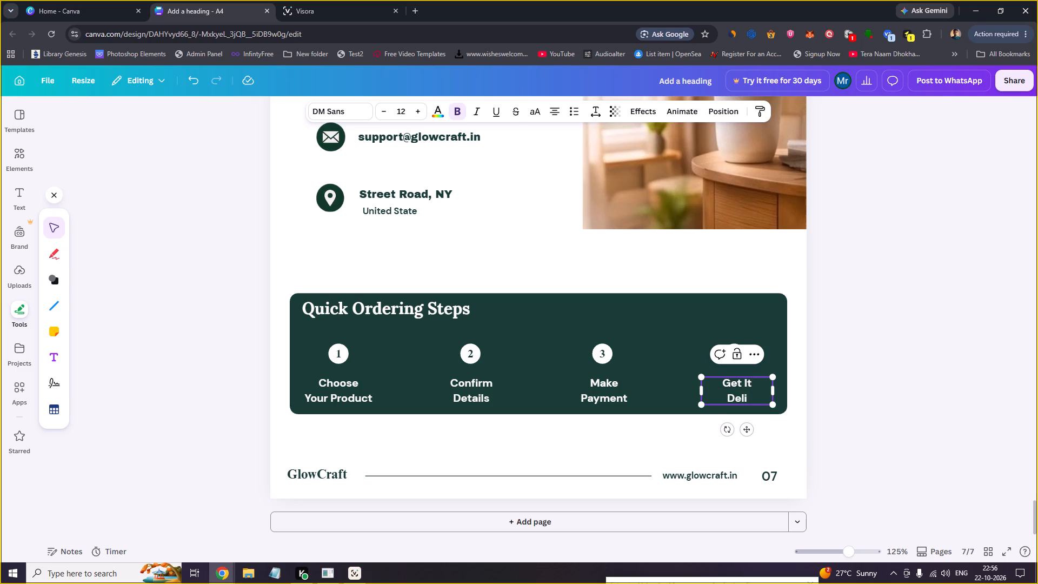
type("vere")
key("d")
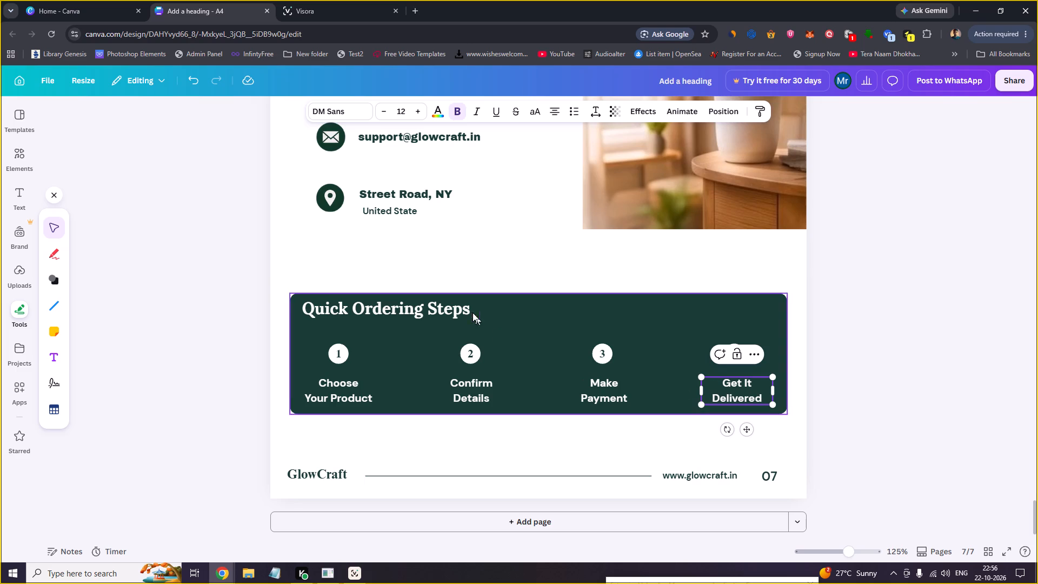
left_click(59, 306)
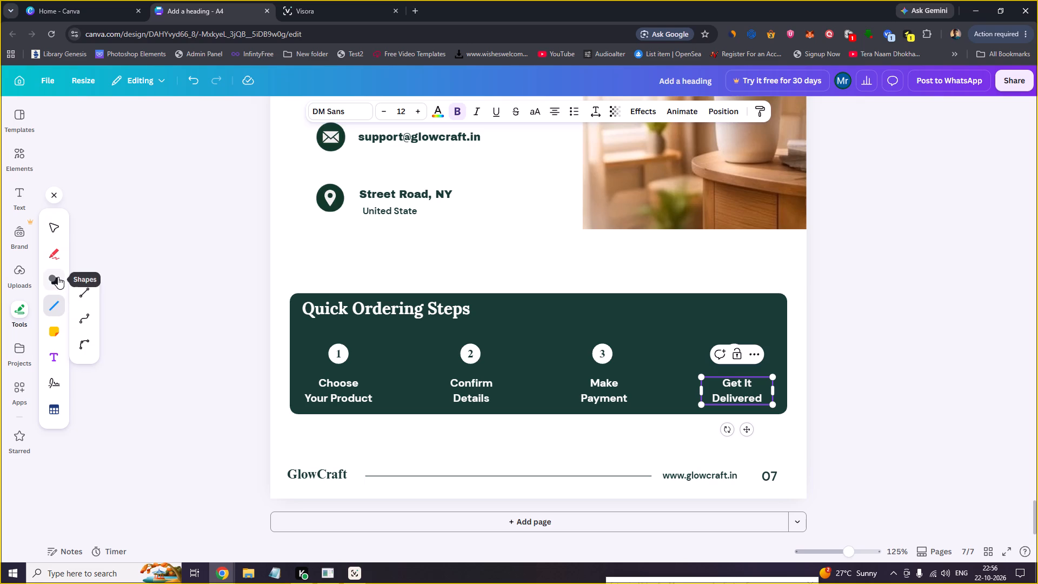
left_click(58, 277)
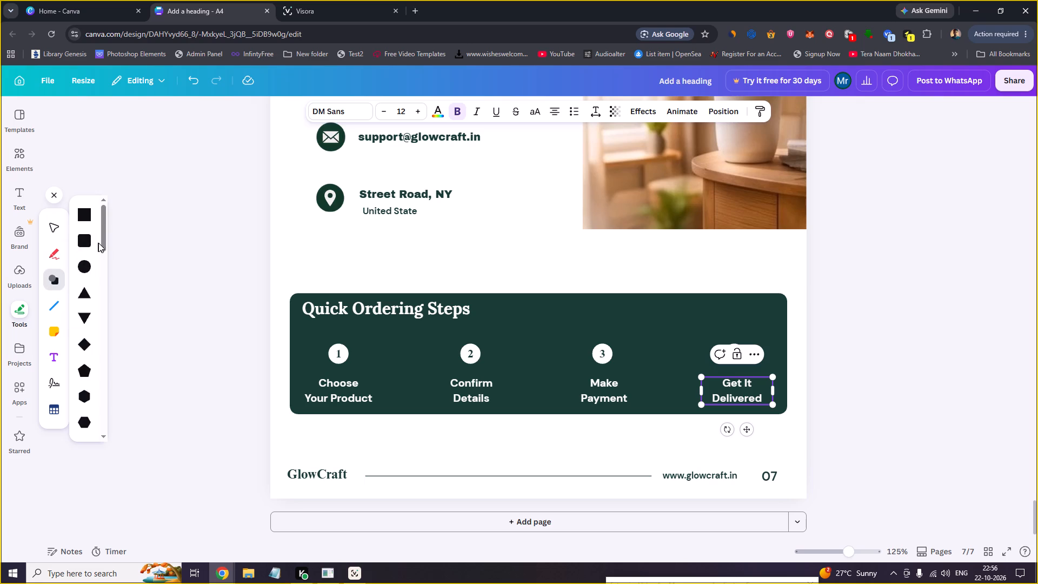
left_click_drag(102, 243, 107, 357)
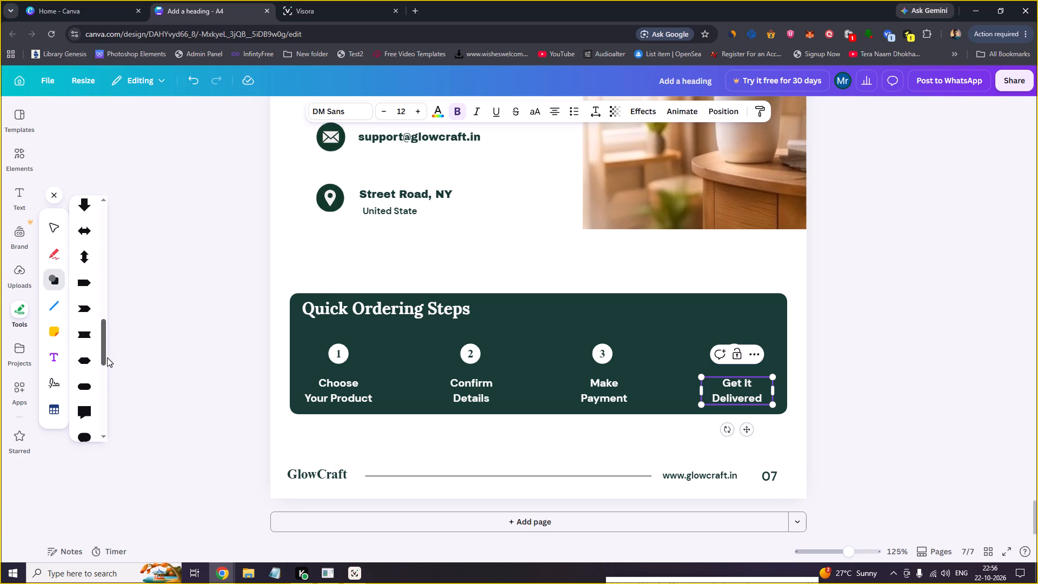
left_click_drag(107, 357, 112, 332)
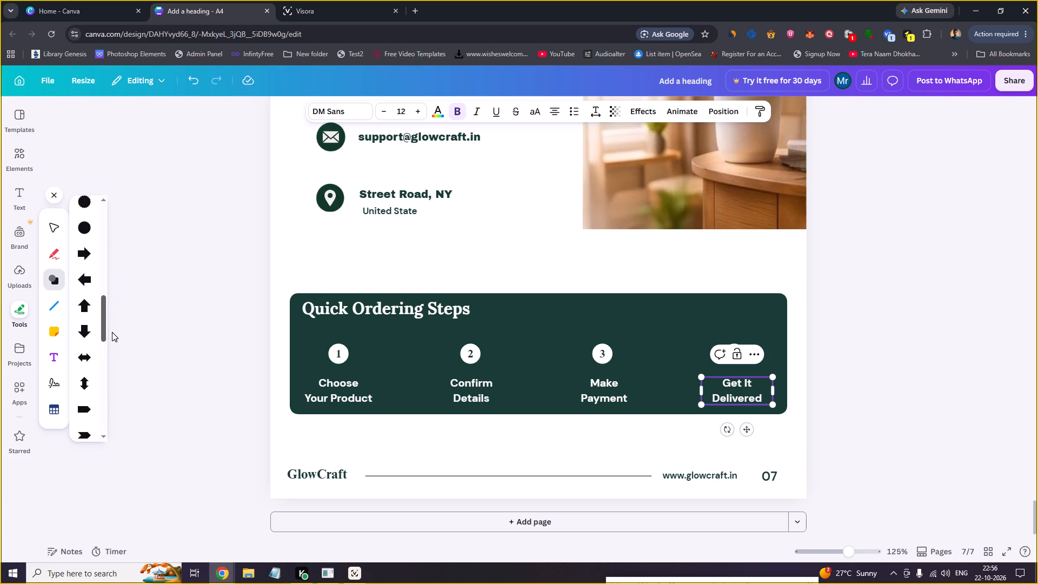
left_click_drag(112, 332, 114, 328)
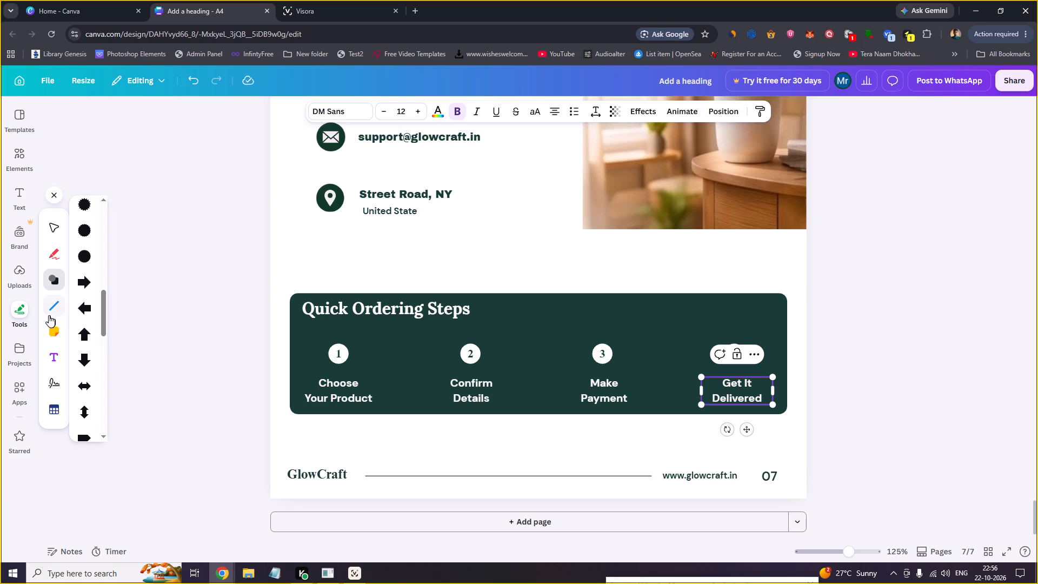
Add a straight line to page 7 and give its end an open arrowhead.
left_click(49, 308)
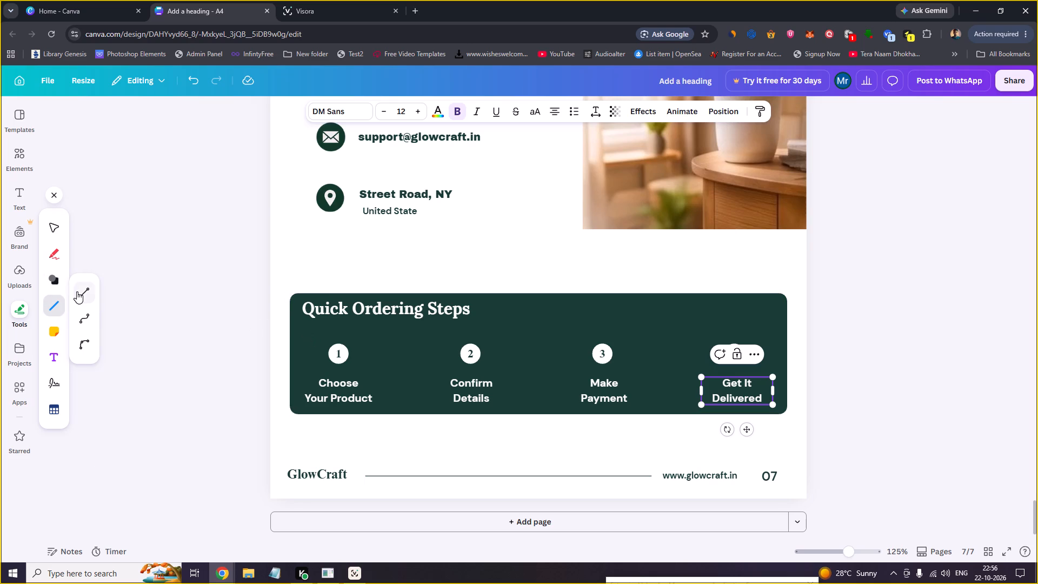
left_click(81, 291)
left_click(500, 112)
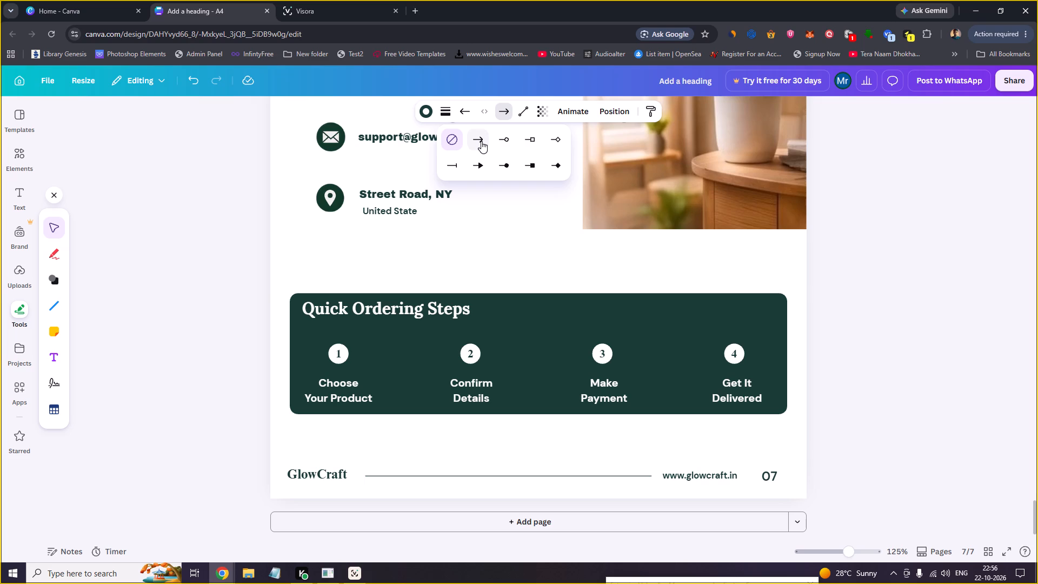
left_click(481, 141)
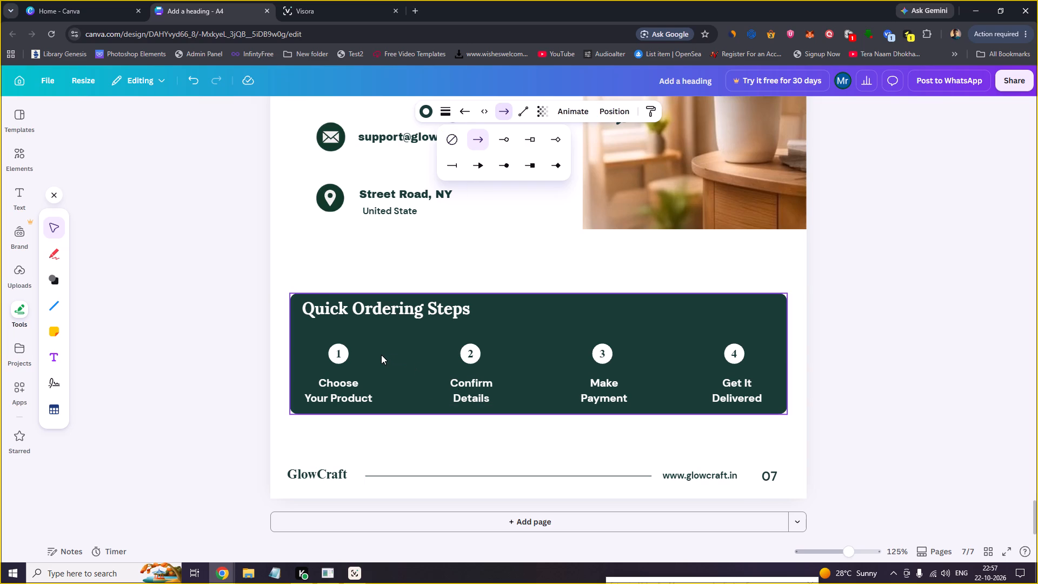
left_click_drag(381, 355, 391, 355)
key("ctrl+z")
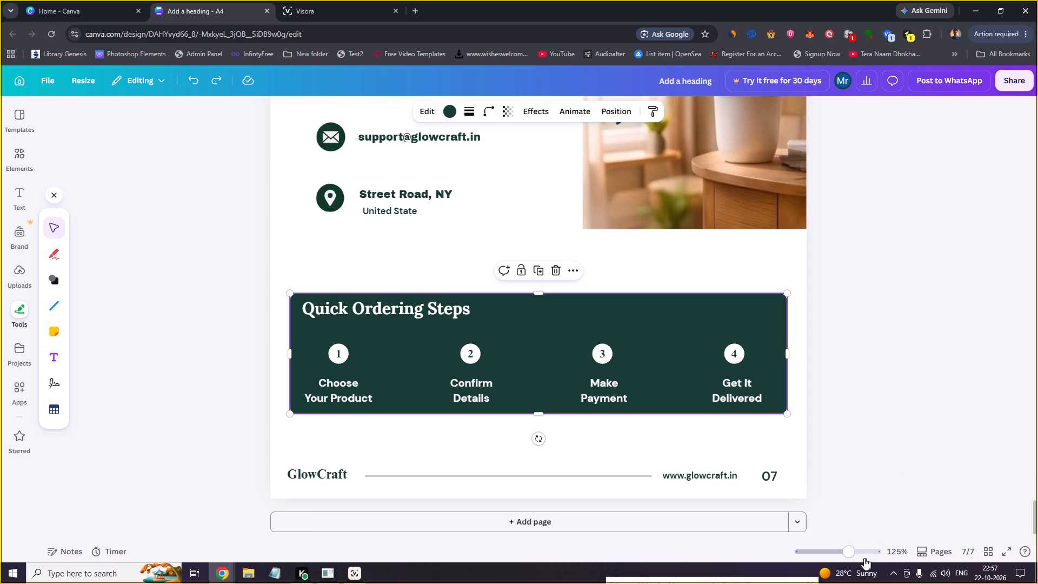
Move the arrow into the Quick Ordering Steps panel, just above circle 2, and recolour it white.
left_click(847, 555)
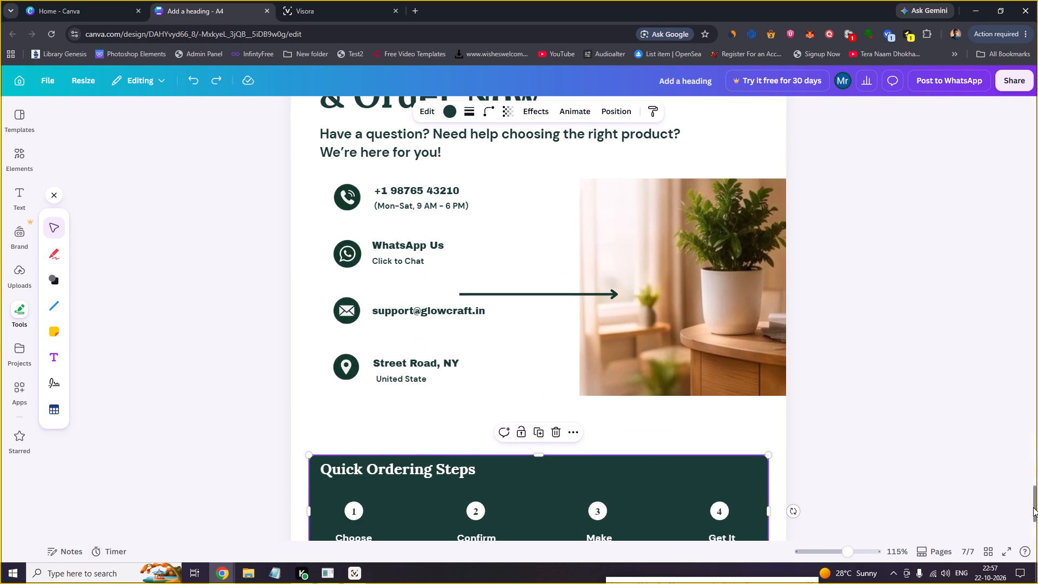
left_click_drag(1033, 507, 1036, 517)
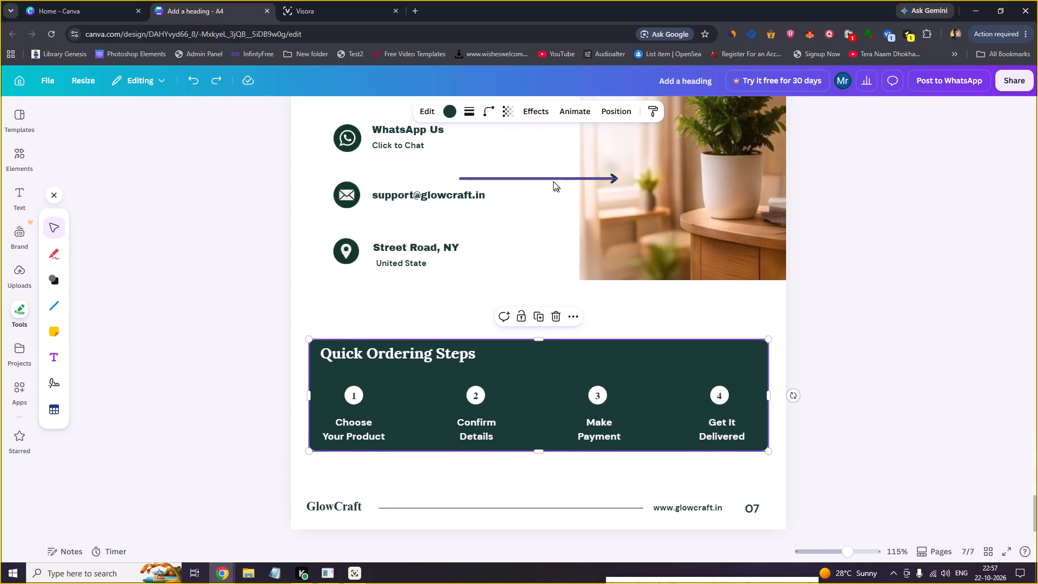
left_click_drag(552, 178, 488, 360)
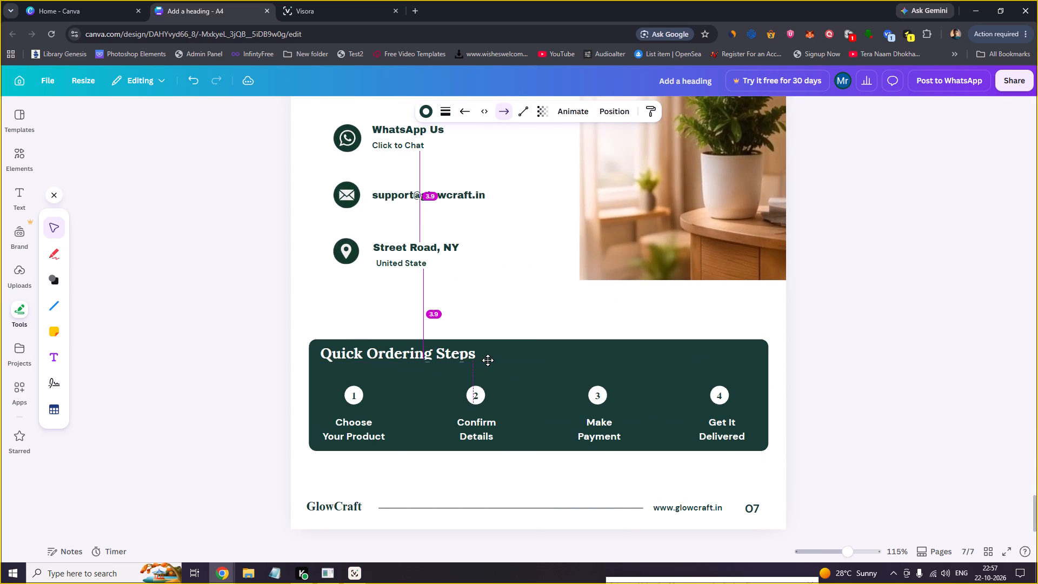
left_click_drag(488, 360, 489, 377)
left_click(431, 109)
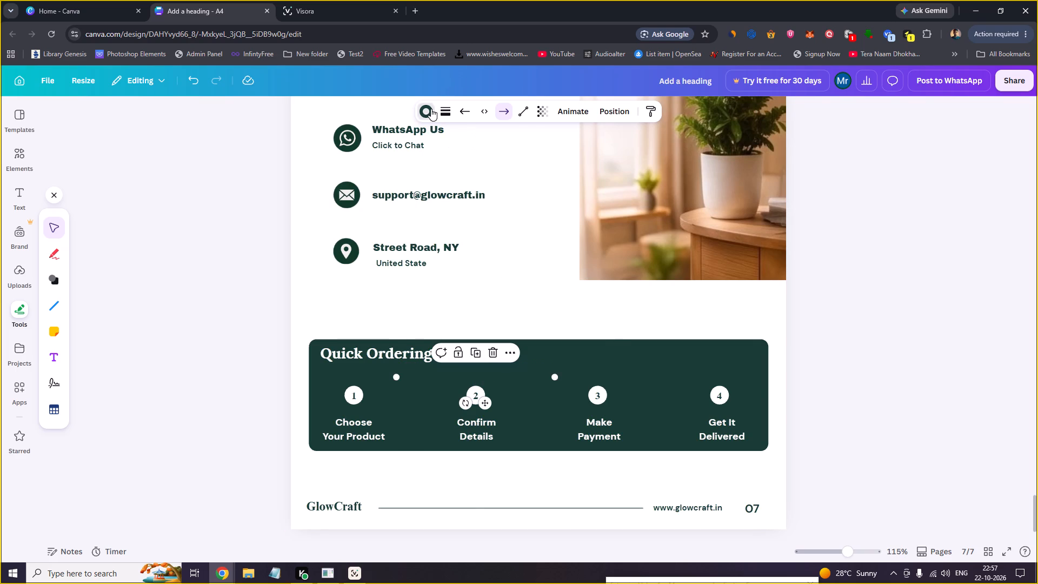
left_click(111, 193)
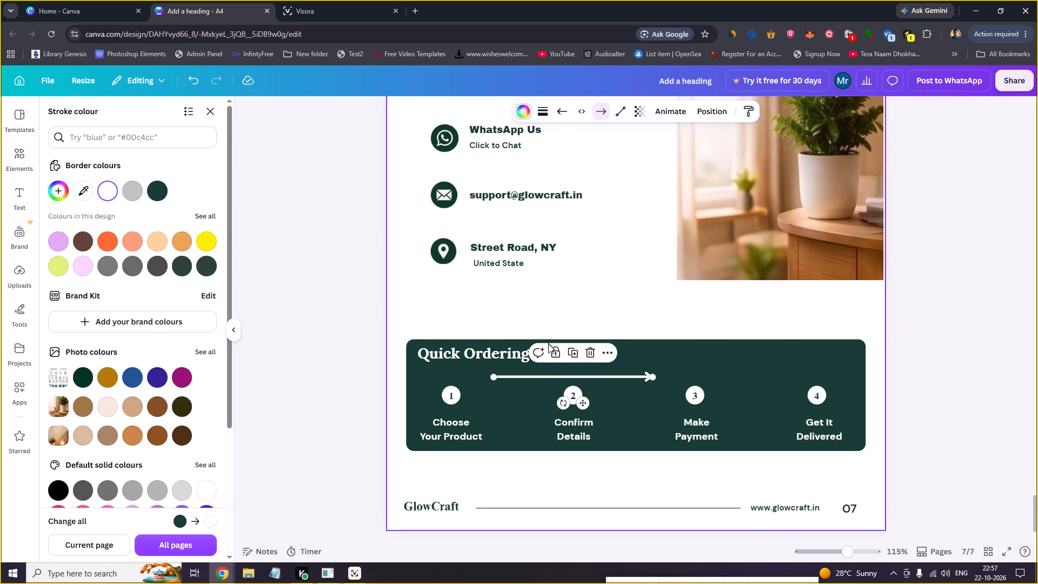
Shorten the white arrow from its tail end to about a quarter of its length, keeping it horizontal.
left_click_drag(496, 377, 514, 376)
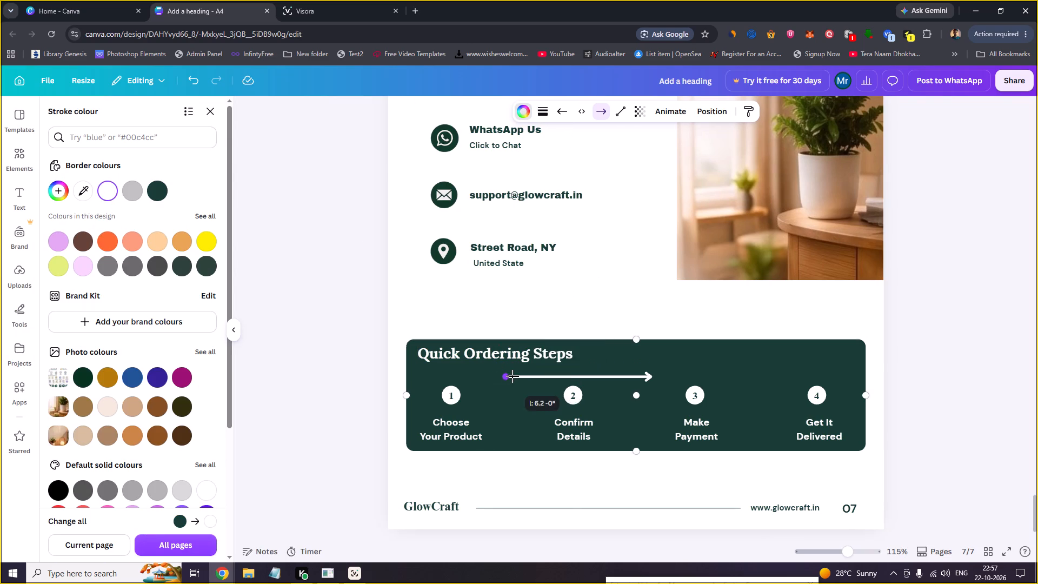
left_click_drag(514, 376, 571, 379)
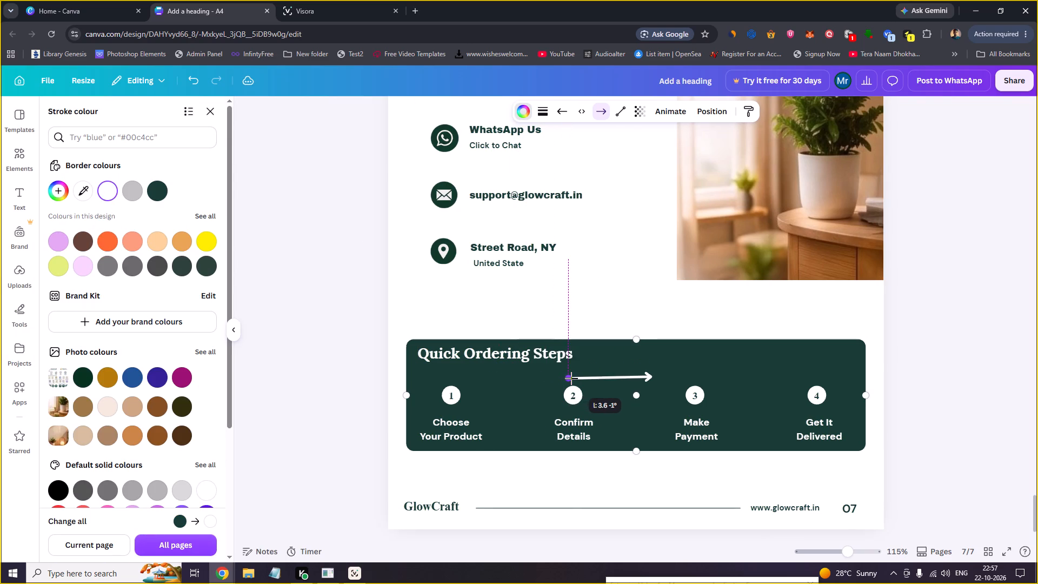
left_click_drag(571, 379, 591, 376)
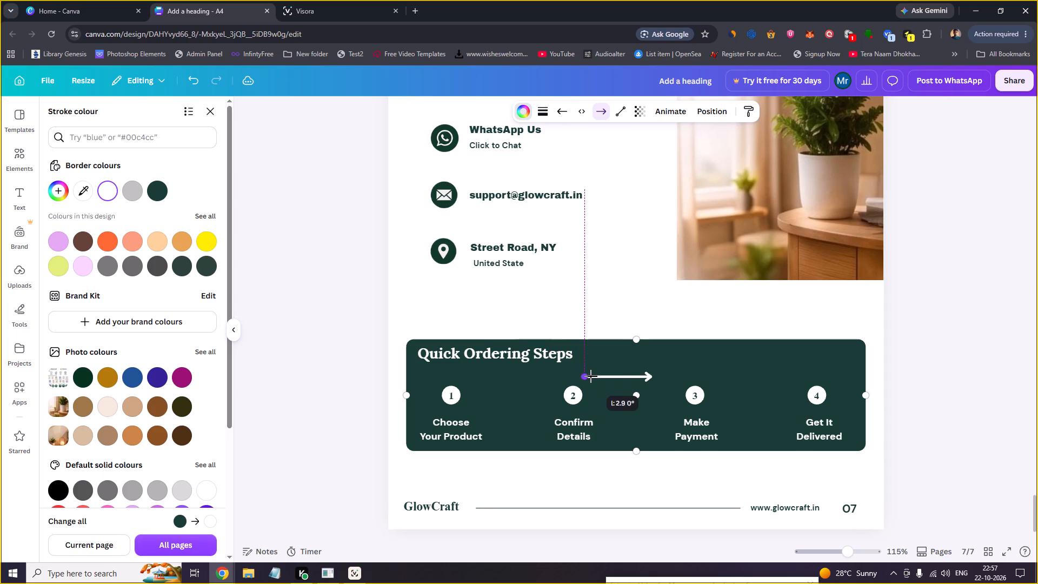
left_click_drag(591, 376, 613, 376)
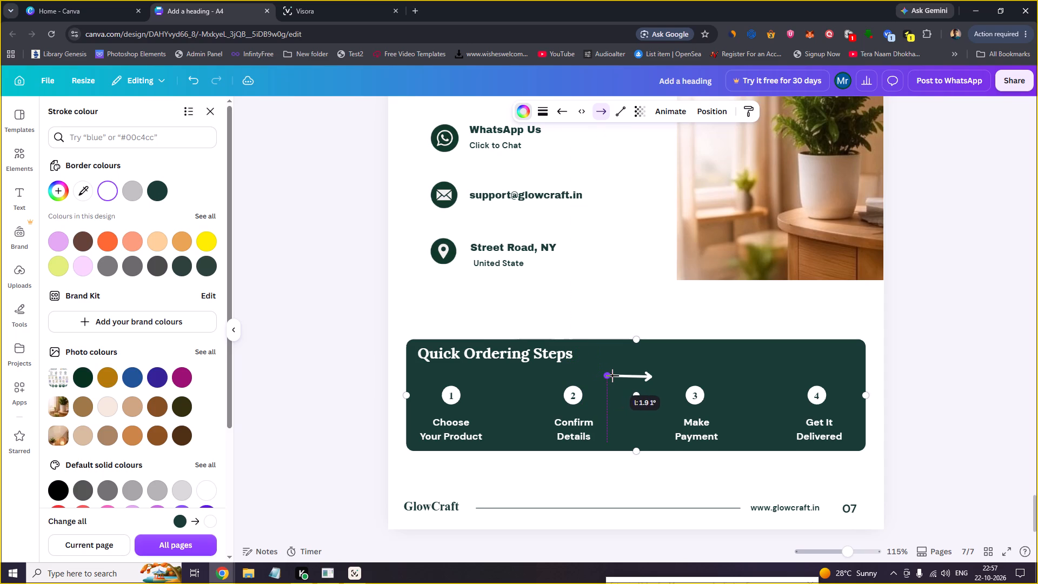
left_click_drag(613, 376, 615, 376)
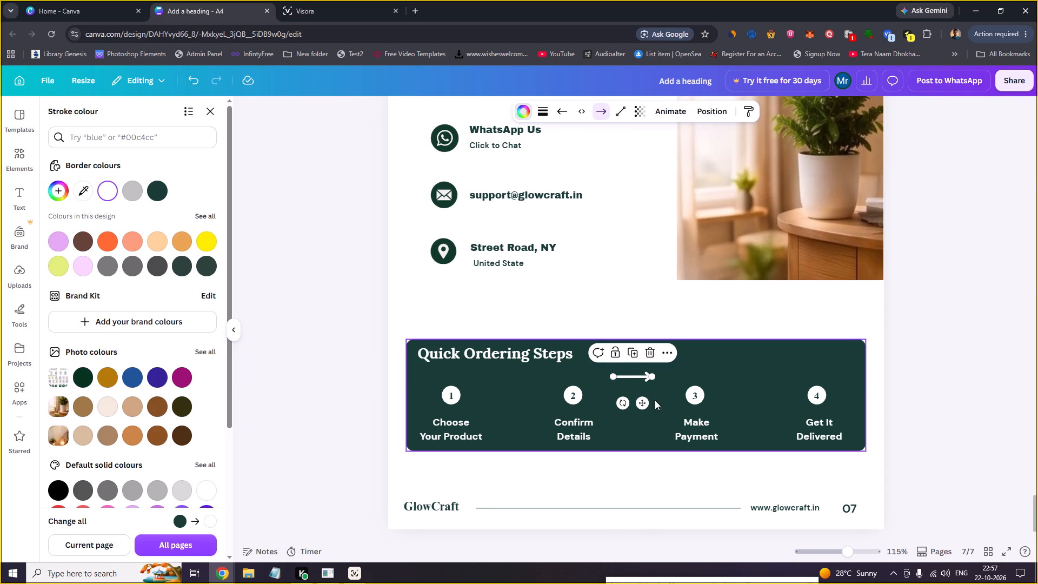
Move the arrow between circles 1 and 2, level with their centres, and shorten it from the tail to about 1.1.
left_click_drag(643, 407, 519, 427)
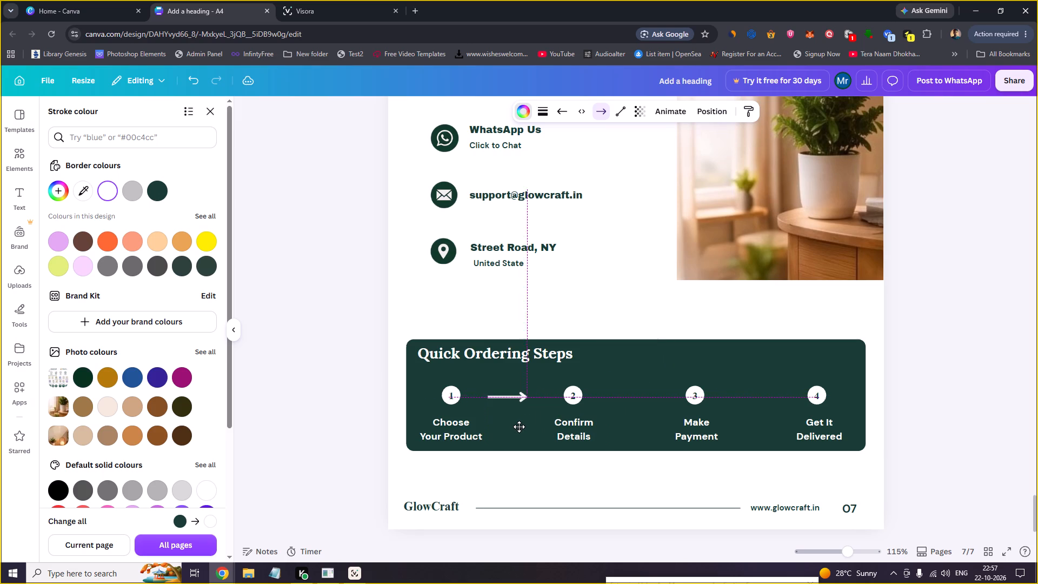
left_click_drag(519, 427, 522, 427)
left_click_drag(491, 396, 497, 397)
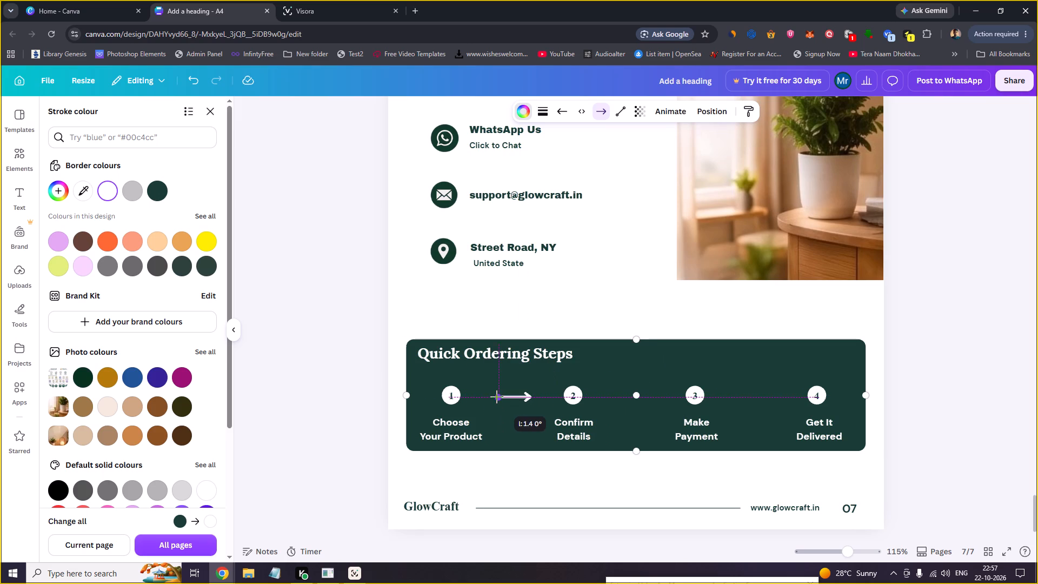
left_click_drag(497, 397, 504, 397)
Duplicate the white arrow and centre the copy between circles 2 and 3, with 1.8 gaps on both sides.
left_click_drag(530, 422, 524, 422)
left_click(509, 376)
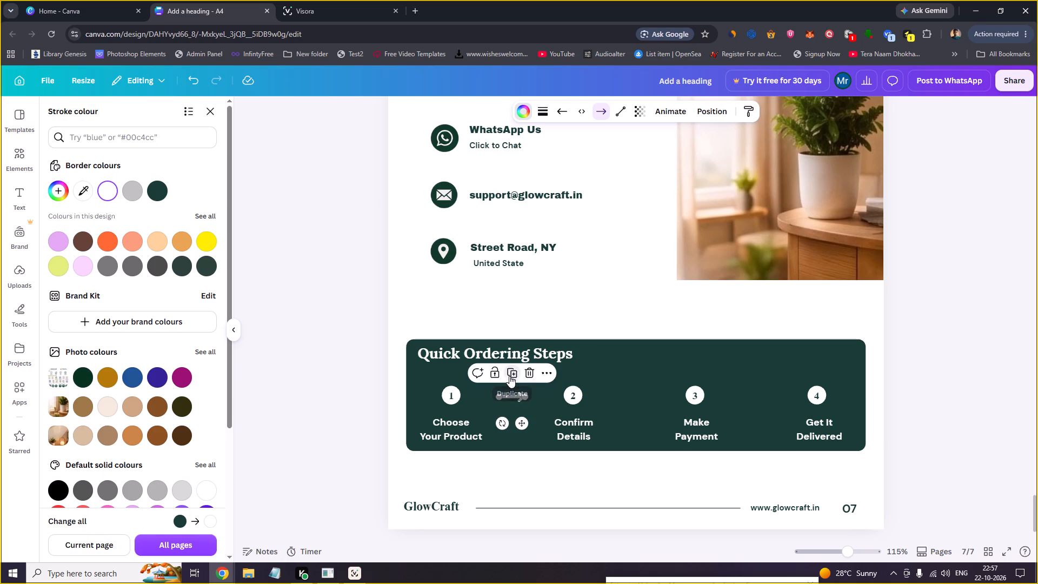
left_click_drag(533, 434, 551, 422)
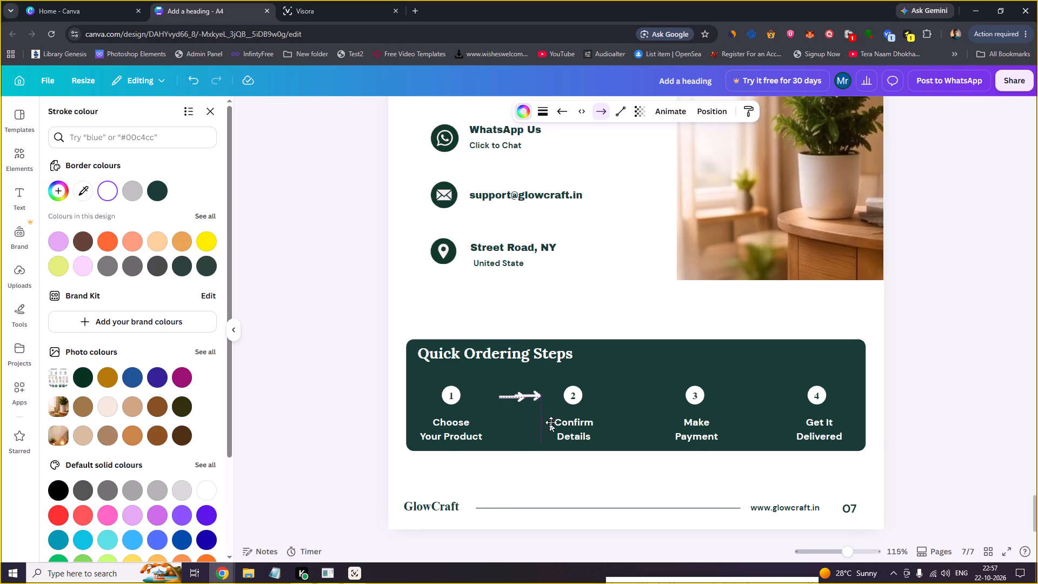
left_click_drag(551, 422, 638, 423)
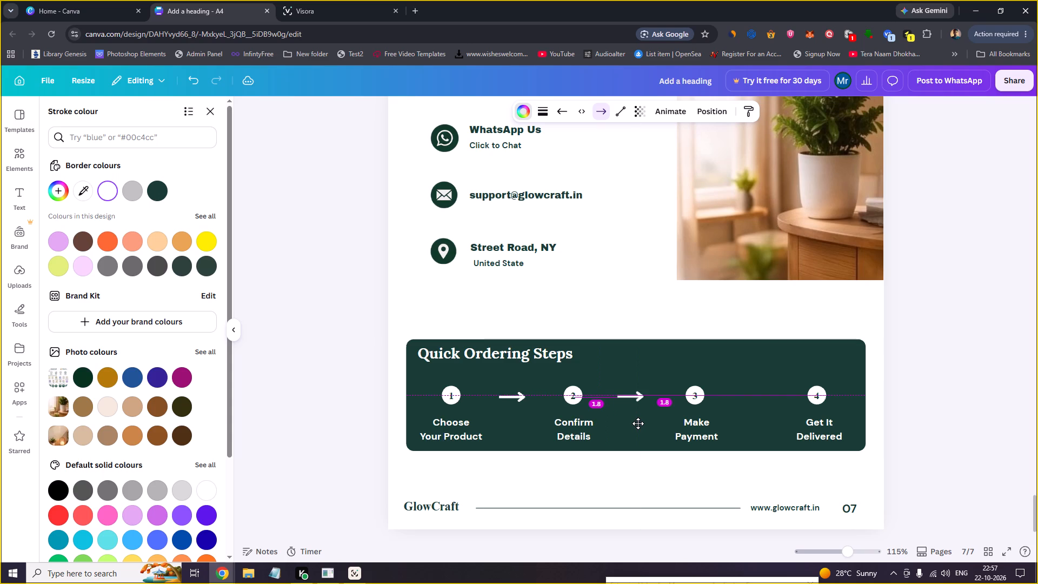
left_click_drag(638, 423, 638, 423)
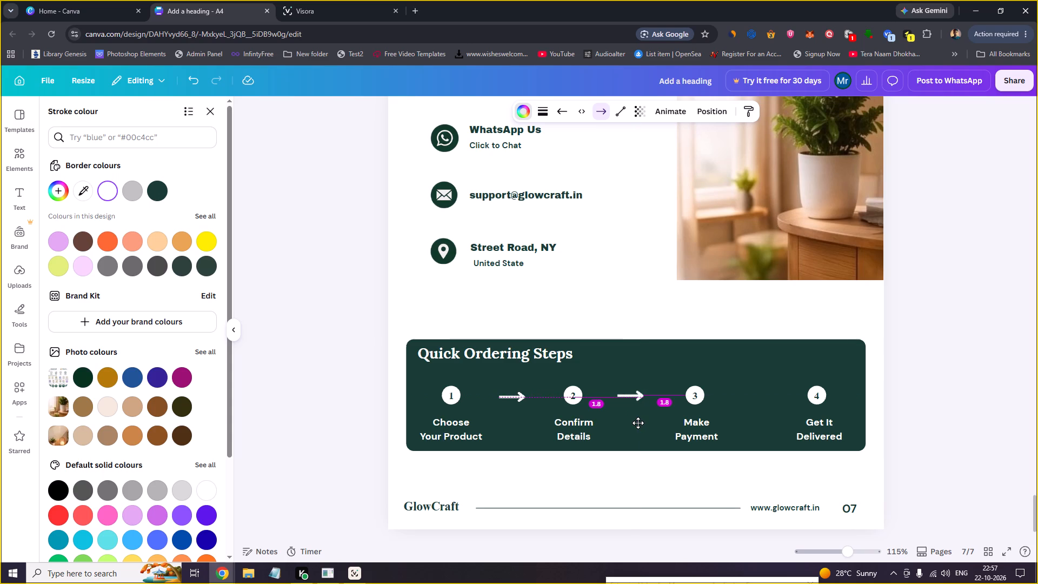
left_click_drag(638, 423, 633, 423)
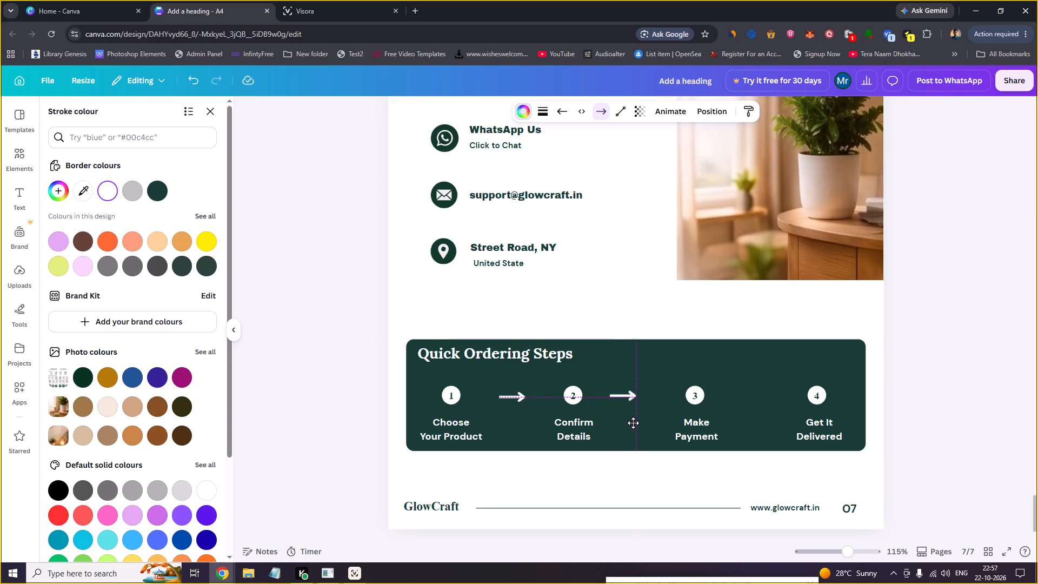
left_click_drag(633, 423, 640, 423)
Nudge the first arrow slightly toward circle 1, keeping it level with the circle centres.
left_click(513, 397)
left_click(524, 423)
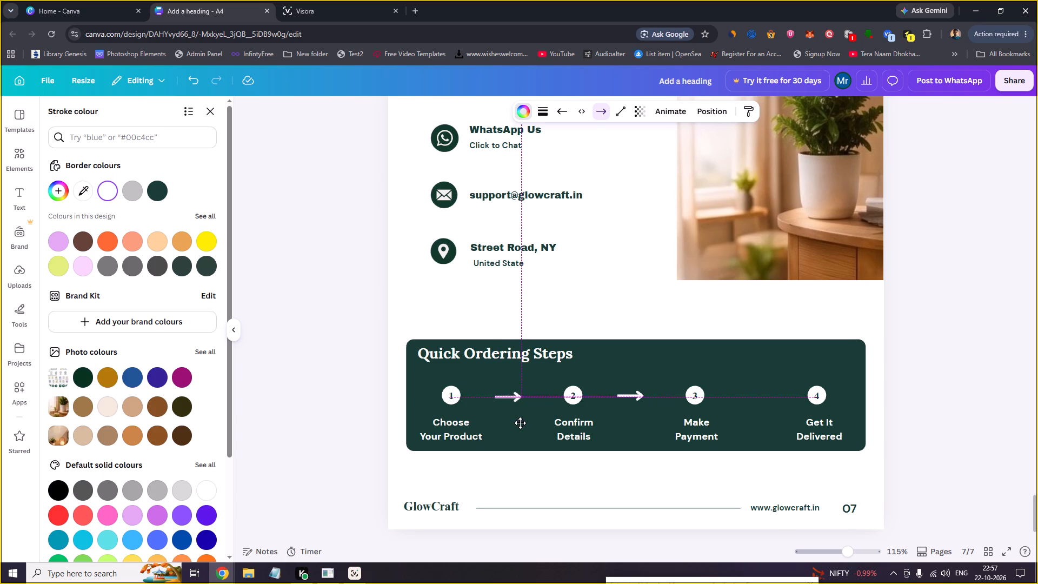
Duplicate the arrow between circles 2 and 3 to add a third white arrow between circles 3 and 4.
left_click(639, 392)
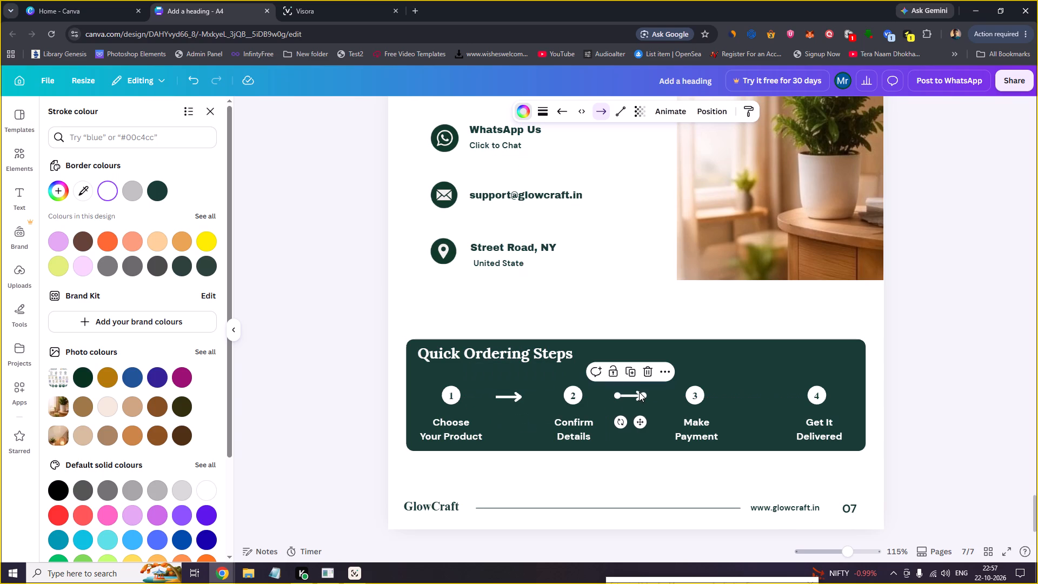
left_click(630, 369)
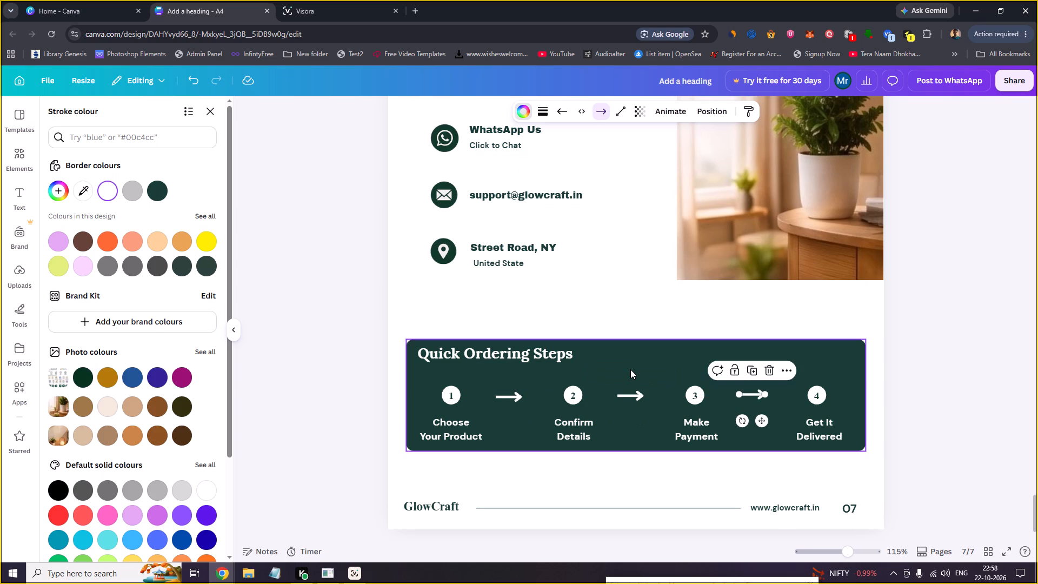
left_click(633, 465)
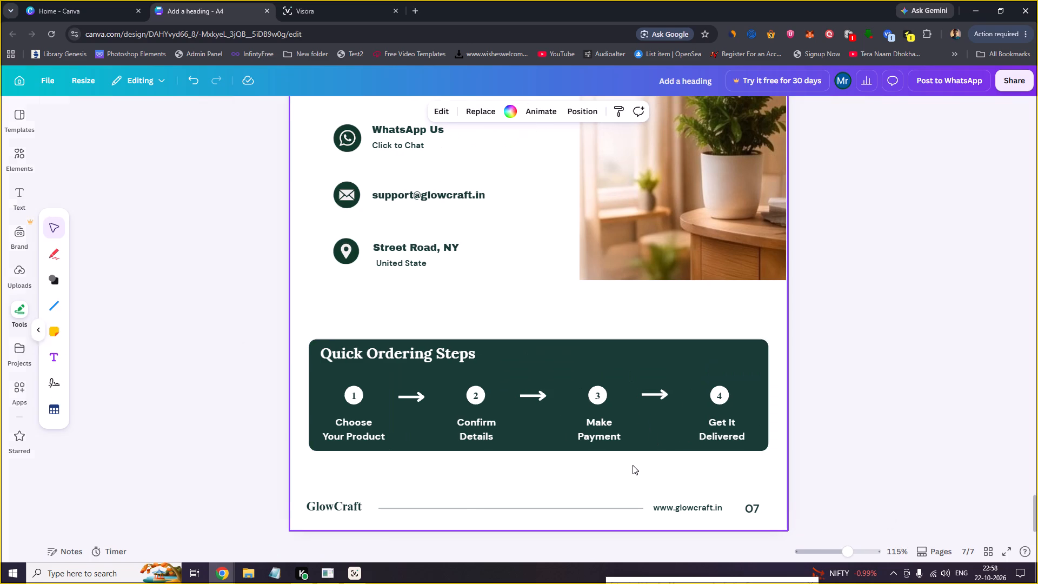
left_click(633, 465)
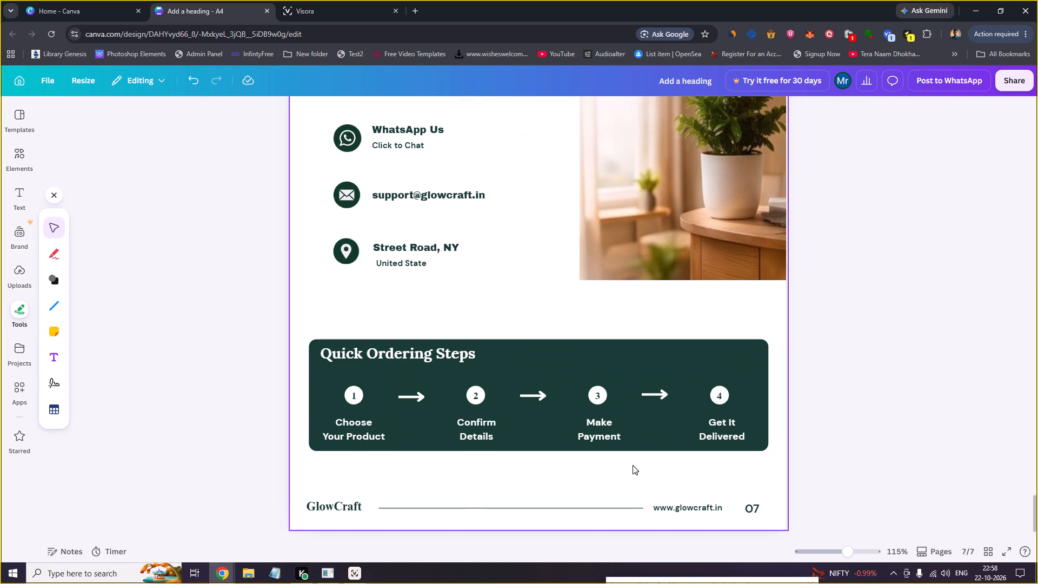
Copy both text lines of the "Light up your Life" slogan and its orange swoosh from page 2.
left_click_drag(1037, 500, 1035, 491)
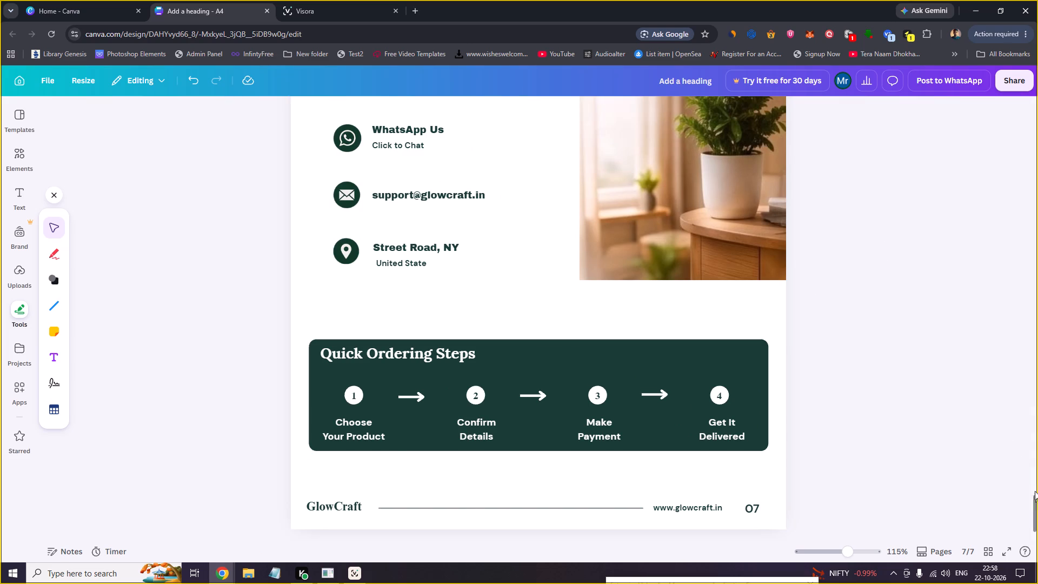
left_click_drag(1035, 491, 1029, 487)
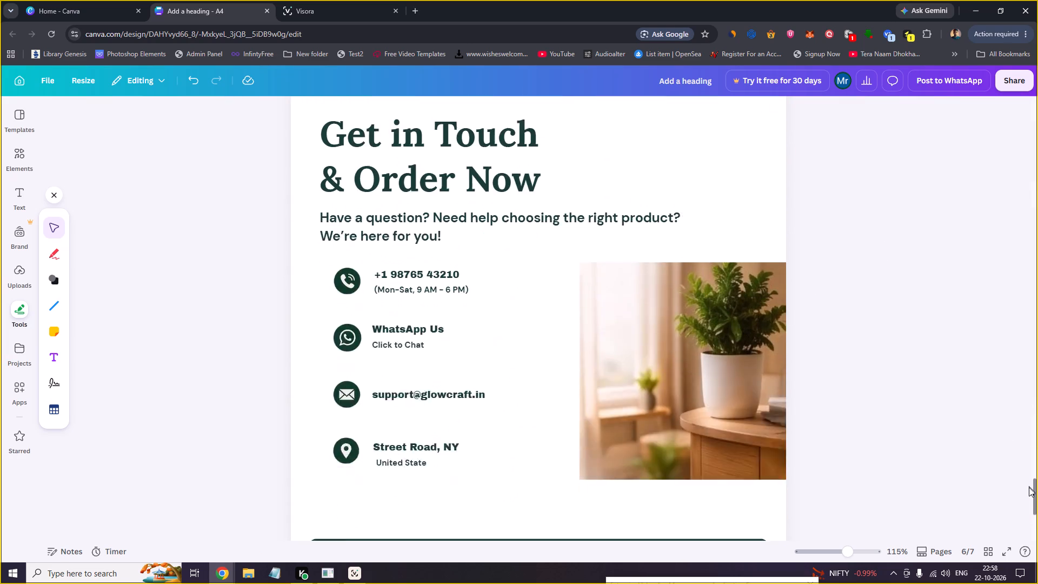
left_click_drag(1029, 487, 1030, 473)
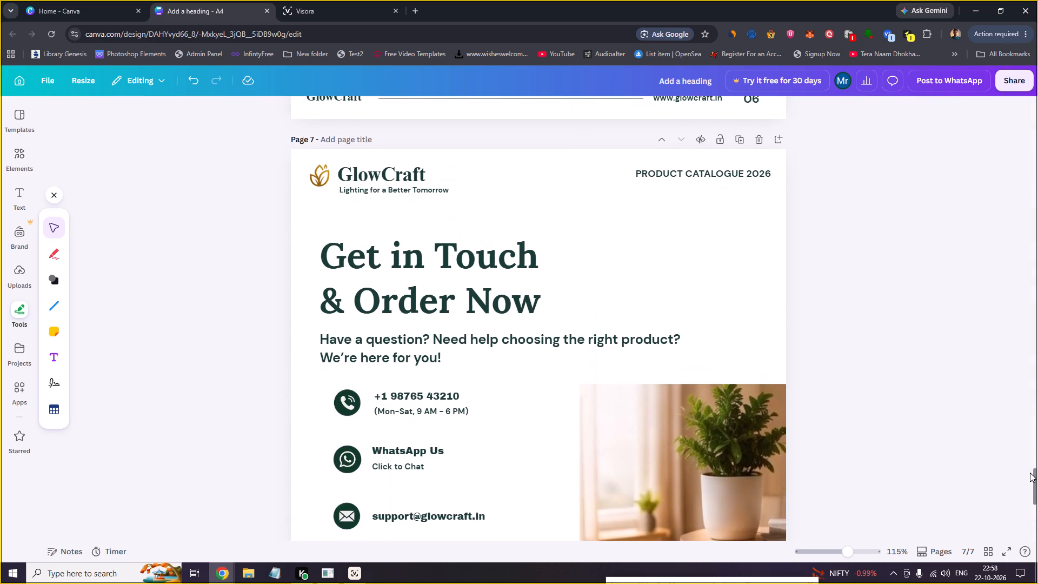
left_click_drag(1030, 473, 1031, 457)
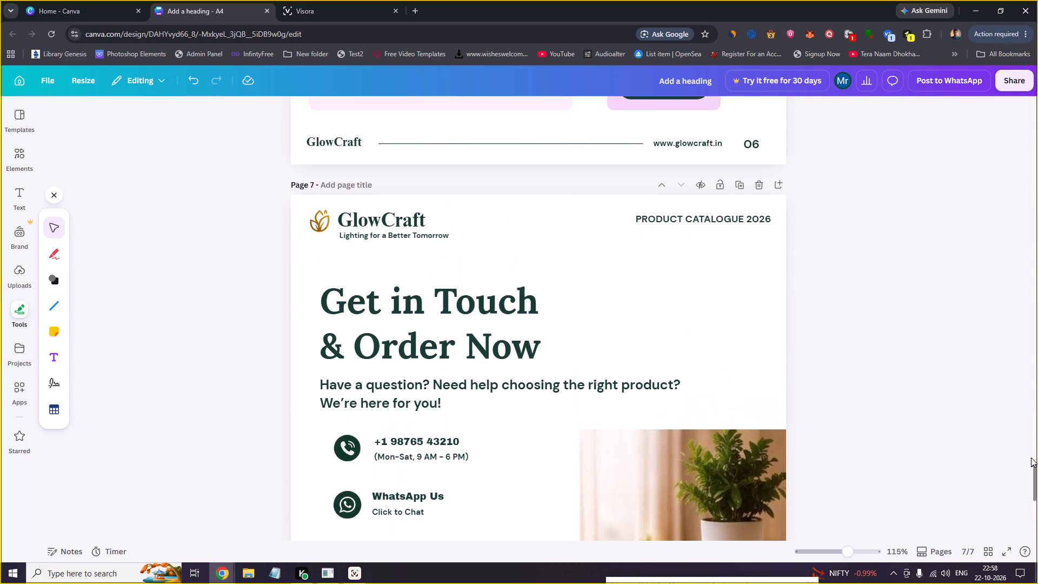
left_click_drag(1031, 457, 1030, 373)
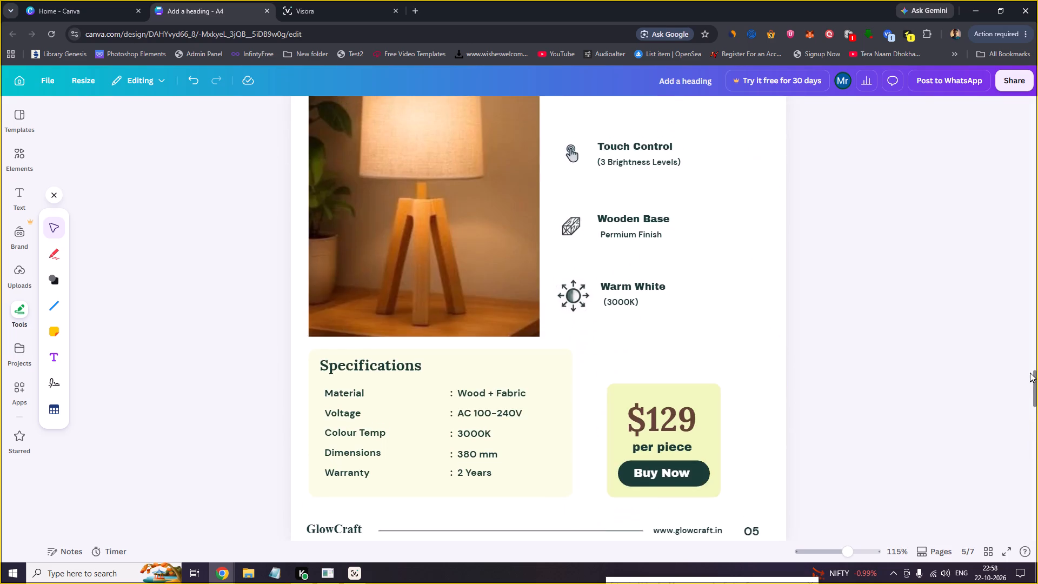
left_click_drag(1030, 373, 1037, 264)
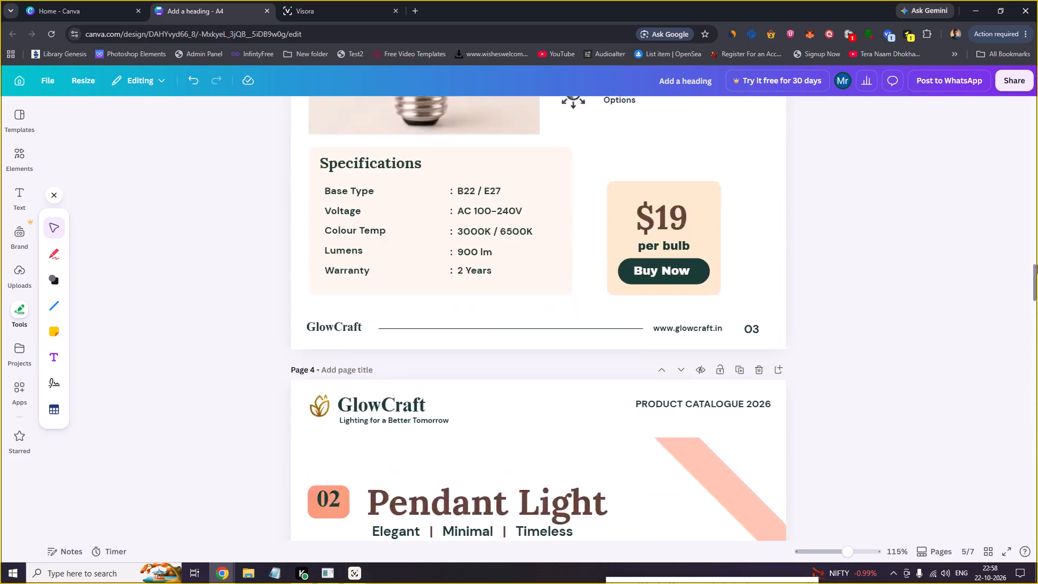
left_click_drag(1037, 264, 1037, 200)
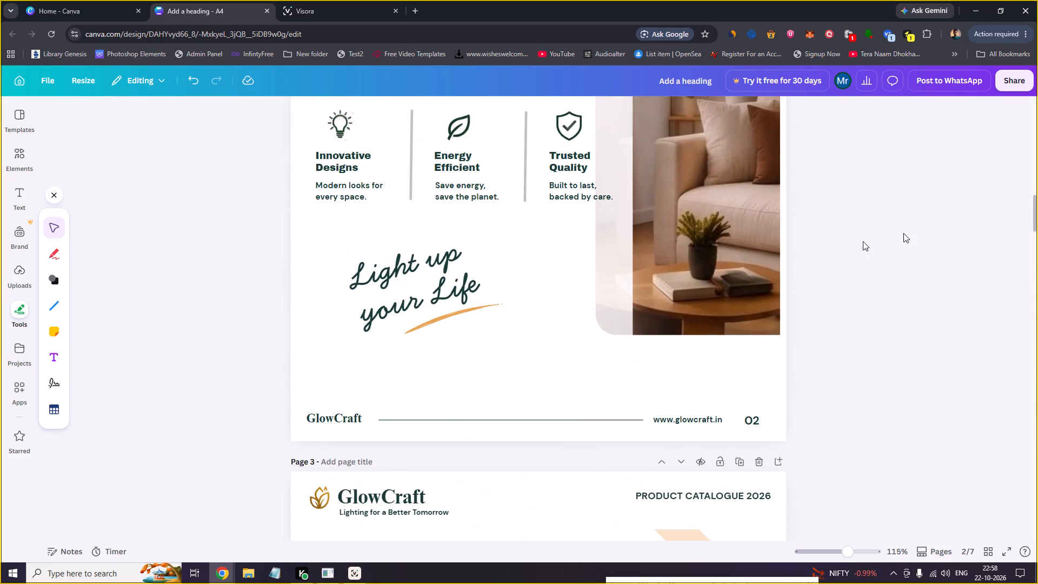
left_click(400, 260)
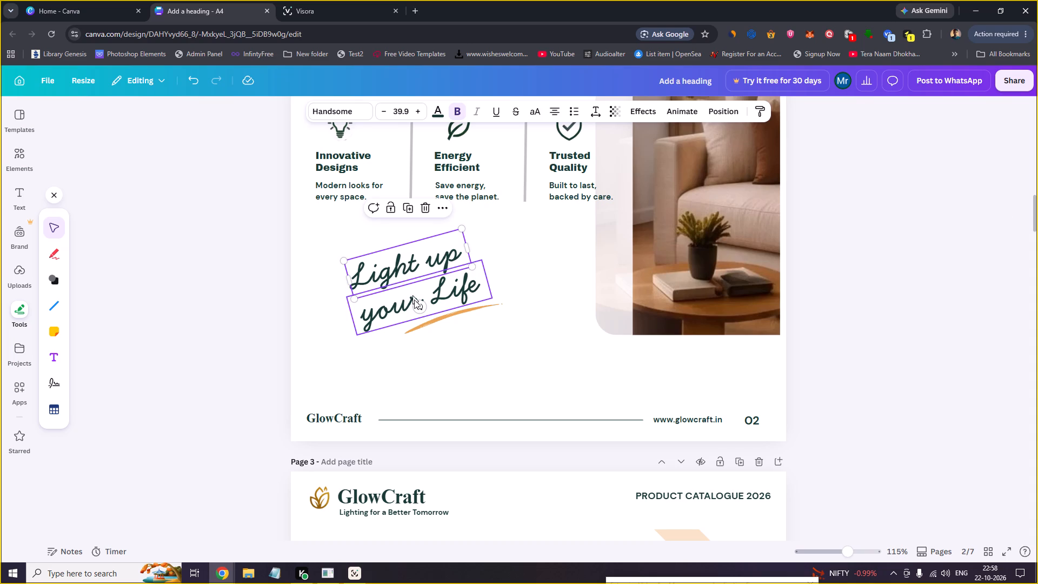
left_click(400, 276)
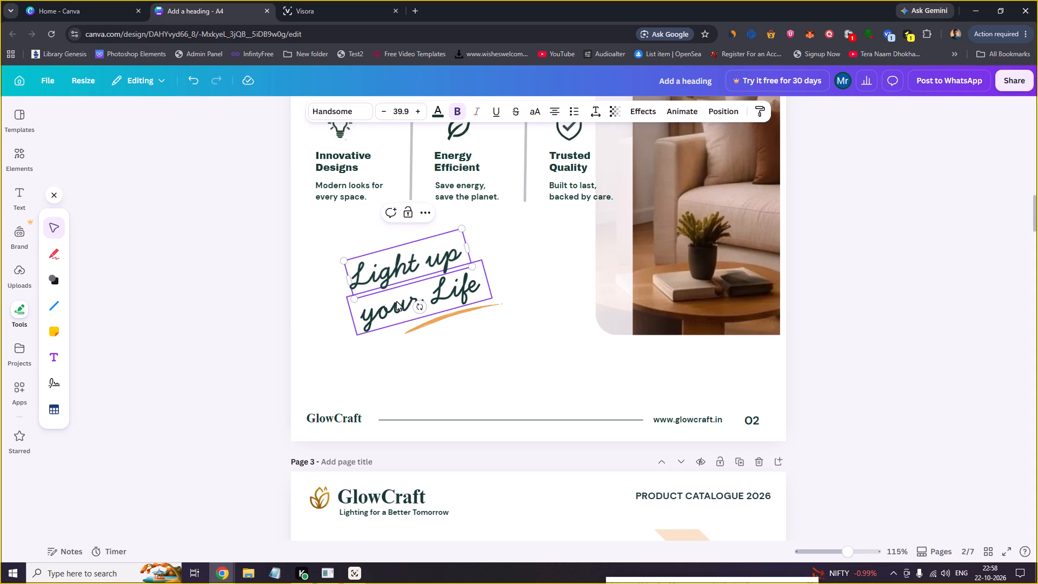
left_click(394, 302, "shift")
left_click(432, 324, "shift")
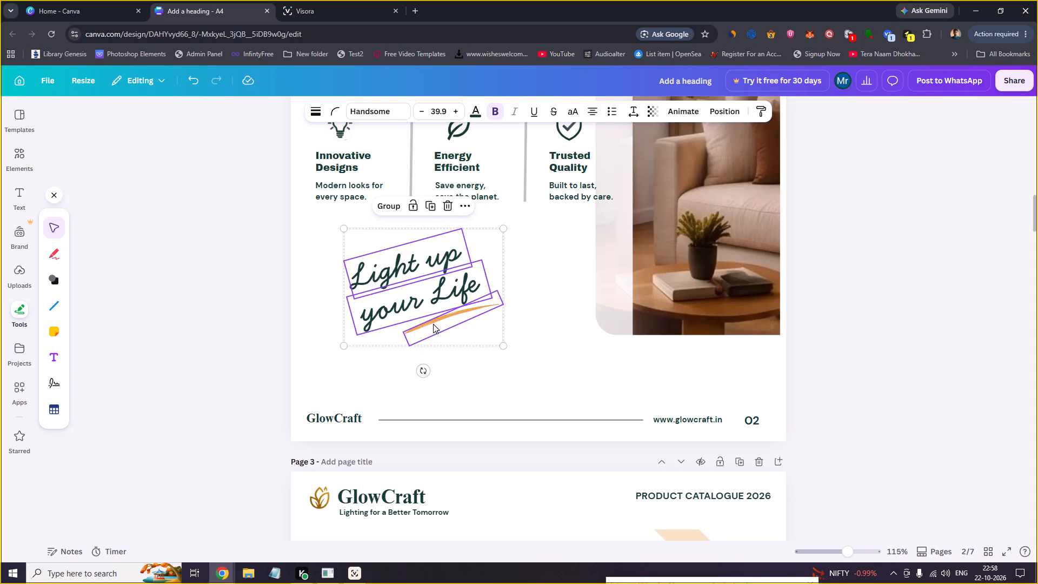
key("ctrl+c")
left_click(950, 351)
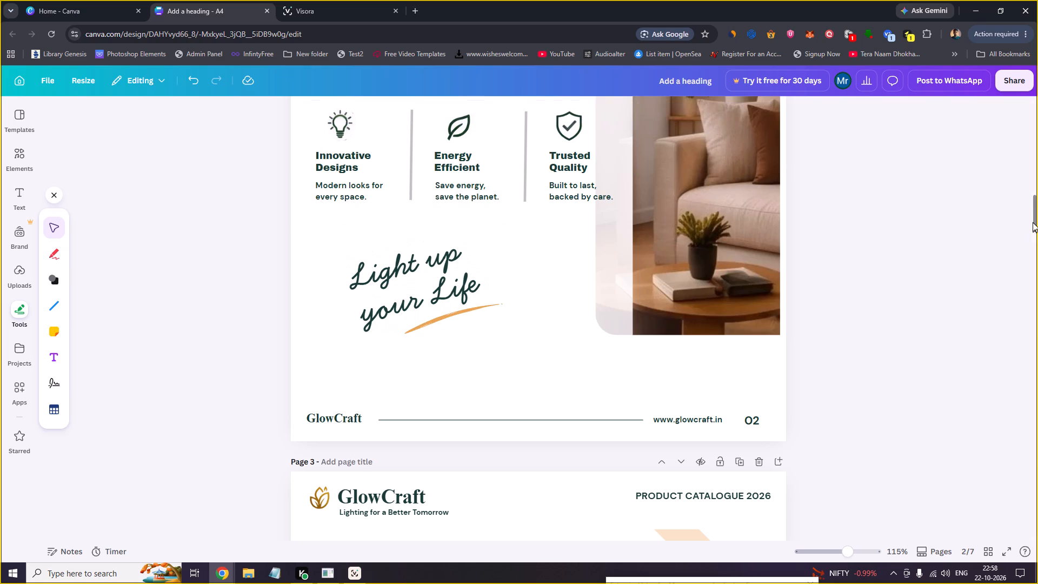
Paste the slogan onto page 7 and place it beside the "Get in Touch" heading, below PRODUCT CATALOGUE 2026.
left_click_drag(1035, 212, 1036, 220)
left_click_drag(1036, 225, 1030, 356)
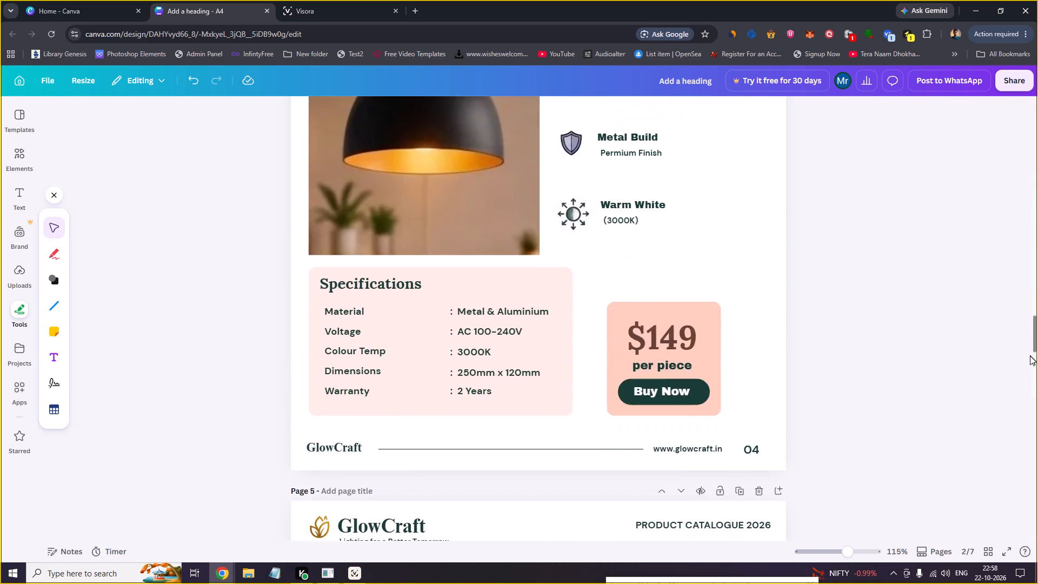
left_click_drag(1030, 356, 1016, 492)
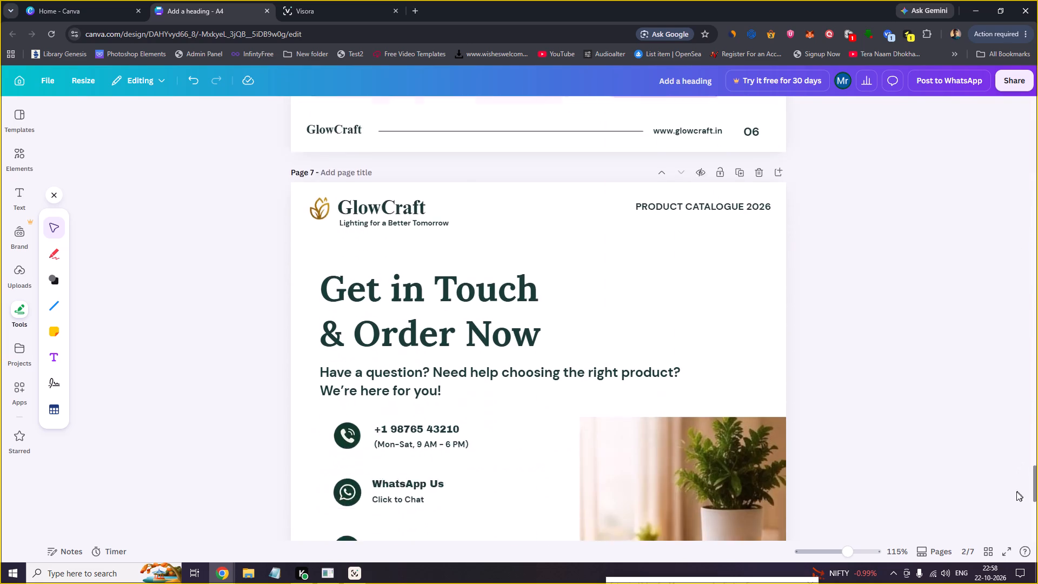
left_click_drag(1016, 492, 1016, 501)
left_click(1017, 500)
left_click_drag(1036, 496, 1036, 480)
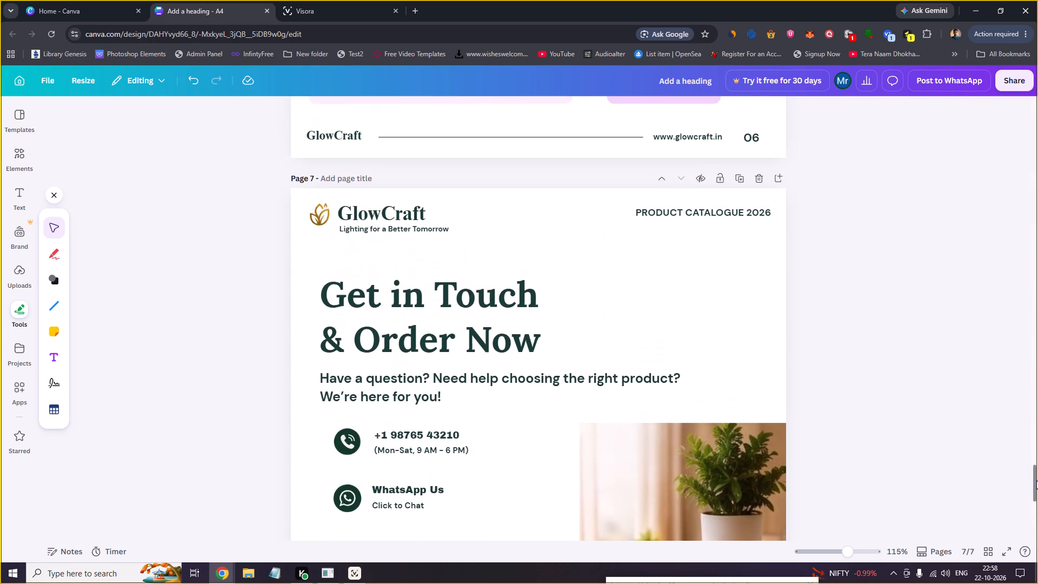
left_click_drag(1036, 480, 1036, 476)
left_click(631, 348)
key("ctrl+v")
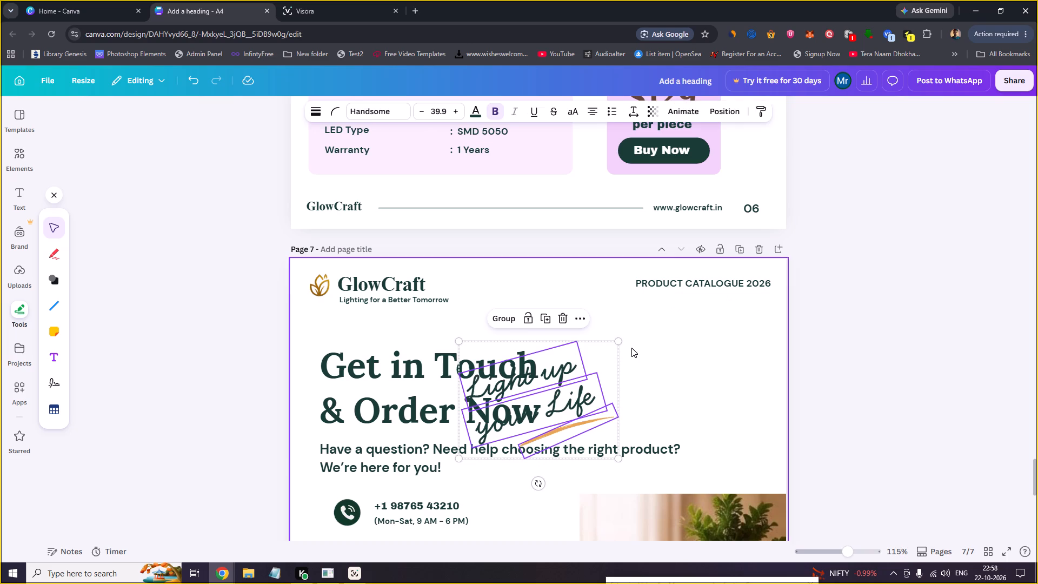
left_click_drag(589, 361, 723, 343)
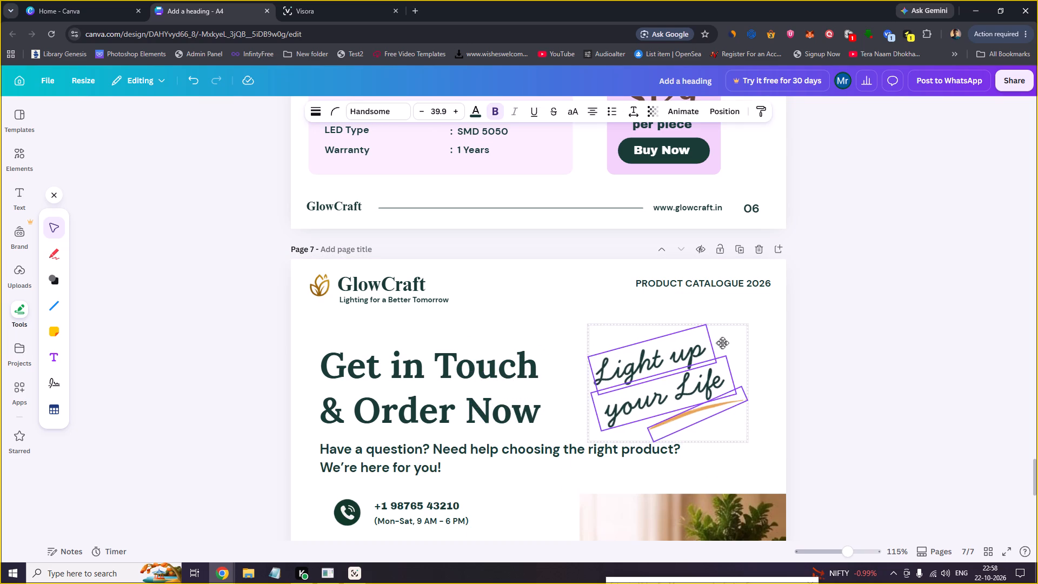
left_click_drag(723, 343, 738, 335)
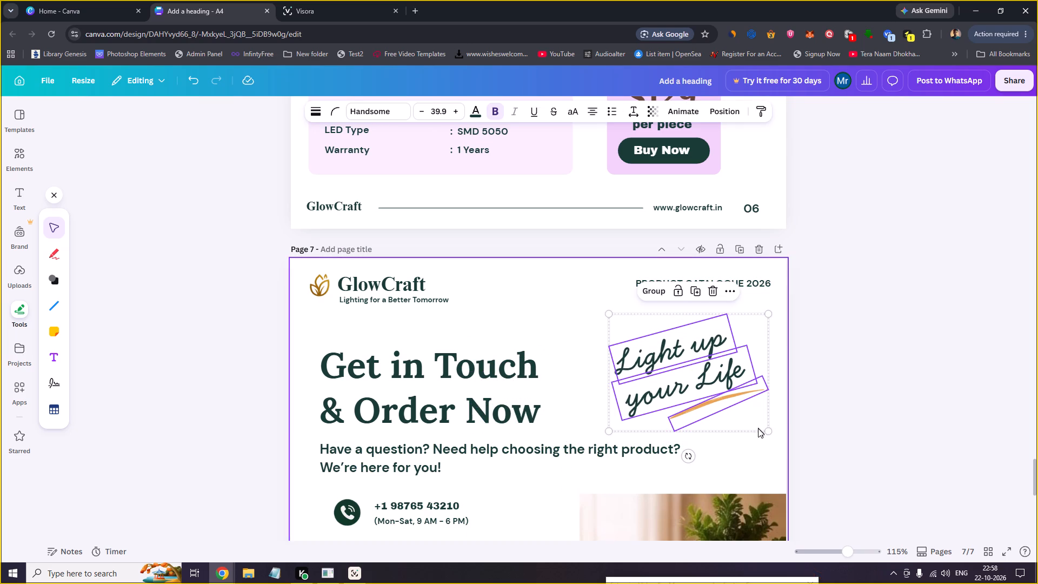
Scale the pasted slogan and swoosh down to about 4.8 by 3.5 and rotate them together by about -13°.
left_click_drag(769, 433, 738, 403)
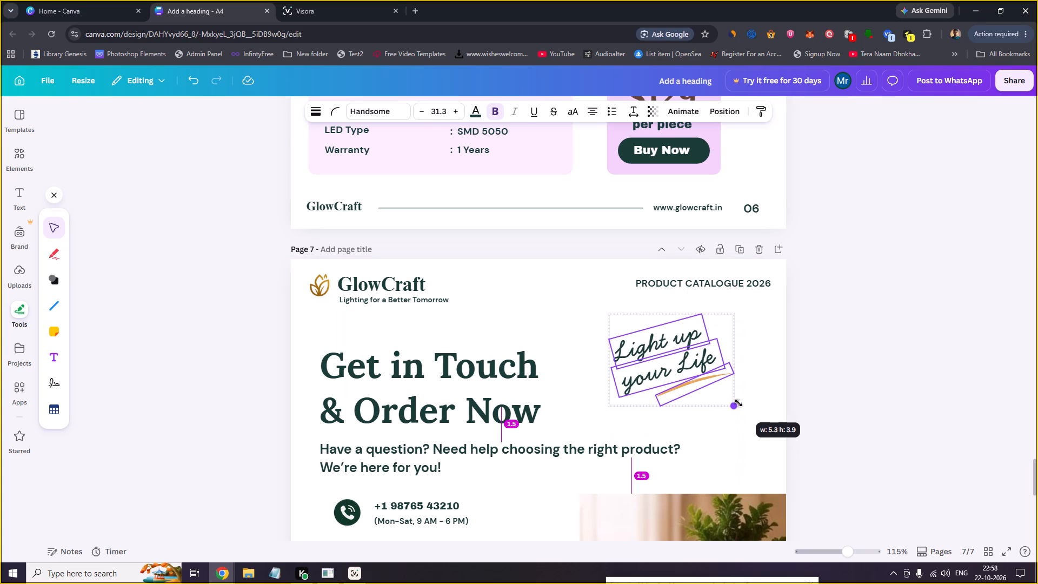
left_click_drag(738, 403, 729, 393)
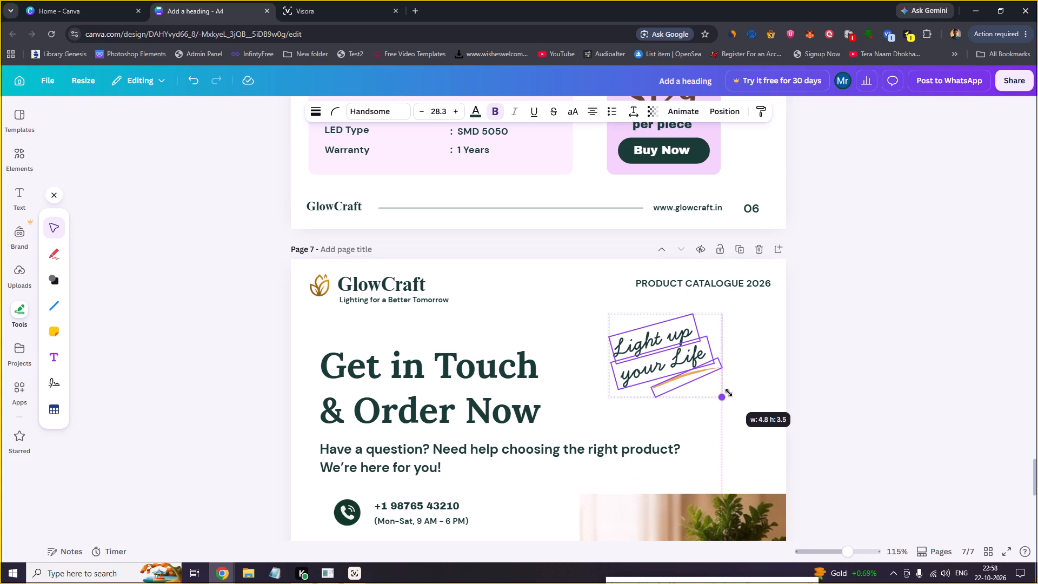
left_click_drag(729, 393, 728, 391)
left_click_drag(664, 420, 680, 420)
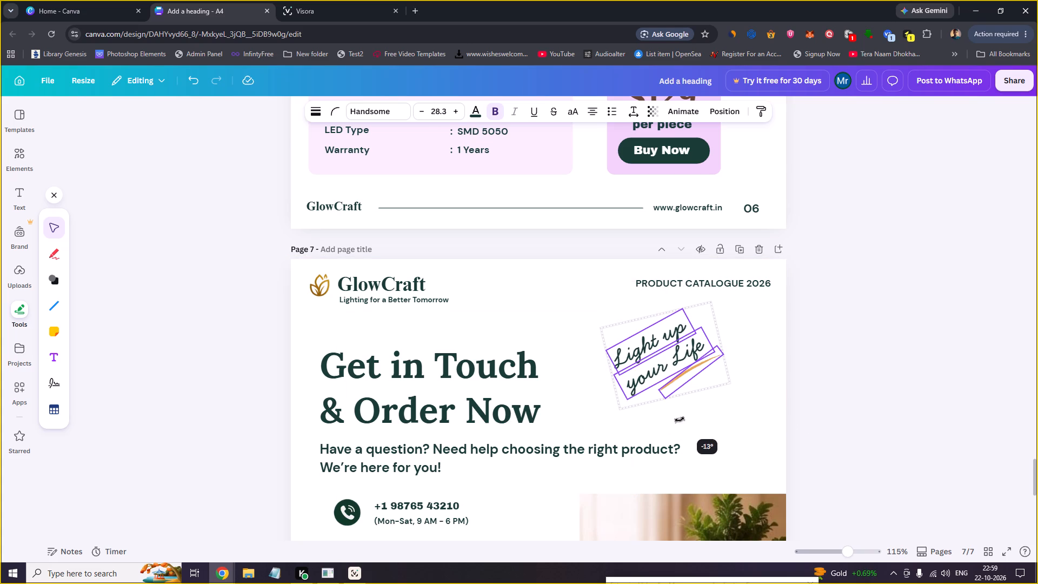
left_click_drag(680, 420, 680, 420)
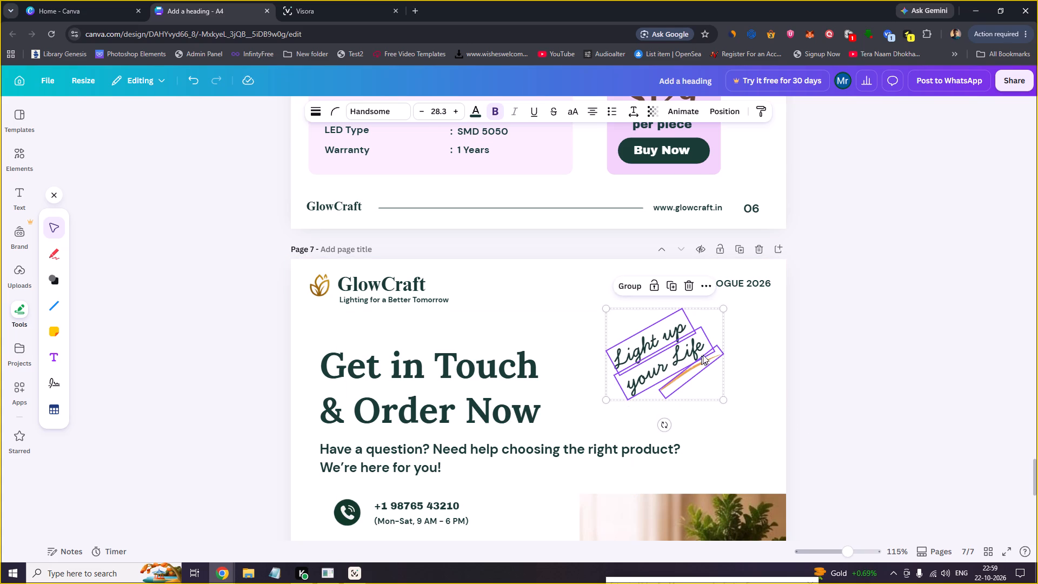
left_click(826, 360)
Delete the copied "your Life" line on page 7 and move the orange swoosh aside, just above the heading.
left_click(671, 350)
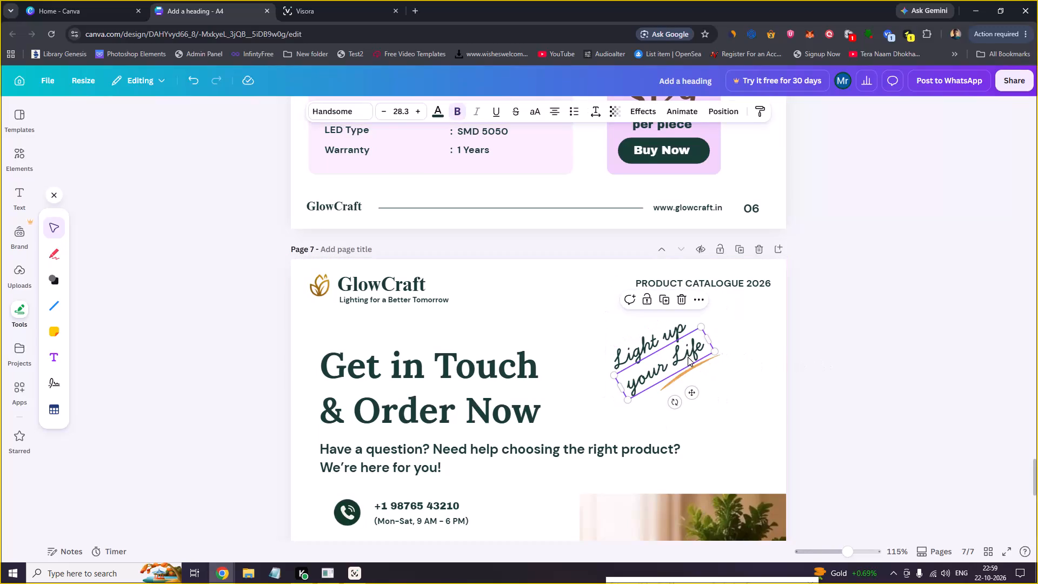
key("Delete")
left_click_drag(687, 370, 687, 371)
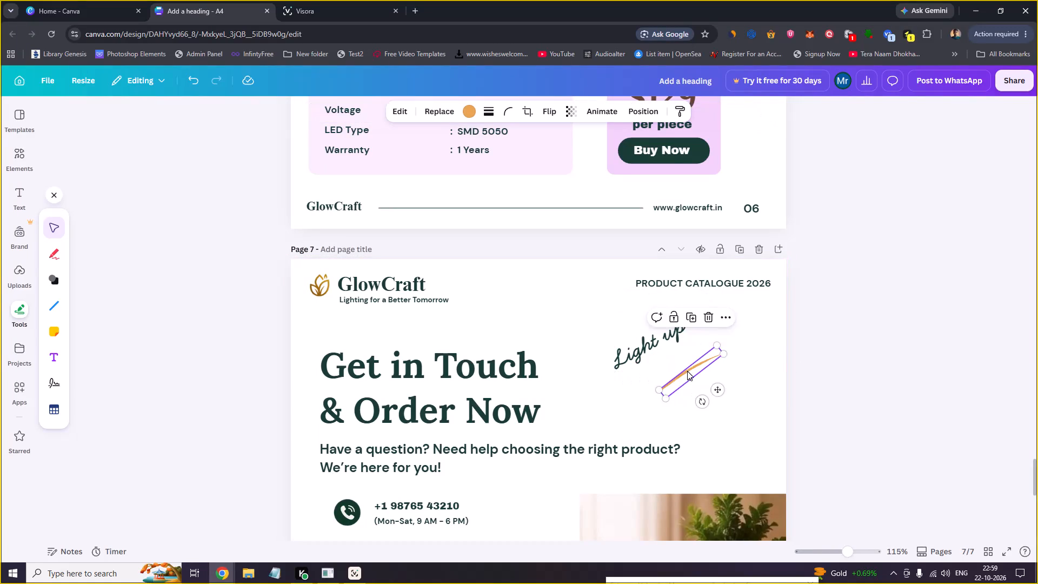
left_click_drag(687, 371, 536, 307)
Move the "Light up" text slightly down toward the page's outer edge and rotate it to a shallower upward tilt.
left_click(658, 348)
left_click_drag(667, 342, 688, 361)
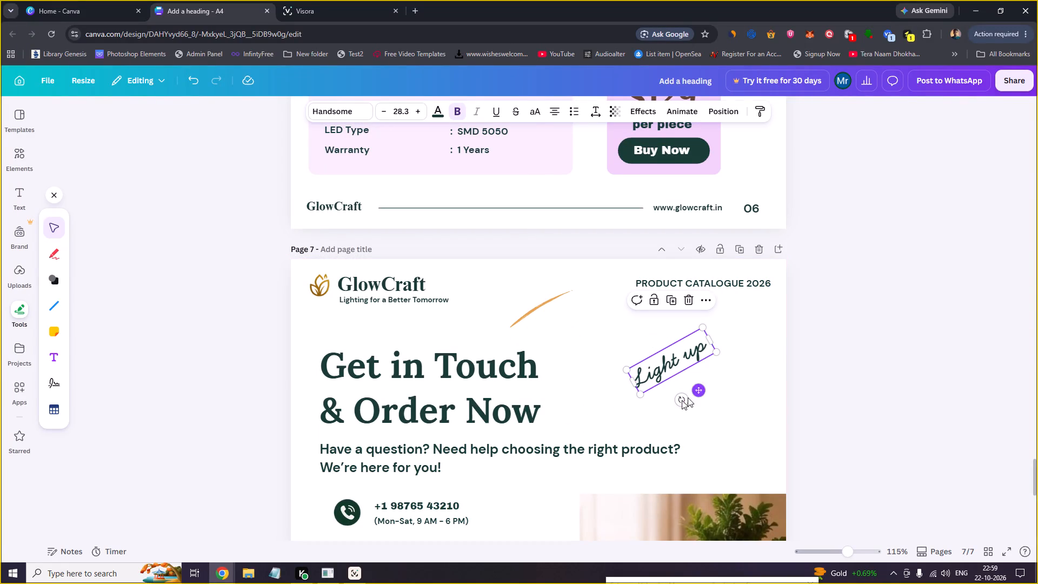
left_click_drag(681, 400, 672, 400)
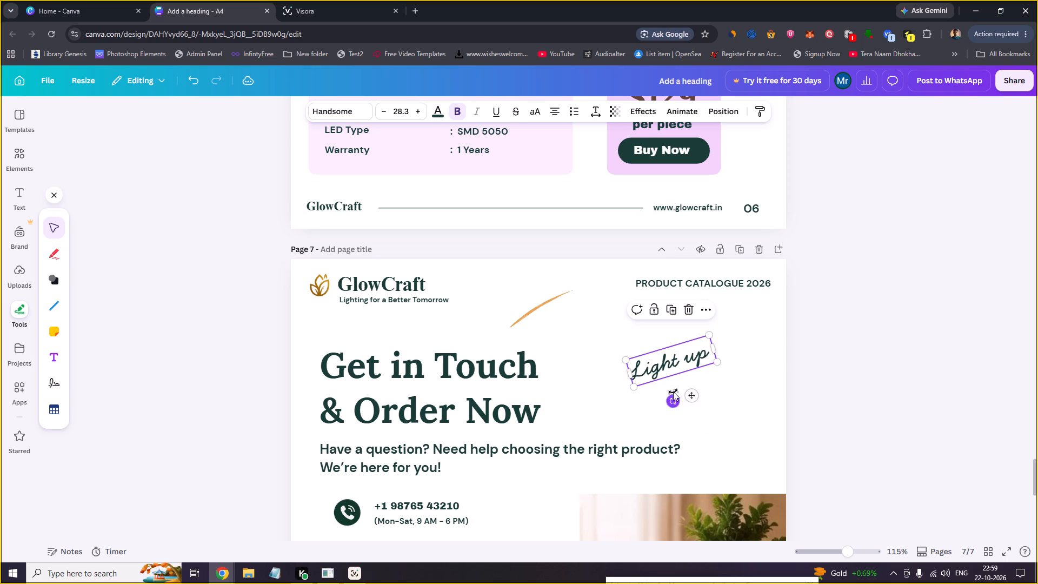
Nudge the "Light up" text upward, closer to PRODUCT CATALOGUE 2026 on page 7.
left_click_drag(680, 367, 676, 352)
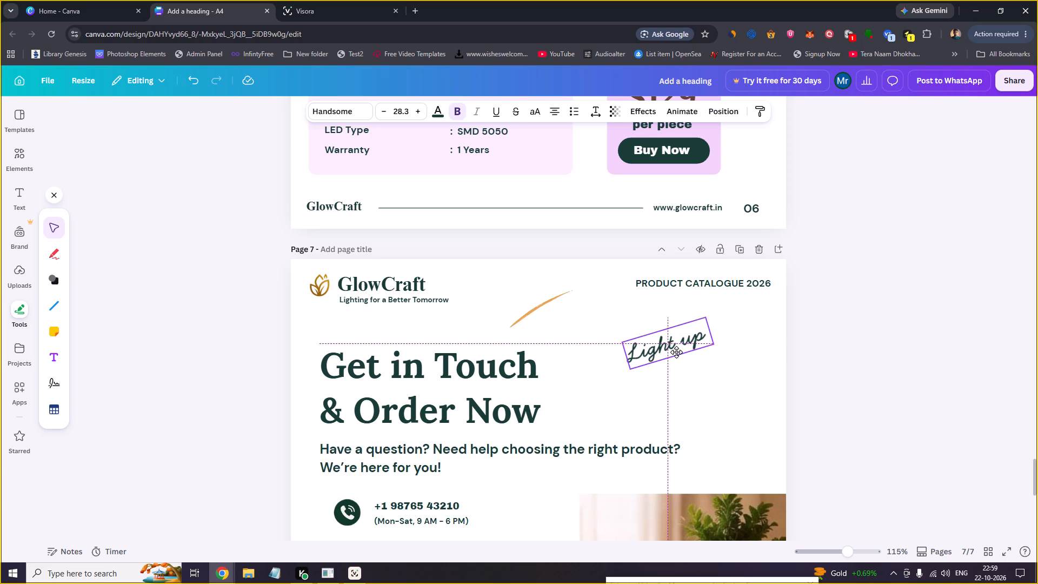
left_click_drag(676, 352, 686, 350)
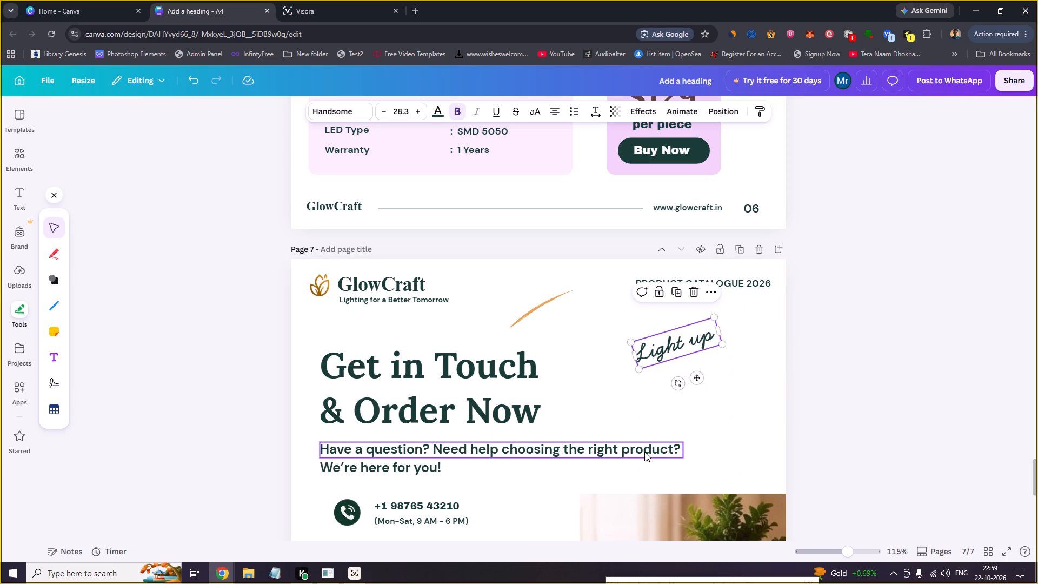
Reduce the "Have a question? Need help choosing the right product?" text on page 7 to font size 15.
left_click(615, 449)
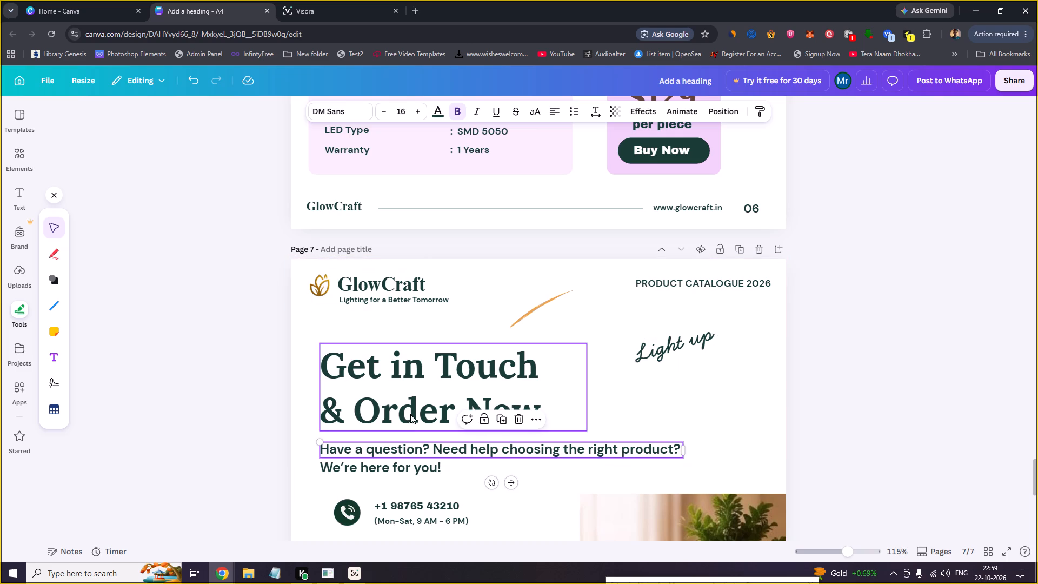
left_click(383, 111)
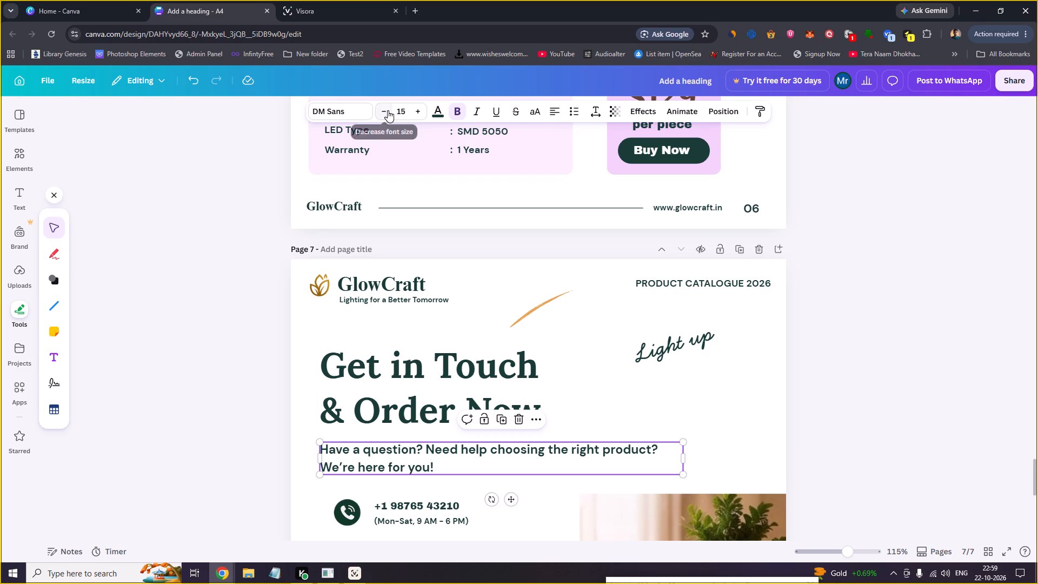
left_click(387, 110)
left_click(415, 112)
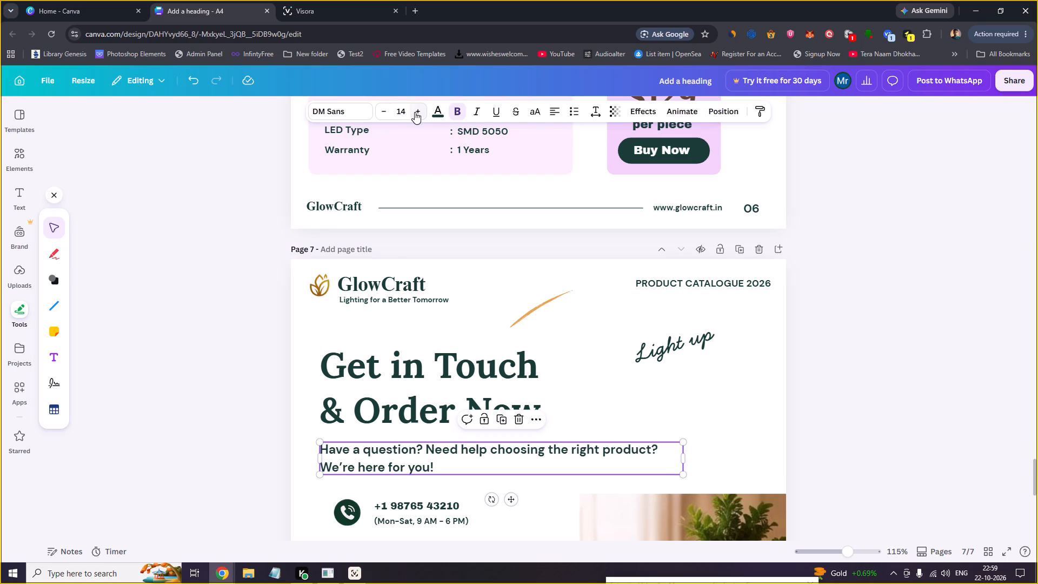
left_click(803, 401)
Reposition the "Light up" text lower, beside the "Get in Touch & Order Now" heading.
left_click_drag(673, 345, 678, 355)
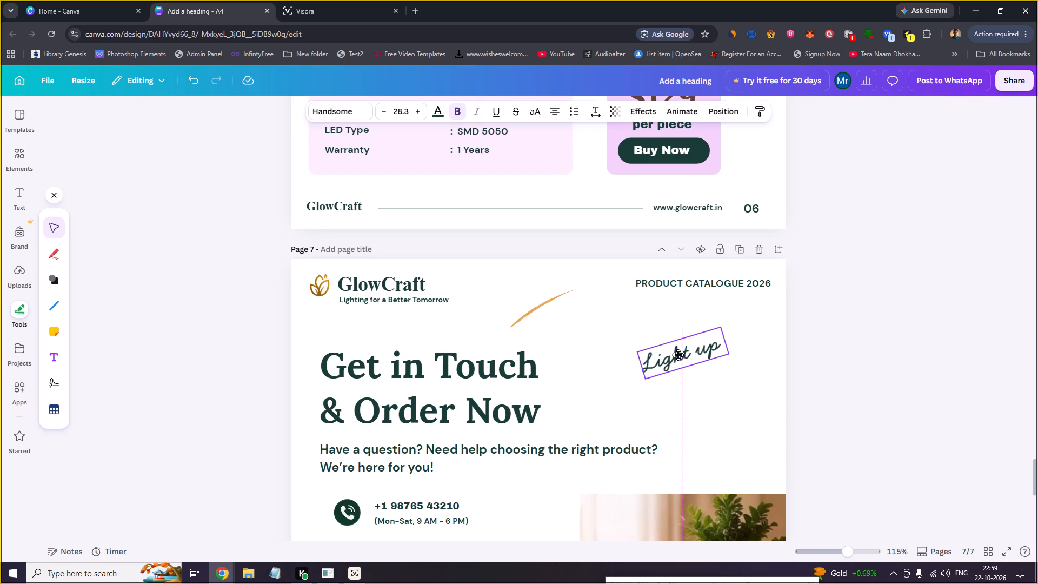
left_click_drag(678, 355, 667, 357)
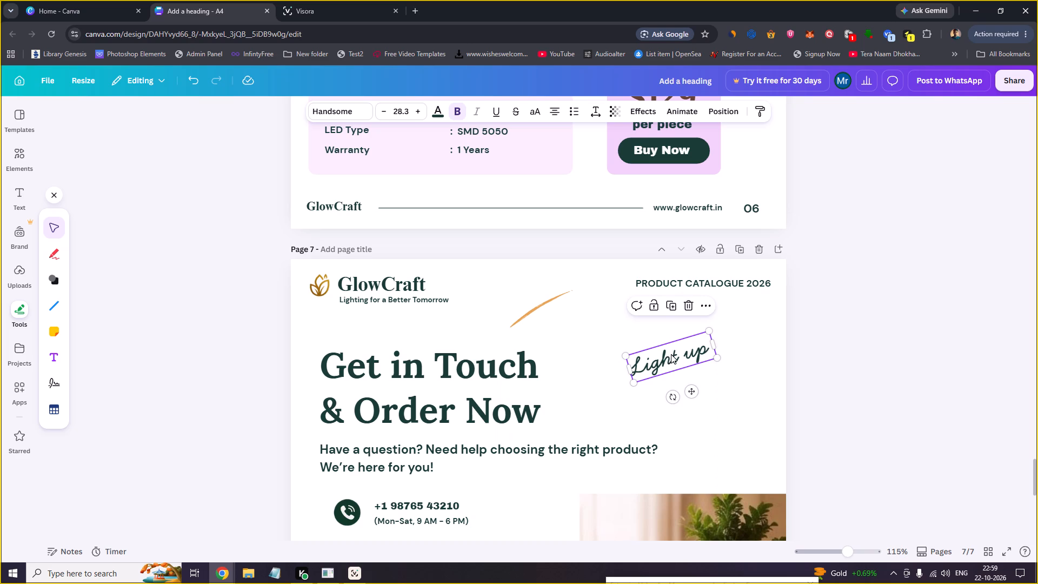
left_click_drag(670, 351, 666, 342)
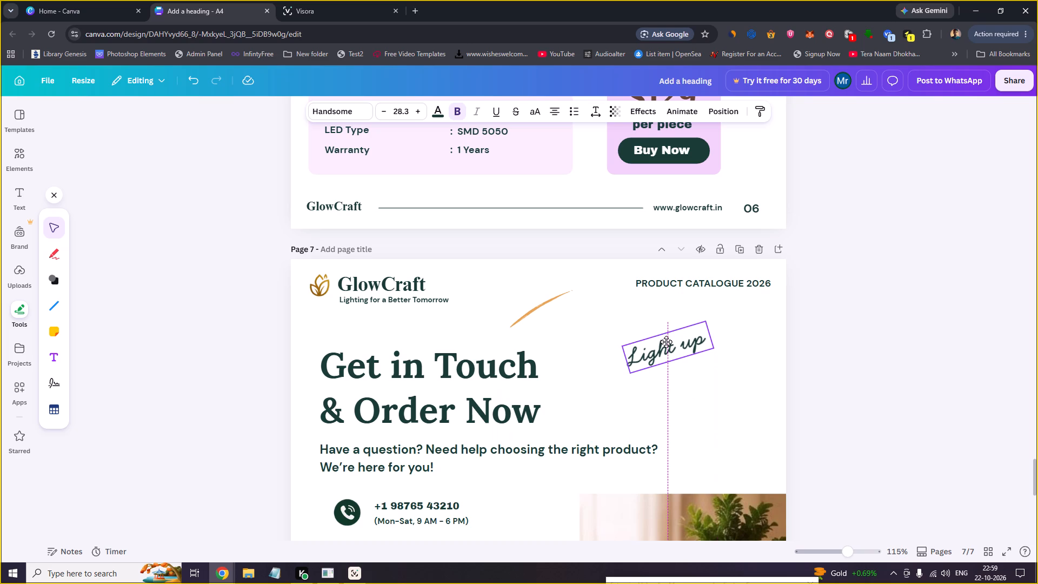
left_click_drag(666, 342, 683, 397)
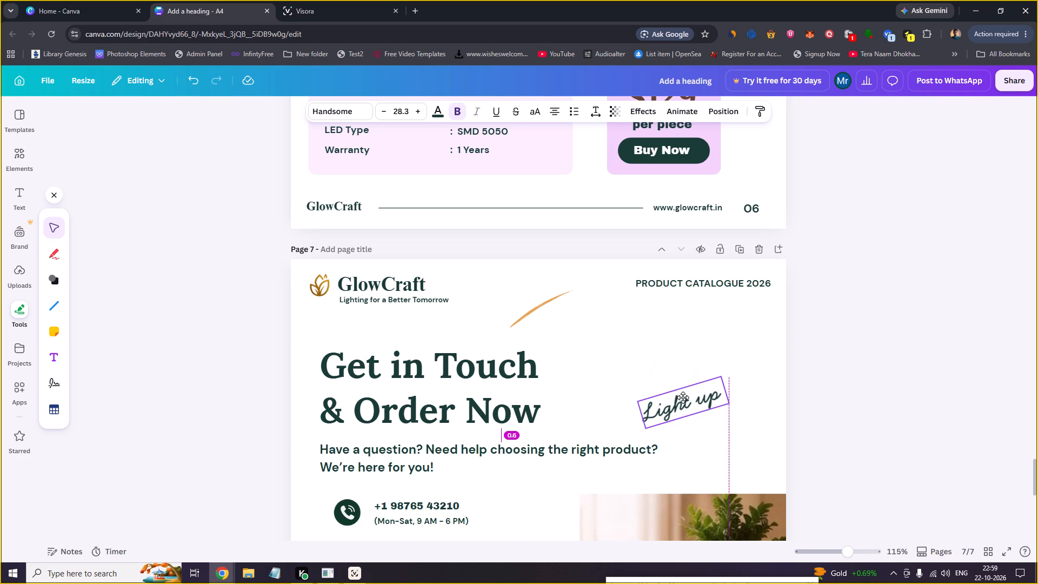
left_click_drag(683, 397, 681, 378)
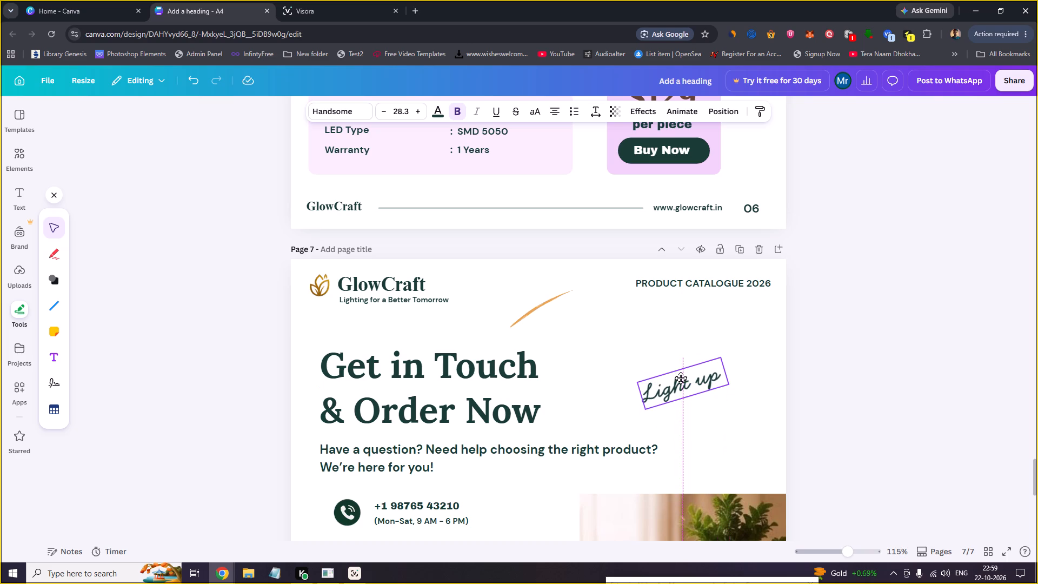
left_click_drag(681, 378, 684, 379)
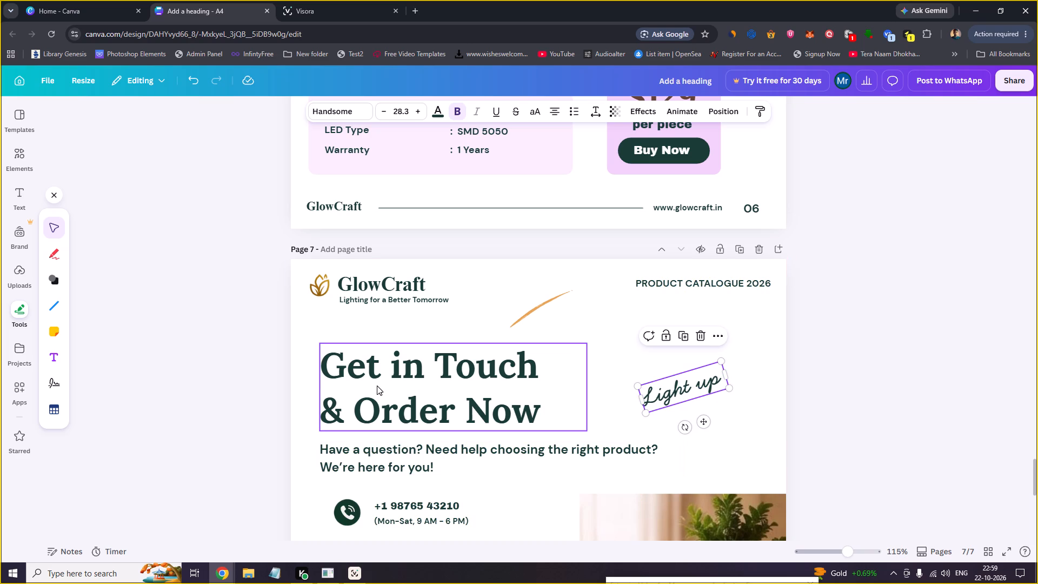
Shift the "Get in Touch & Order Now" heading and the question text below it slightly toward the page's left edge, keeping them aligned.
left_click_drag(392, 392, 383, 392)
left_click_drag(398, 452, 392, 450)
Nudge the "Light up" text slightly up and toward the page's outer edge.
left_click_drag(686, 390, 689, 387)
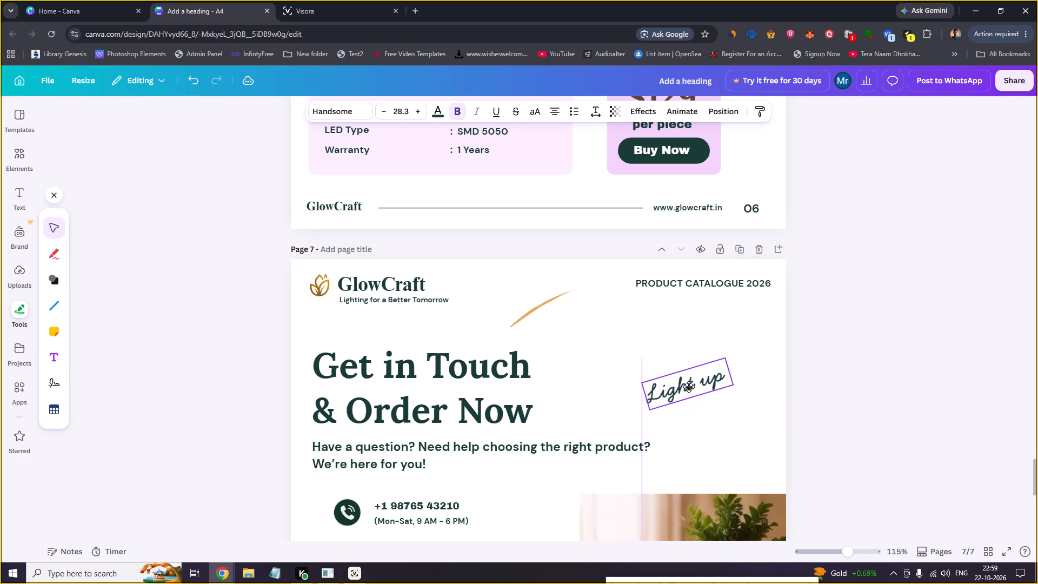
left_click_drag(689, 387, 689, 379)
Replace the wording of the "Light up" text with "Let's".
triple_click(689, 379)
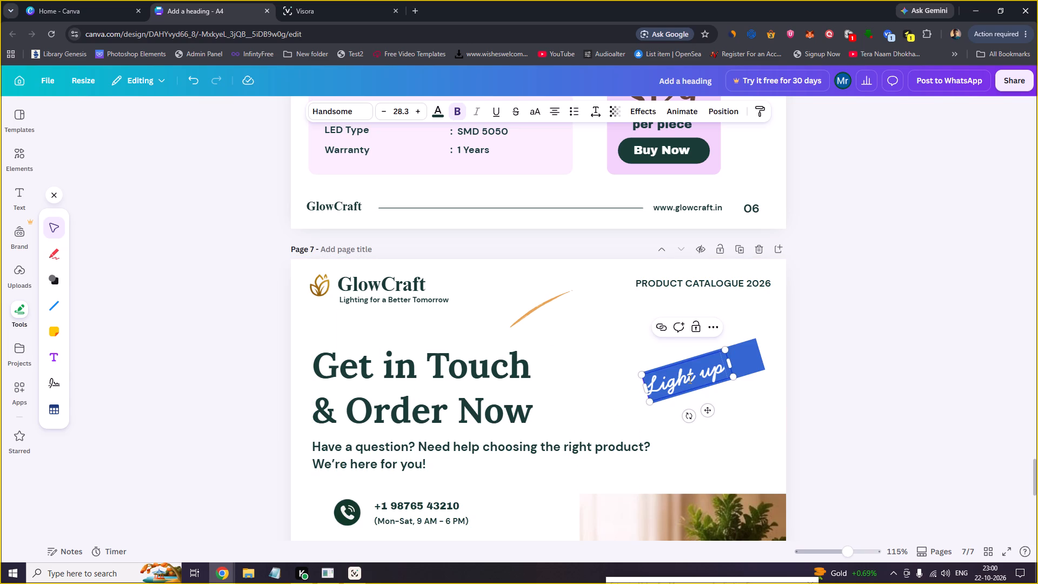
key("shift+l")
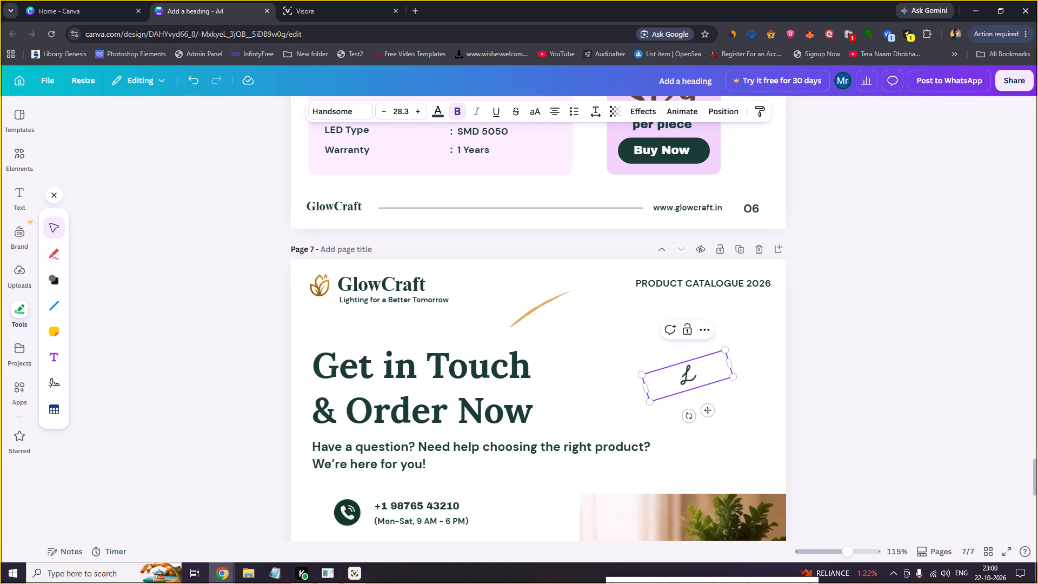
type("et")
type("'s")
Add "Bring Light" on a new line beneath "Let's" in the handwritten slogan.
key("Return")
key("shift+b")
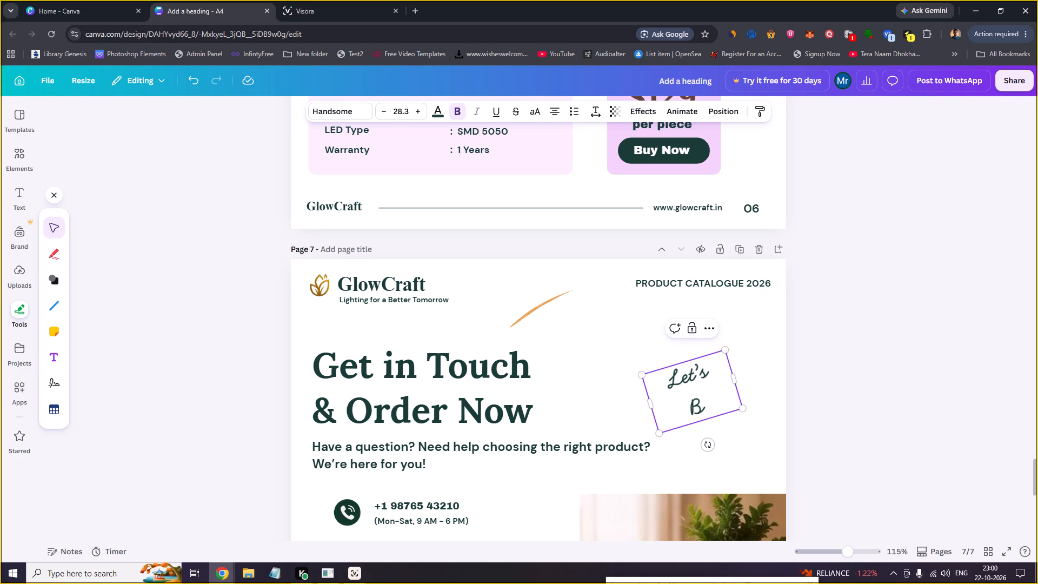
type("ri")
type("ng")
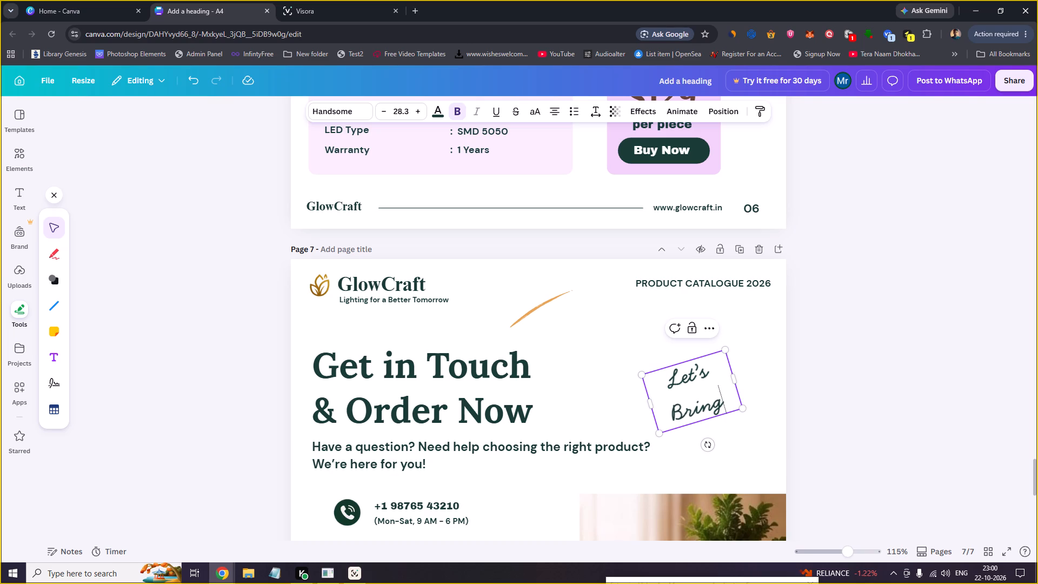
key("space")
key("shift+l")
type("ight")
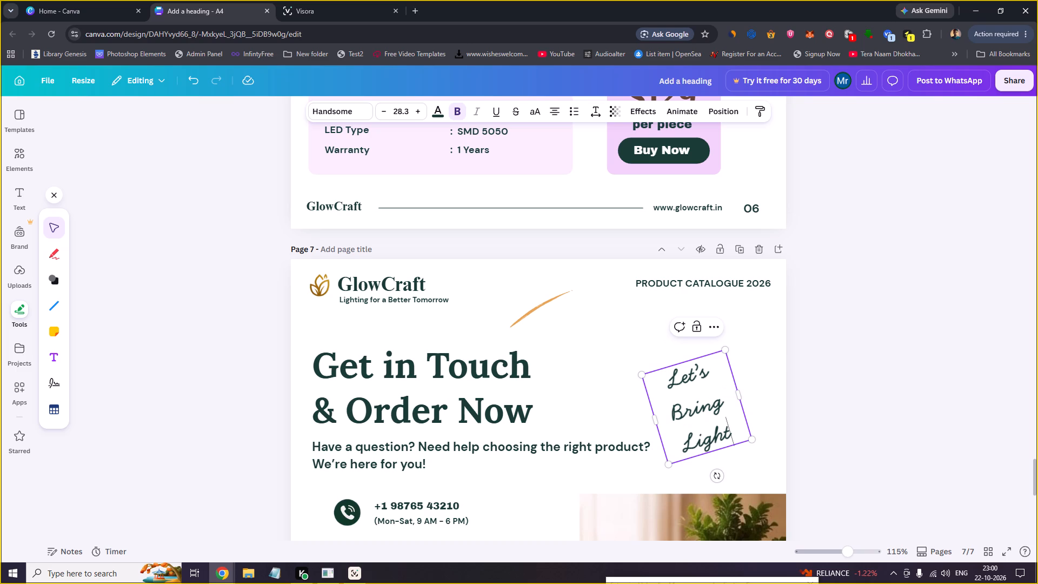
Widen the handwritten slogan's text box so that "Bring Light" fits on one line.
left_click_drag(740, 395, 750, 394)
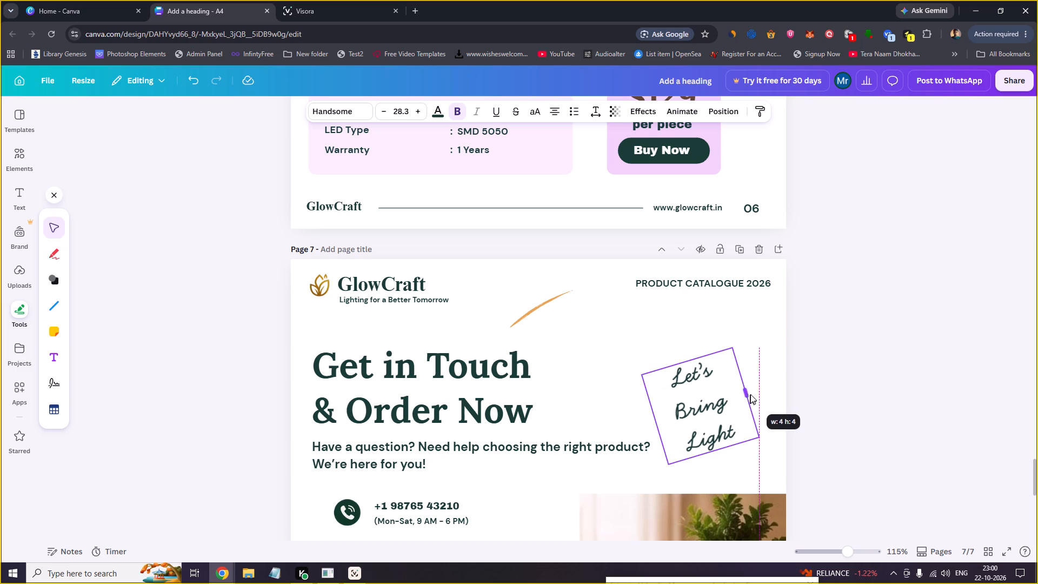
left_click_drag(750, 394, 762, 384)
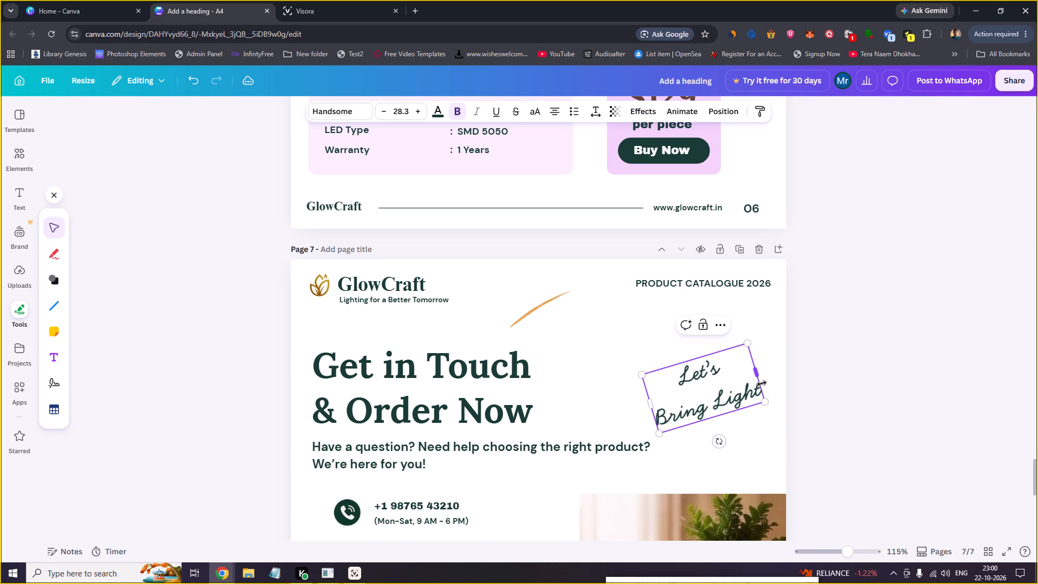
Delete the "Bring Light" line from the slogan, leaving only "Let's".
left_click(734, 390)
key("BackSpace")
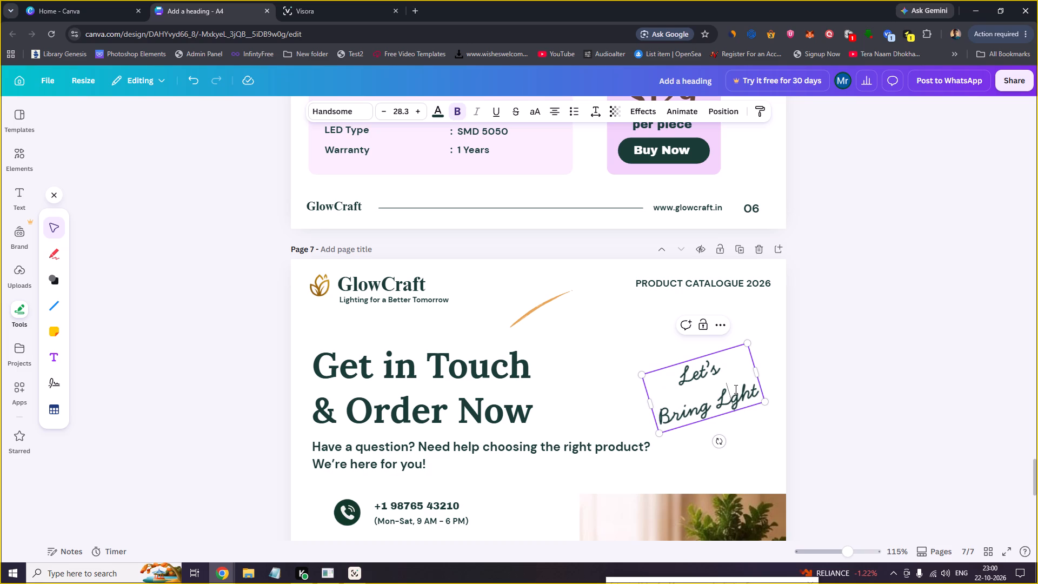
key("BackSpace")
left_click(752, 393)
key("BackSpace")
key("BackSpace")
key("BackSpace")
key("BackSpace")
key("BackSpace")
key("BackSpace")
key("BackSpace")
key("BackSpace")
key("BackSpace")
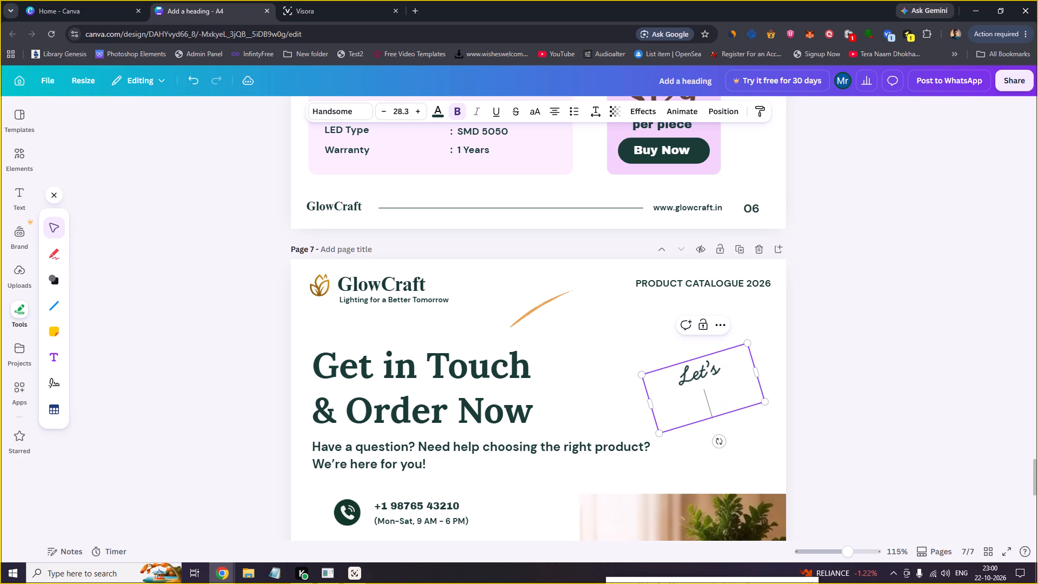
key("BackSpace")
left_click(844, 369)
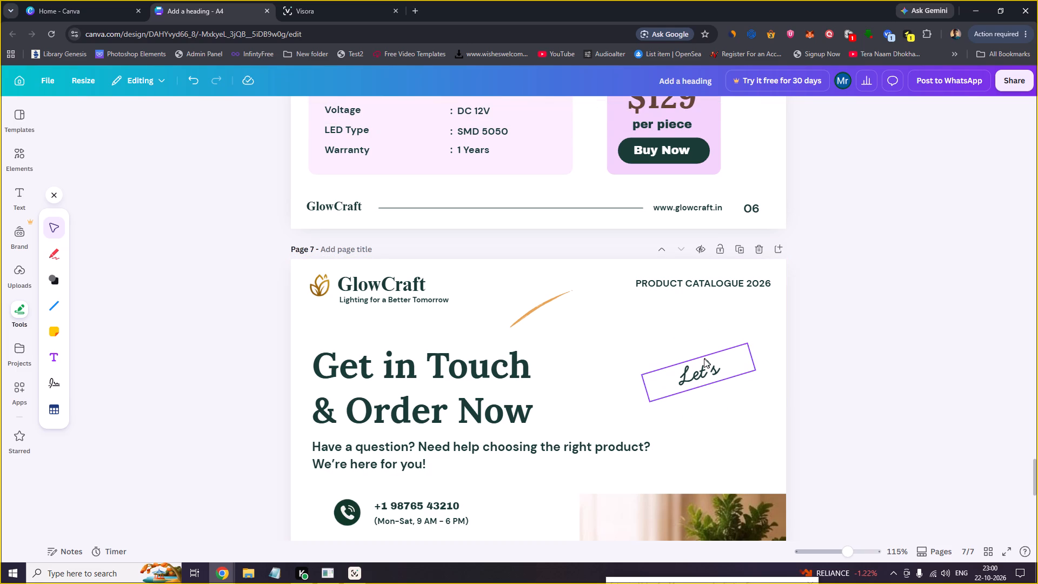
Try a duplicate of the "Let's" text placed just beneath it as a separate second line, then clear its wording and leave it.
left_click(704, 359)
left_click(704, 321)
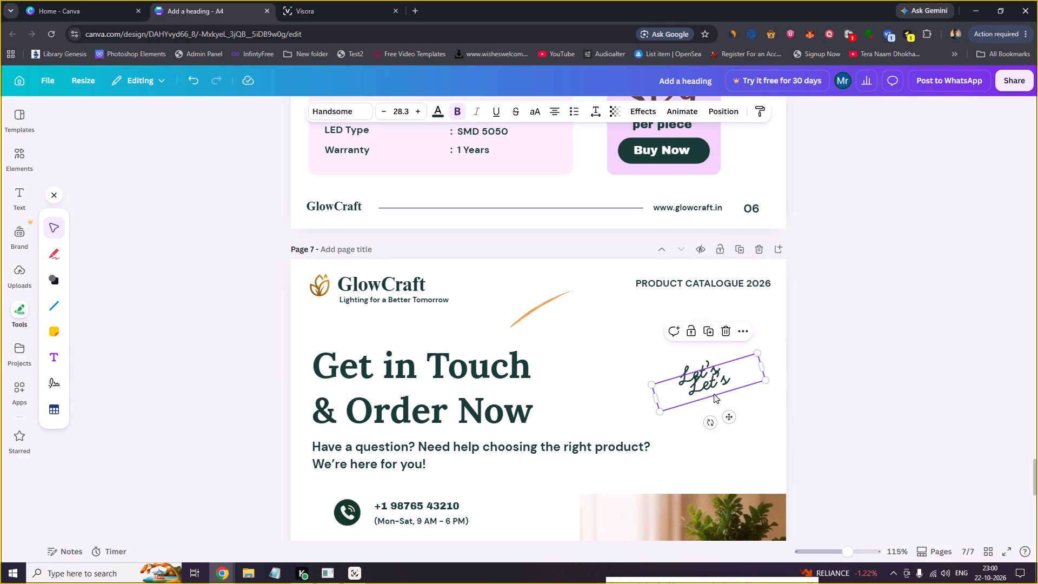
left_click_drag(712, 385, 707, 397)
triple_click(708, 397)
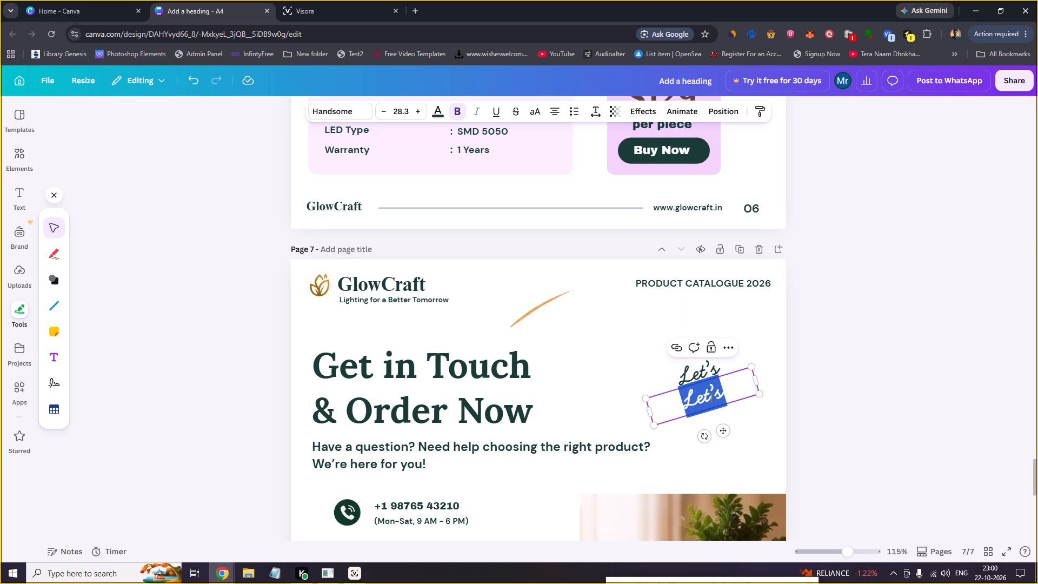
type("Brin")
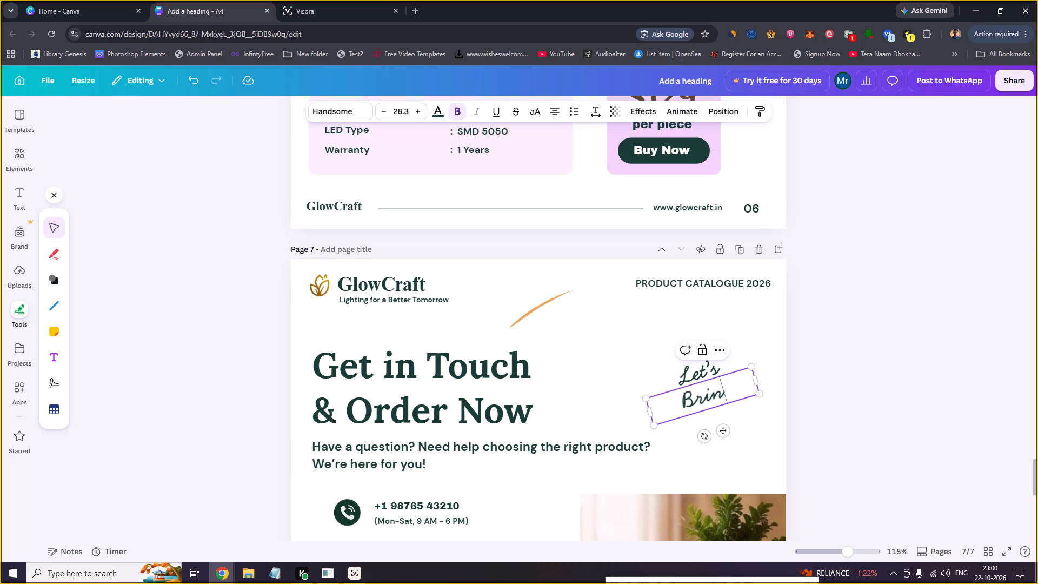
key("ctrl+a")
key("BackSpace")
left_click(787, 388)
Add the line "Bring Light" beneath "Let's" in the tilted handwritten slogan.
double_click(723, 366)
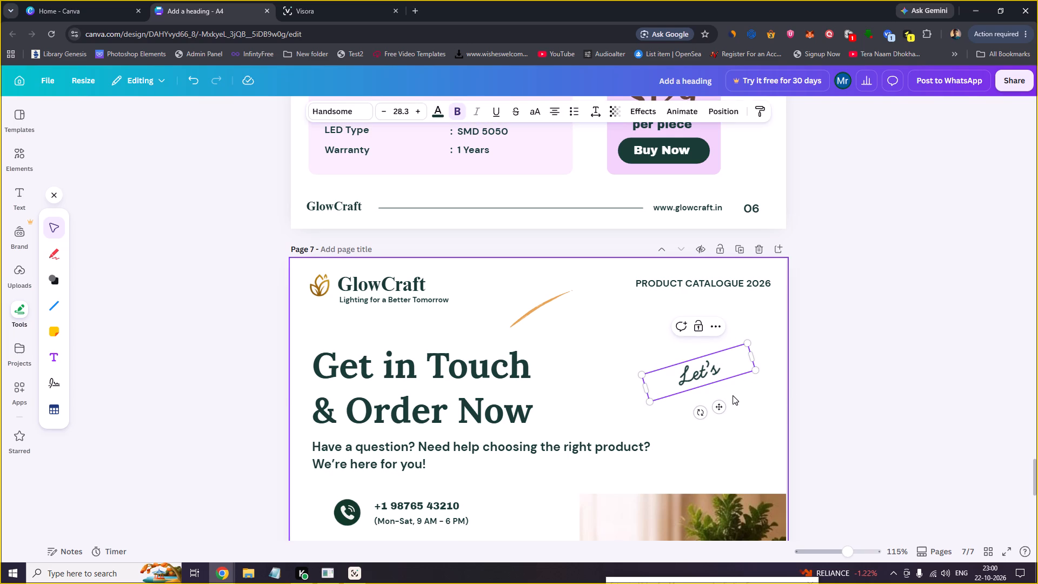
key("Return")
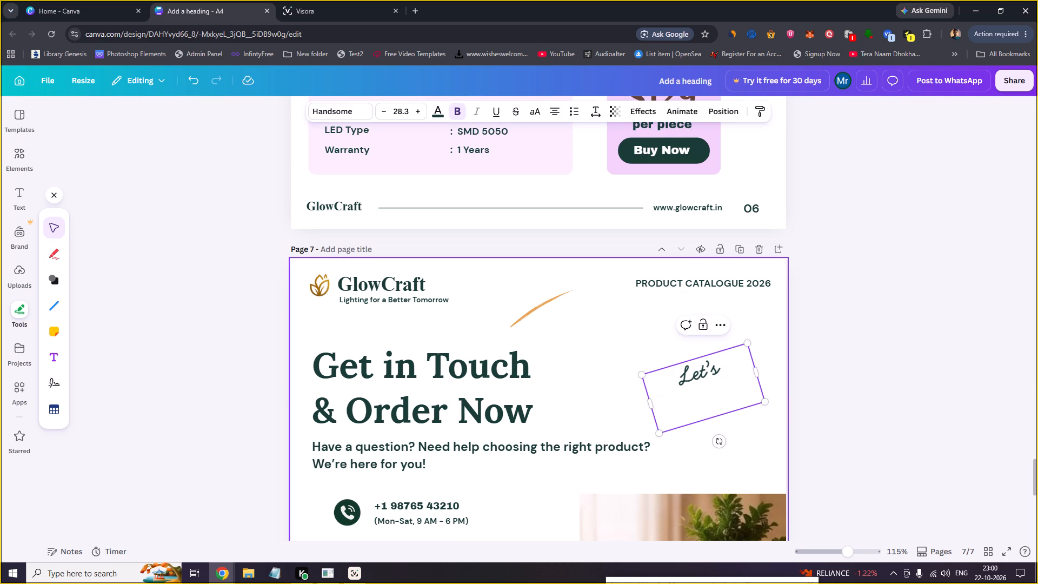
type("Brign")
key("BackSpace")
key("BackSpace")
type("ng")
key("space")
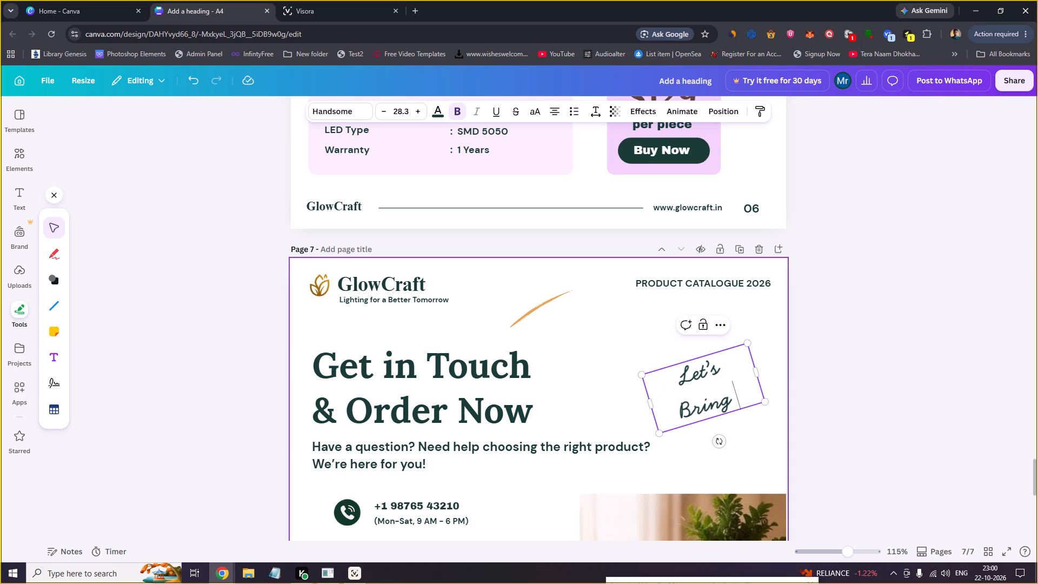
type("Light")
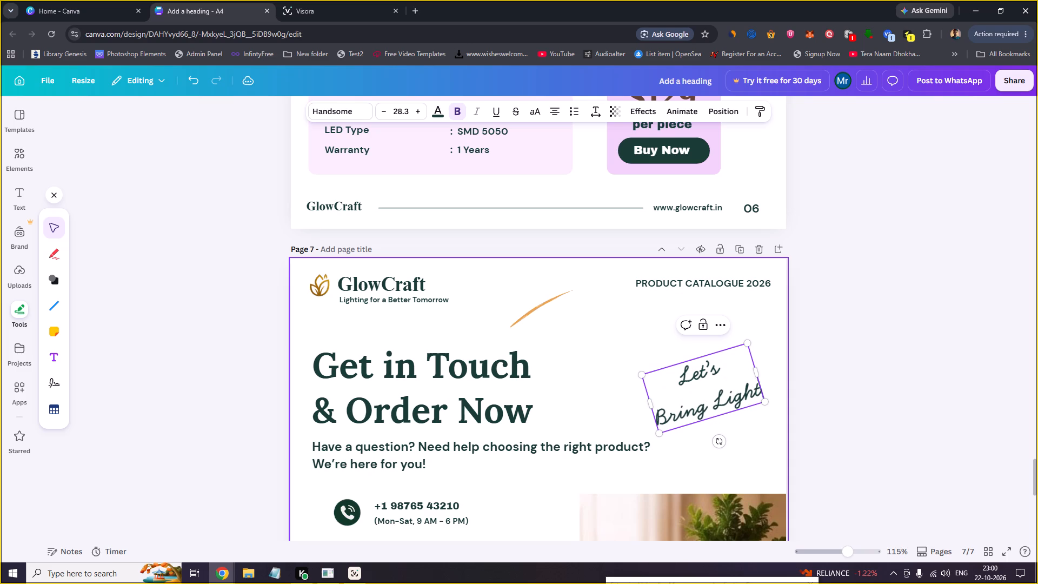
Add "To Your Home" on a new line beneath "Bring Light" in the handwritten slogan.
key("Return")
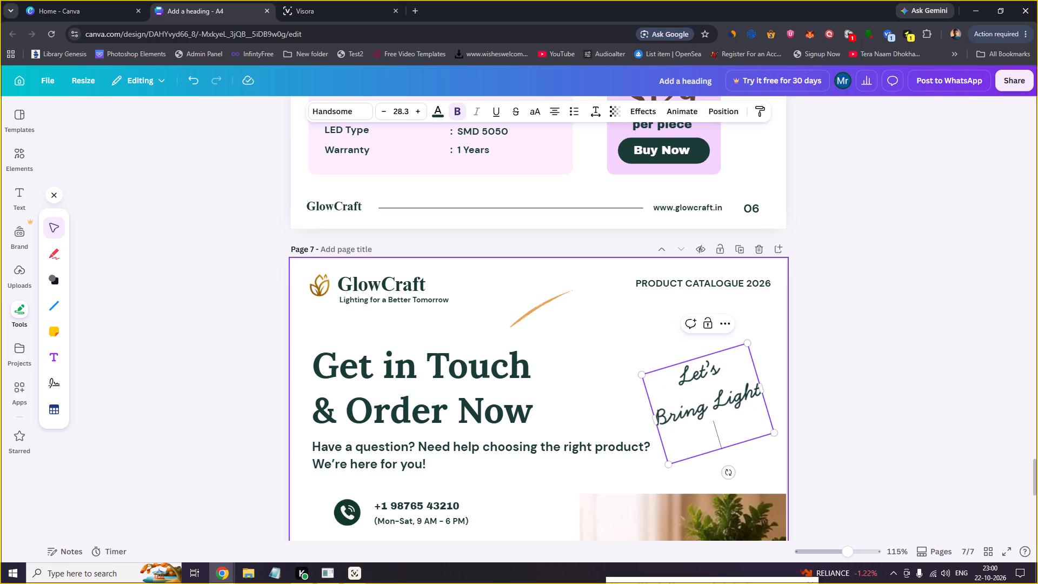
key("shift+t")
key("o")
key("space")
type("Your")
key("space")
key("shift+h")
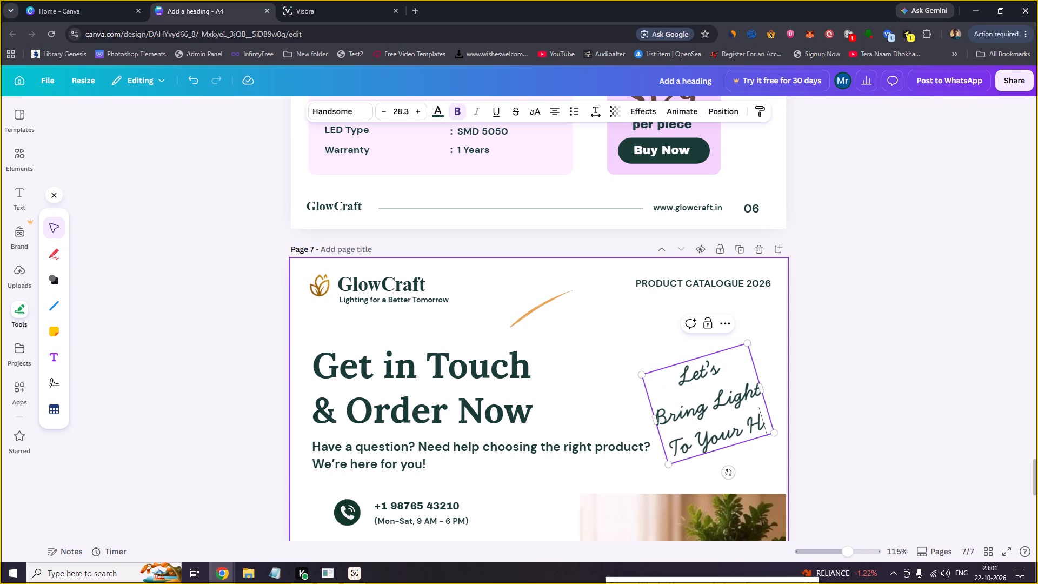
type("me")
key("BackSpace")
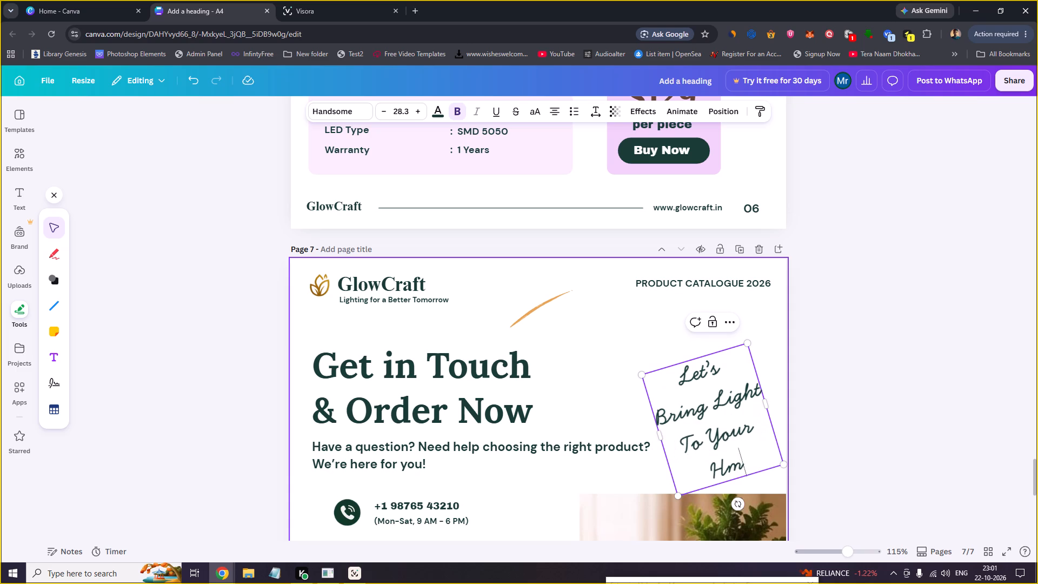
key("BackSpace")
type("oem")
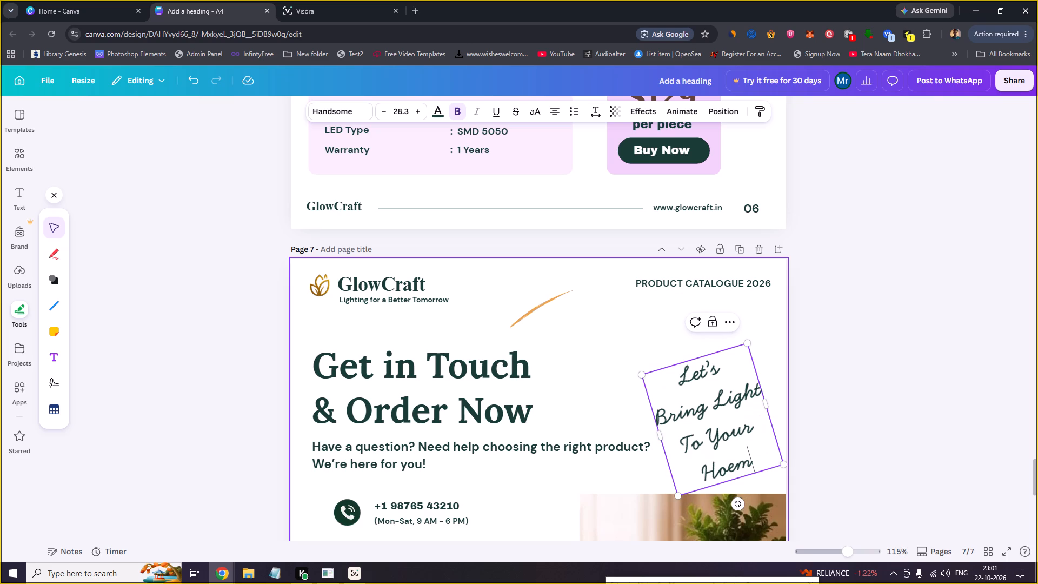
key("BackSpace")
key("BackSpace")
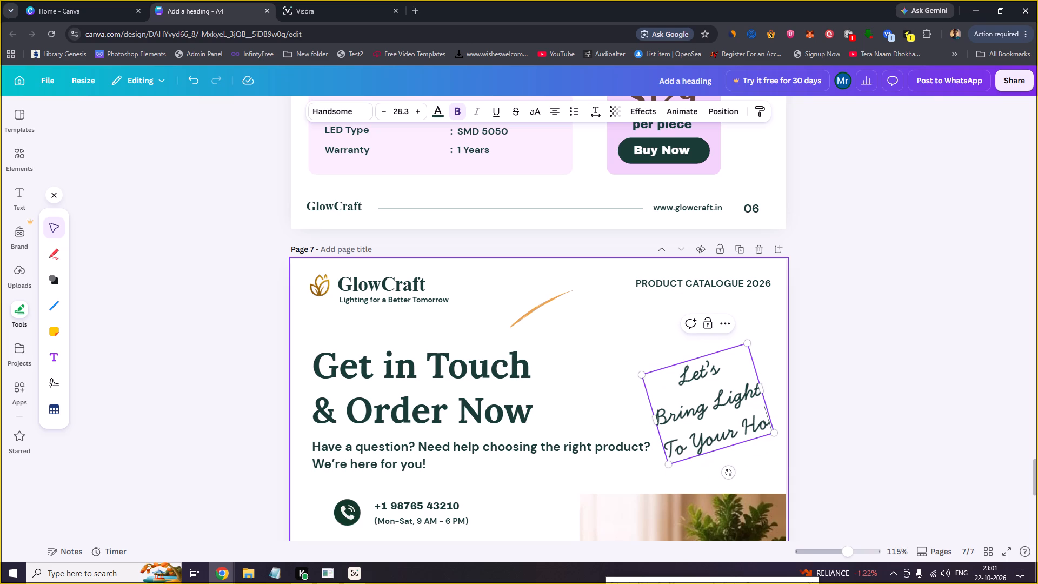
type("me")
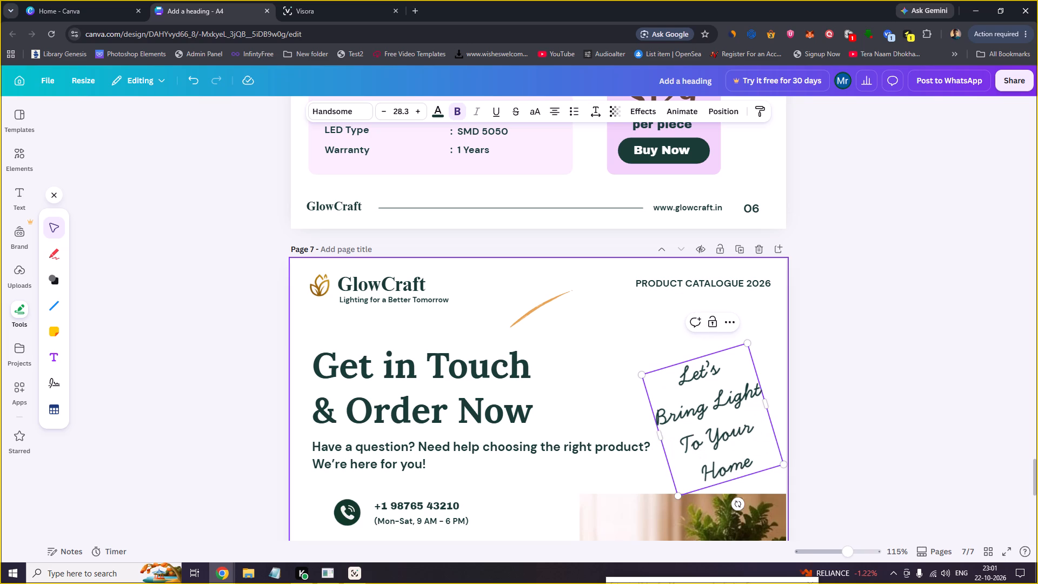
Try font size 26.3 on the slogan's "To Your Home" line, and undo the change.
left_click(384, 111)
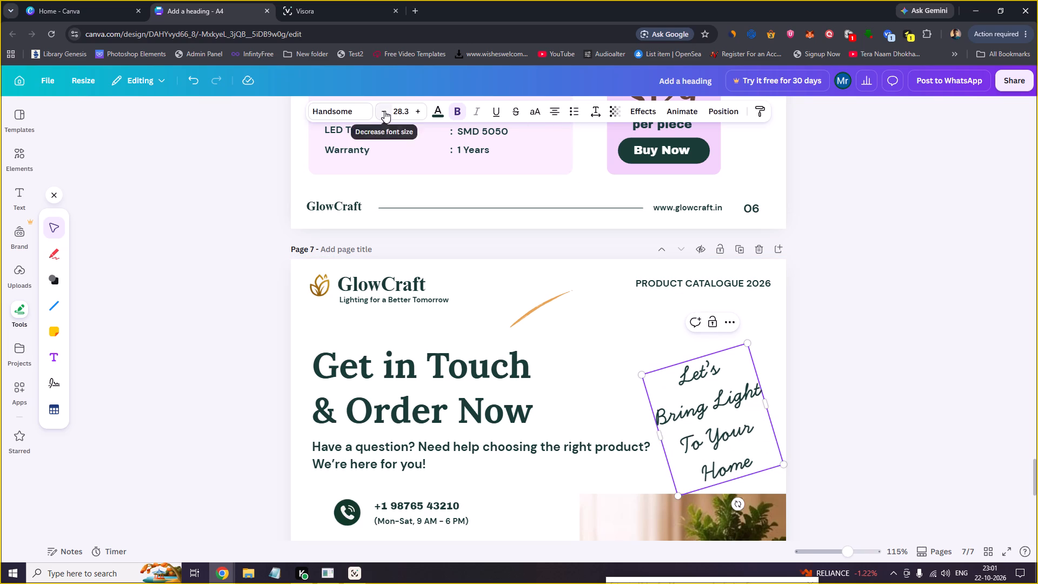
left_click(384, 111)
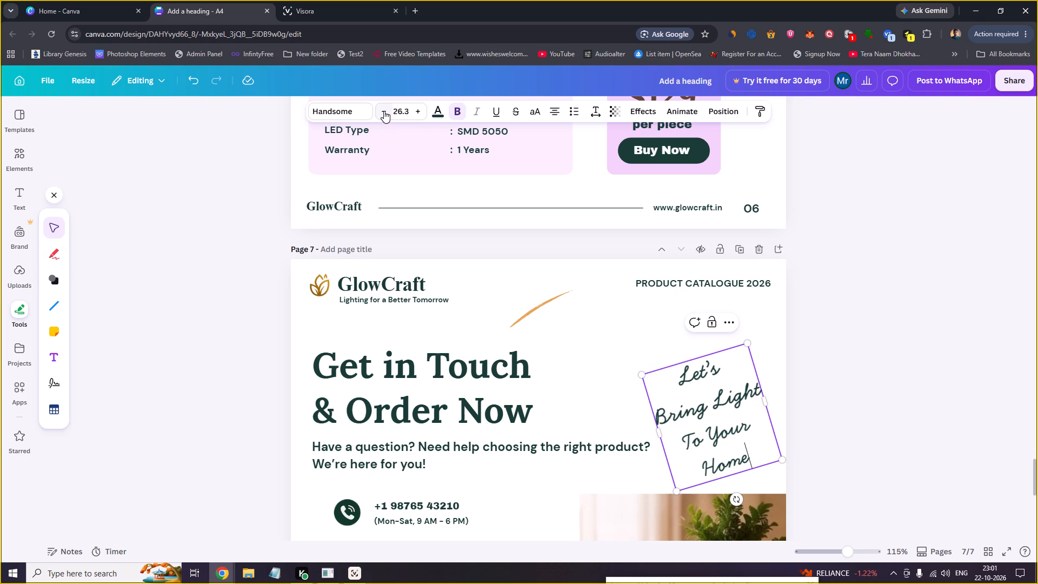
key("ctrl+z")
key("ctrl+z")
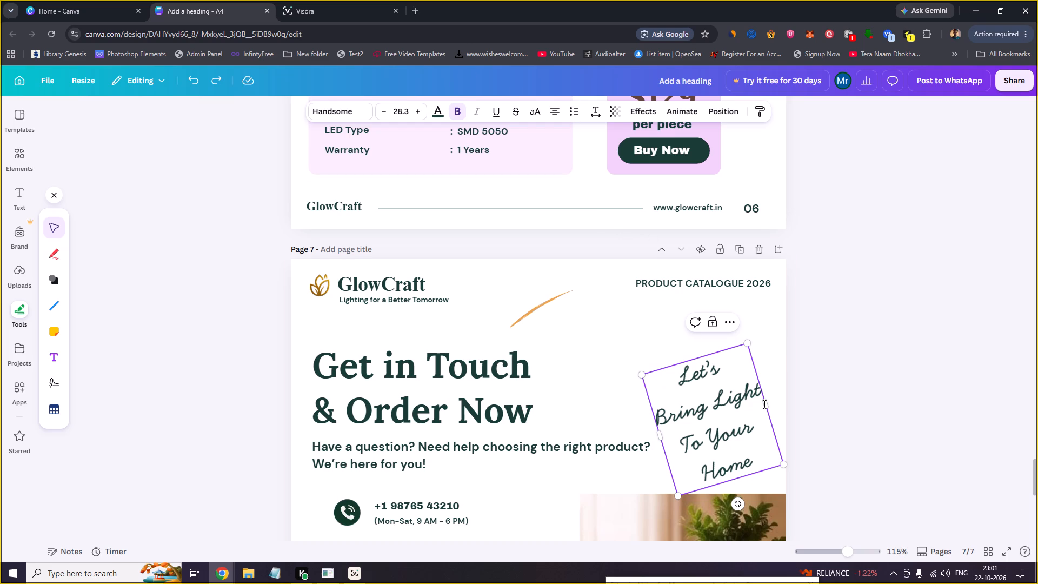
Widen the handwritten slogan's text box slightly.
left_click_drag(766, 404, 773, 403)
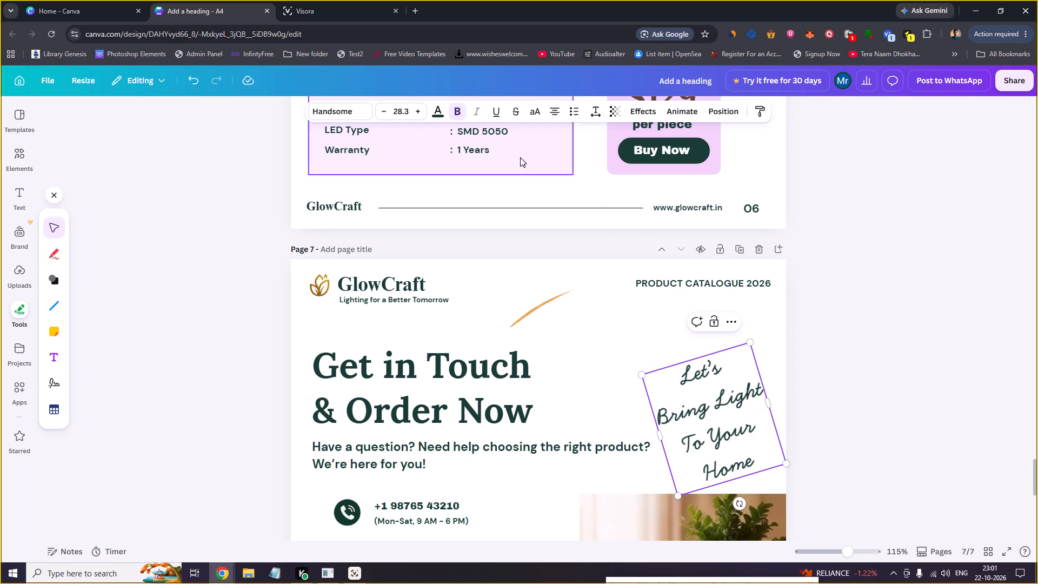
Reduce the font size of the whole handwritten slogan to 24.3 so that "To Your Home" fits on one line.
left_click(385, 112)
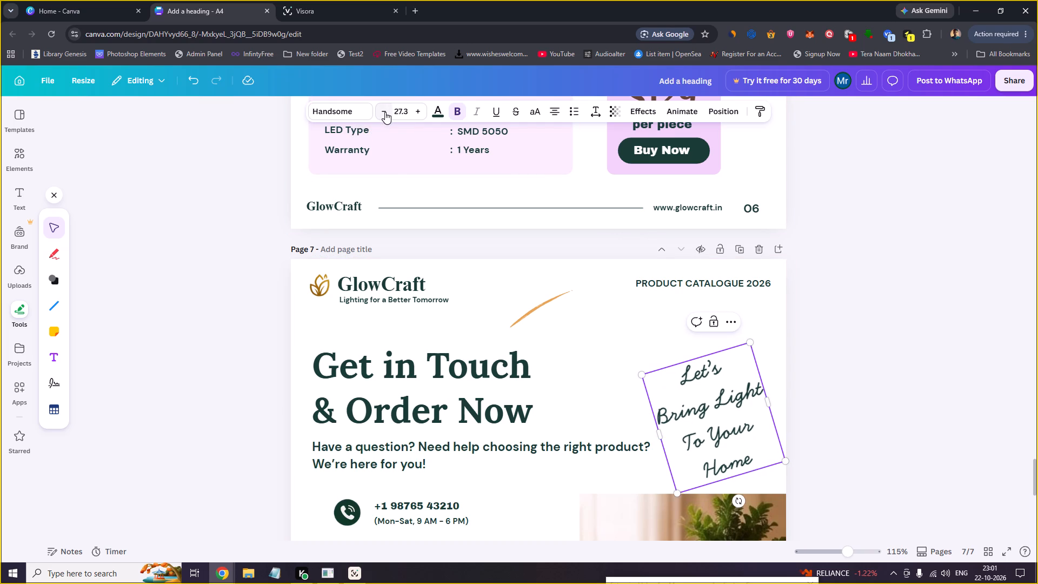
key("ctrl+z")
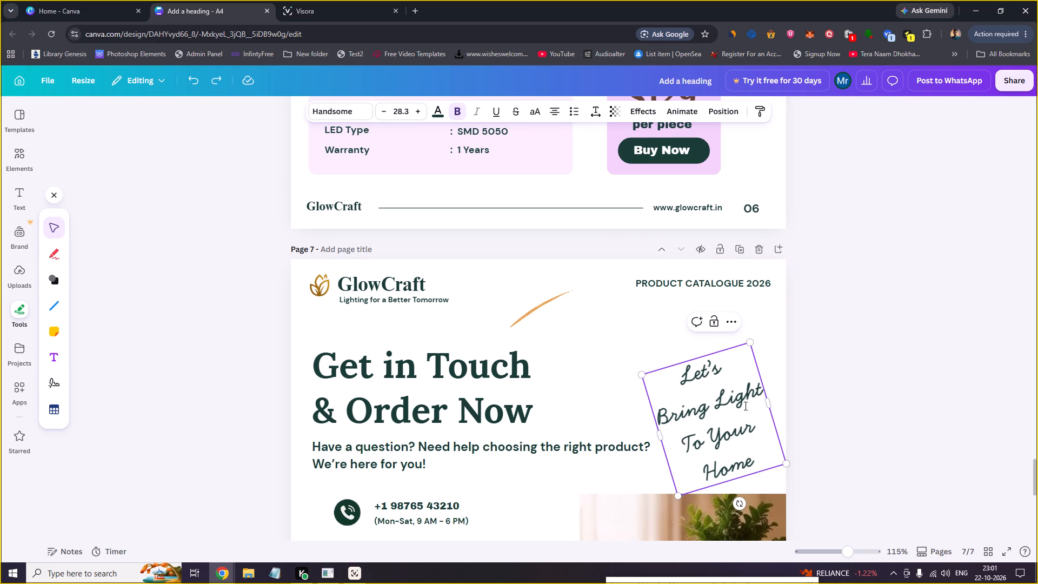
key("ctrl+a")
left_click(388, 114)
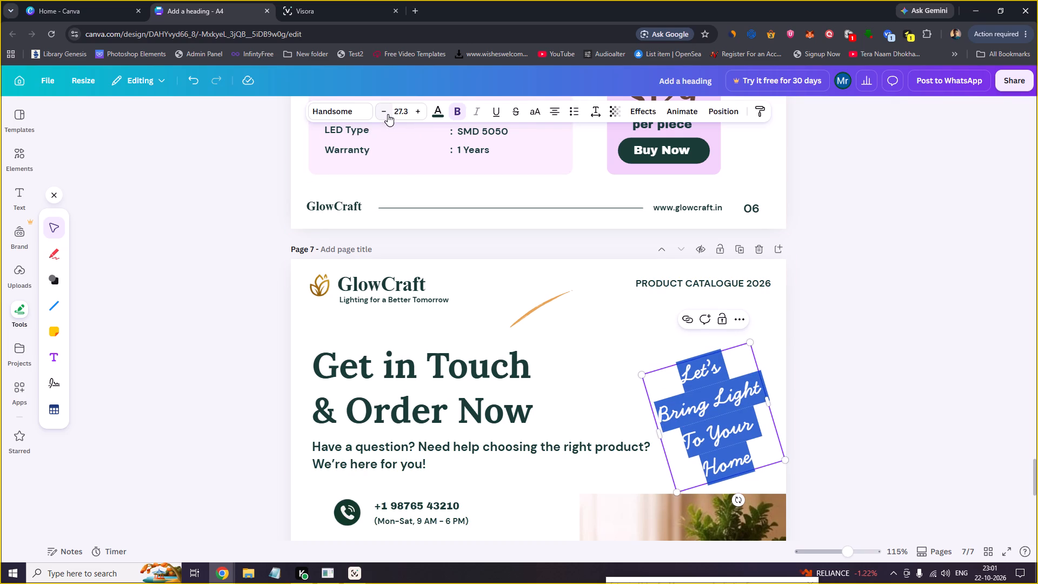
left_click(388, 114)
left_click(388, 114)
left_click(388, 114)
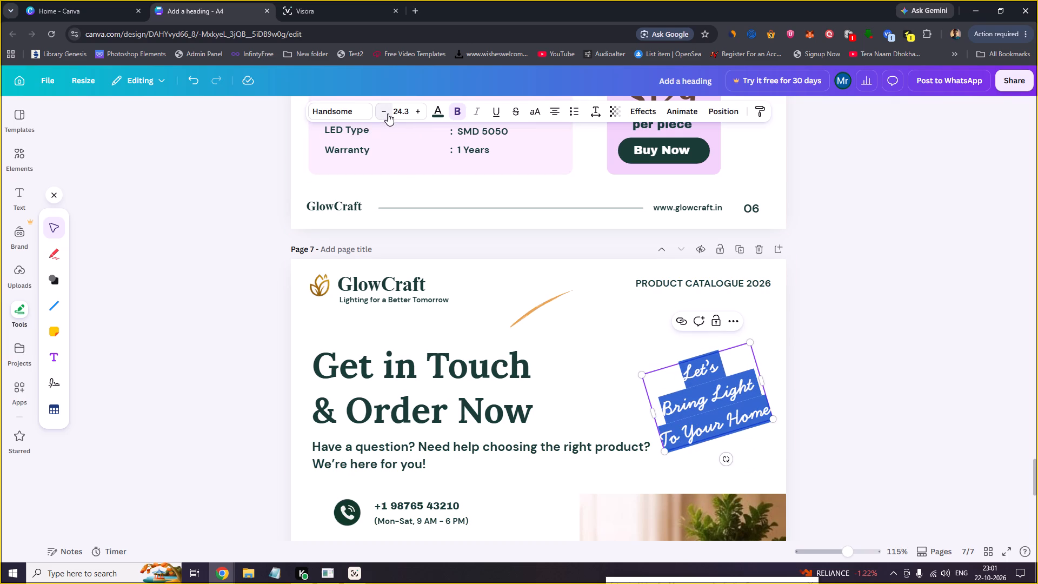
left_click(864, 378)
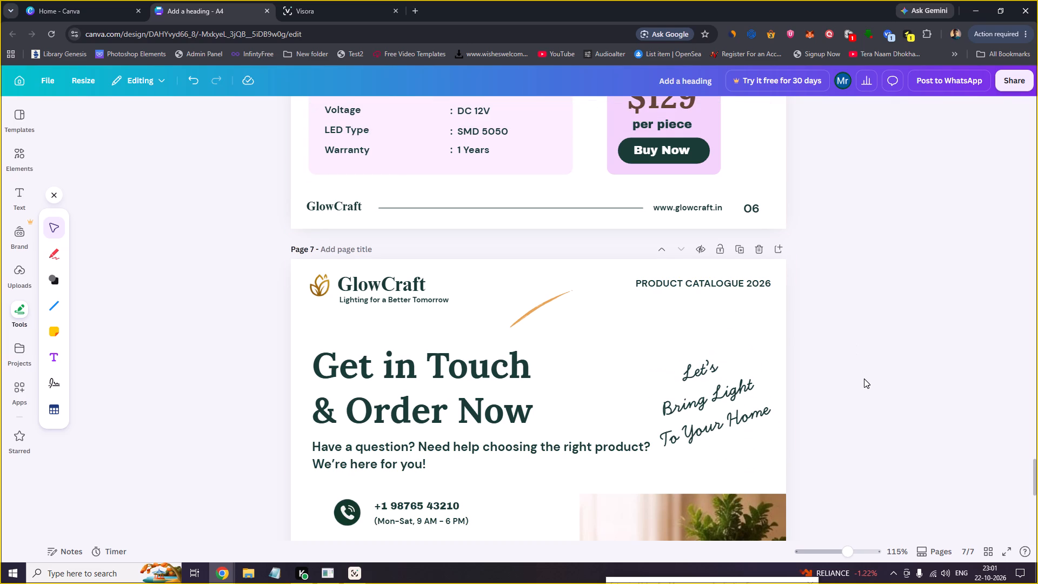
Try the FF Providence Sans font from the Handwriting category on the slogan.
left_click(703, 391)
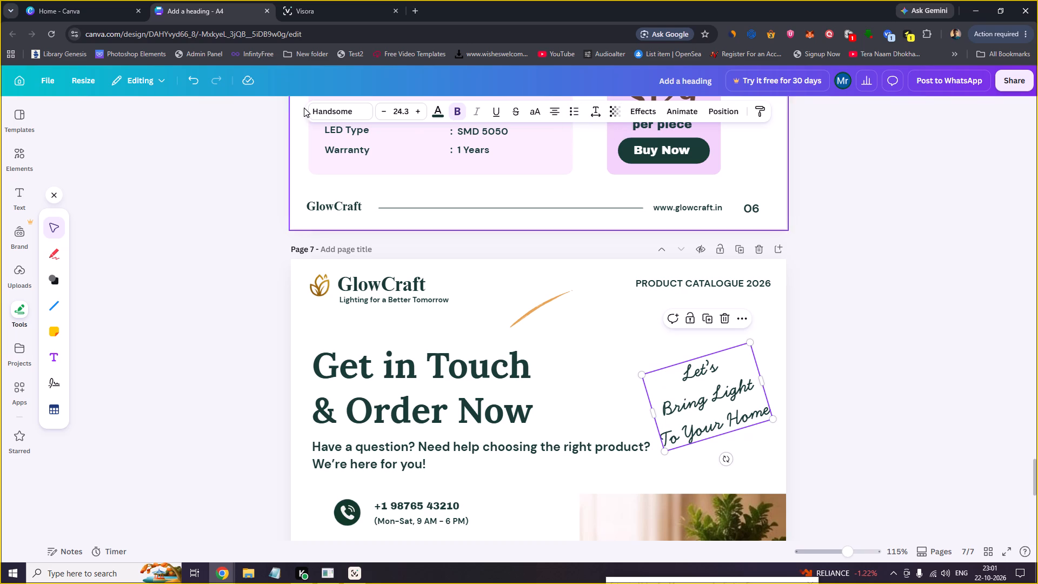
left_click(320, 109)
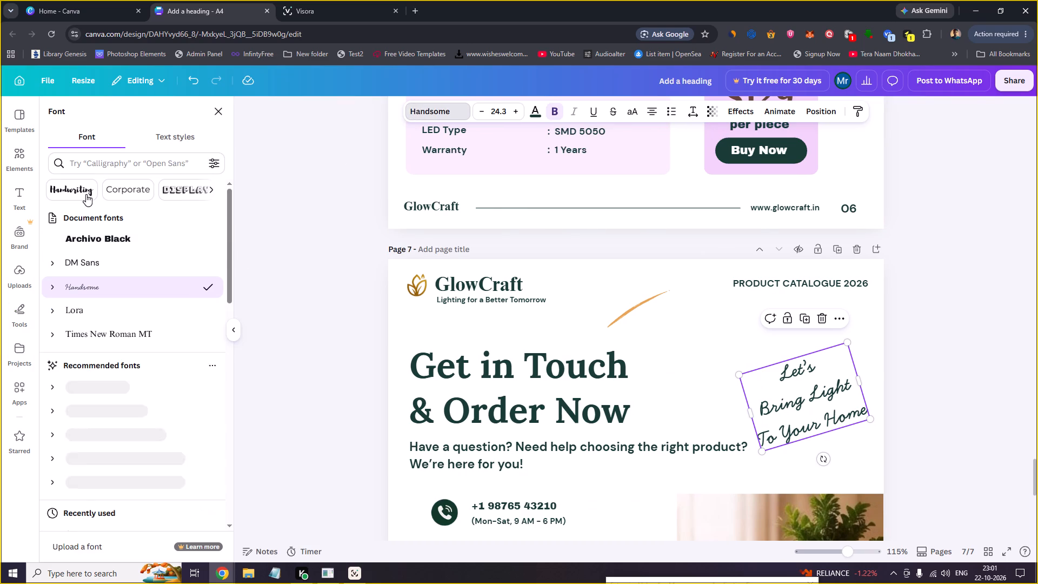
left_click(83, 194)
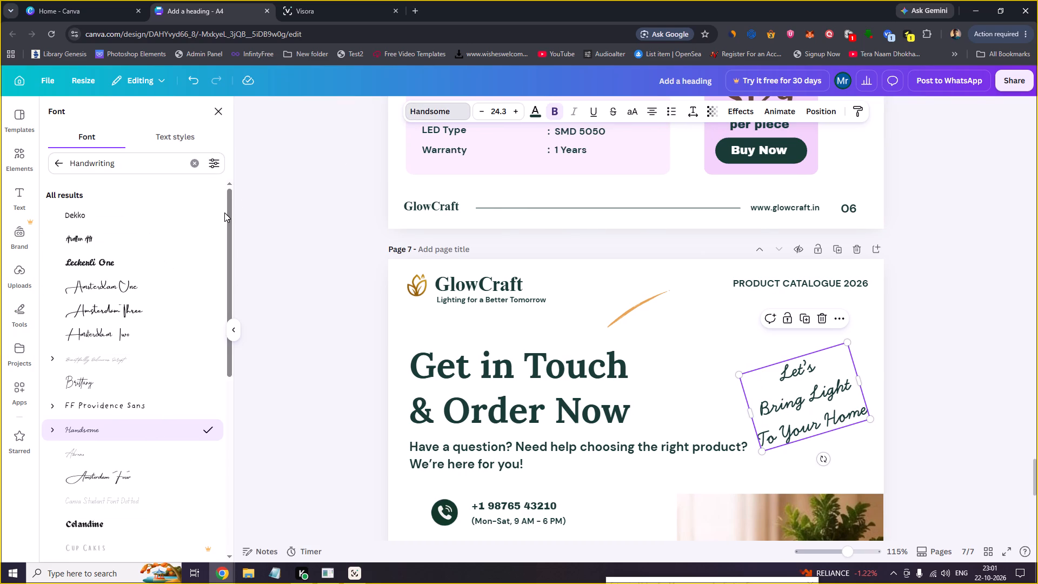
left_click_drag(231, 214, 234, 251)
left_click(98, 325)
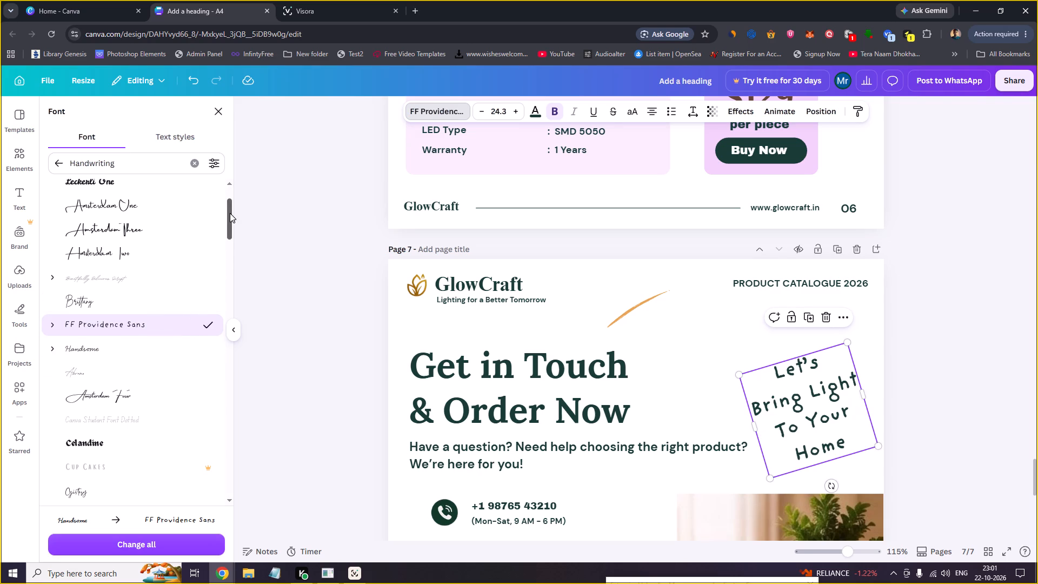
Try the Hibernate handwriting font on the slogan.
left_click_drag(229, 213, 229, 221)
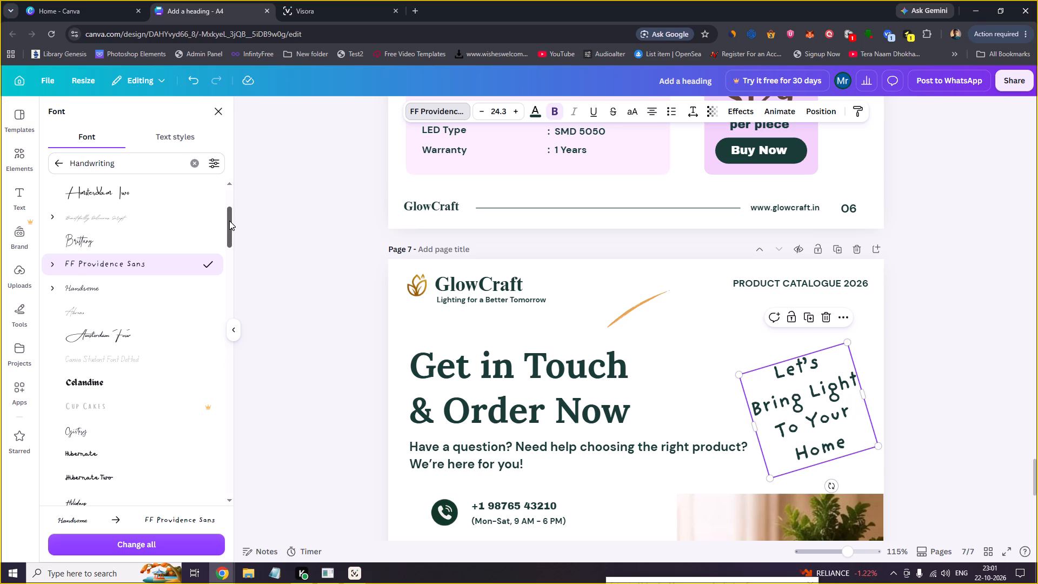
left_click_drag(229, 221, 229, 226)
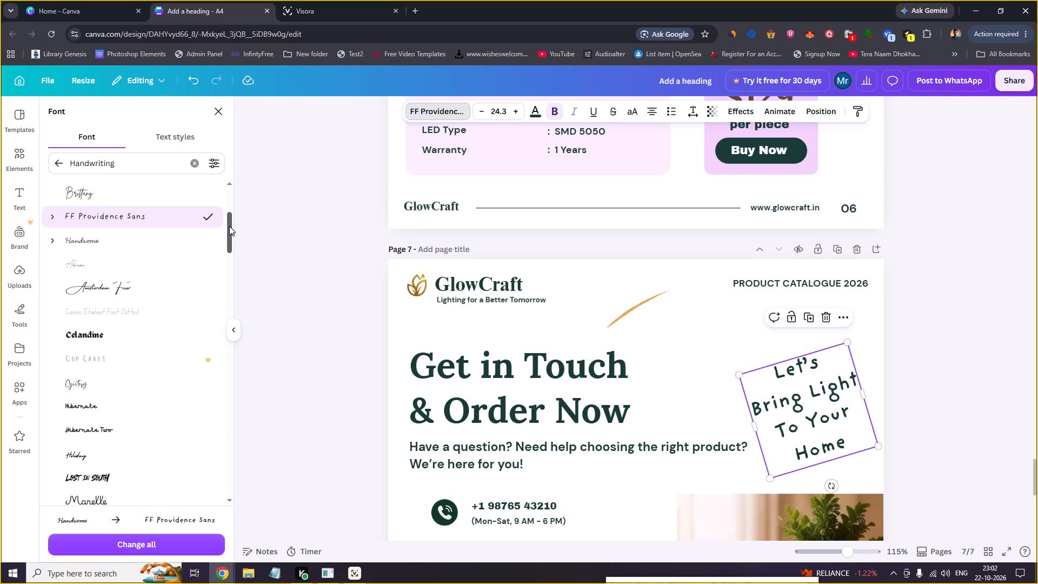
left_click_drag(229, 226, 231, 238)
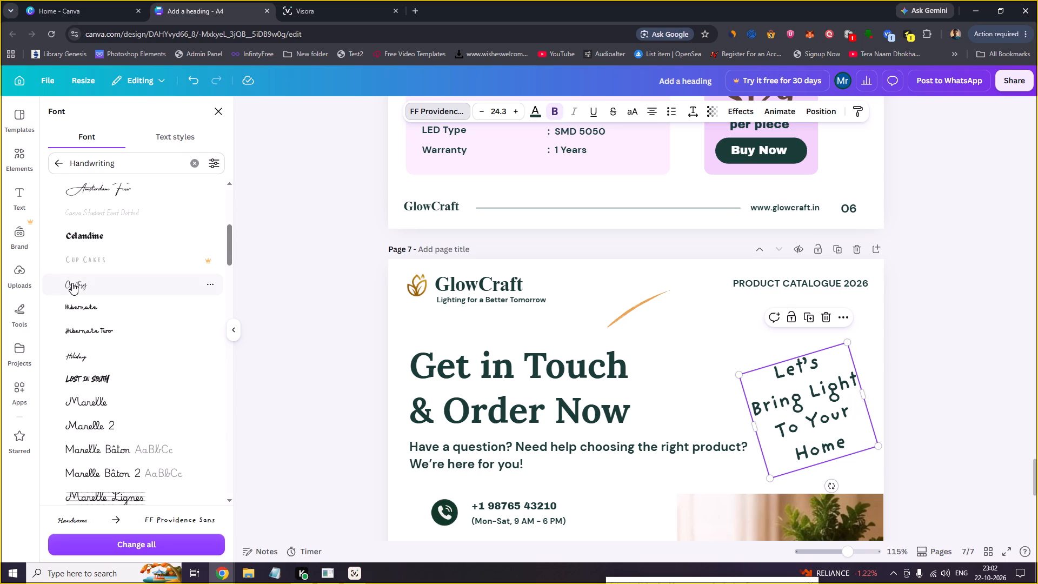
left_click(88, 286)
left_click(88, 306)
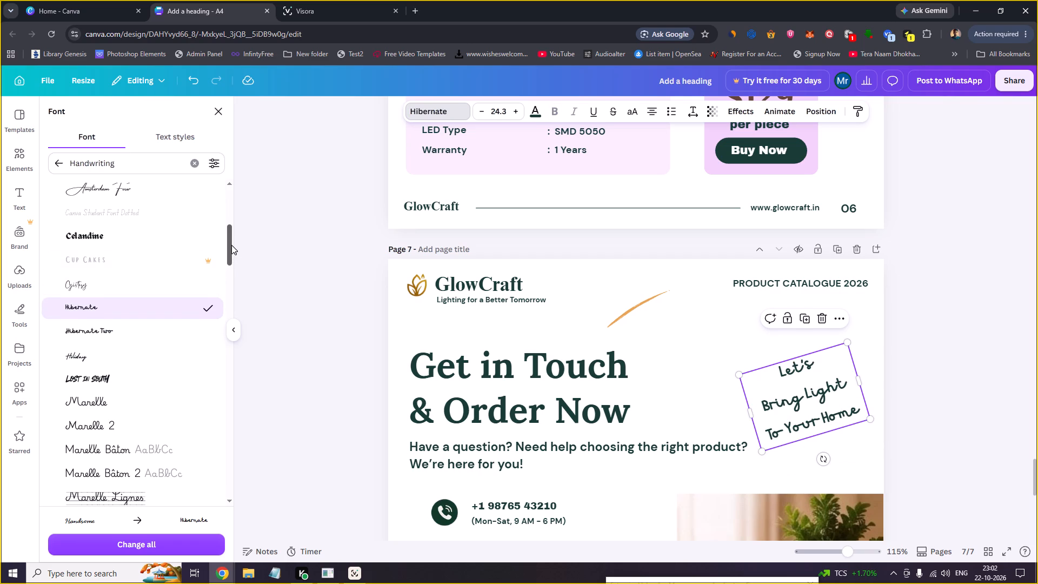
Change the slogan's font to the handwriting font Holiday.
left_click_drag(231, 245, 231, 258)
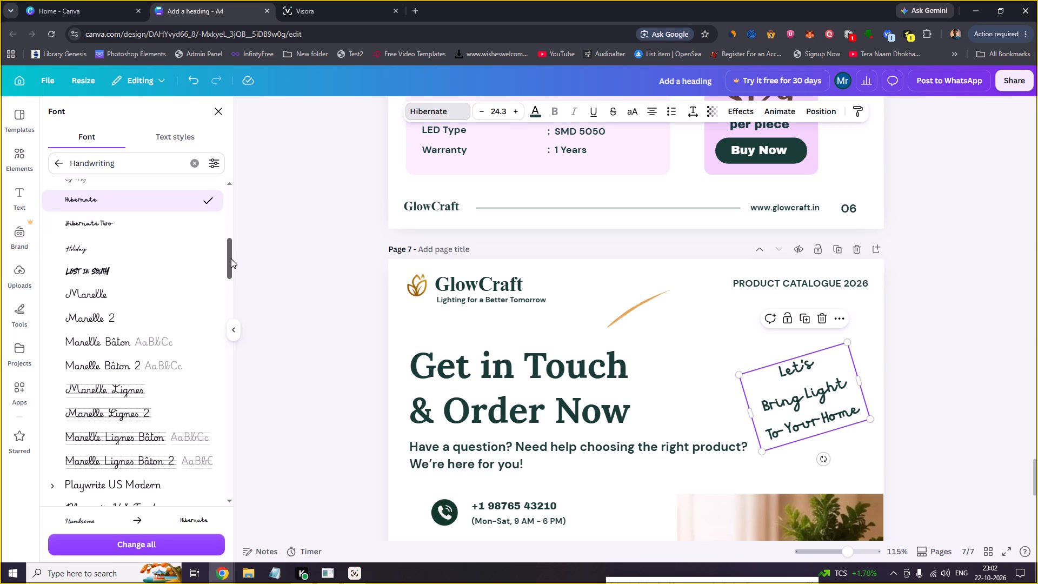
left_click_drag(231, 258, 231, 260)
left_click(108, 236)
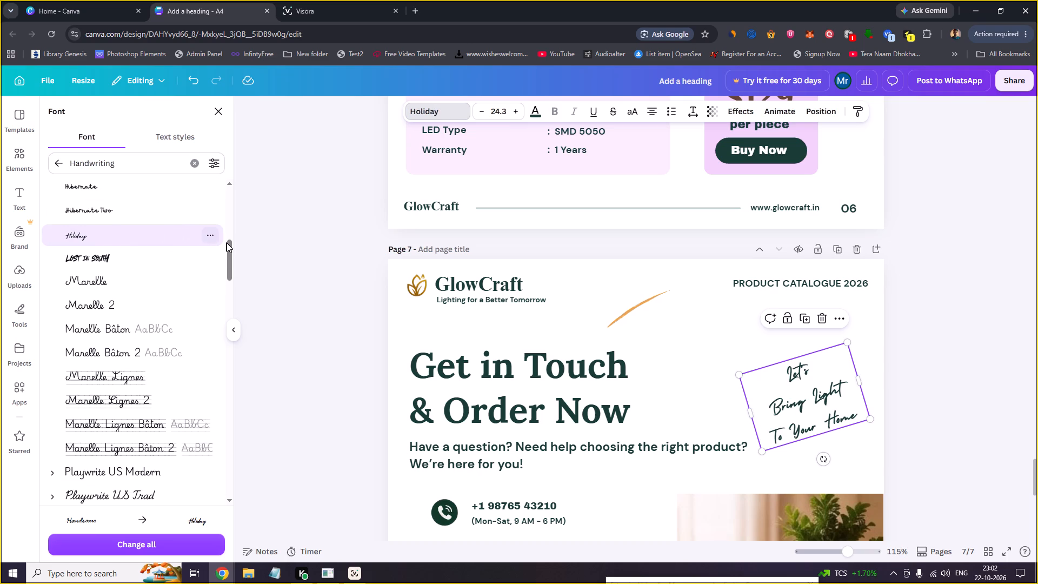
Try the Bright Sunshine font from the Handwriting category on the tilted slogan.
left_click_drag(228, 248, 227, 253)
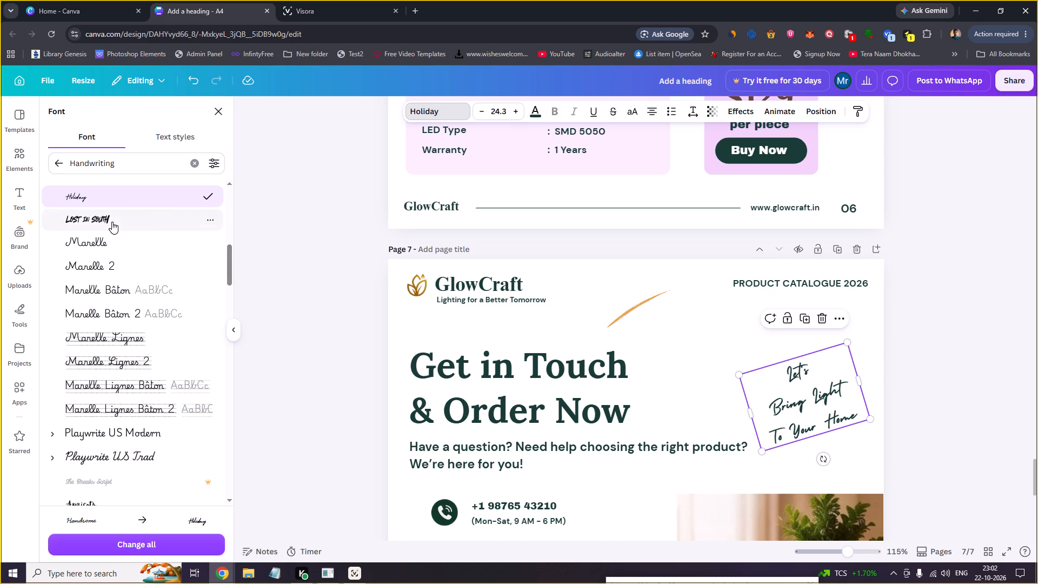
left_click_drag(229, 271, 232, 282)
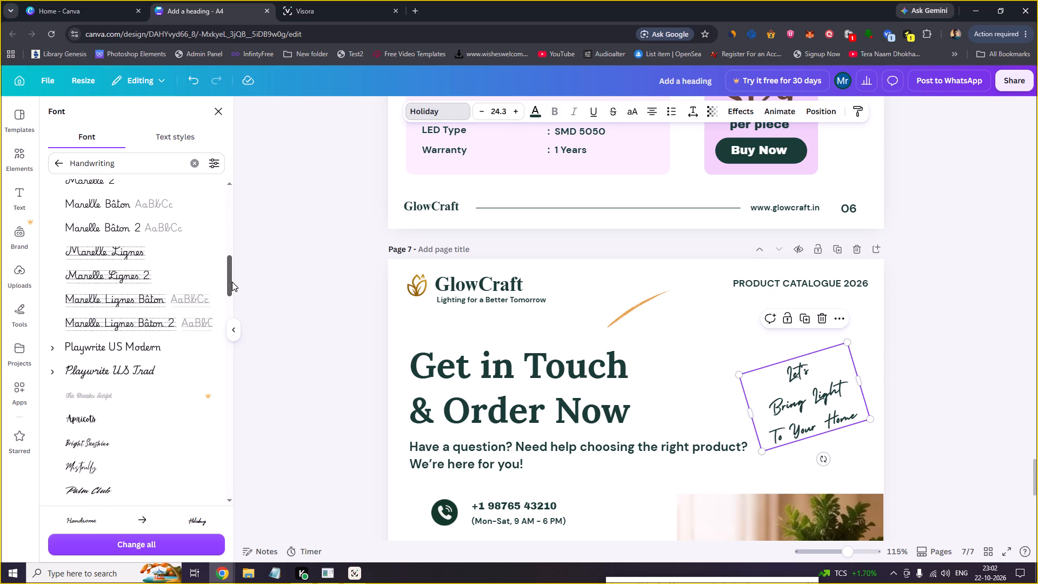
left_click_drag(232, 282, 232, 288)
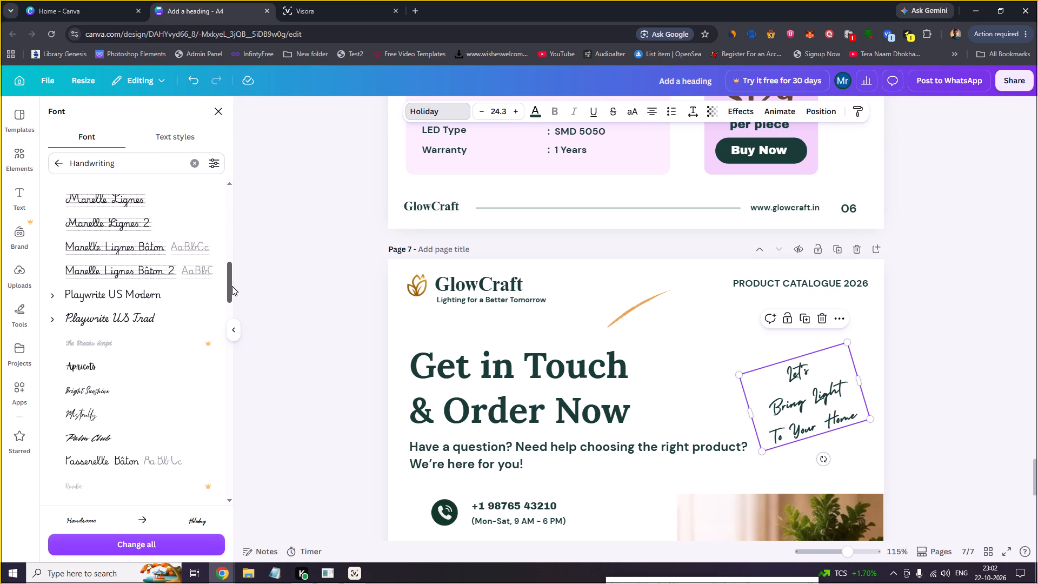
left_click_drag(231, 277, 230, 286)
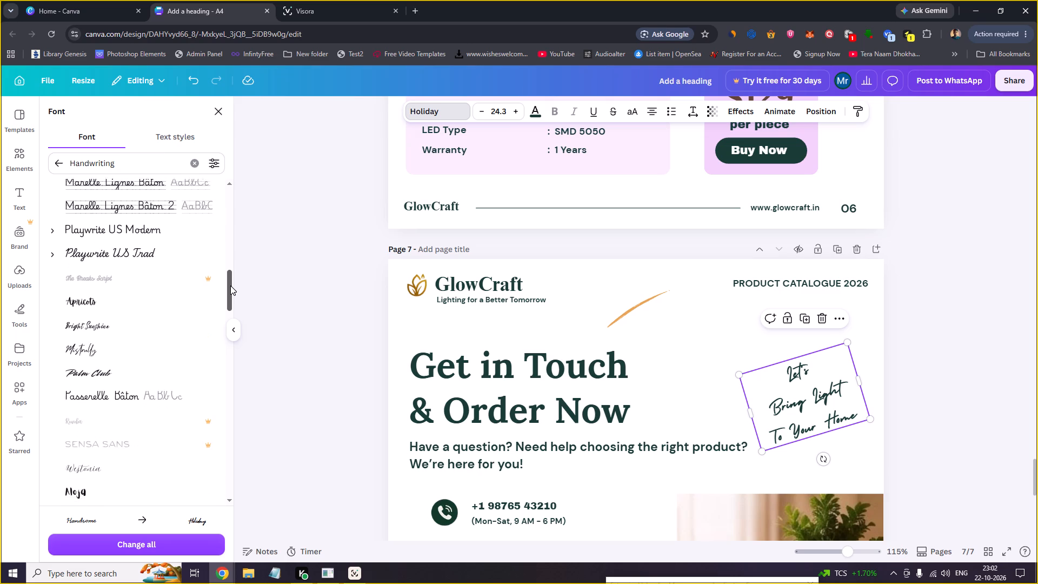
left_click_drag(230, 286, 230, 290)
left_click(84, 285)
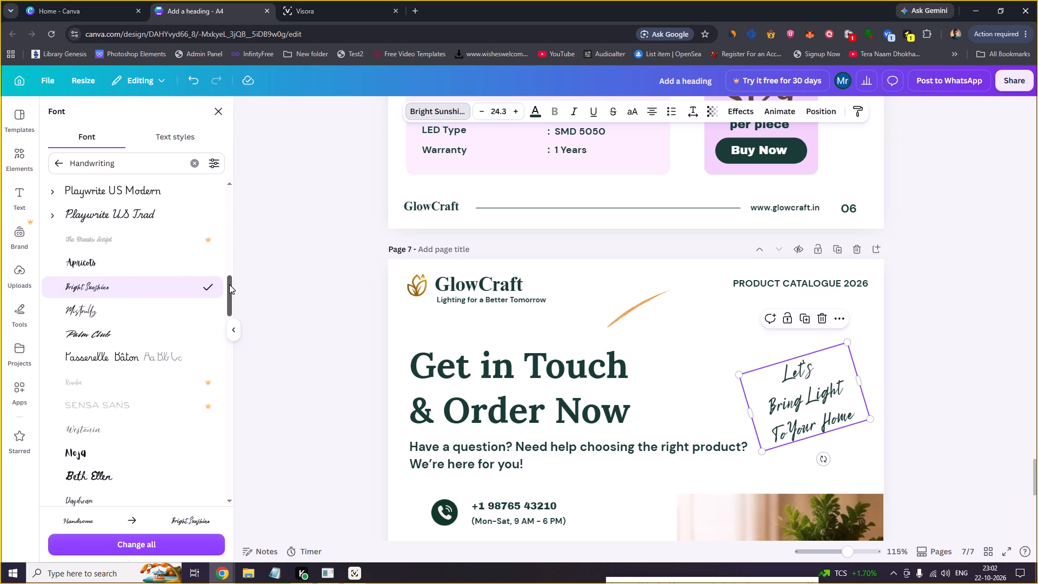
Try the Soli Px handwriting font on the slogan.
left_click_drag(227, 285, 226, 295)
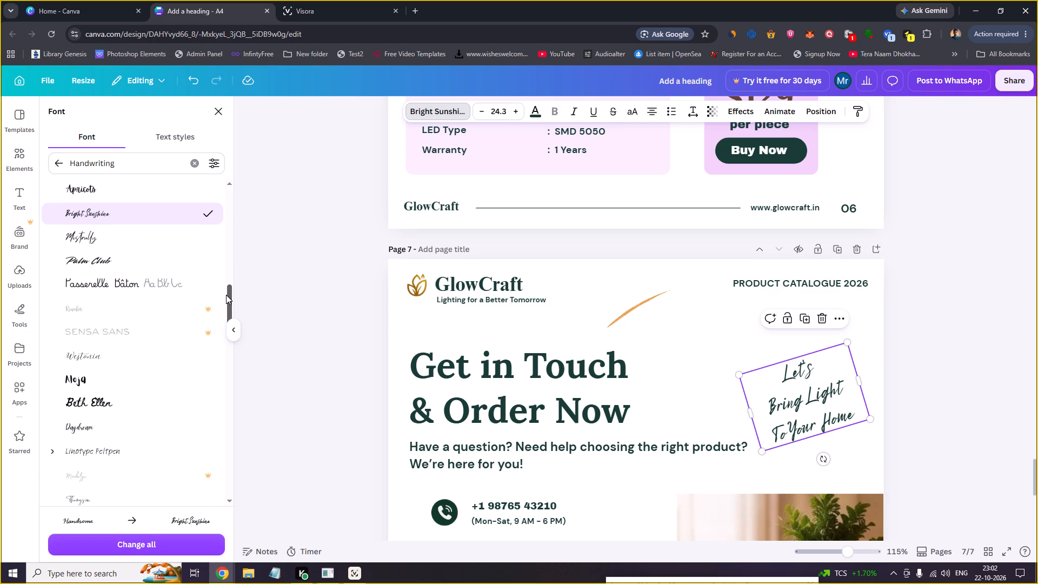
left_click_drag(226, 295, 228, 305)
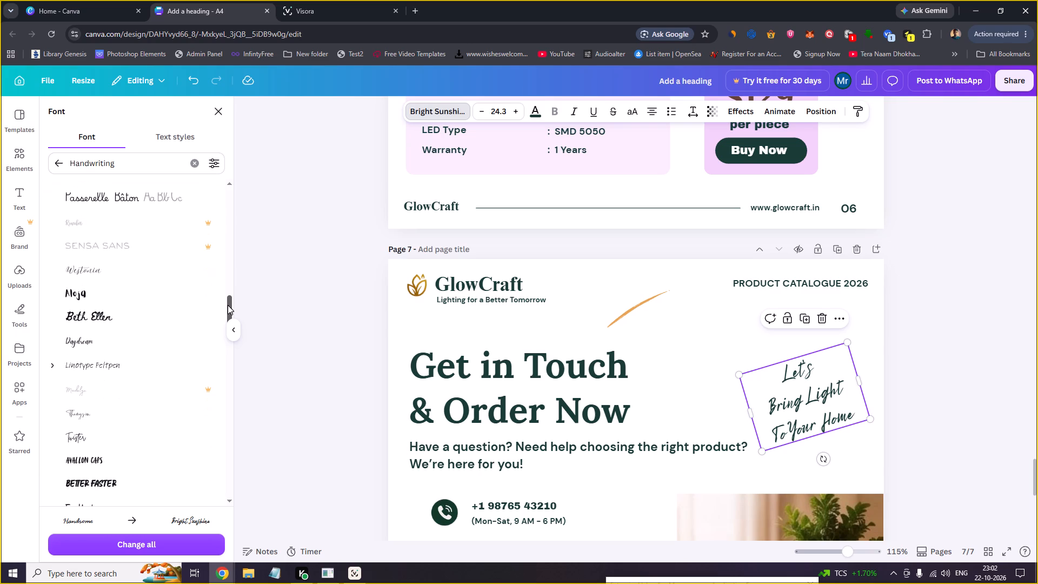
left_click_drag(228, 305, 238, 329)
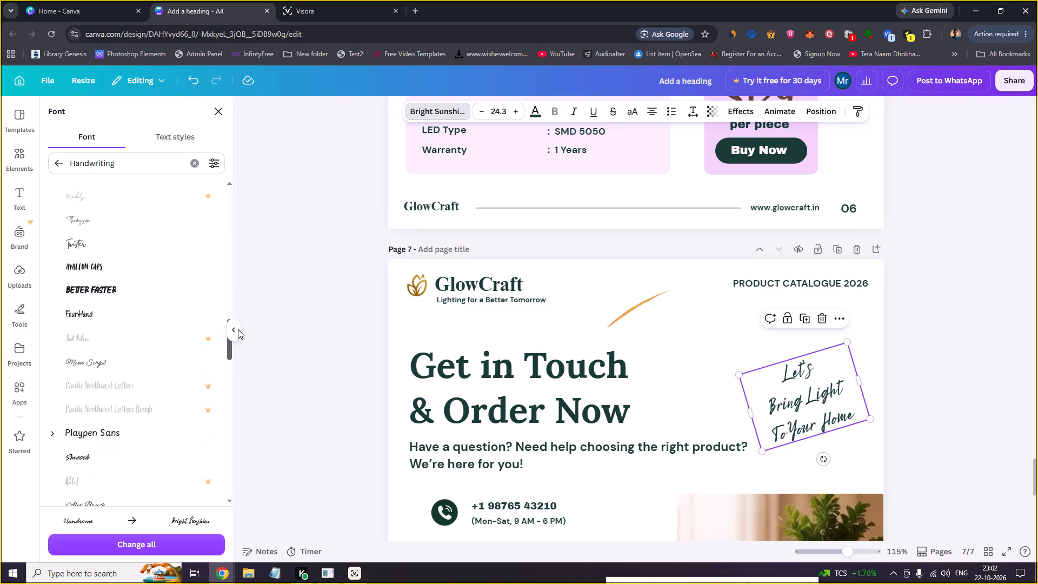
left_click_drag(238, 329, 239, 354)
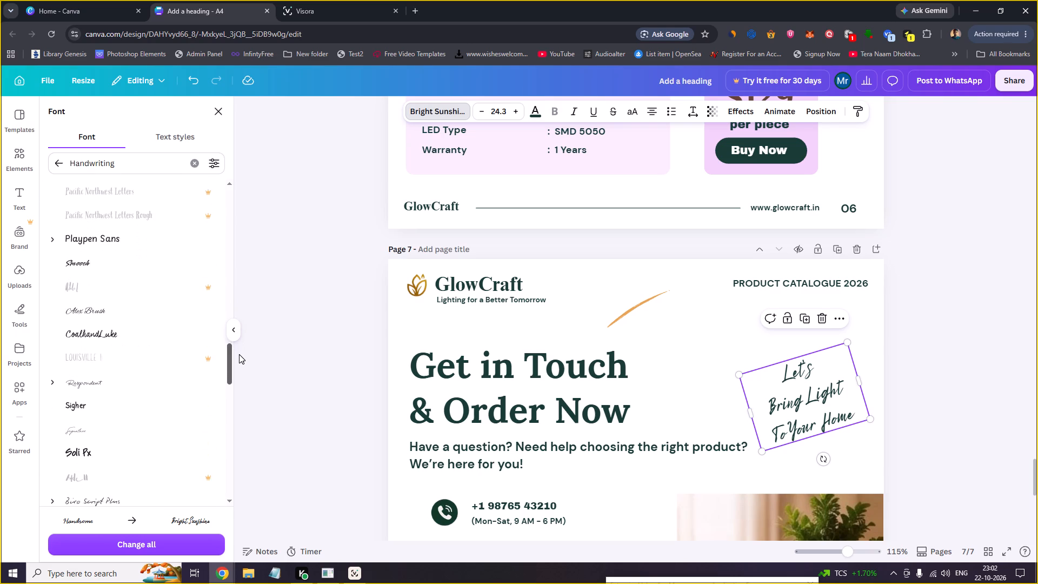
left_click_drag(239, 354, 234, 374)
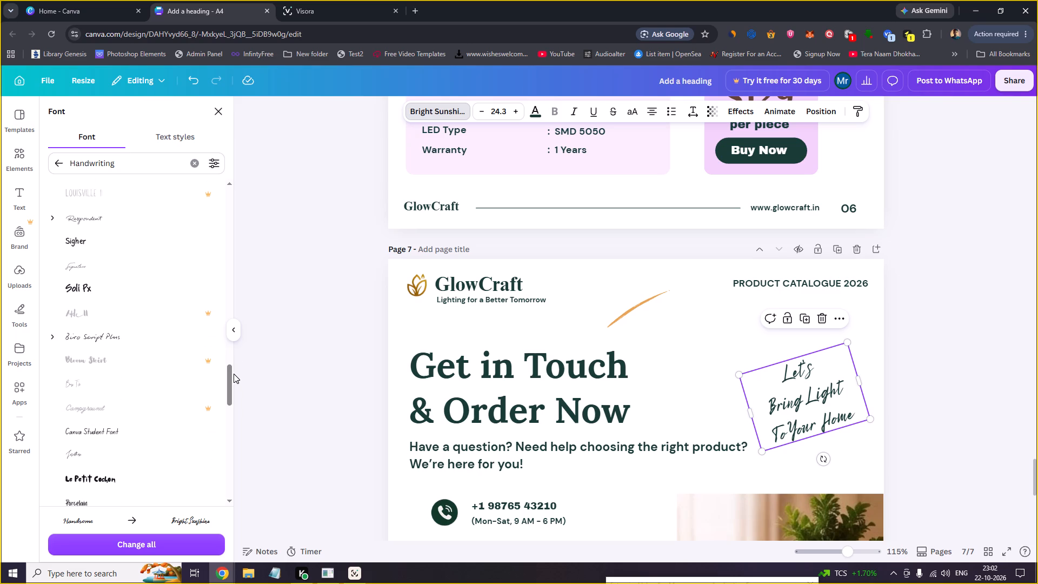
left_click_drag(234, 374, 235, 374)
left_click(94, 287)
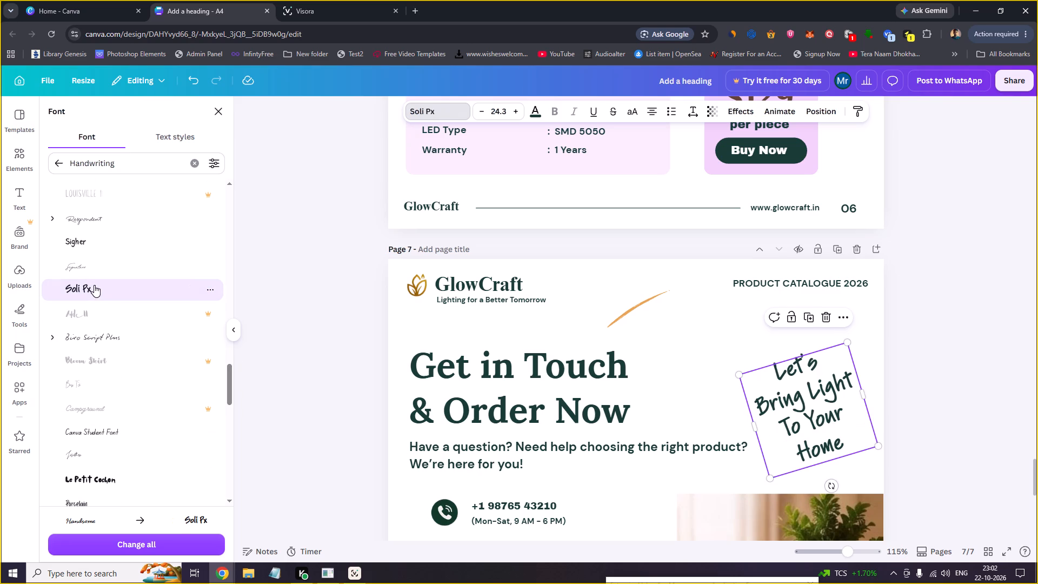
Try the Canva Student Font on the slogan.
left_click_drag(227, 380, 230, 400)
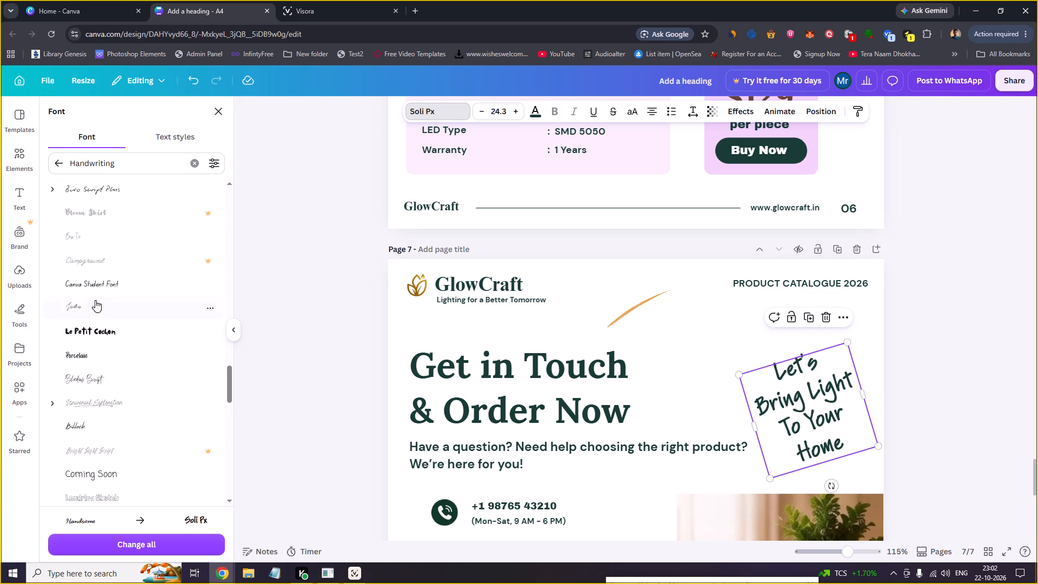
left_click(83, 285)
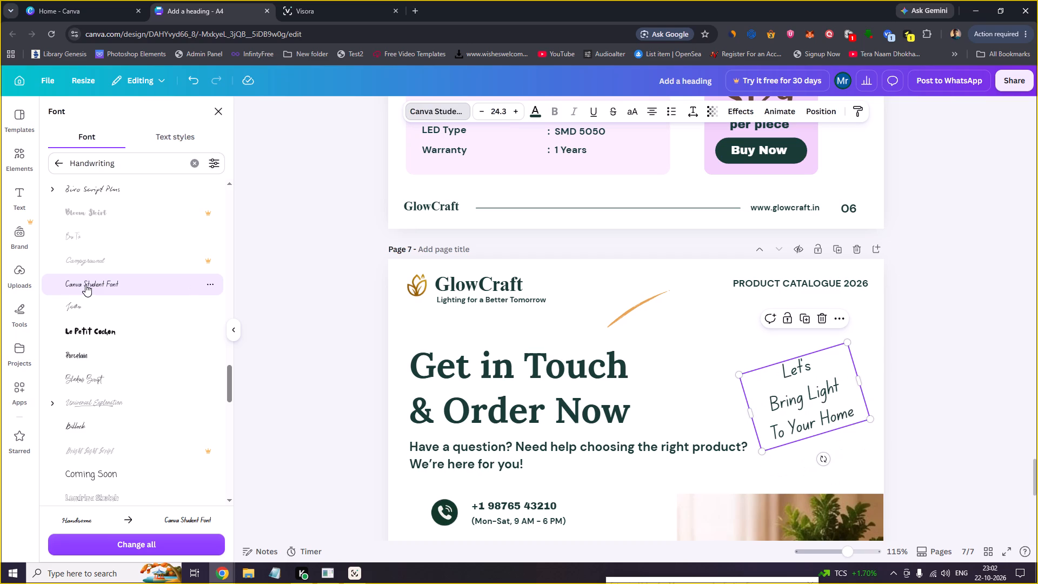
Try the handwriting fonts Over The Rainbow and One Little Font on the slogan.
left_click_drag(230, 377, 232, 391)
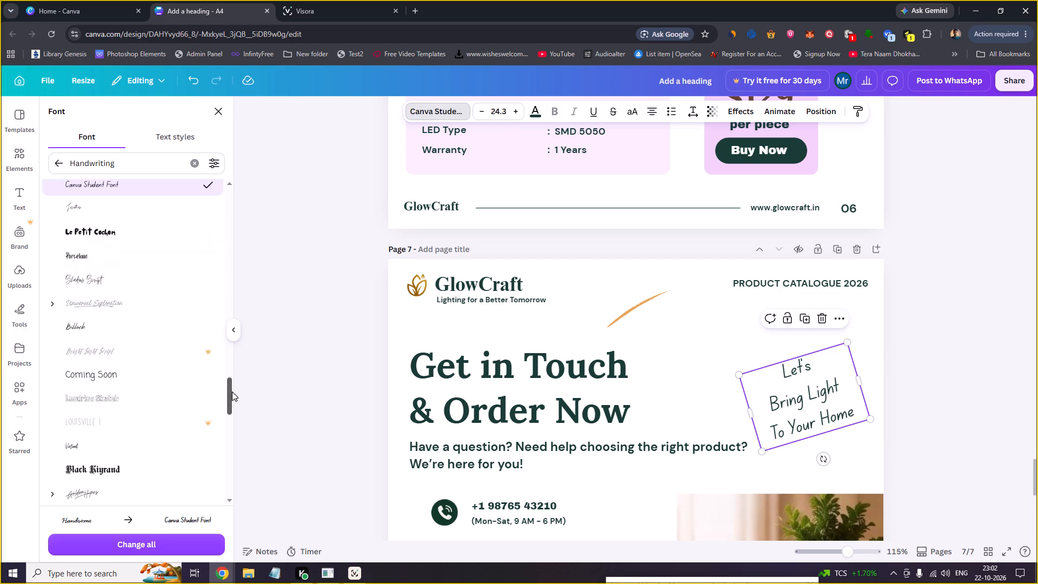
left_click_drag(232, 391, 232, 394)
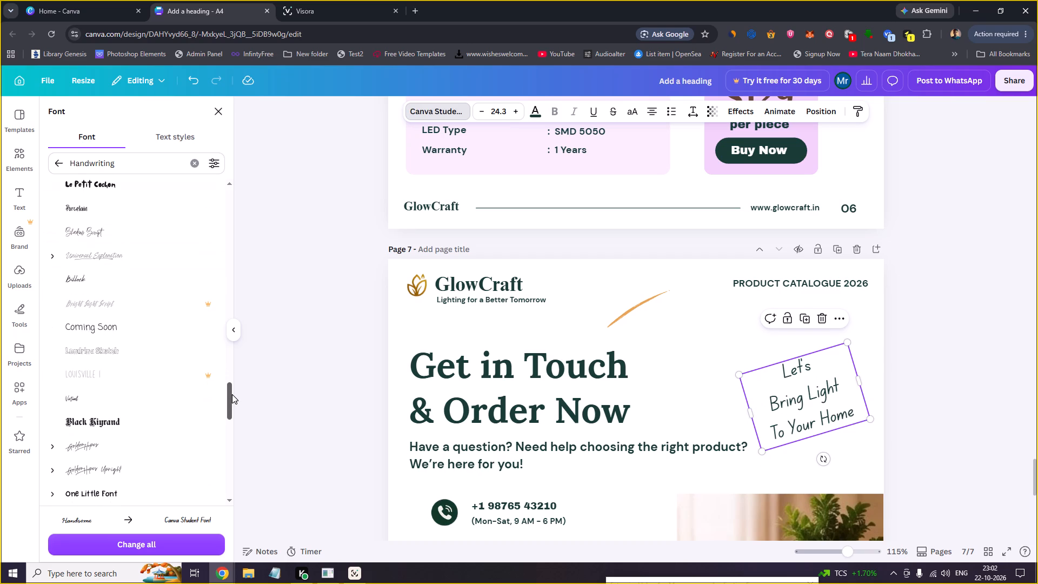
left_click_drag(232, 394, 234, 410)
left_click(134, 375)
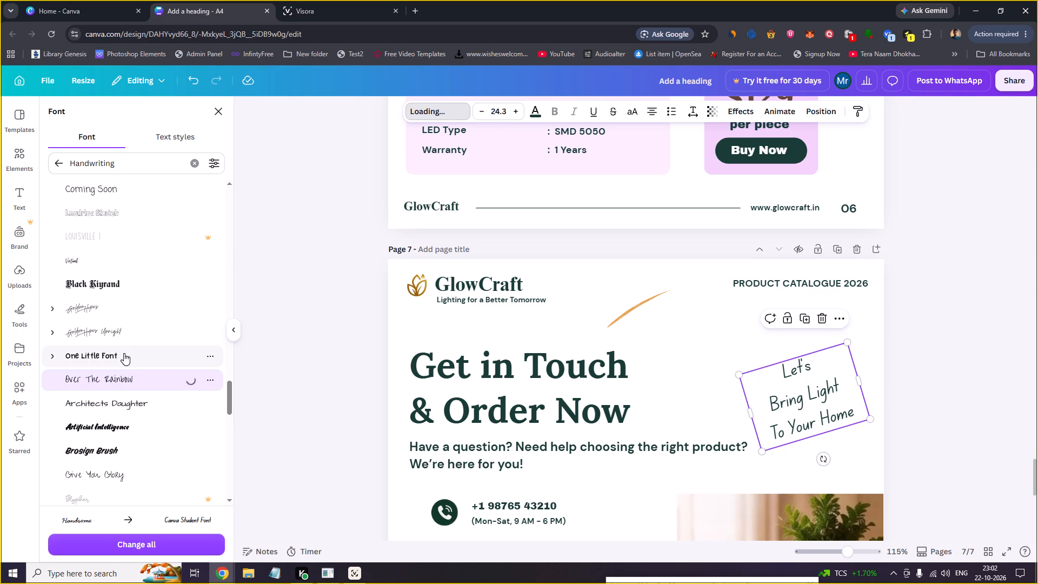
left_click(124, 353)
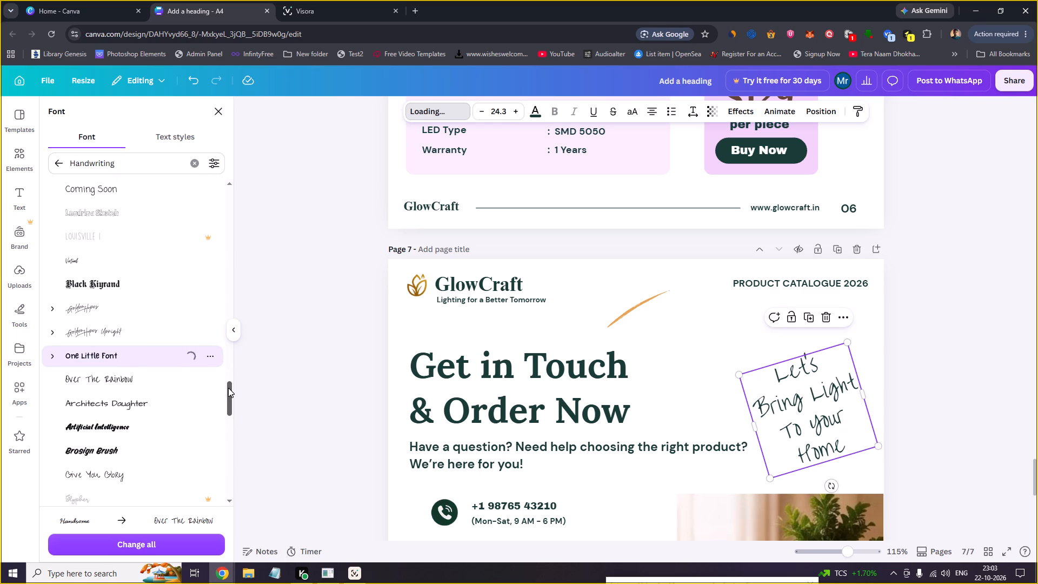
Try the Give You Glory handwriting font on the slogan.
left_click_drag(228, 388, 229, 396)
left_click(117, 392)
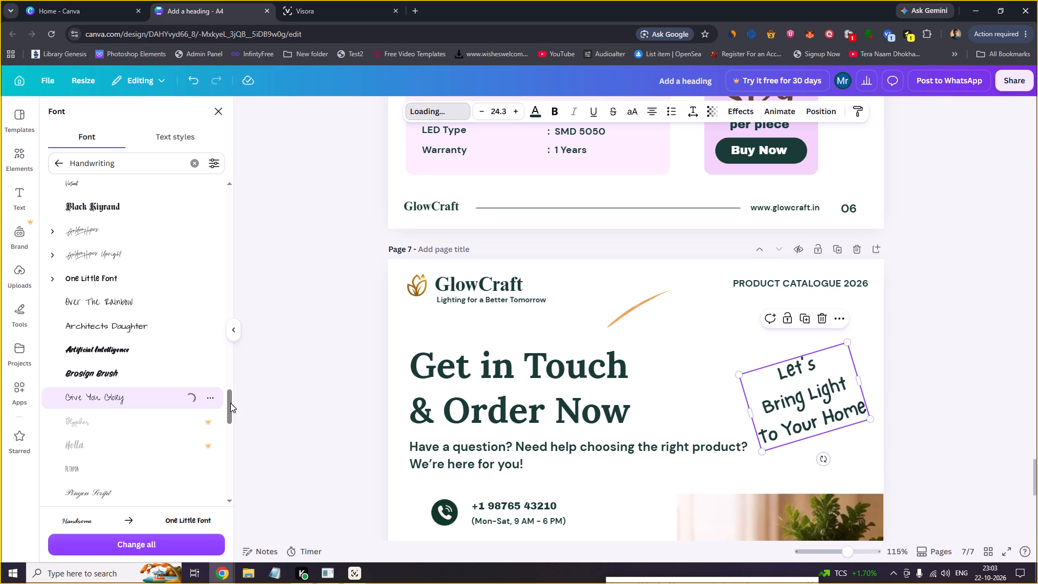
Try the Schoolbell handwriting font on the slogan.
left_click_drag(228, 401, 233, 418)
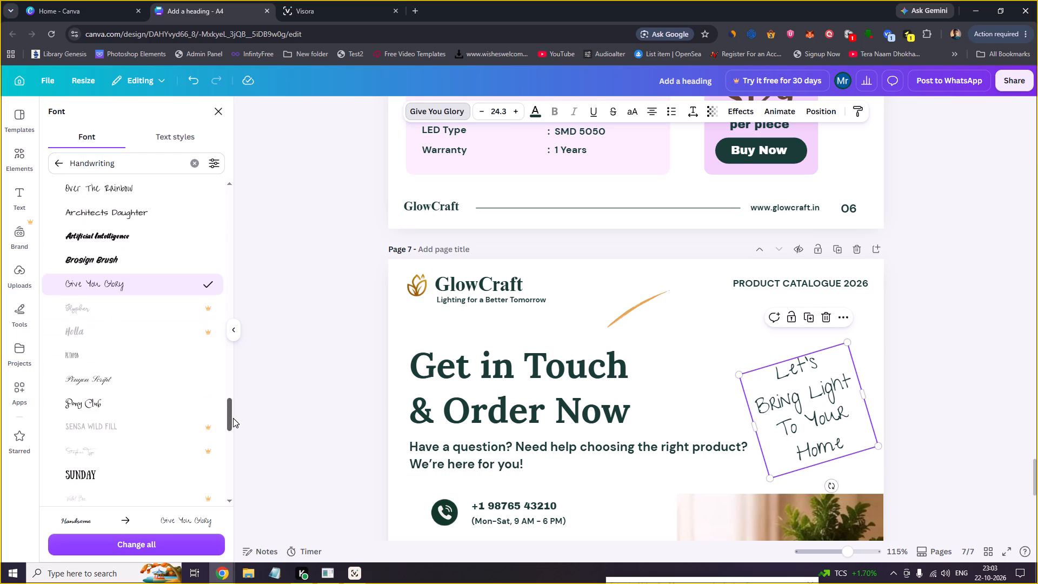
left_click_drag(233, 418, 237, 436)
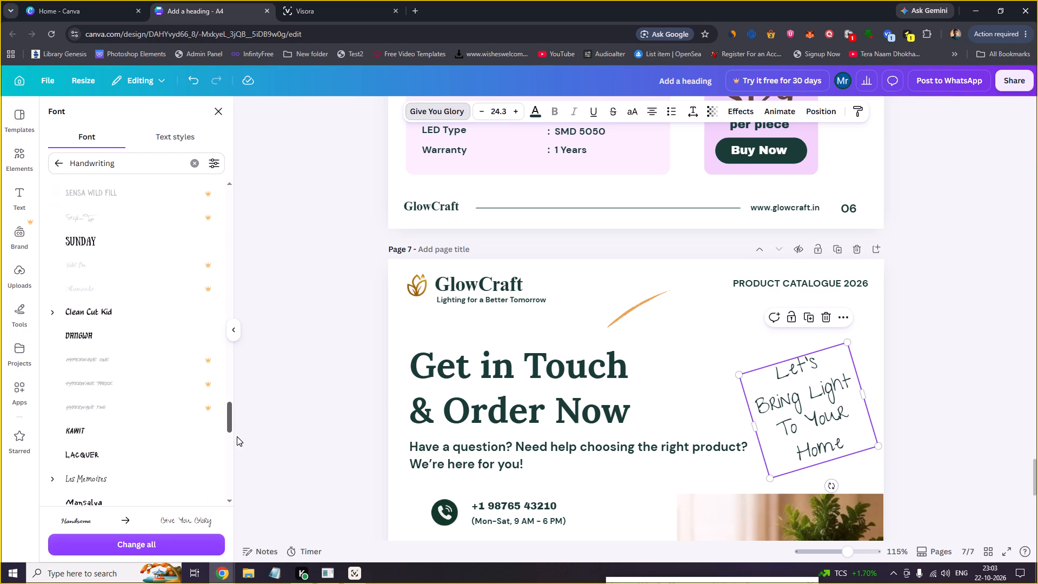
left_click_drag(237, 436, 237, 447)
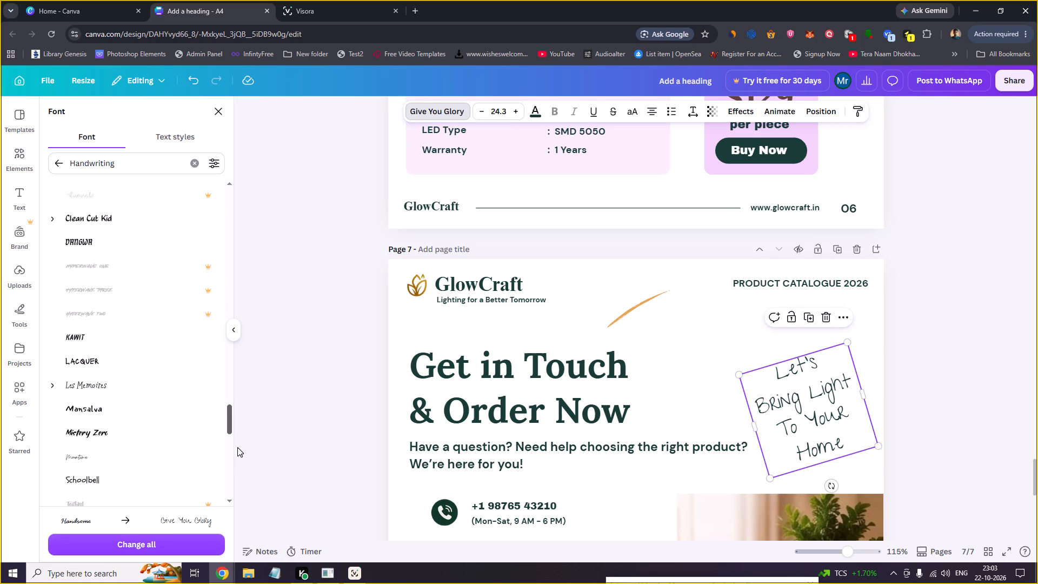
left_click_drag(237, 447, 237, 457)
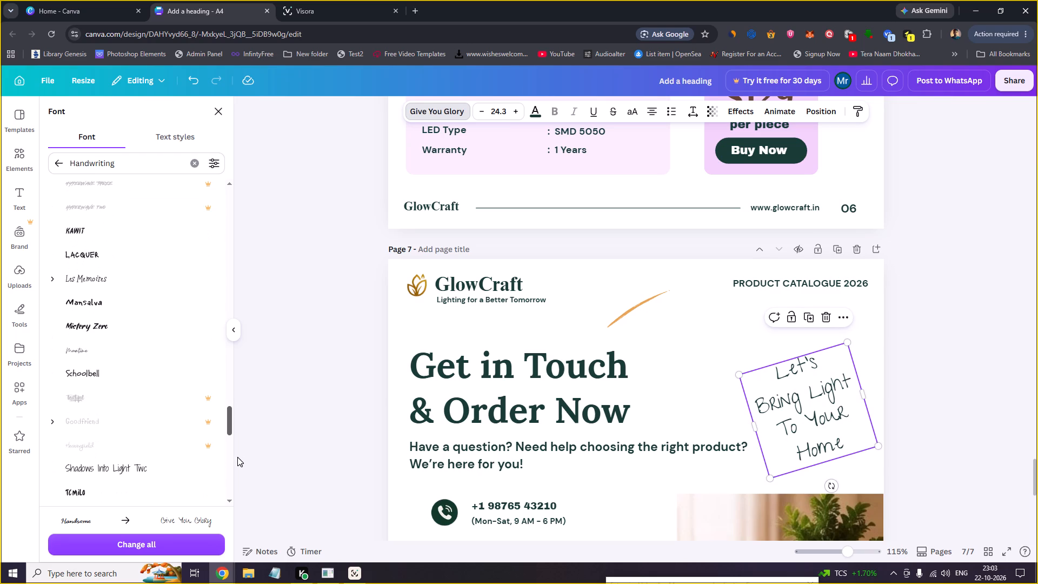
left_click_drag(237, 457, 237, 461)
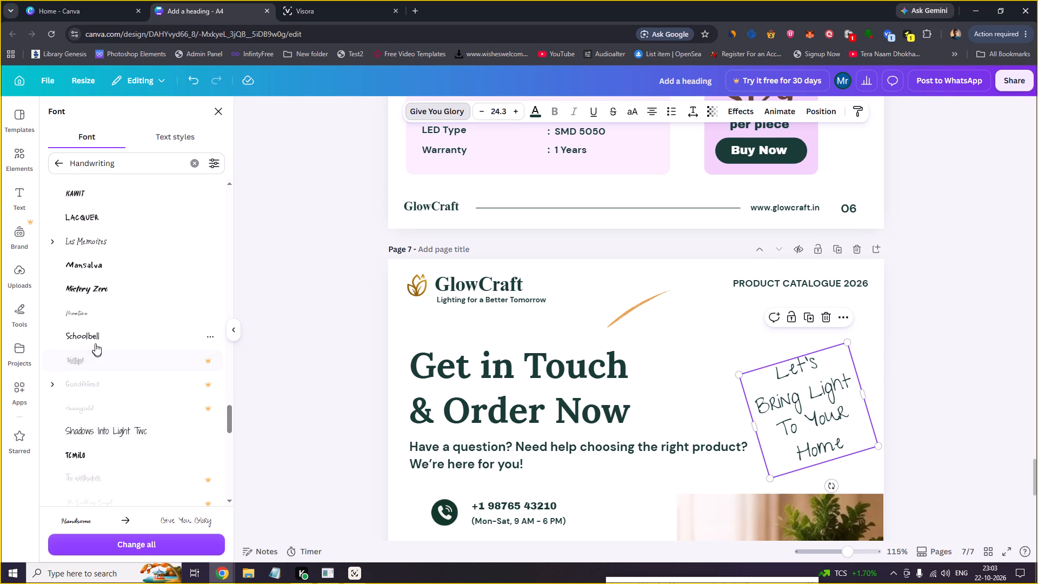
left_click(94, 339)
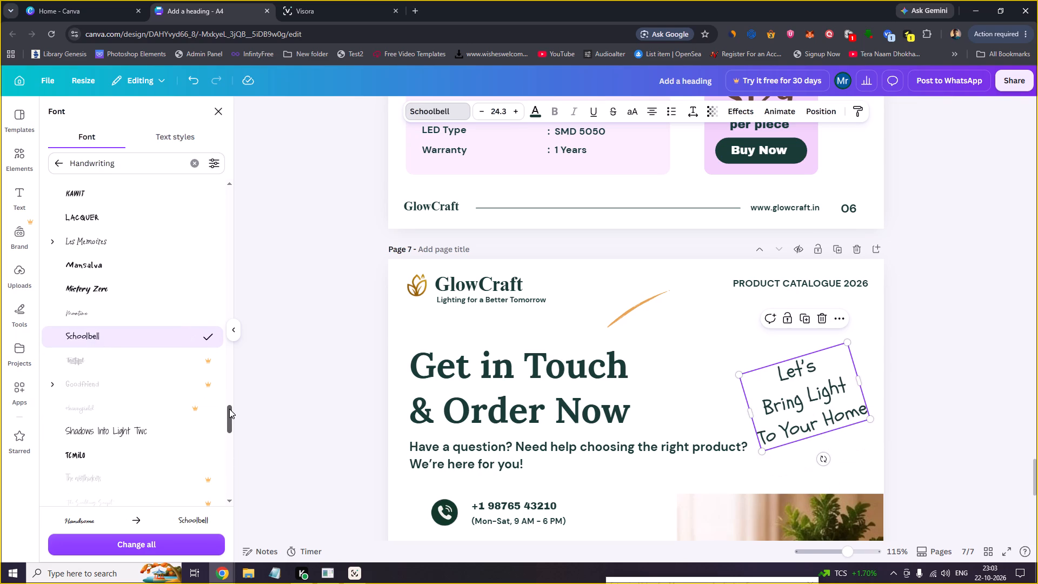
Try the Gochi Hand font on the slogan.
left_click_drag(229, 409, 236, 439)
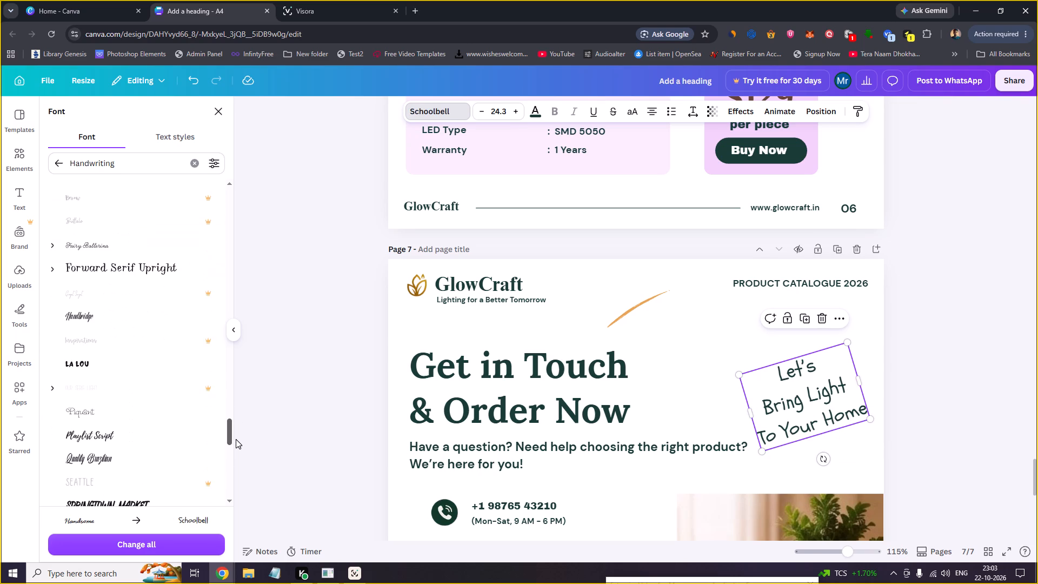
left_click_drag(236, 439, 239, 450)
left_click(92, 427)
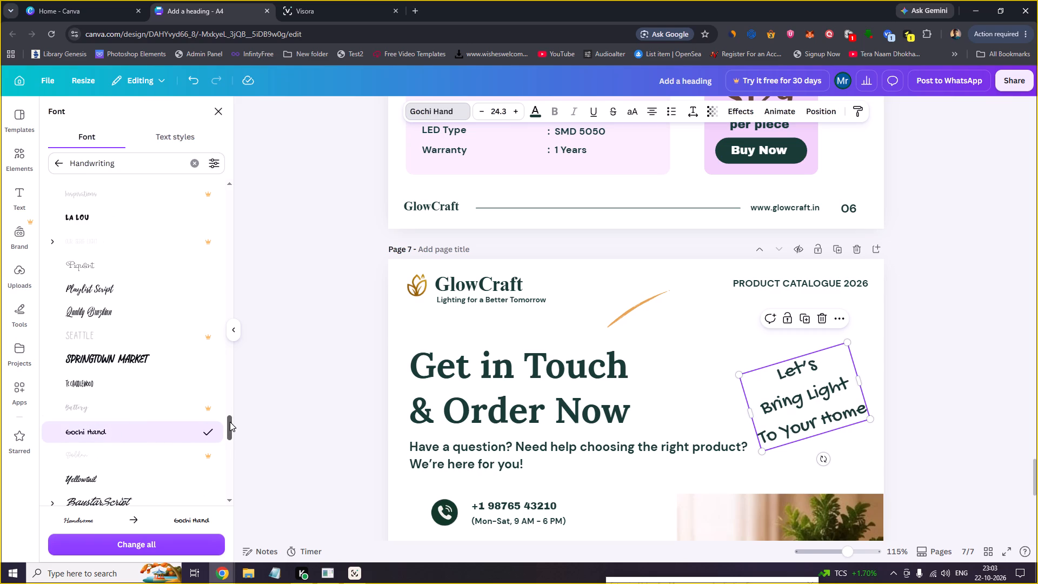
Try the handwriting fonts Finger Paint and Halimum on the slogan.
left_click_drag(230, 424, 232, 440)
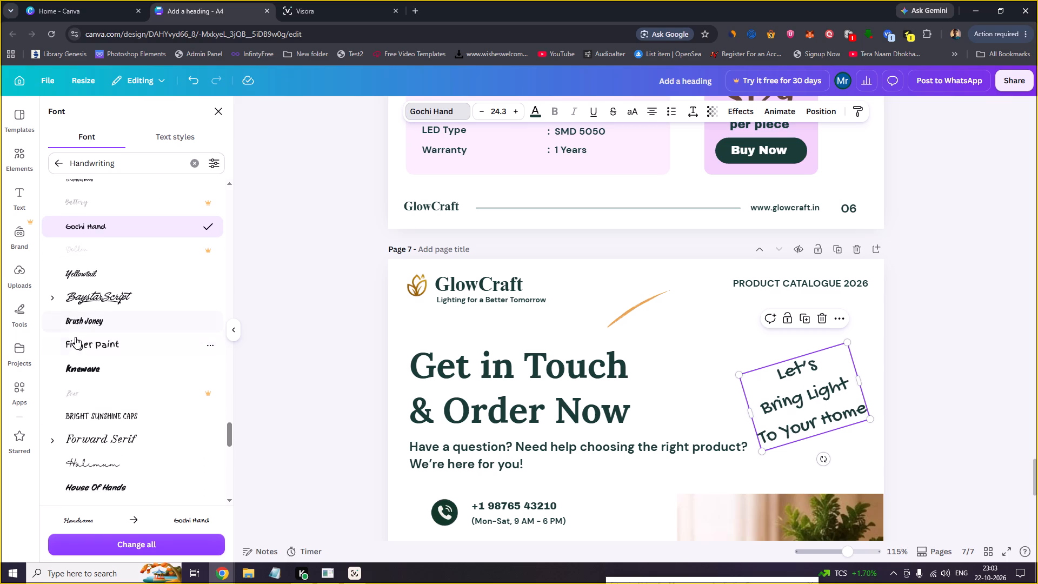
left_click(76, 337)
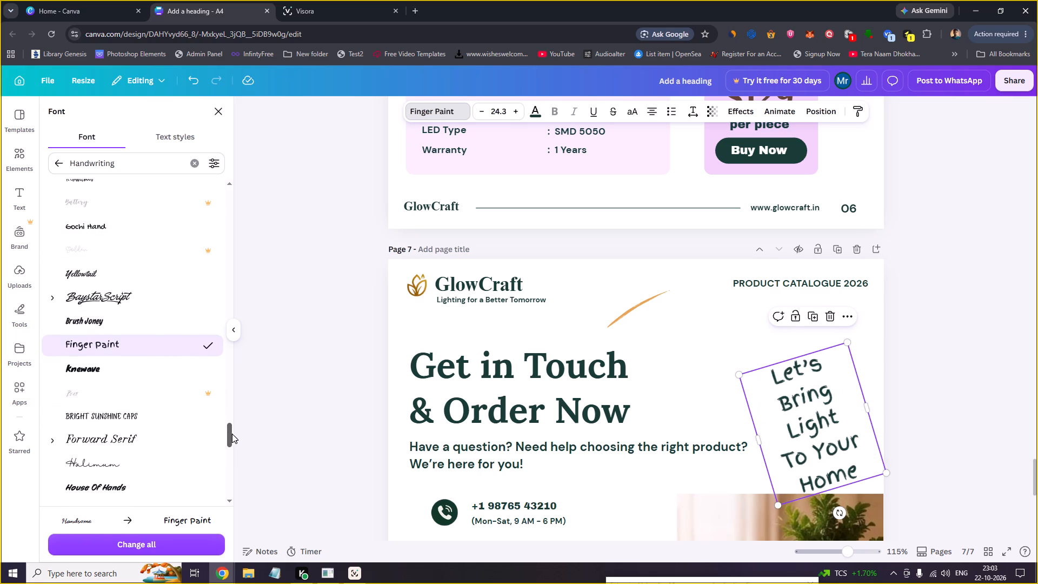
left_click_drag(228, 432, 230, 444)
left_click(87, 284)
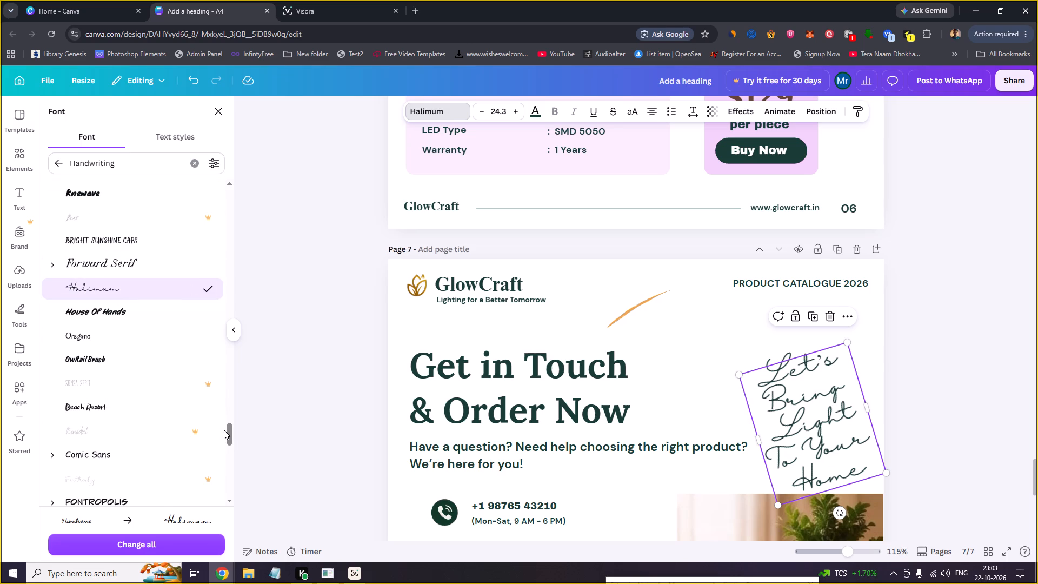
Change the slogan's font to Comic Sans from the Handwriting category.
left_click_drag(230, 432, 234, 443)
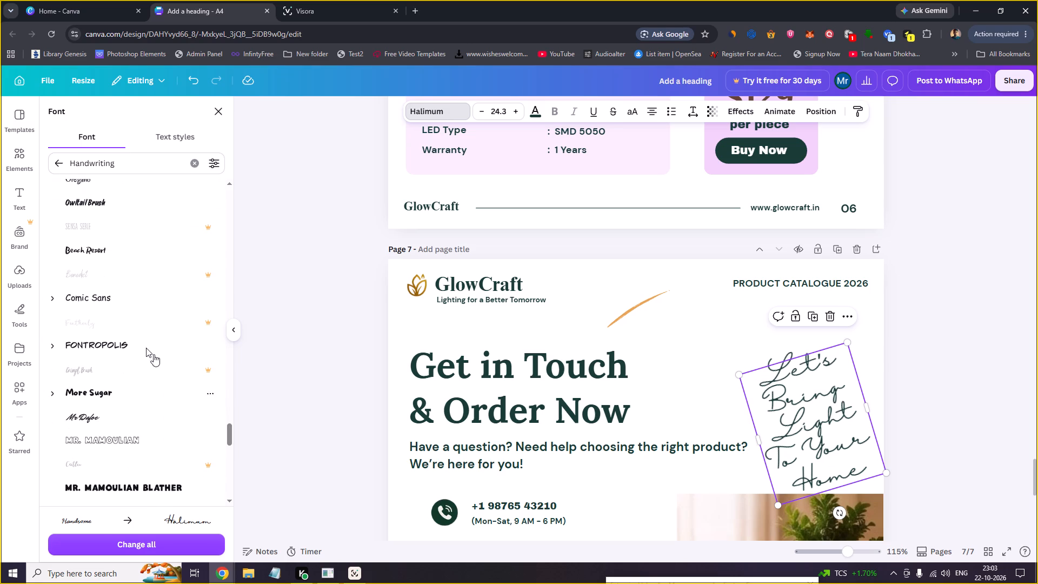
left_click(109, 301)
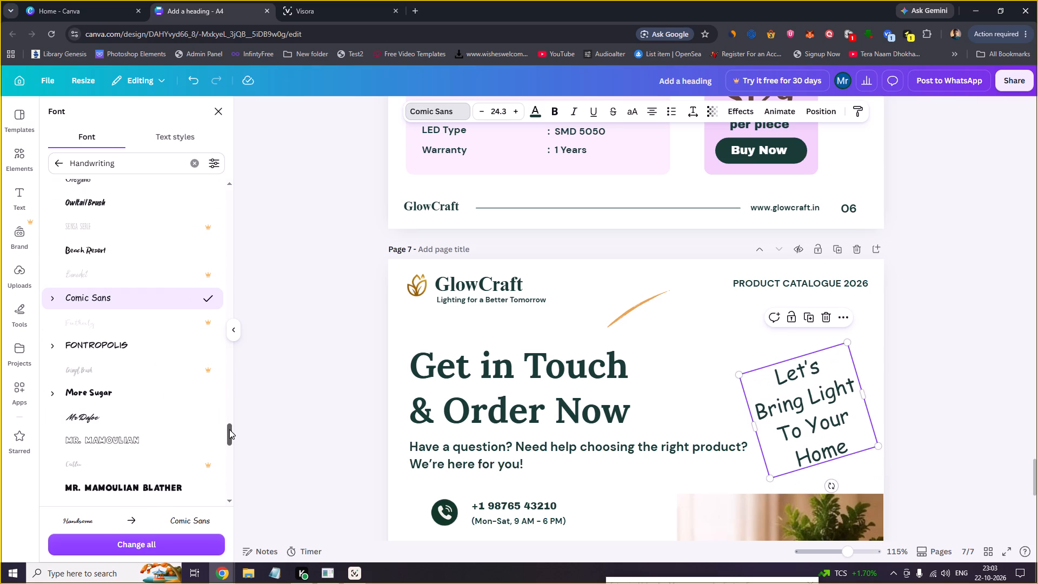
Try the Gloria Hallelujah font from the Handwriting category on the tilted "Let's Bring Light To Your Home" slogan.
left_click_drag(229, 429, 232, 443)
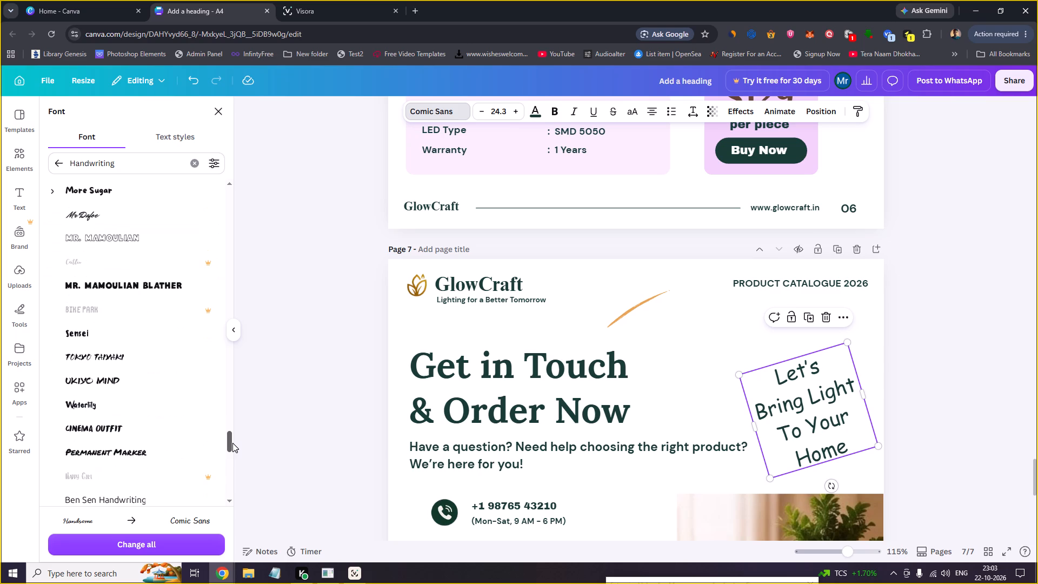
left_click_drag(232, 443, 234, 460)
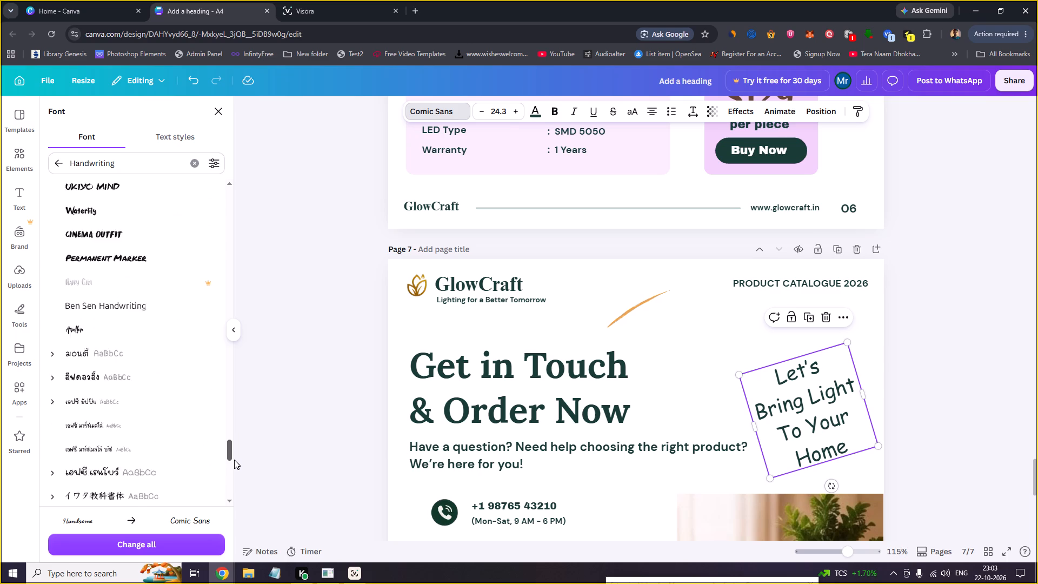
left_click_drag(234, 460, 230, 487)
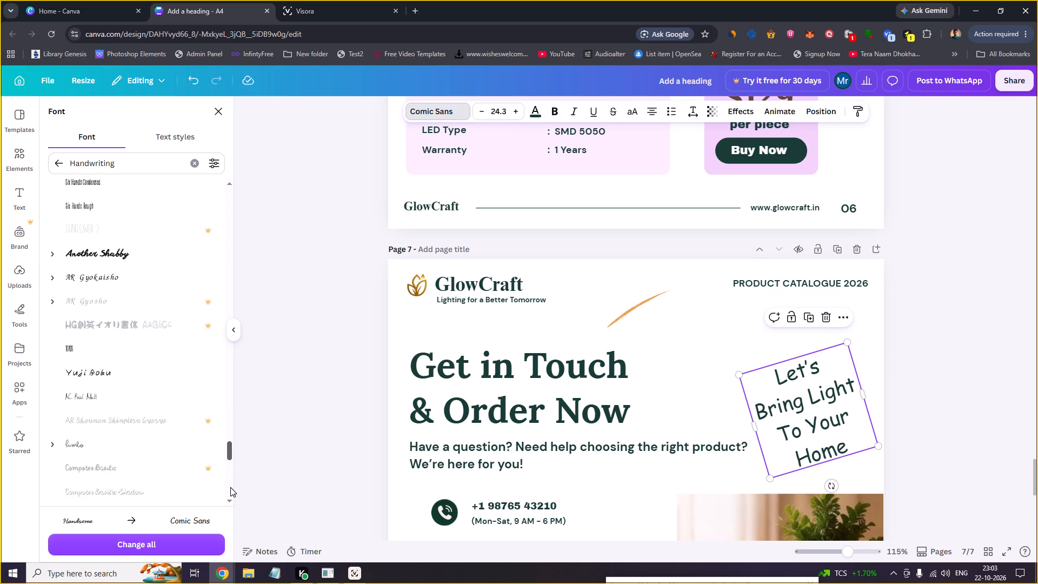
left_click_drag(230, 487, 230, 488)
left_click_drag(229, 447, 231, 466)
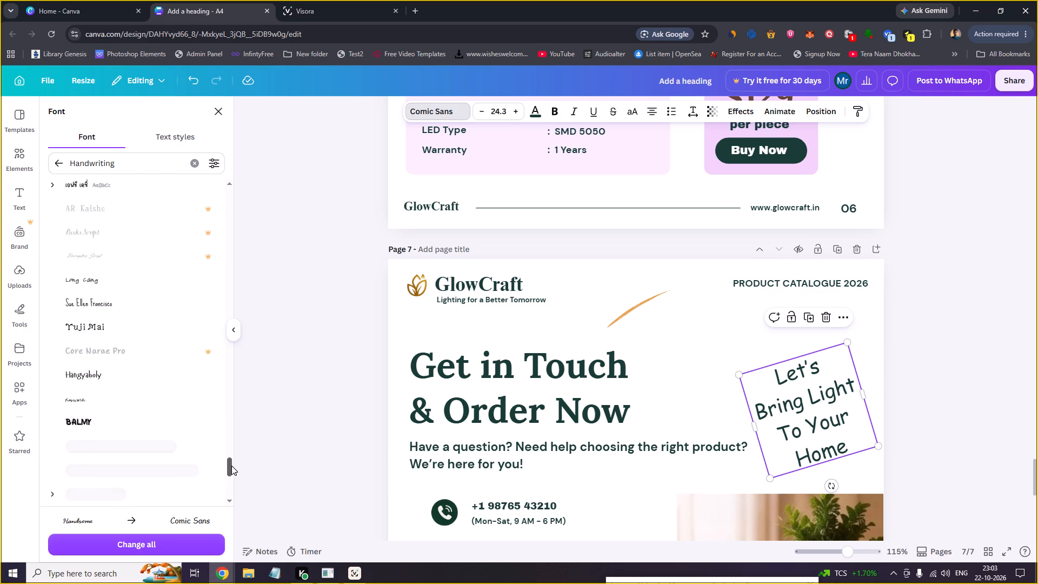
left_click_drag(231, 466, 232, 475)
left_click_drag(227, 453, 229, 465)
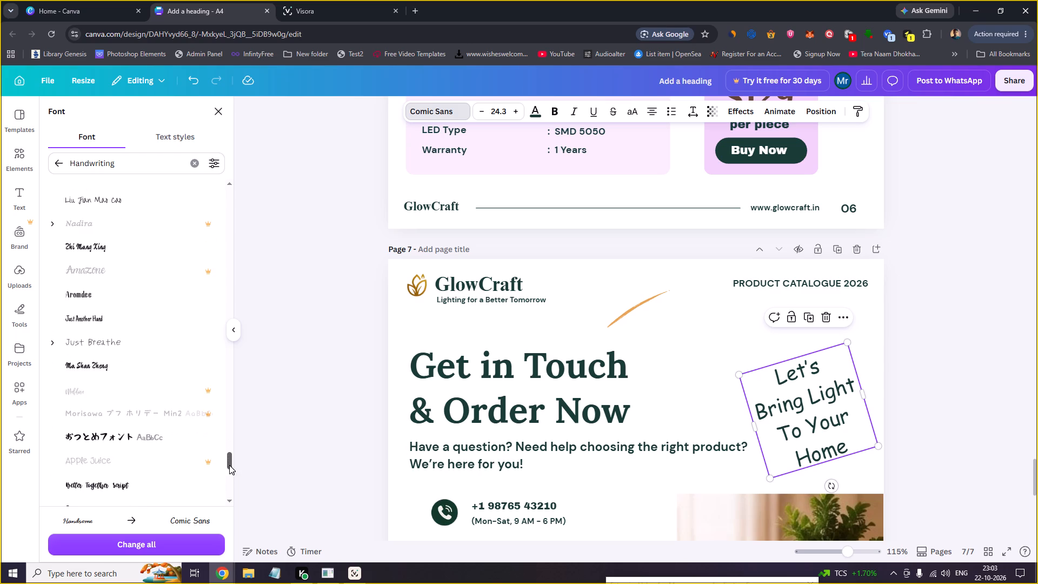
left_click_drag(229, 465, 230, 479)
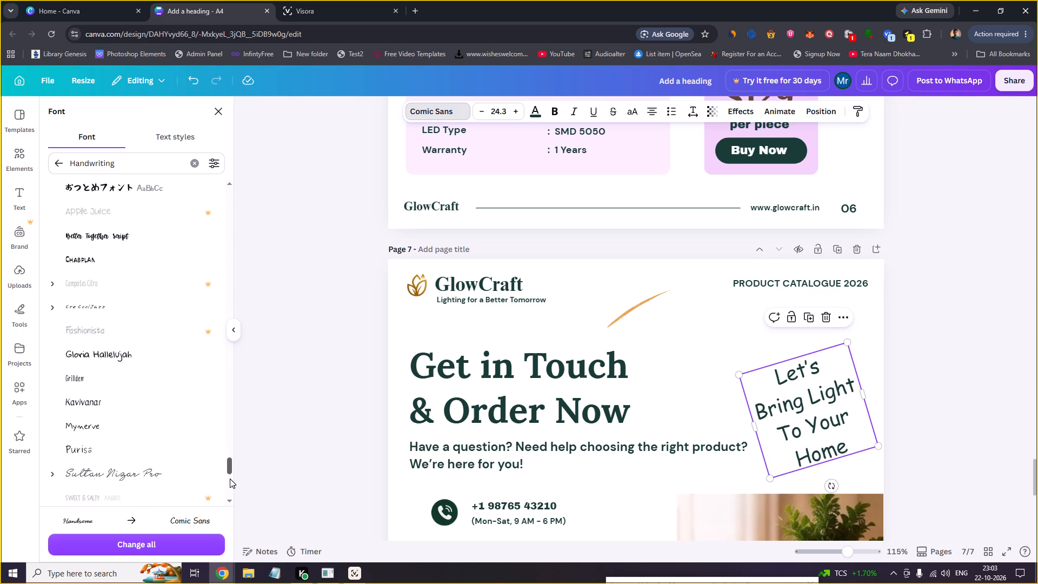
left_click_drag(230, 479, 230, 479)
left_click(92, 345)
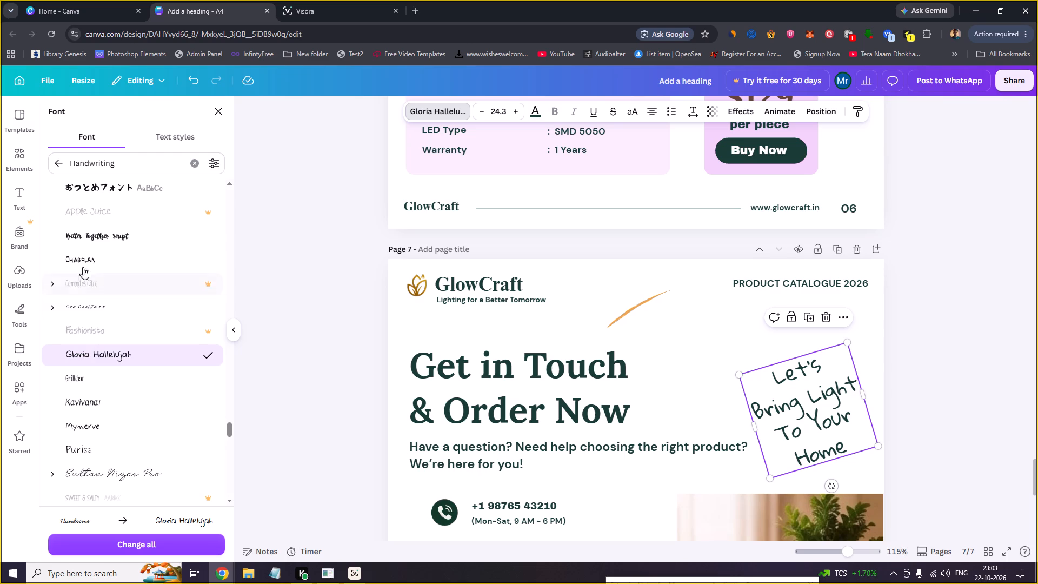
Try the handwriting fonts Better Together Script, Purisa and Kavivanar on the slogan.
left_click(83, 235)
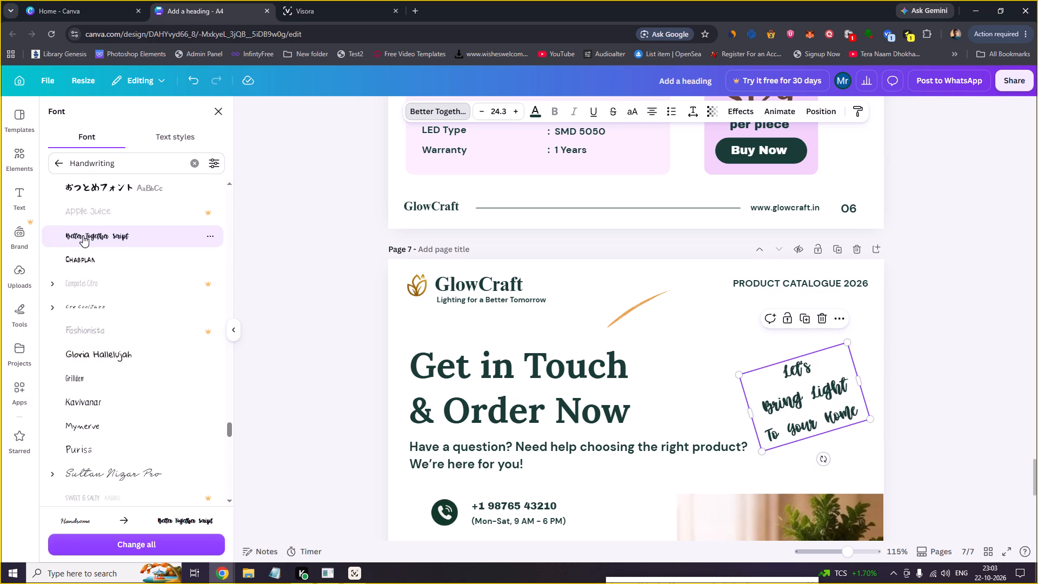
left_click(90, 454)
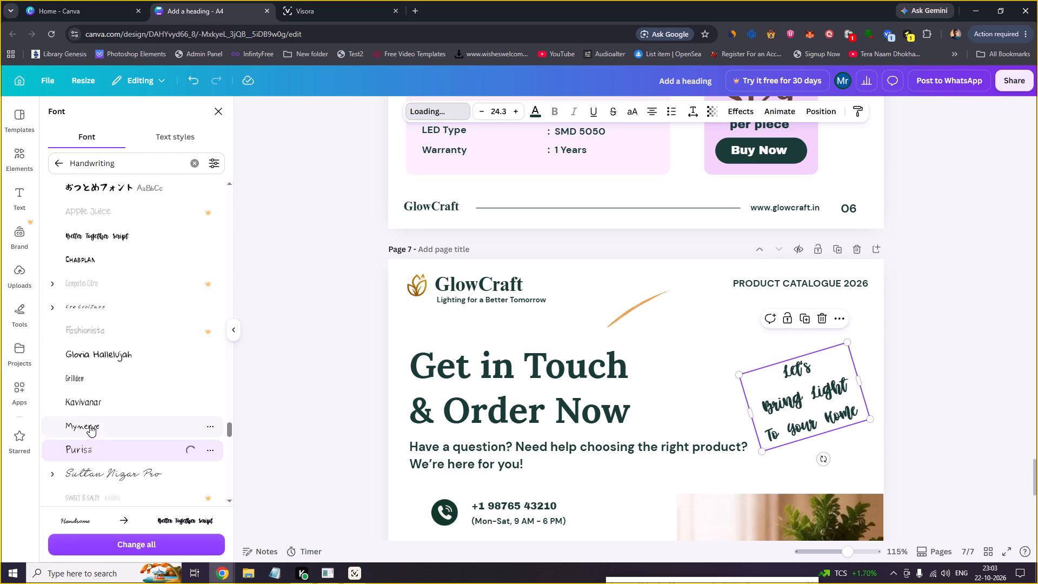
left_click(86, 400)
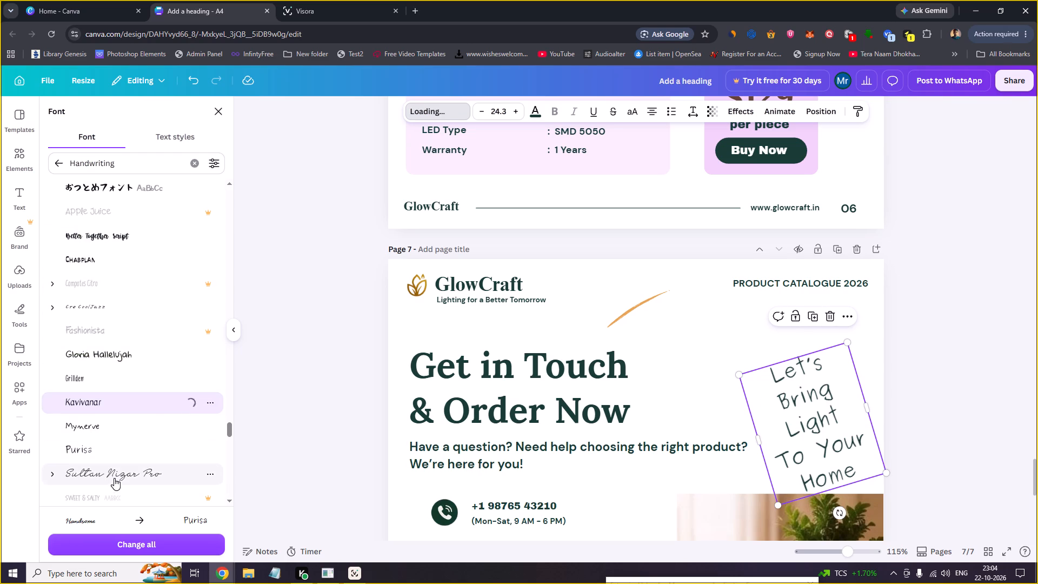
Change the slogan's font to Sultan Nizar Pro.
left_click(114, 477)
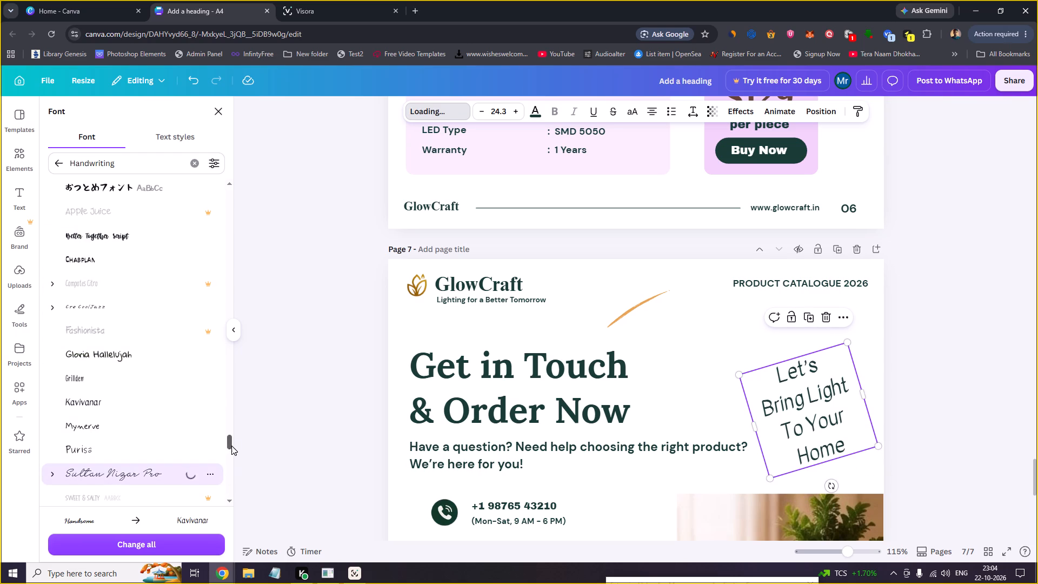
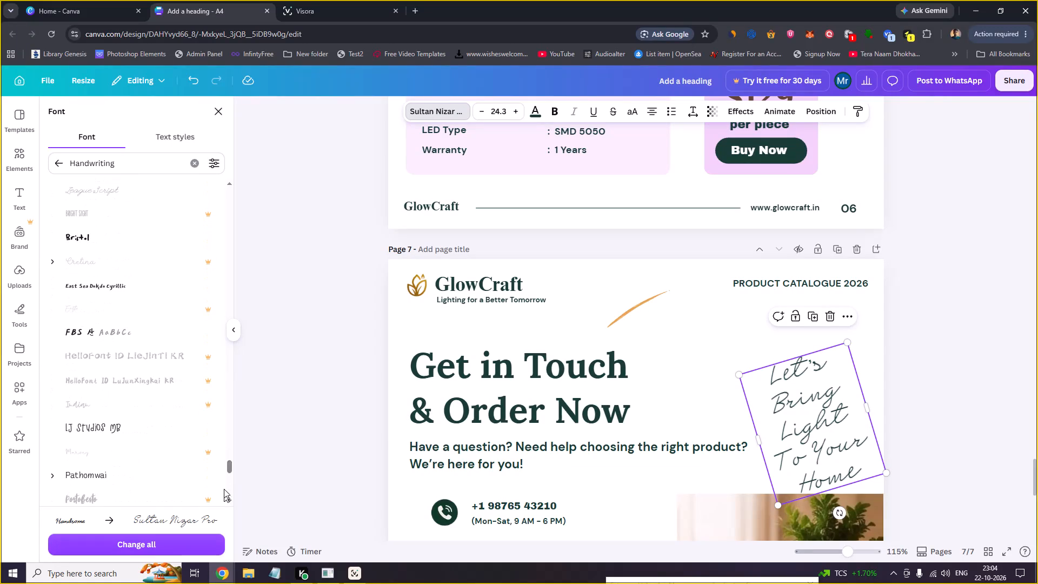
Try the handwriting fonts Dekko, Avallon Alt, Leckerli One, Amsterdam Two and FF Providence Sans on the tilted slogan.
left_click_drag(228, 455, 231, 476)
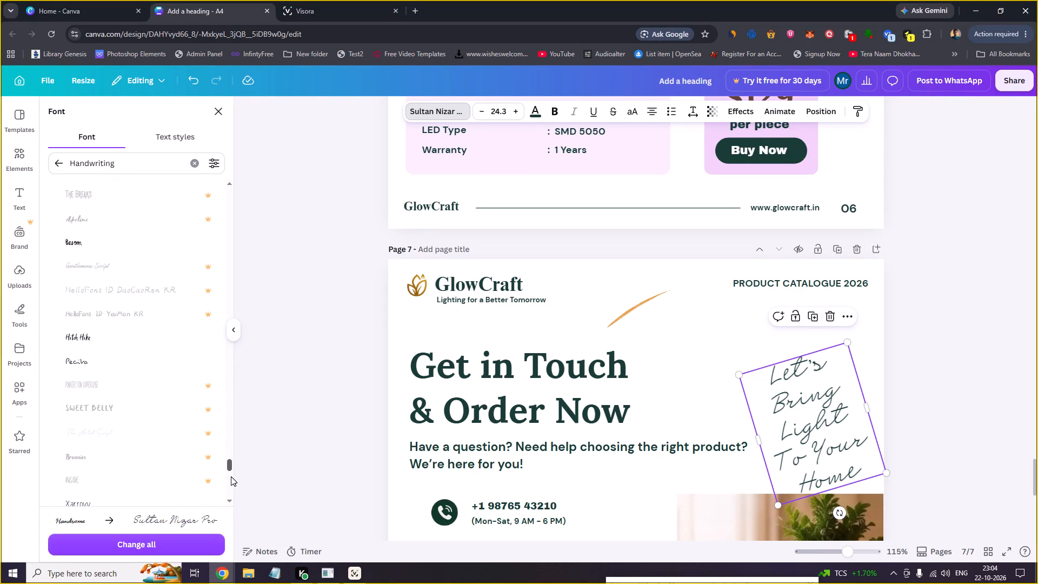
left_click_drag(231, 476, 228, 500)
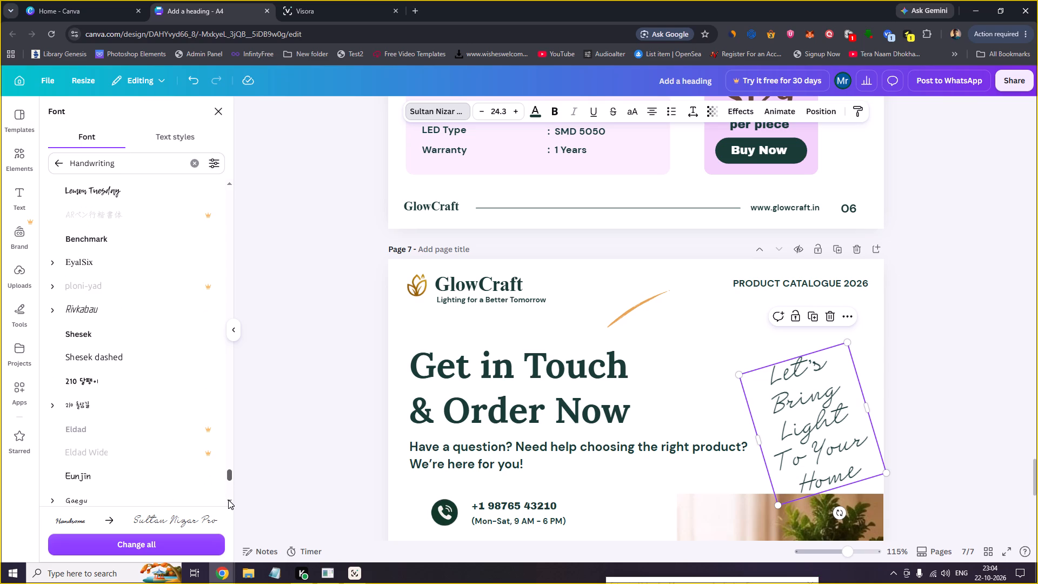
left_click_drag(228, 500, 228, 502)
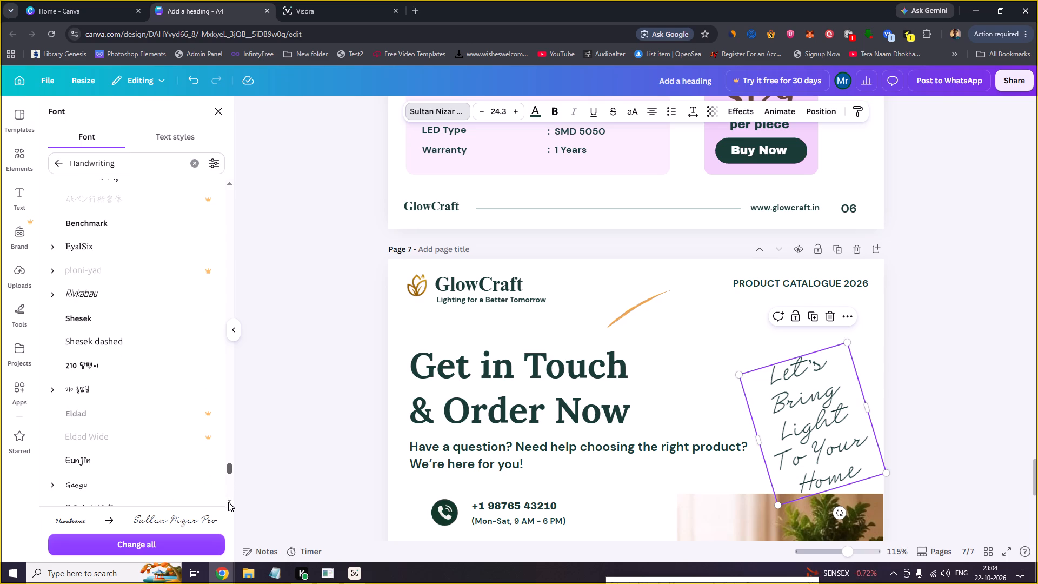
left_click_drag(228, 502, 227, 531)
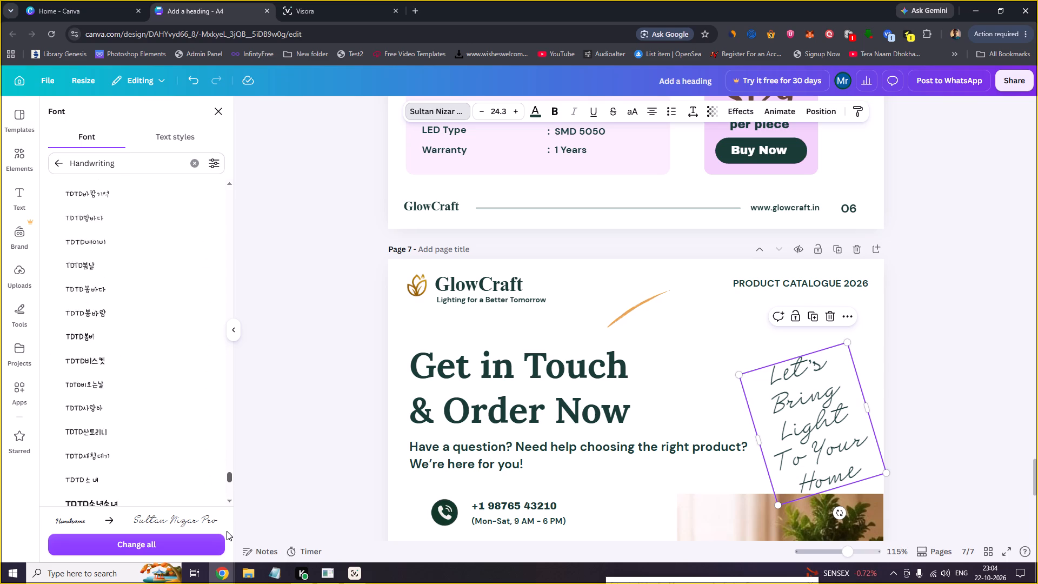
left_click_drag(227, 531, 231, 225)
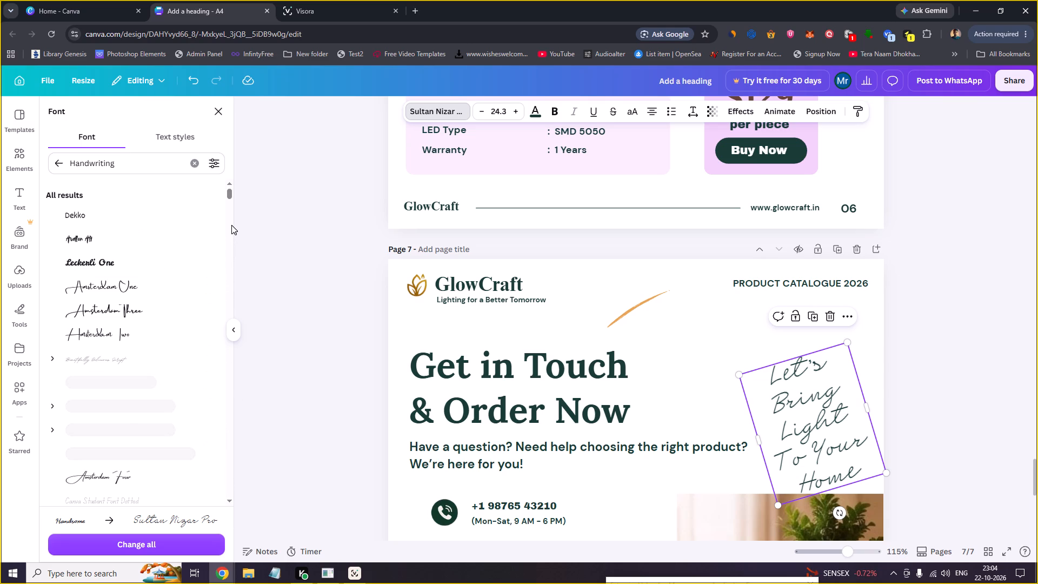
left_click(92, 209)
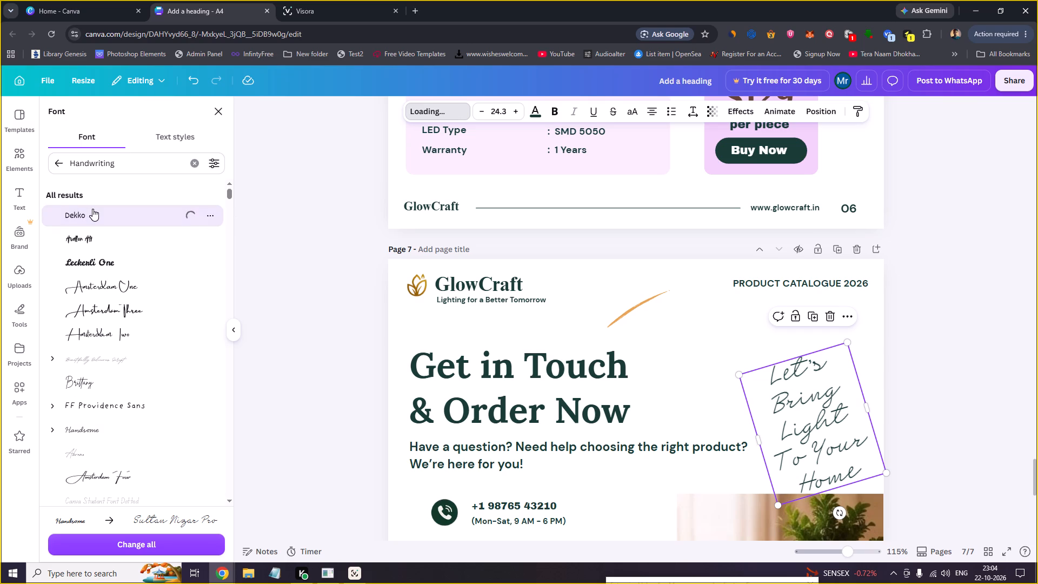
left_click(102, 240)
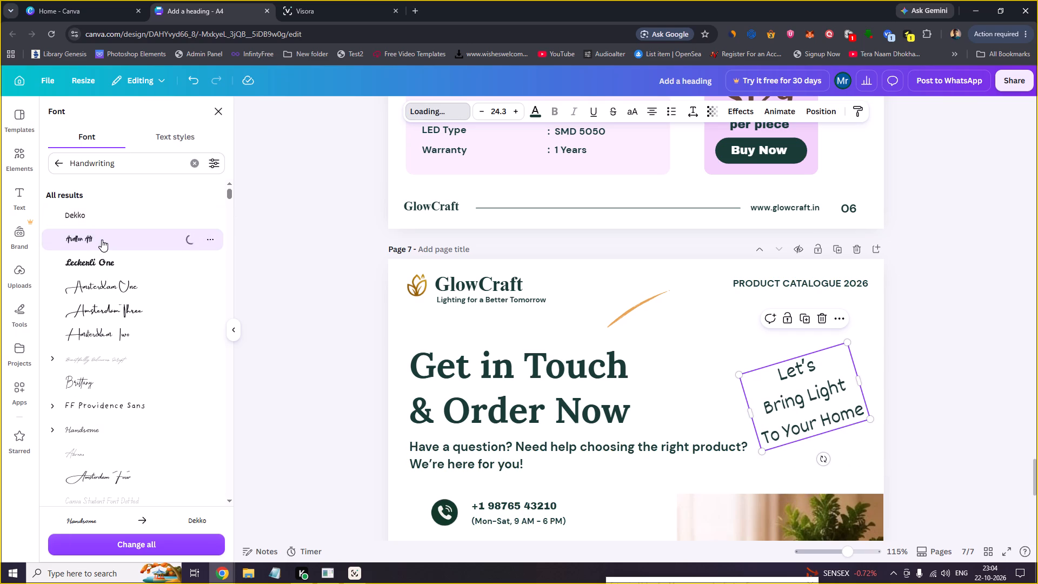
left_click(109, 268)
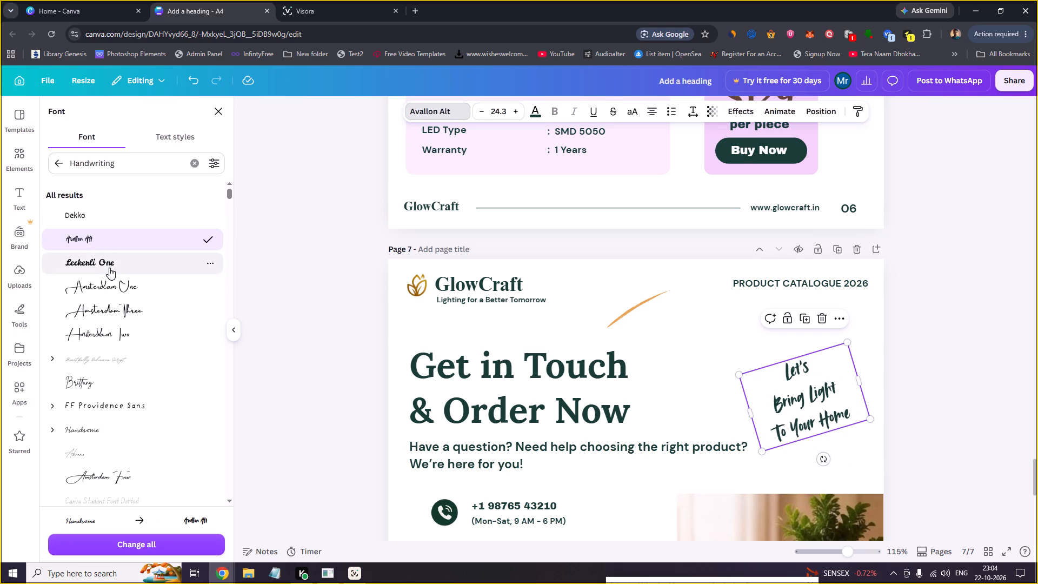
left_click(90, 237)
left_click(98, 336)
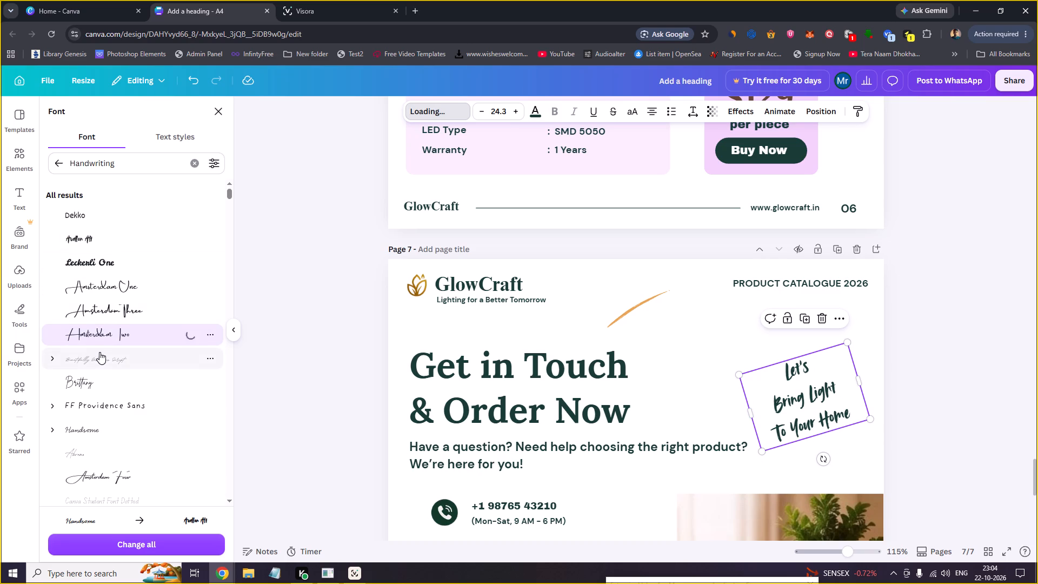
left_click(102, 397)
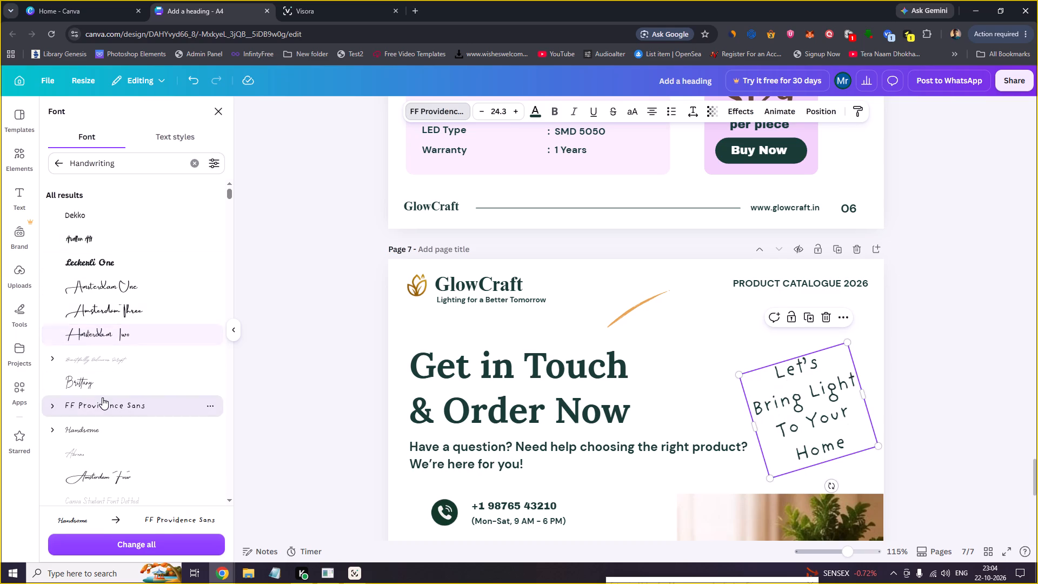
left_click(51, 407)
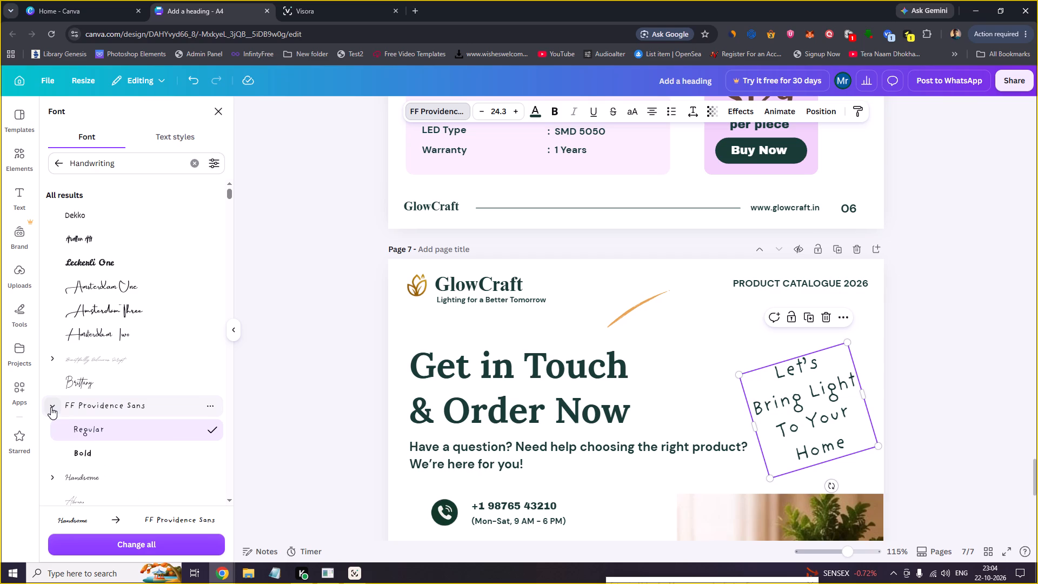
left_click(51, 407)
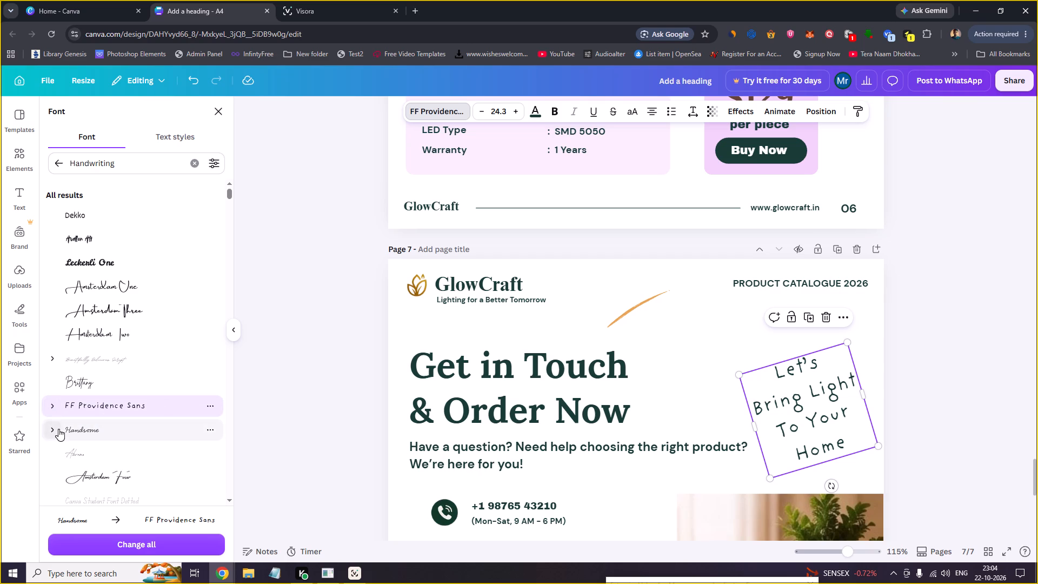
Set the slogan's font to Handsome in the Bold style and deselect it.
left_click(58, 429)
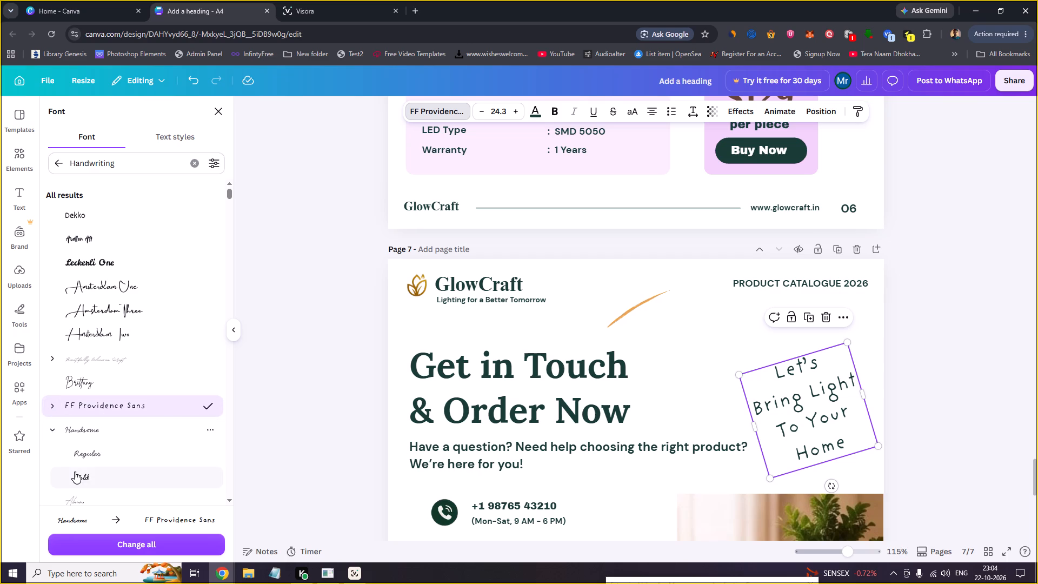
left_click(75, 472)
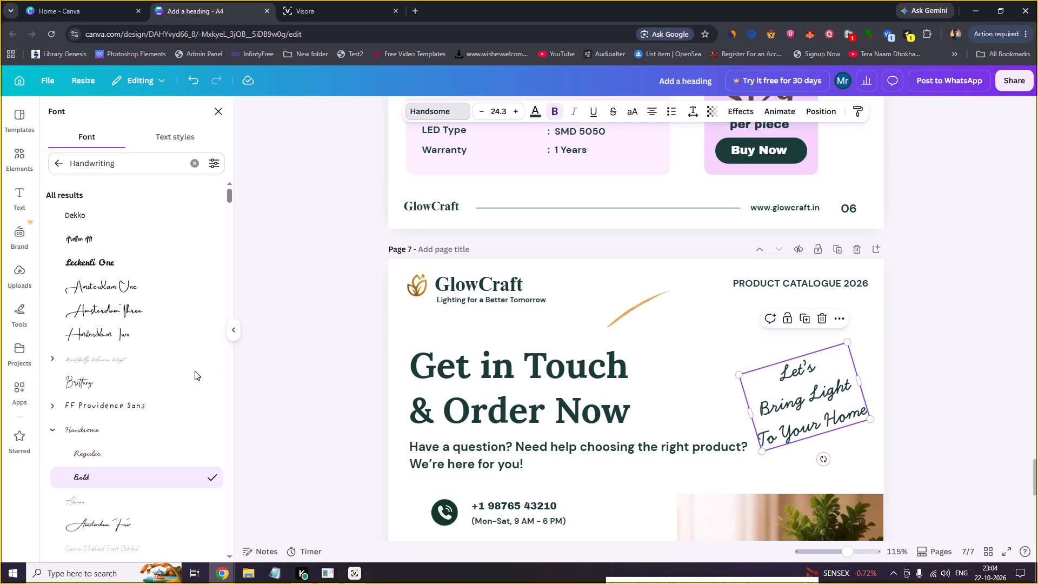
left_click(52, 430)
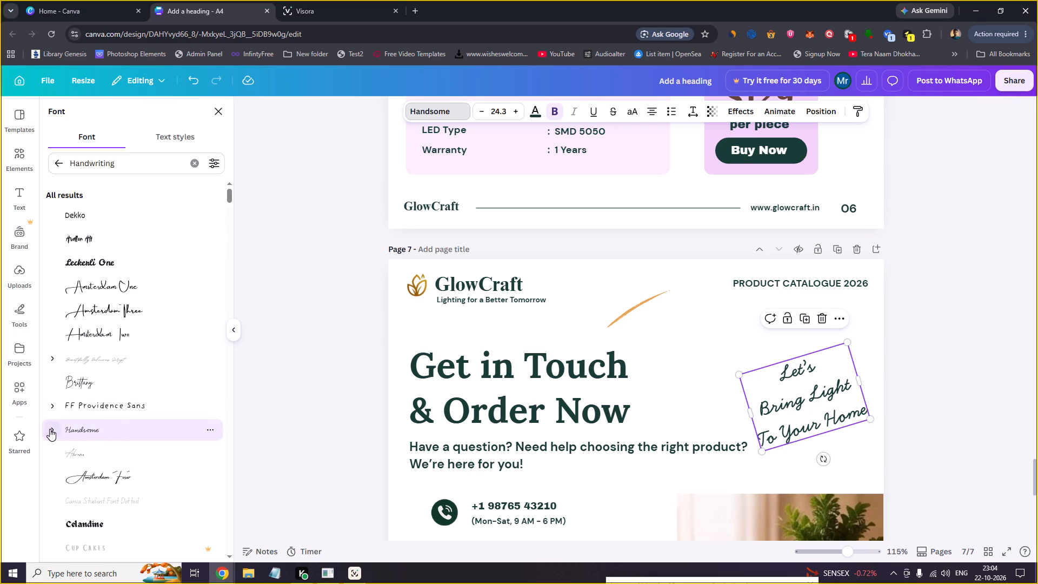
left_click(50, 429)
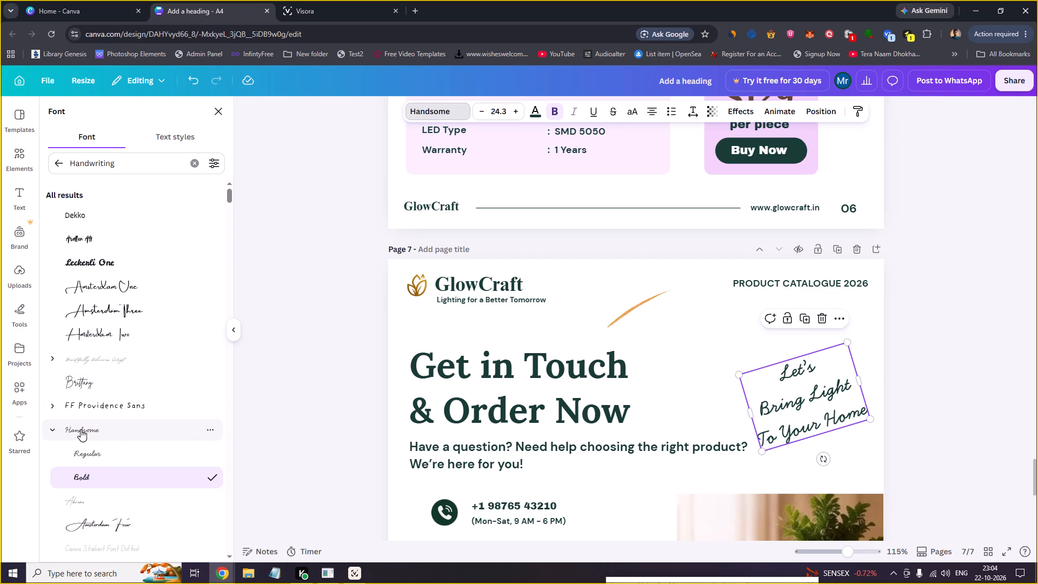
left_click(55, 428)
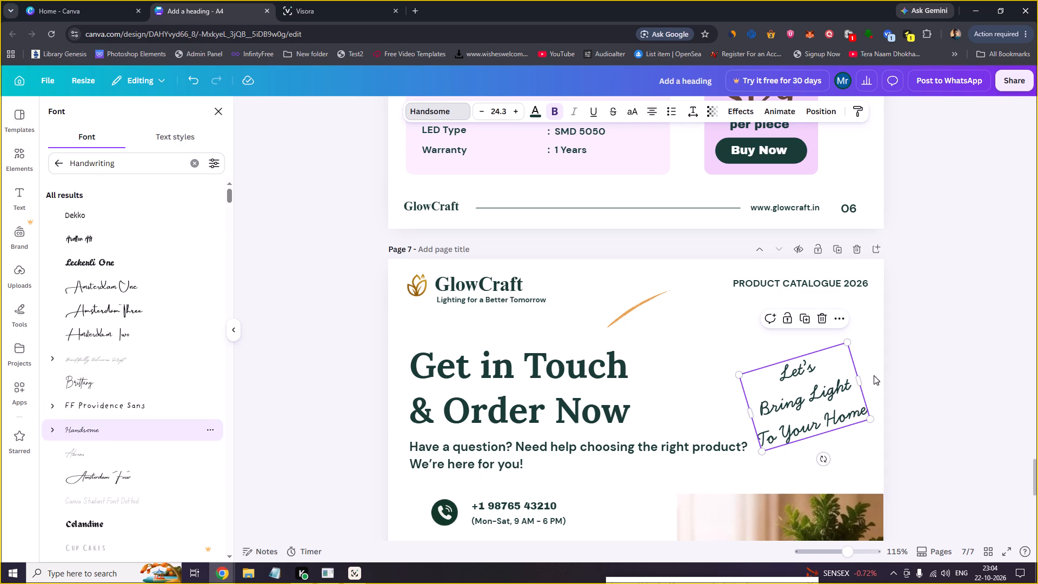
left_click(905, 376)
left_click(877, 373)
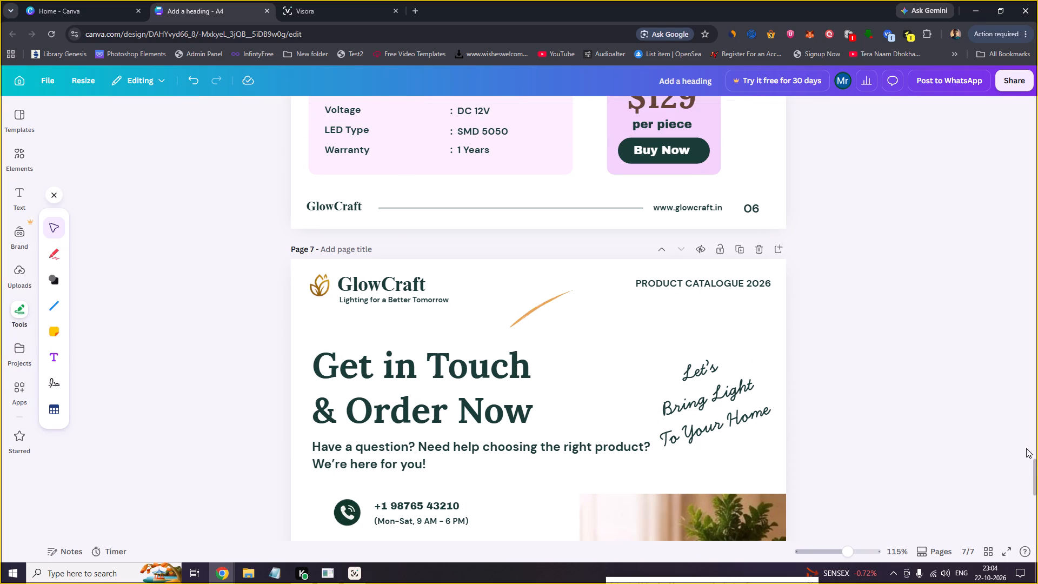
Check which font and weight the "Light up your Life" text on page 2 uses.
left_click_drag(1033, 465, 1037, 168)
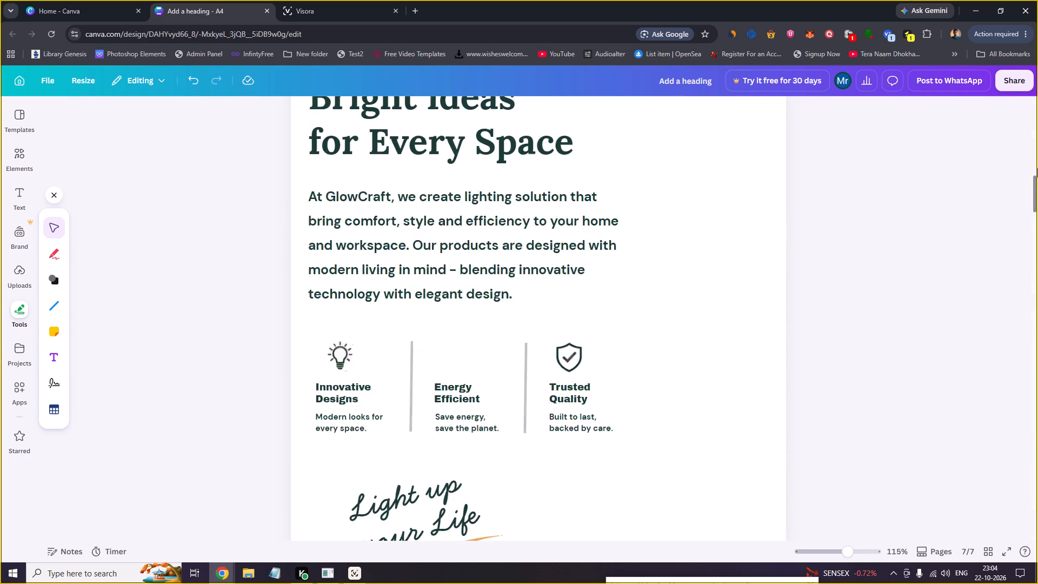
left_click_drag(1037, 168, 1037, 180)
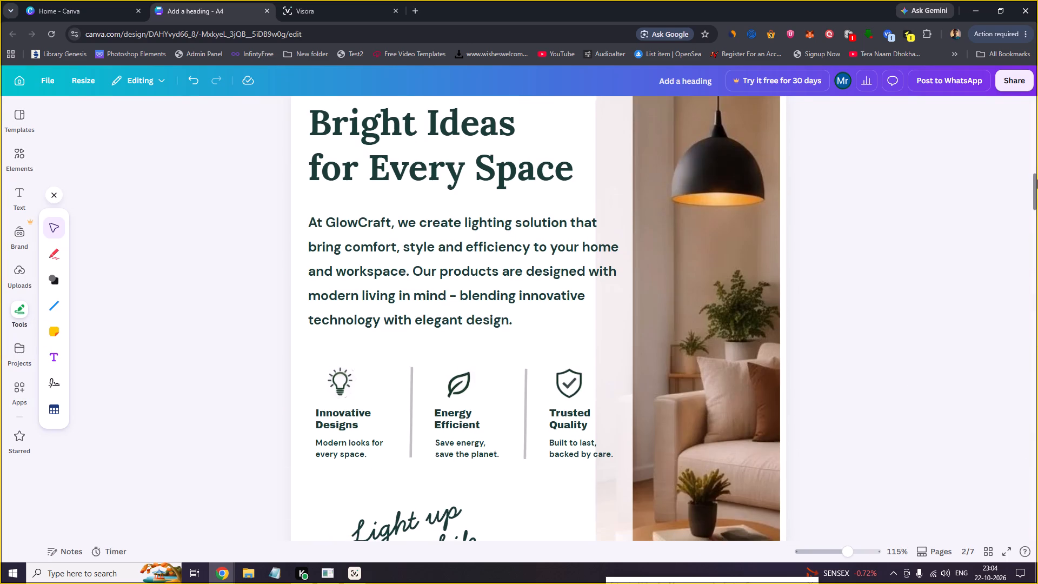
left_click_drag(1037, 180, 1033, 205)
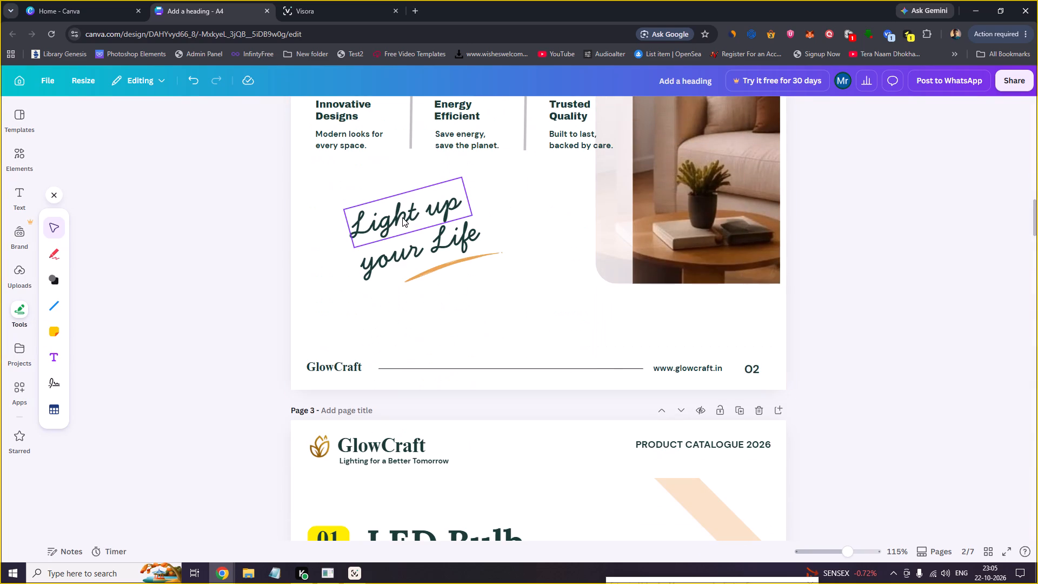
left_click(402, 217)
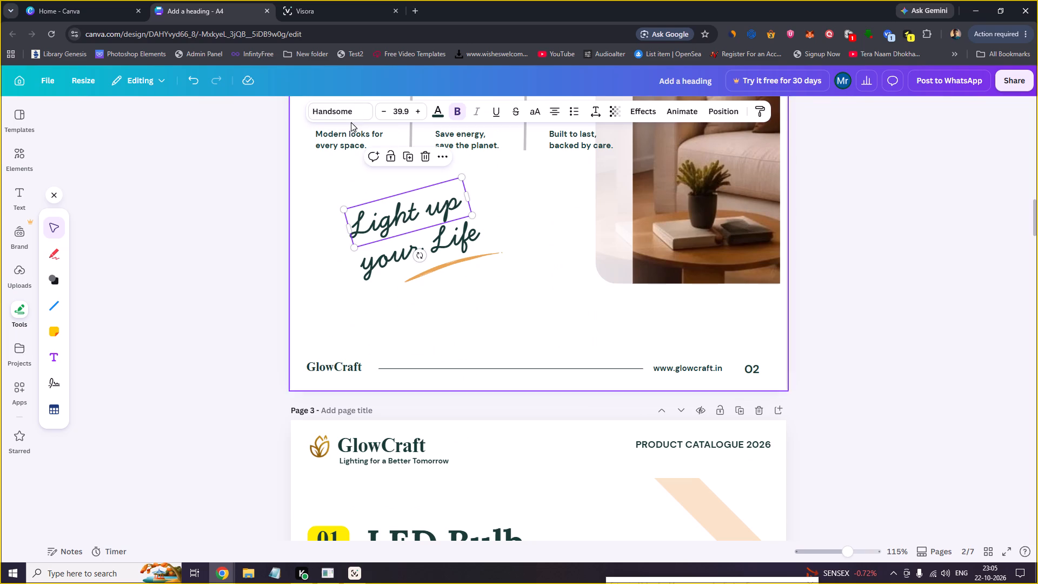
left_click(349, 113)
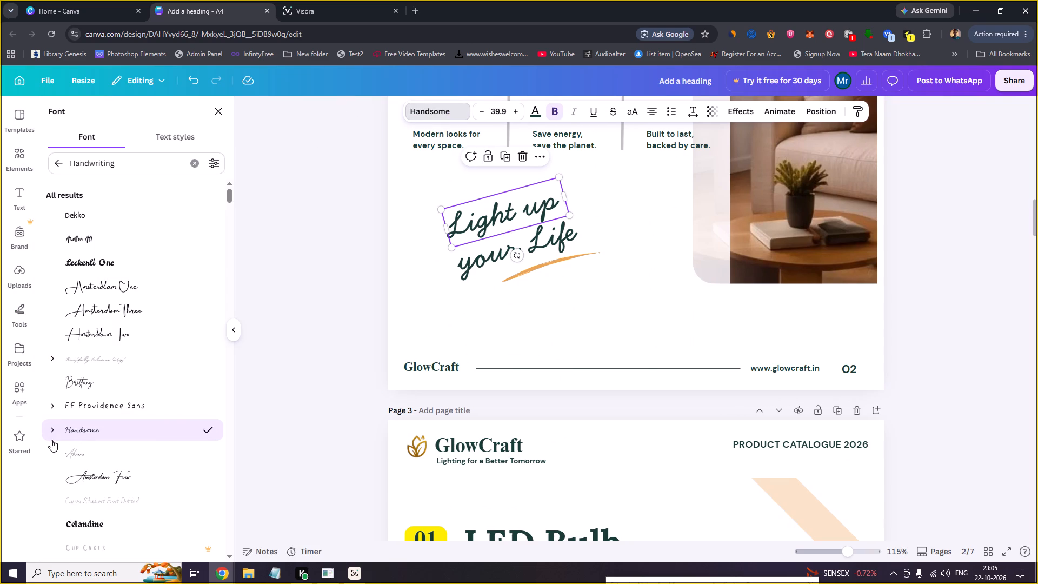
left_click(51, 433)
left_click(51, 433)
left_click(1000, 273)
Slightly tighten the line spacing of the tilted "Let's Bring Light To Your Home" slogan on page 7.
left_click_drag(1036, 204, 1016, 347)
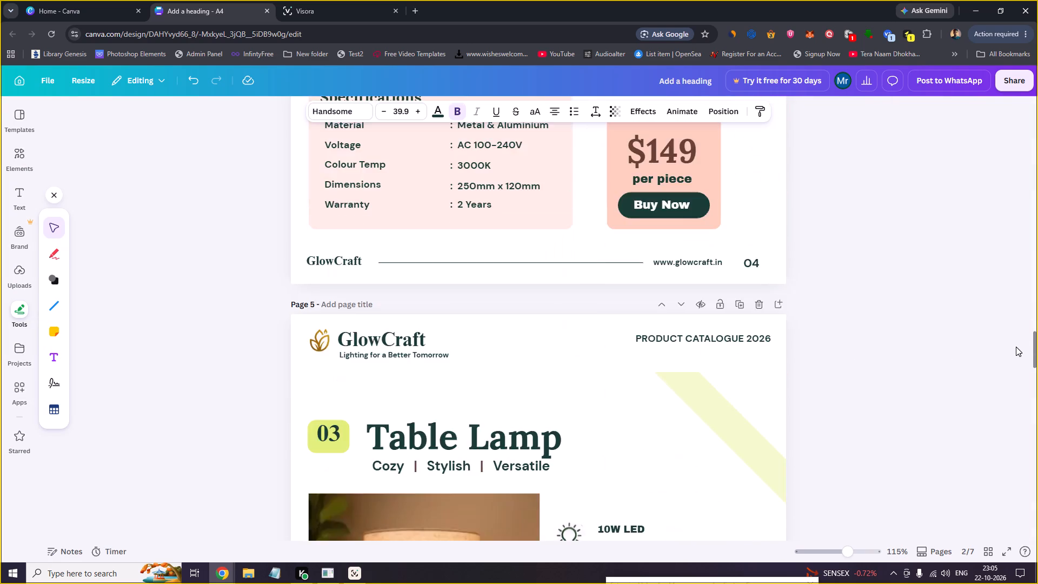
left_click_drag(1016, 347, 1036, 466)
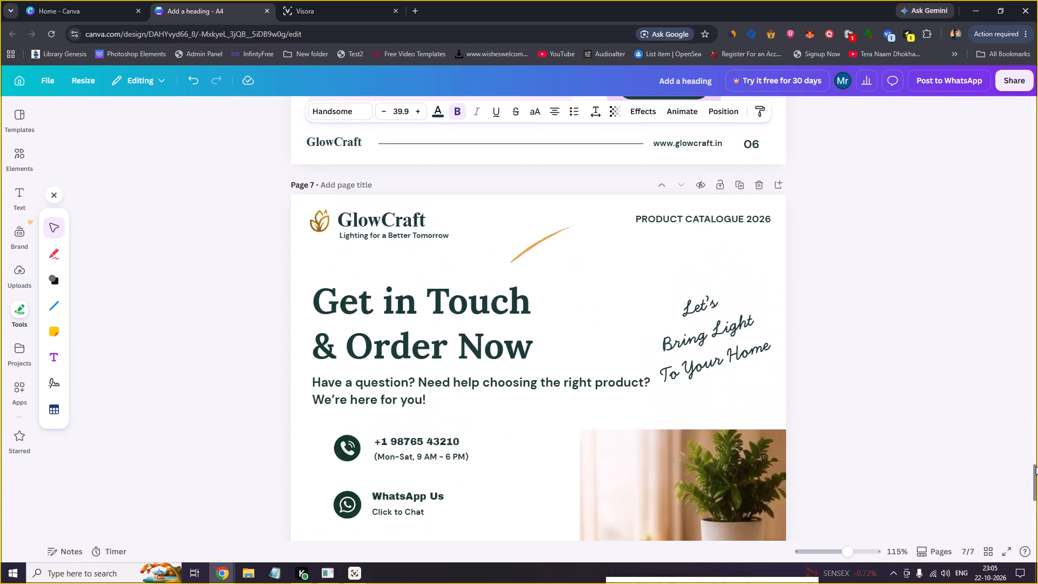
left_click_drag(1036, 466, 1036, 512)
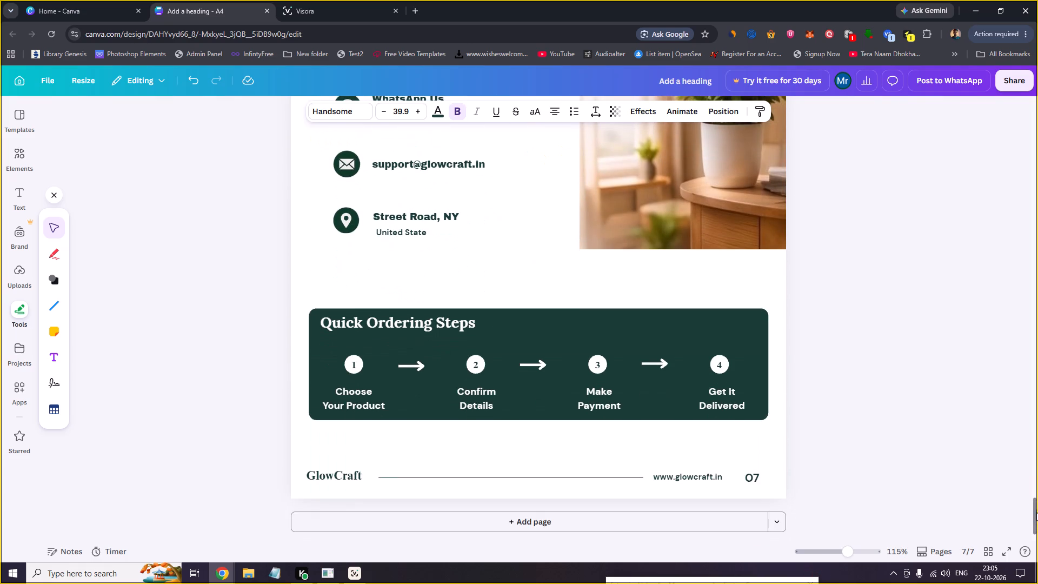
left_click_drag(1036, 512, 1037, 475)
left_click(703, 237)
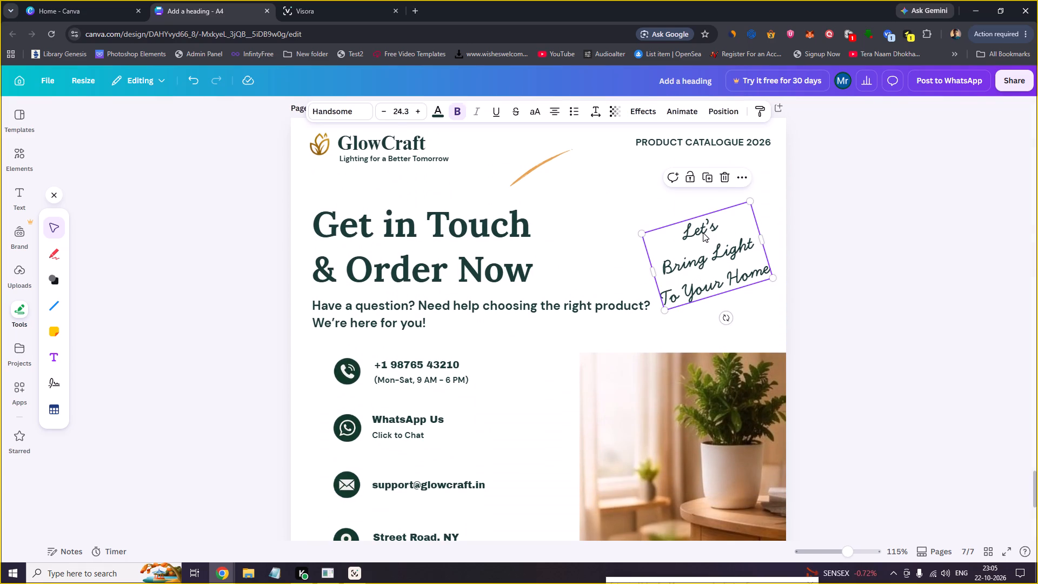
left_click(595, 114)
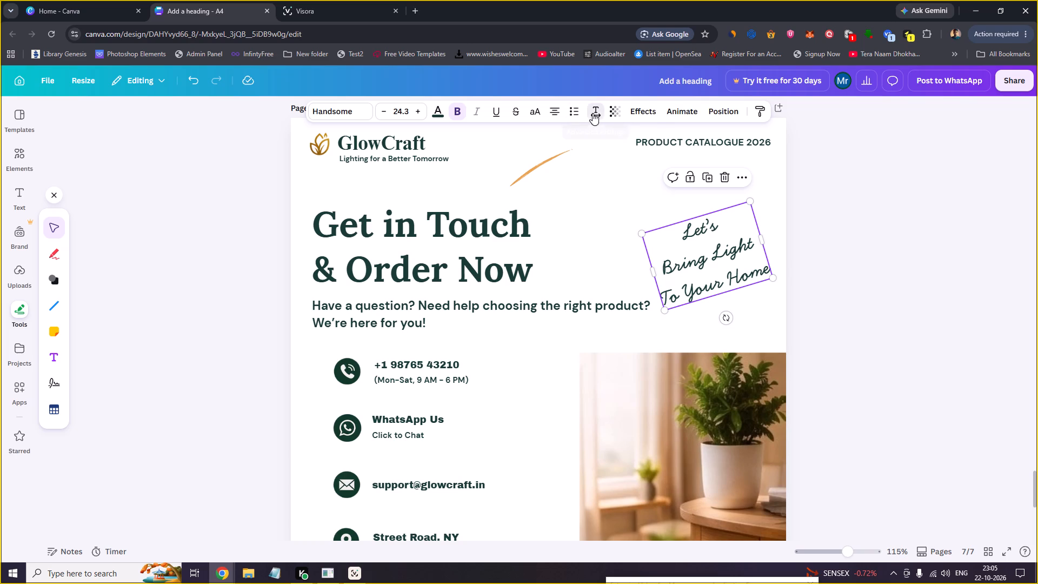
left_click_drag(578, 192, 565, 192)
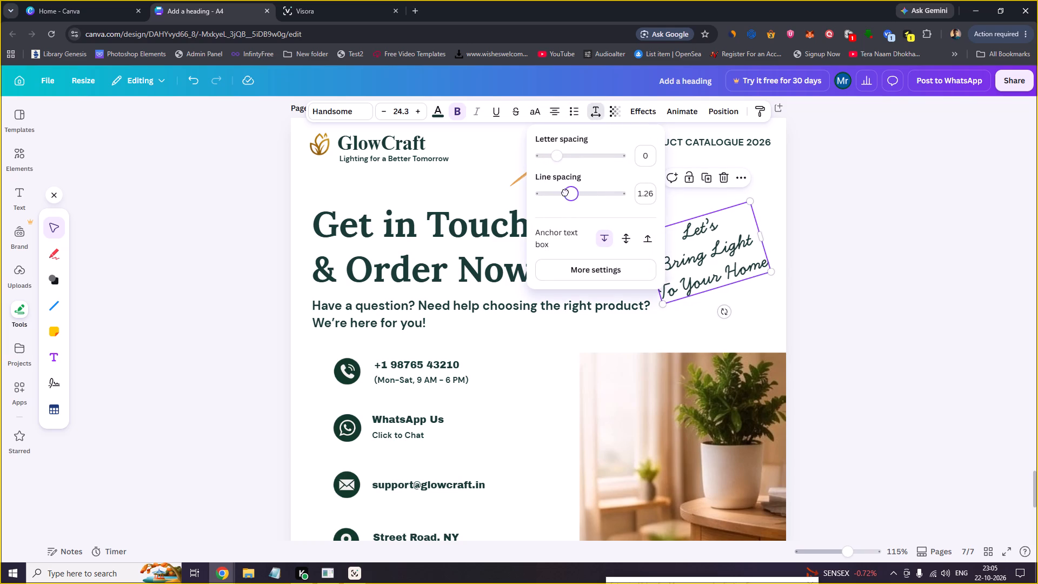
left_click_drag(565, 192, 561, 192)
left_click_drag(558, 195, 568, 197)
left_click(888, 263)
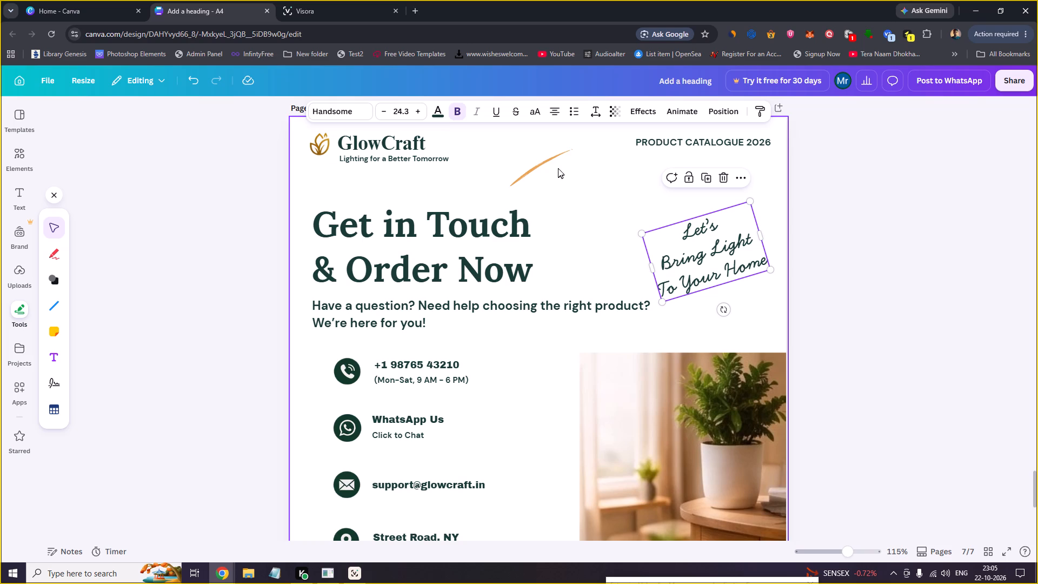
Move the orange brush stroke on page 7 below the tilted slogan and rotate it to roughly follow the slogan's tilt.
left_click_drag(553, 164, 713, 314)
left_click_drag(712, 348, 700, 348)
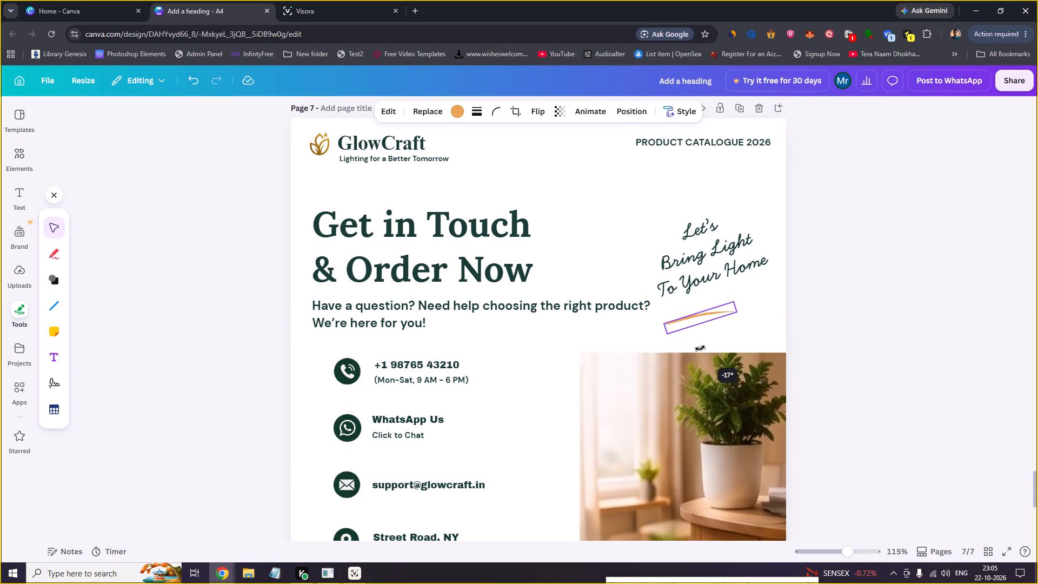
left_click_drag(700, 348, 702, 349)
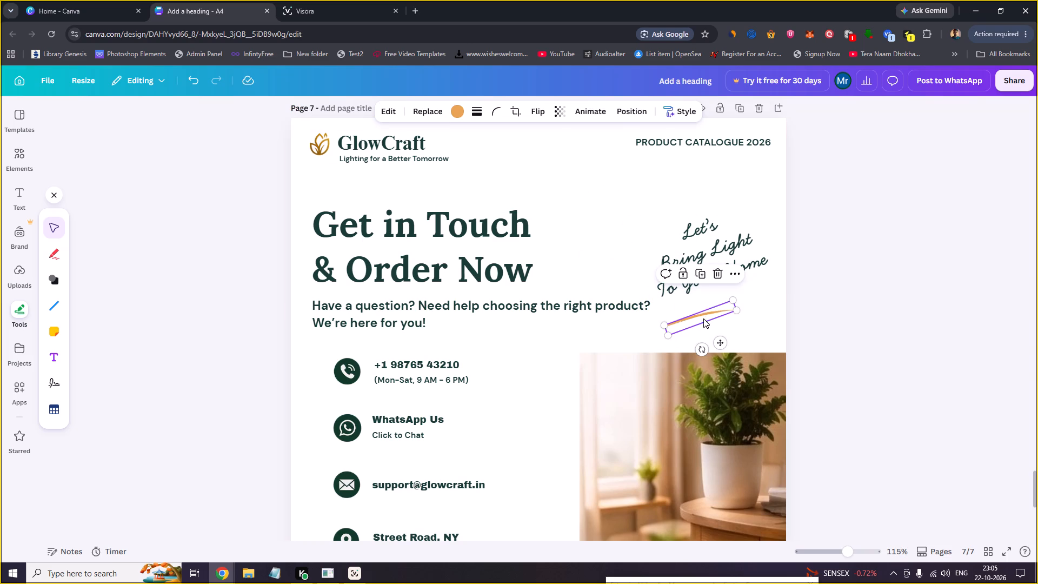
Enlarge the orange stroke slightly and position it as an underline just beneath "To Your Home".
left_click_drag(703, 318, 722, 293)
left_click_drag(687, 310, 676, 317)
left_click_drag(709, 294, 713, 296)
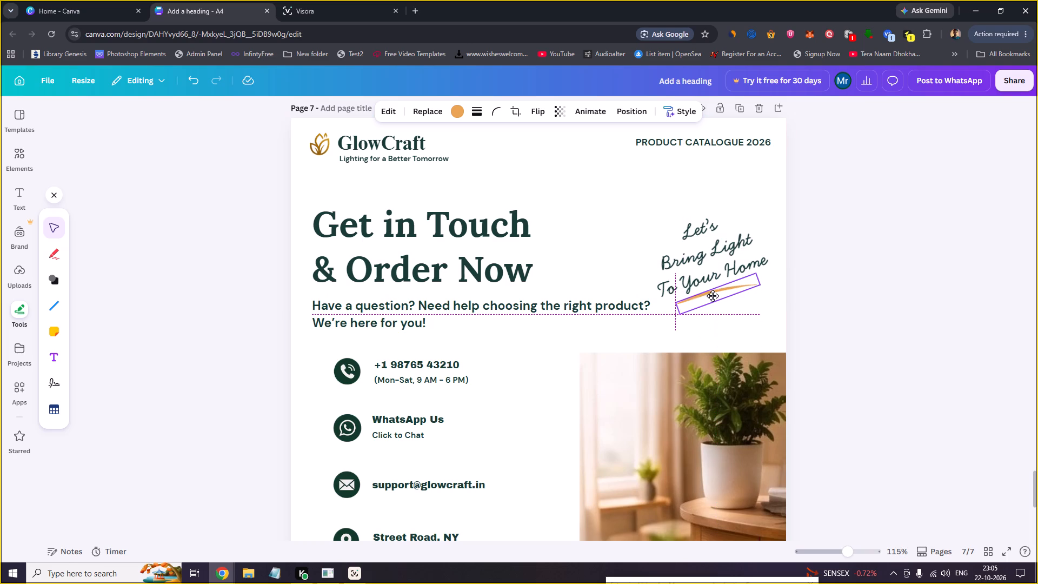
left_click_drag(713, 296, 714, 296)
left_click(817, 295)
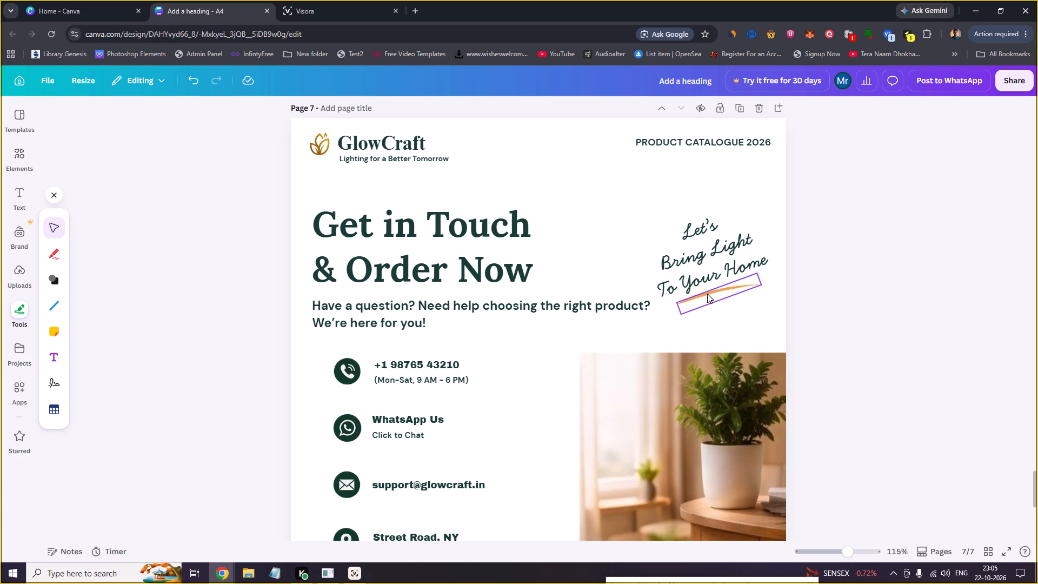
left_click(707, 294)
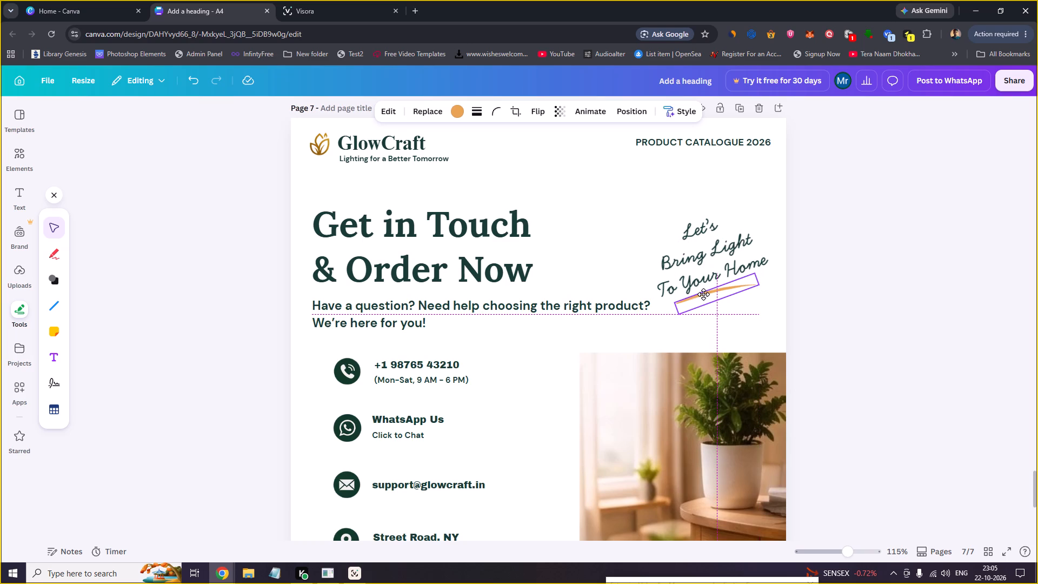
left_click(790, 299)
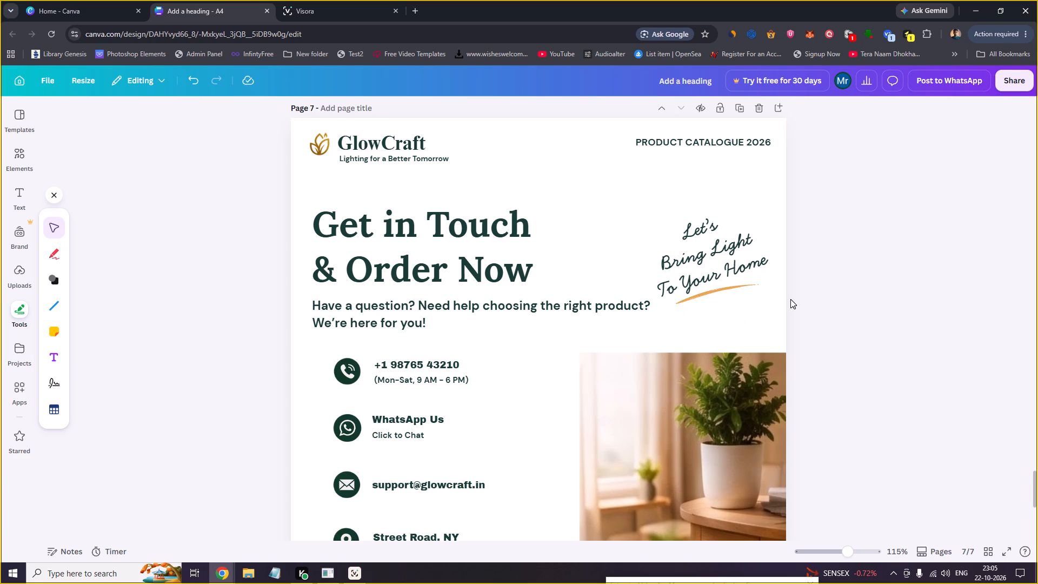
left_click(704, 293)
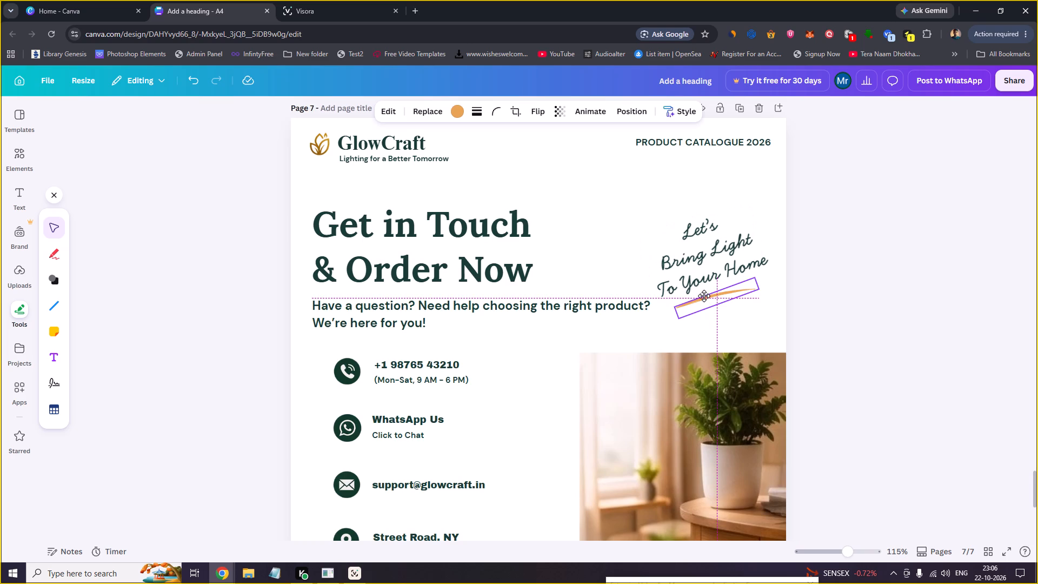
left_click(704, 296)
Move the slogan up closer to the "PRODUCT CATALOGUE 2026" header and bring its orange underline up beneath it.
left_click_drag(704, 263, 696, 234)
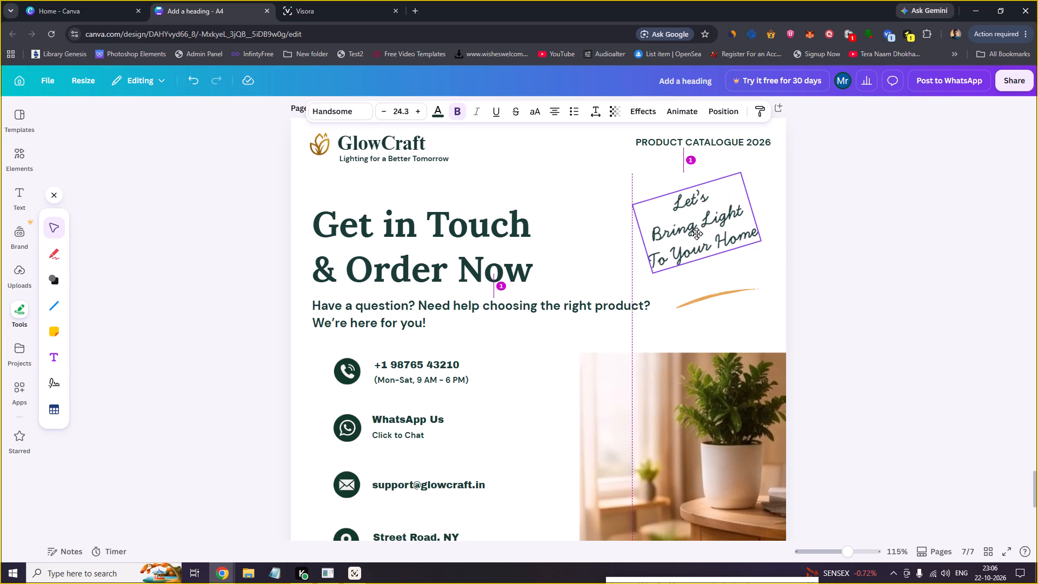
left_click_drag(696, 234, 696, 231)
left_click_drag(714, 295, 705, 271)
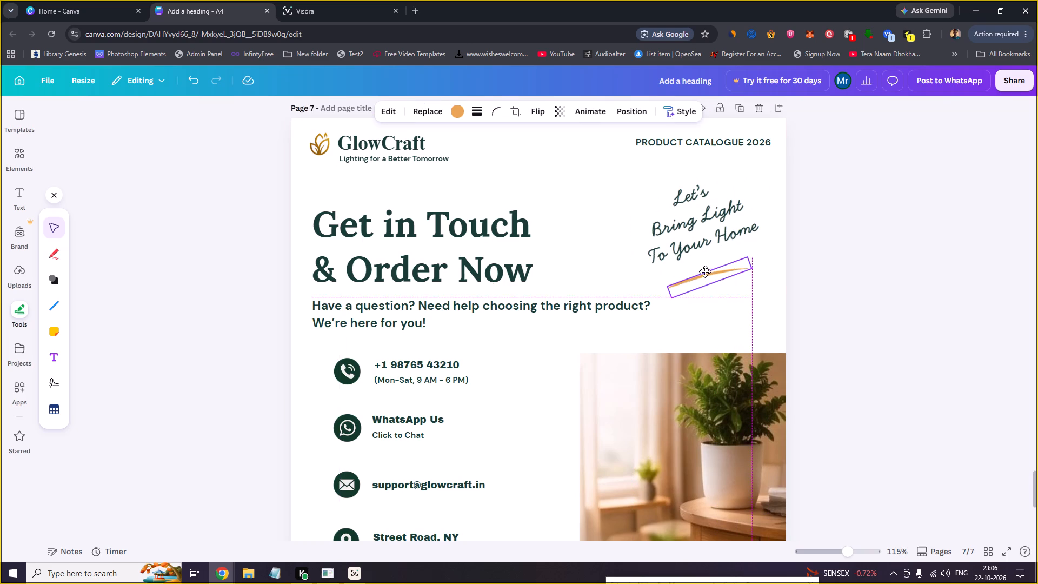
left_click_drag(705, 271, 704, 263)
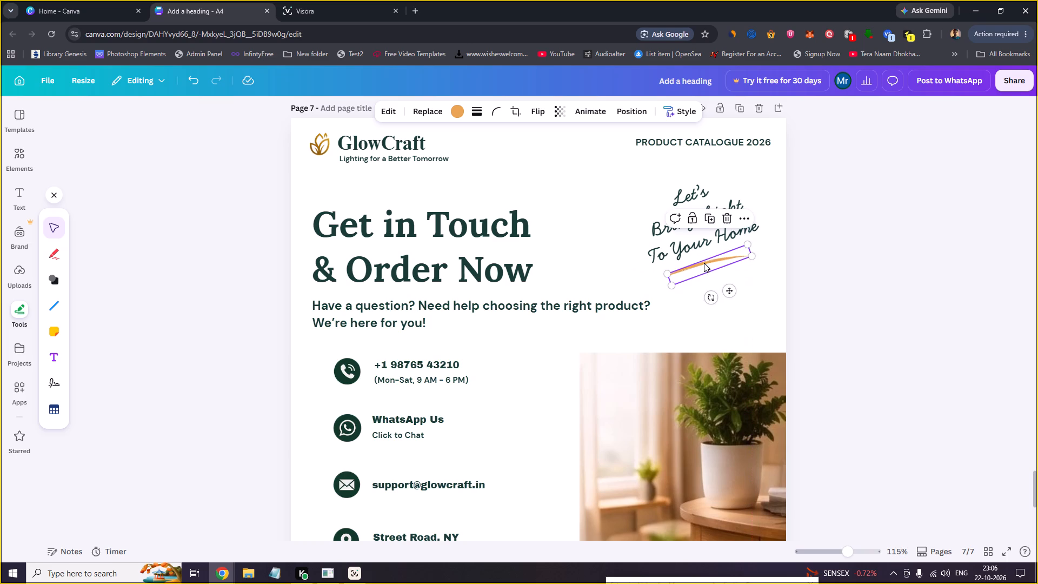
left_click(819, 266)
Tilt the orange underline slightly more and nudge it close under the slogan's "To Your Home" line.
left_click(723, 258)
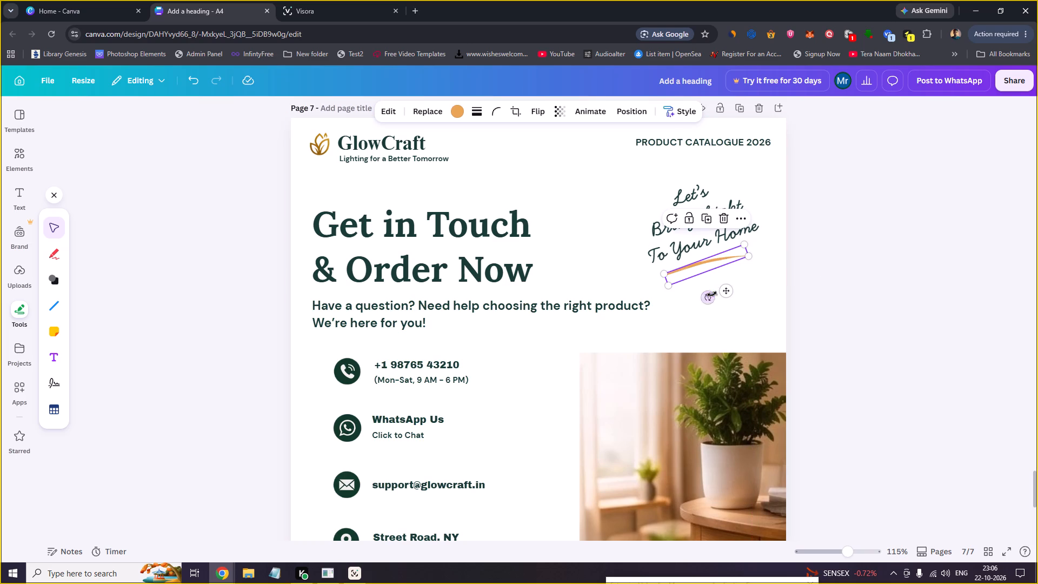
left_click(712, 295)
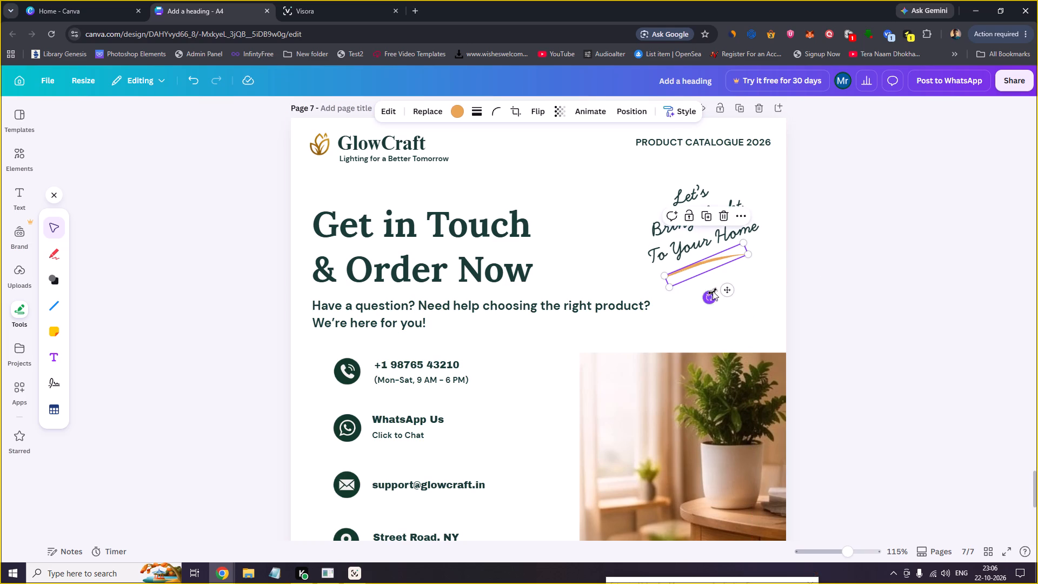
left_click_drag(704, 261, 703, 258)
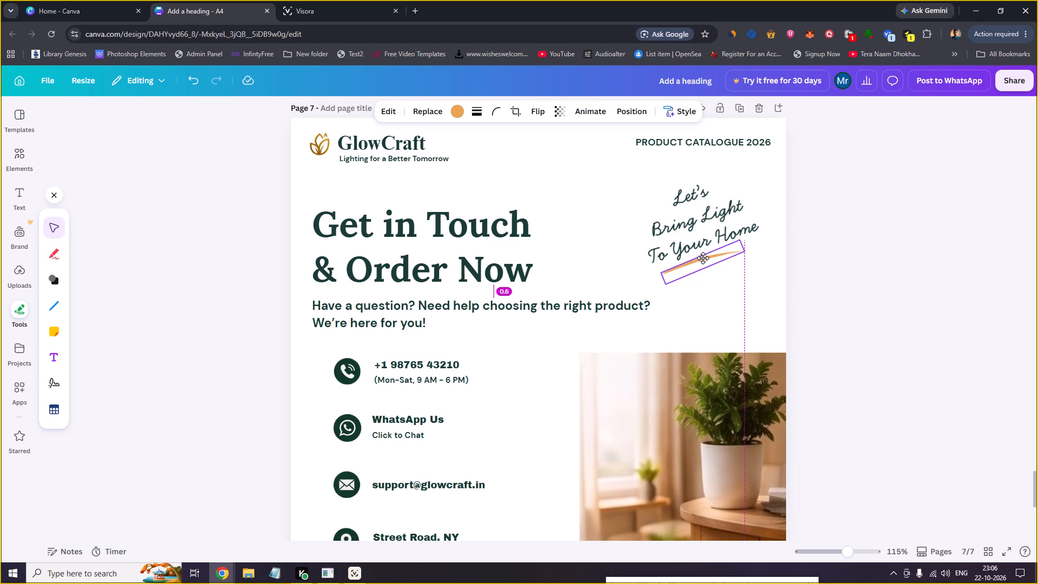
left_click_drag(703, 258, 703, 256)
left_click(811, 253)
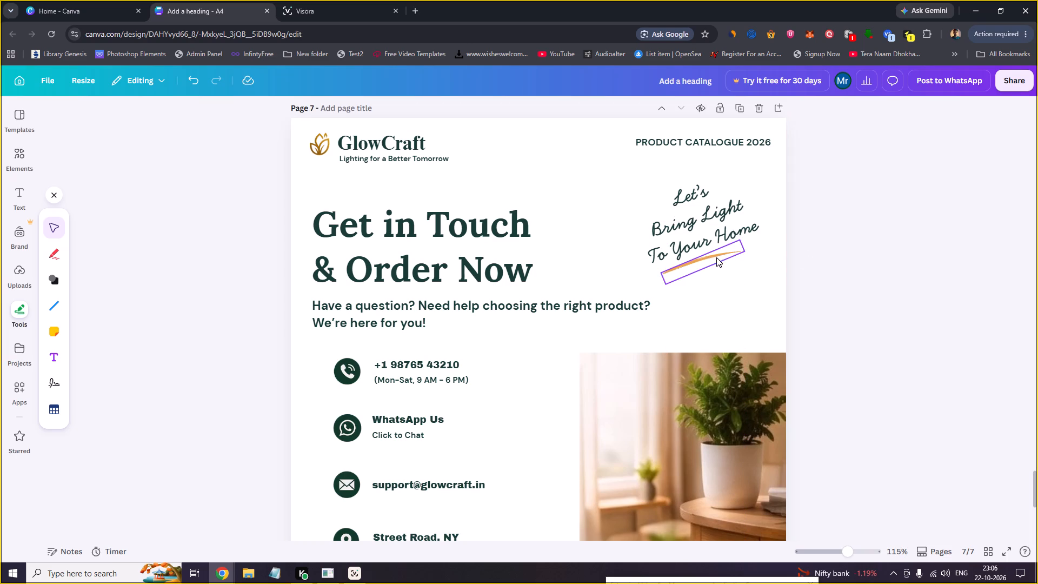
left_click_drag(714, 257, 717, 253)
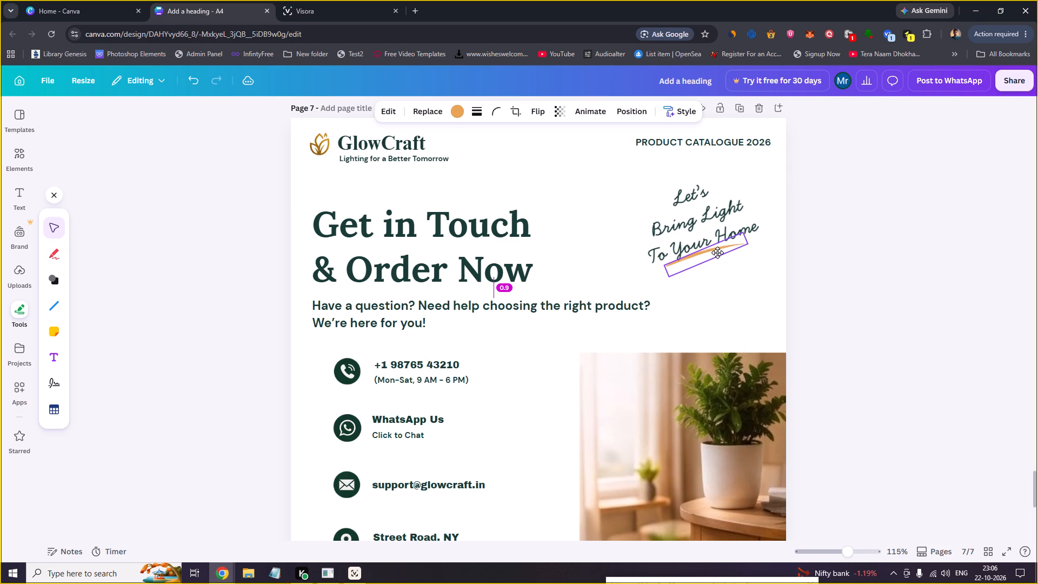
left_click_drag(717, 253, 717, 253)
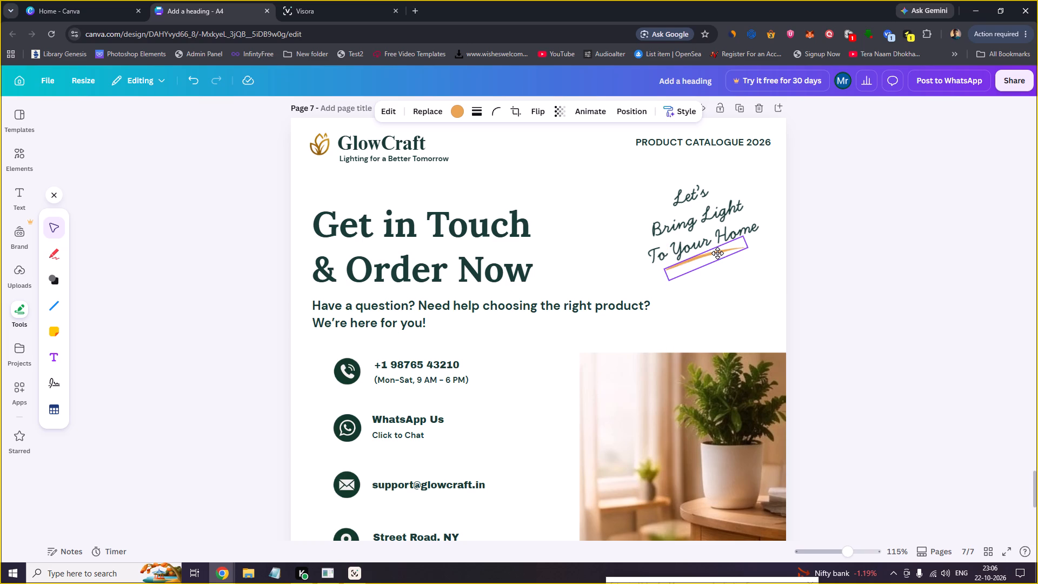
left_click_drag(717, 253, 720, 253)
left_click(720, 253)
left_click(824, 244)
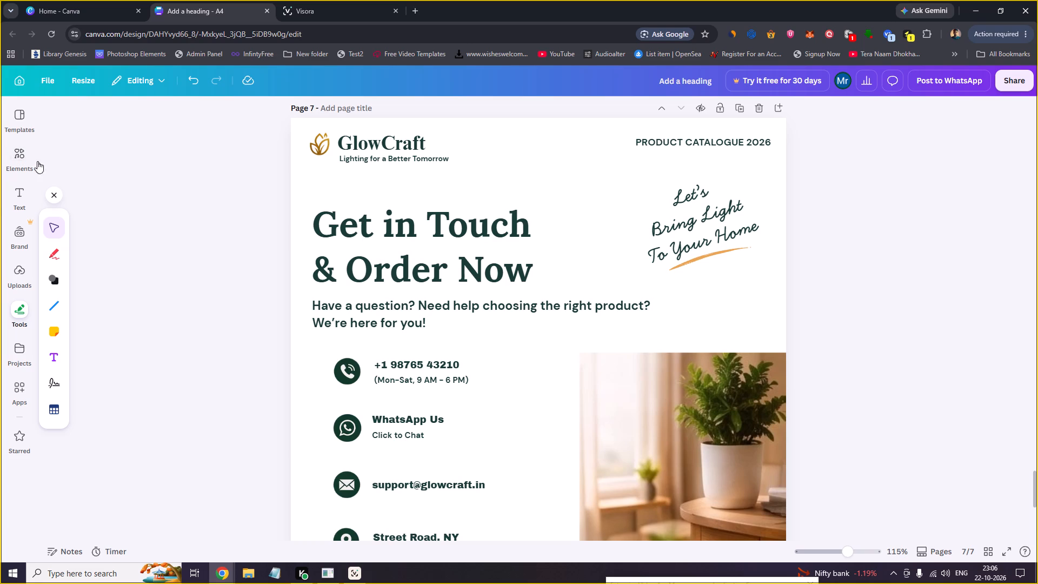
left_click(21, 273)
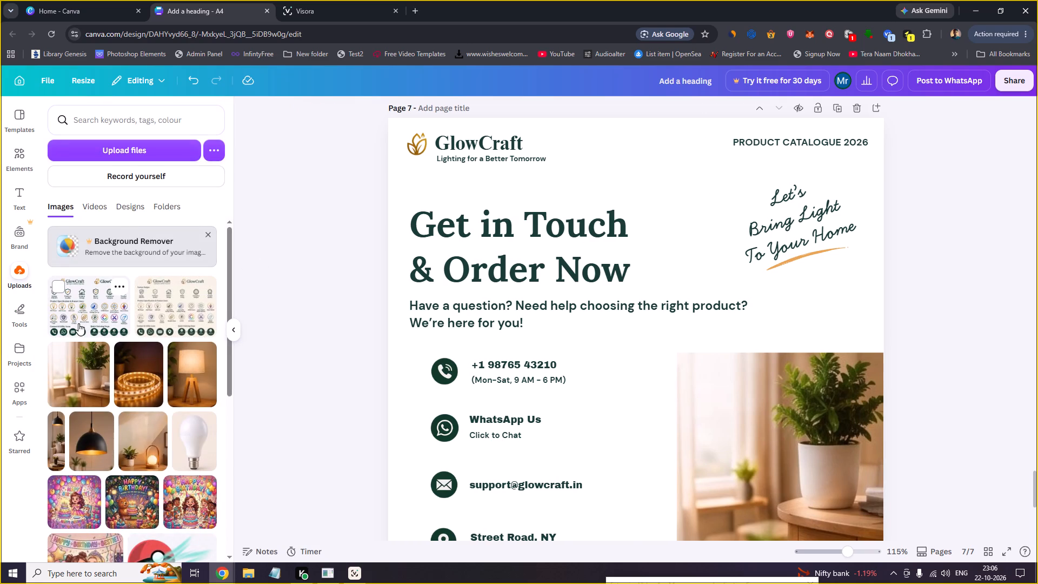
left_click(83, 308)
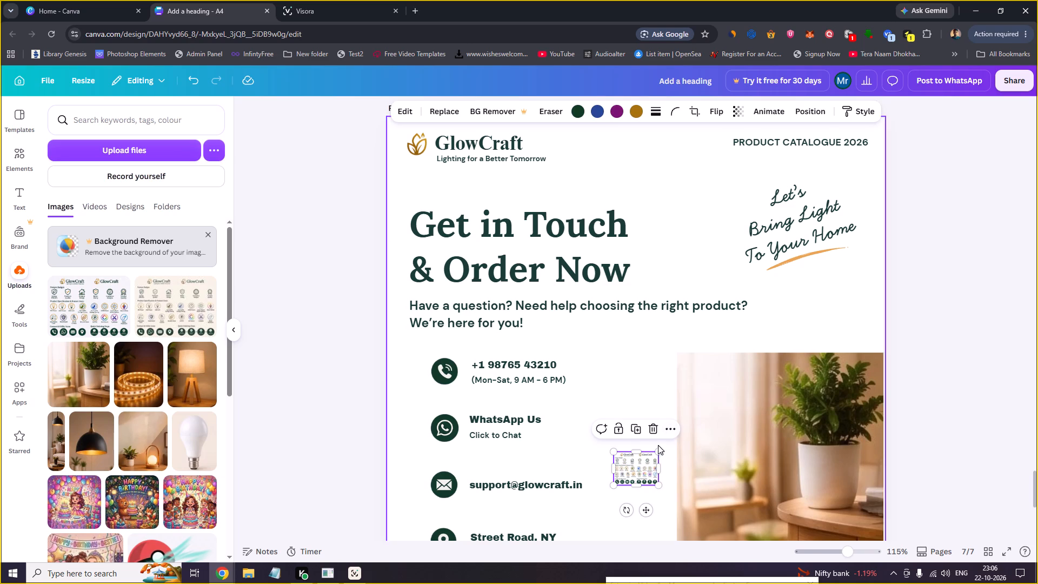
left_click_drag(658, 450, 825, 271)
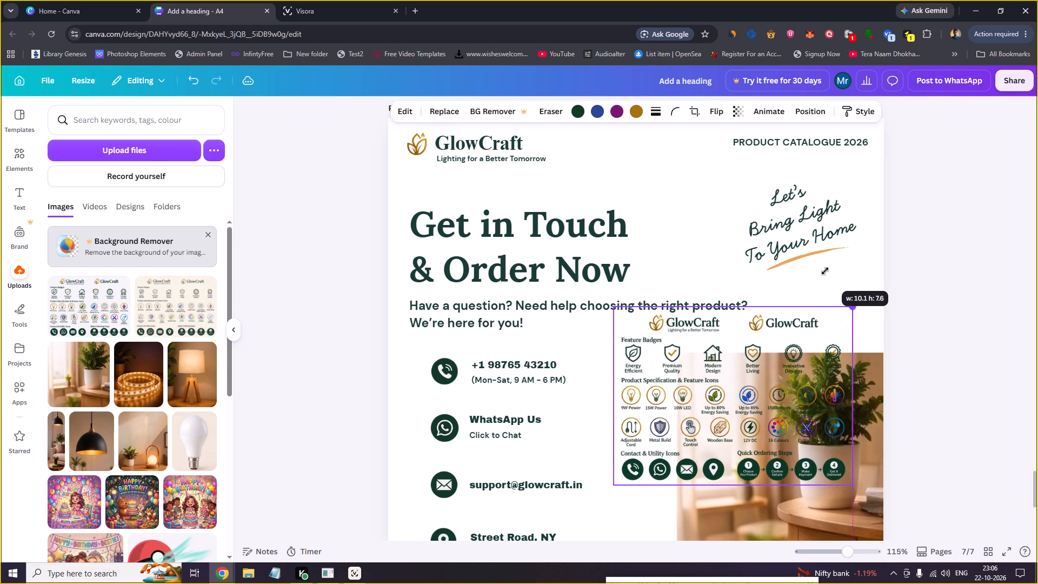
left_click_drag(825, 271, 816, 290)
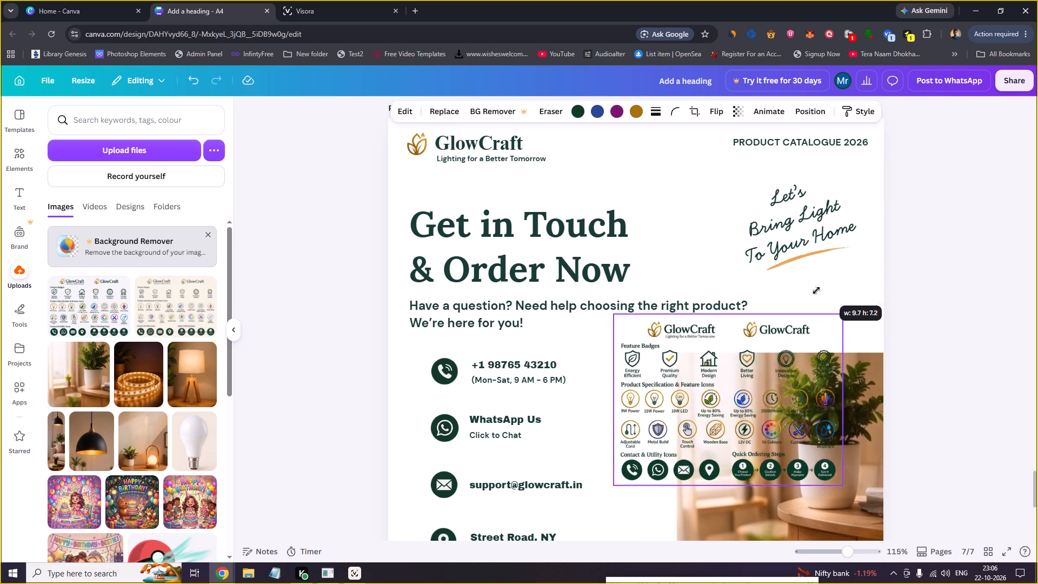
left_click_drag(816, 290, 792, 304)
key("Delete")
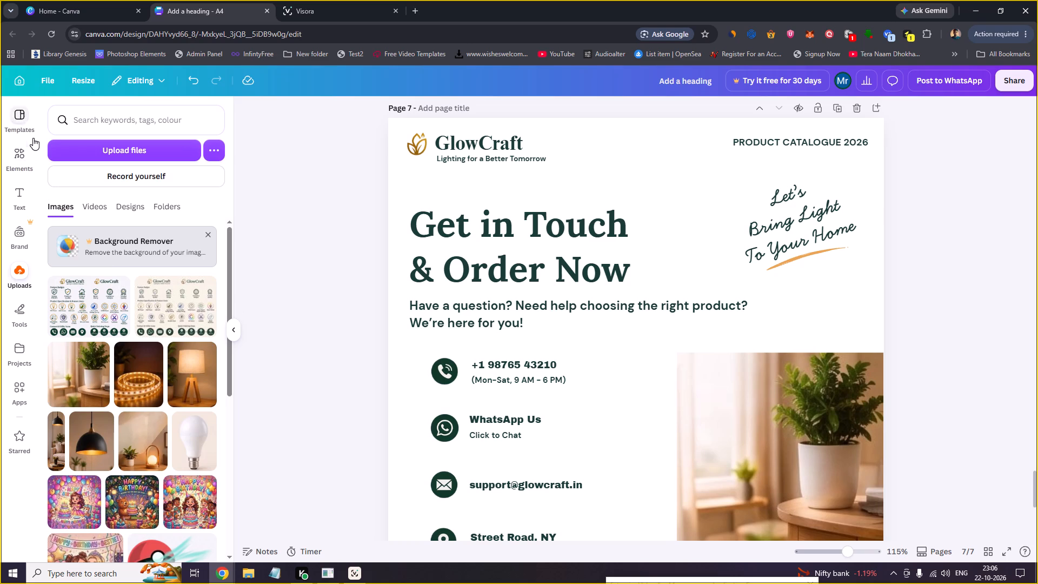
Search the elements for "heart", add a solid black heart shape, shrink it and place it in the empty space beside the slogan.
left_click(11, 156)
left_click(96, 120)
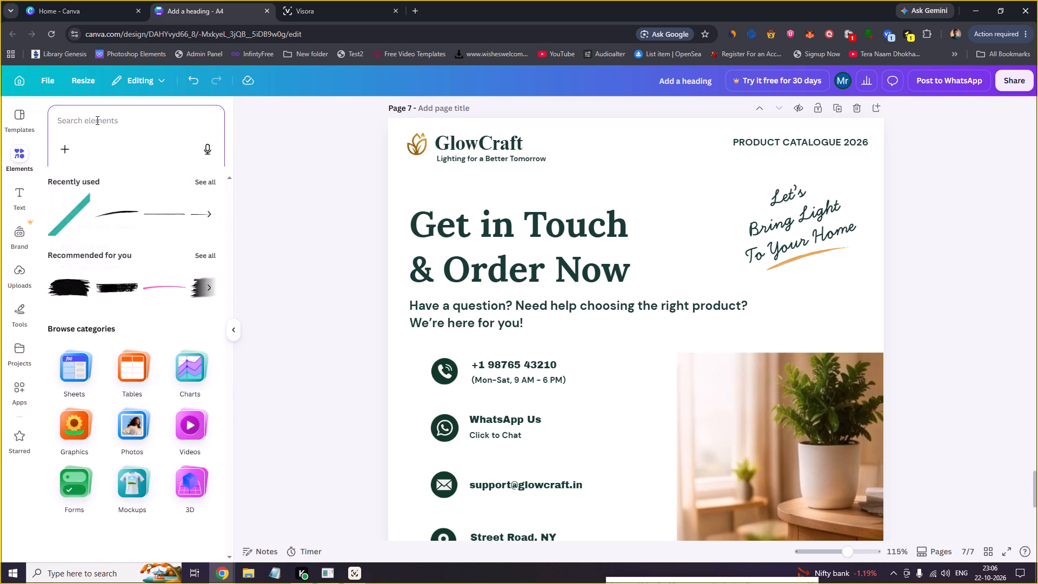
type("heart")
key("Return")
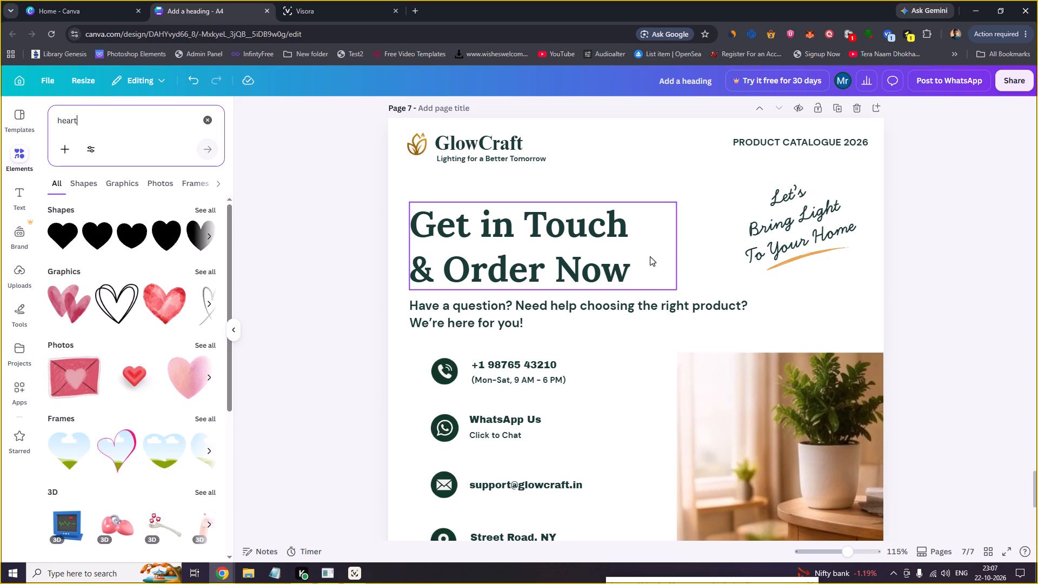
left_click(169, 240)
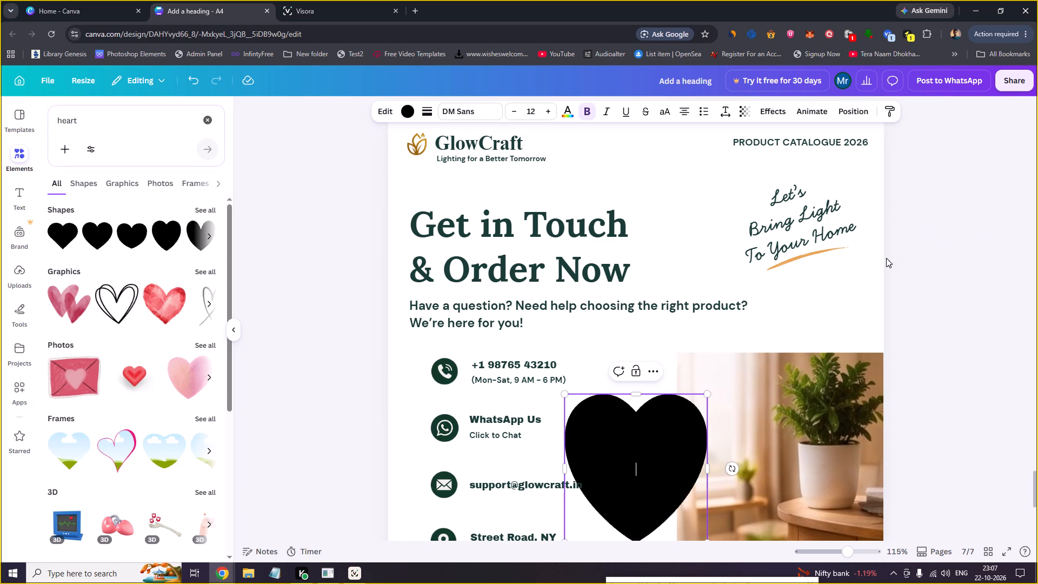
left_click_drag(642, 459, 823, 272)
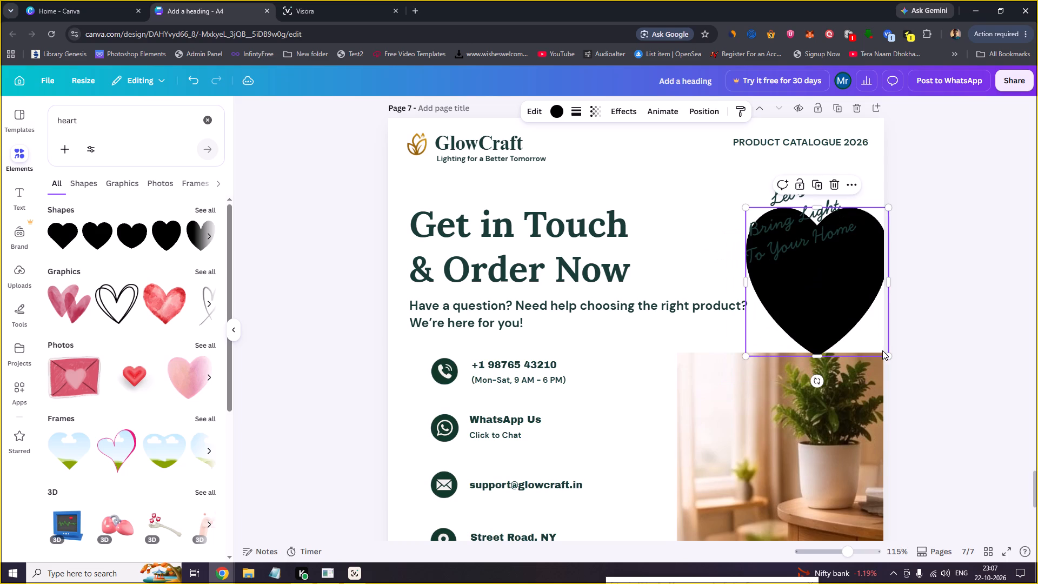
left_click_drag(888, 357, 777, 251)
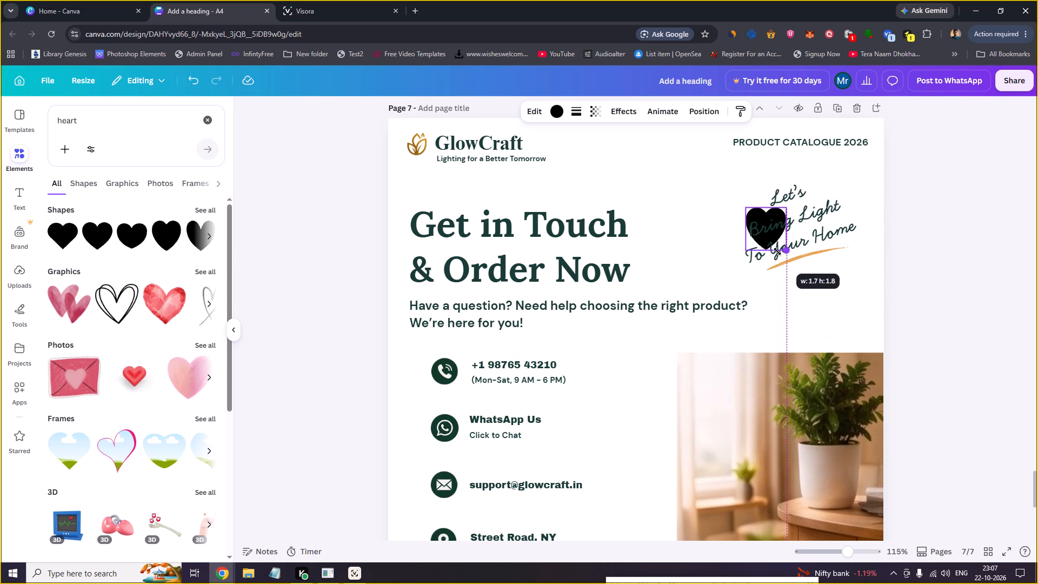
left_click_drag(777, 251, 777, 251)
left_click_drag(759, 214, 693, 239)
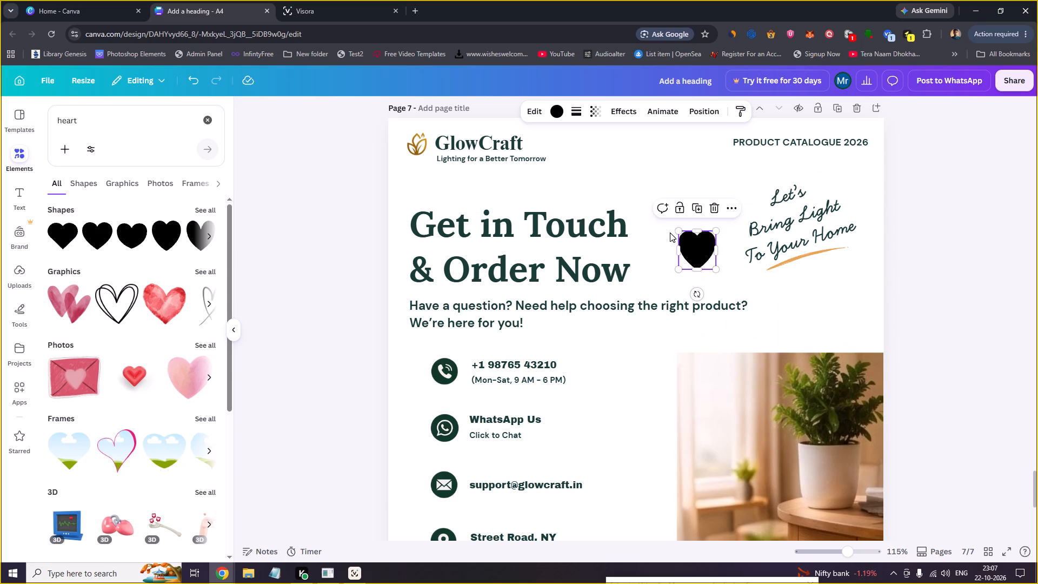
Recolour the heart to the dark green used in the design.
left_click(555, 111)
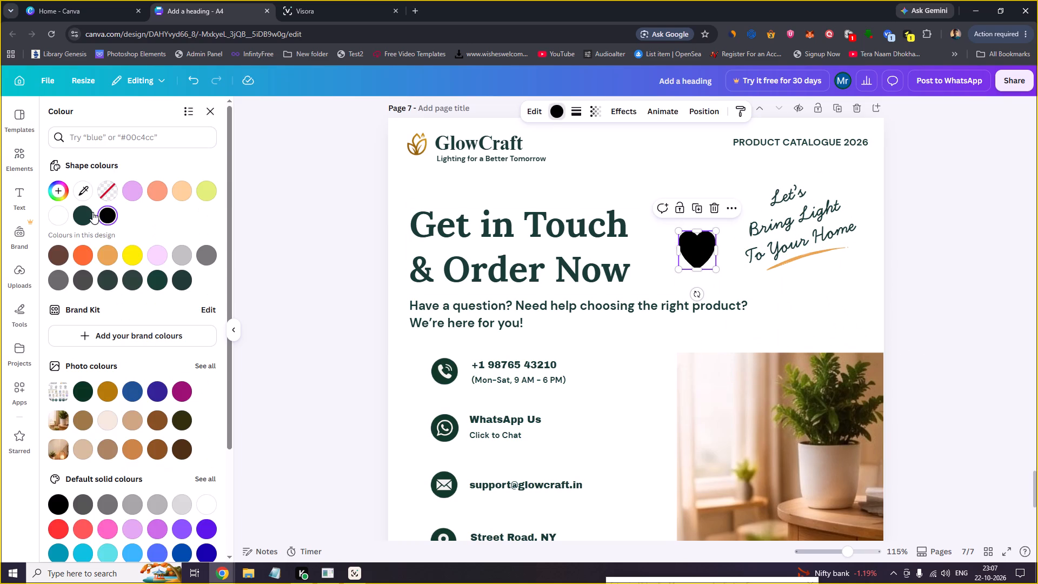
left_click(89, 214)
Shrink the green heart to a small accent and place it at the upper end of the slogan's orange underline.
left_click_drag(694, 247, 841, 282)
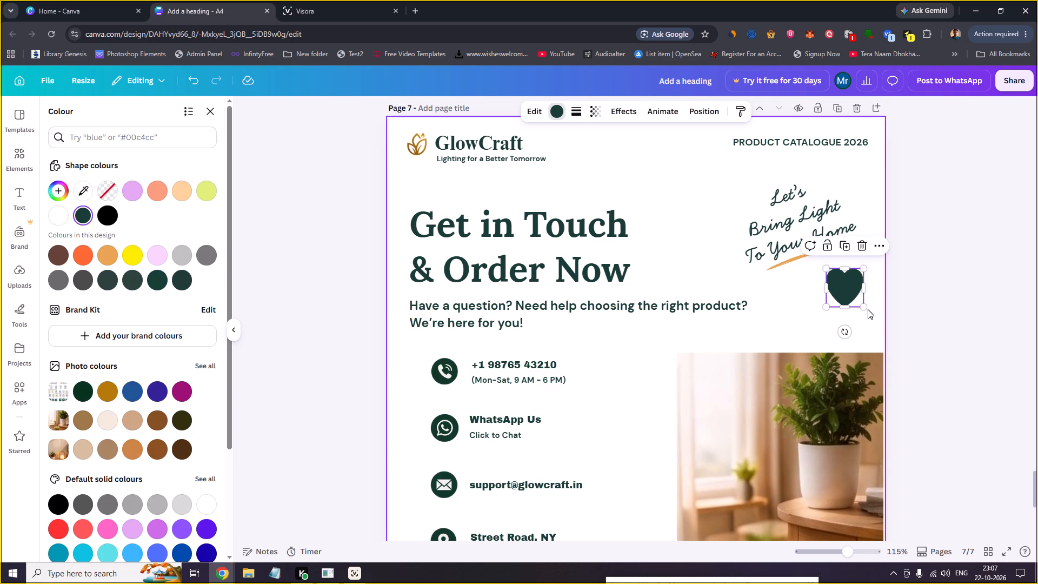
left_click_drag(864, 307, 846, 287)
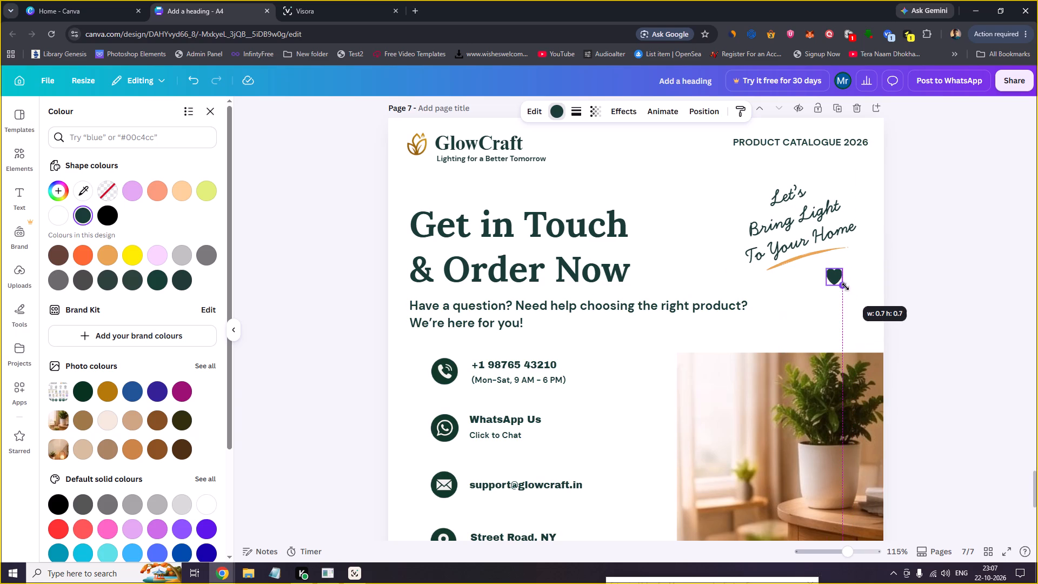
left_click_drag(846, 287, 837, 282)
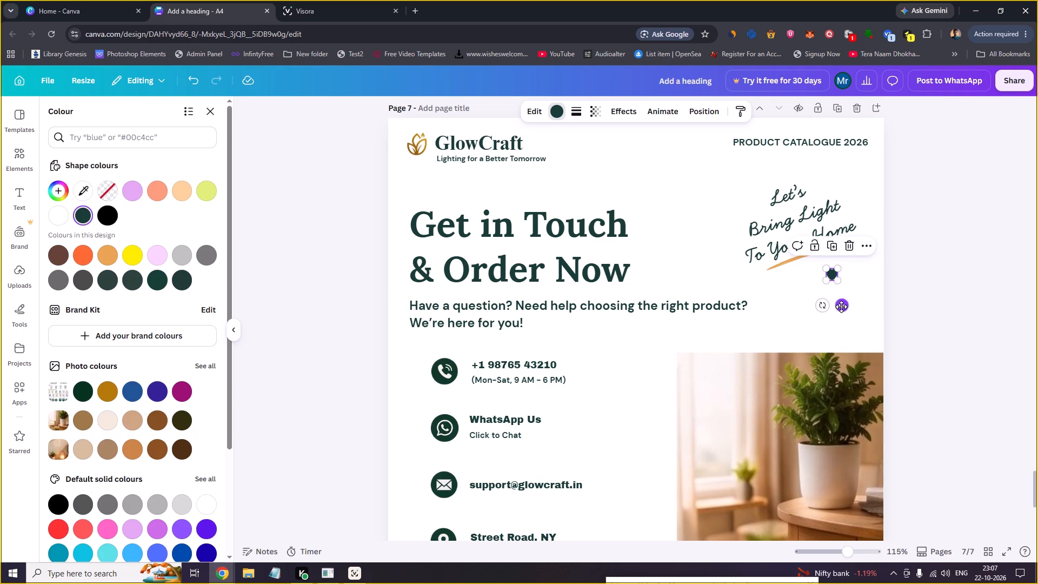
left_click_drag(841, 307, 864, 276)
left_click(955, 269)
left_click(954, 274)
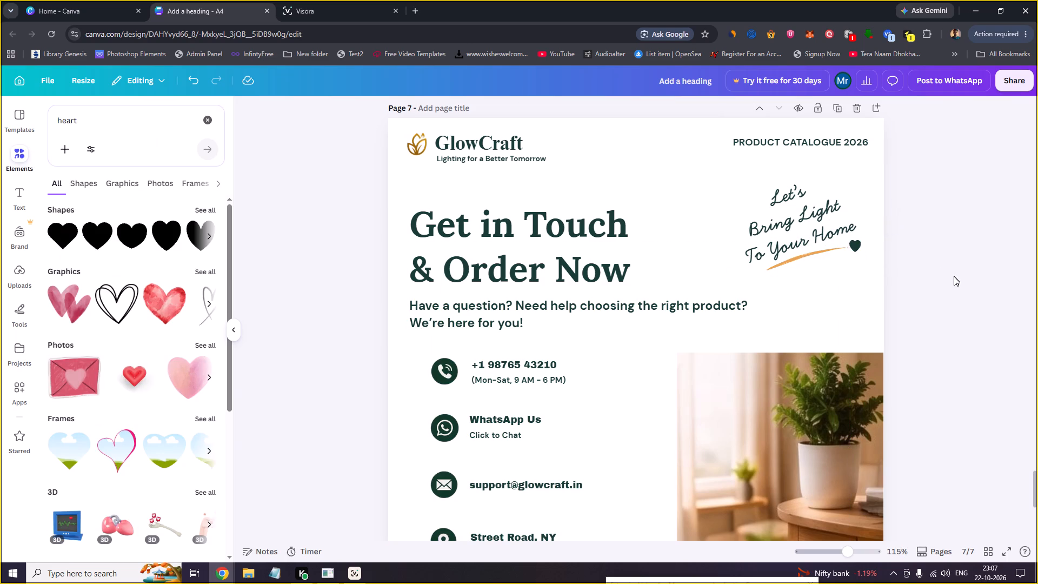
Enlarge the green heart slightly and reposition it beside the upper end of the slogan's orange underline.
left_click(857, 249)
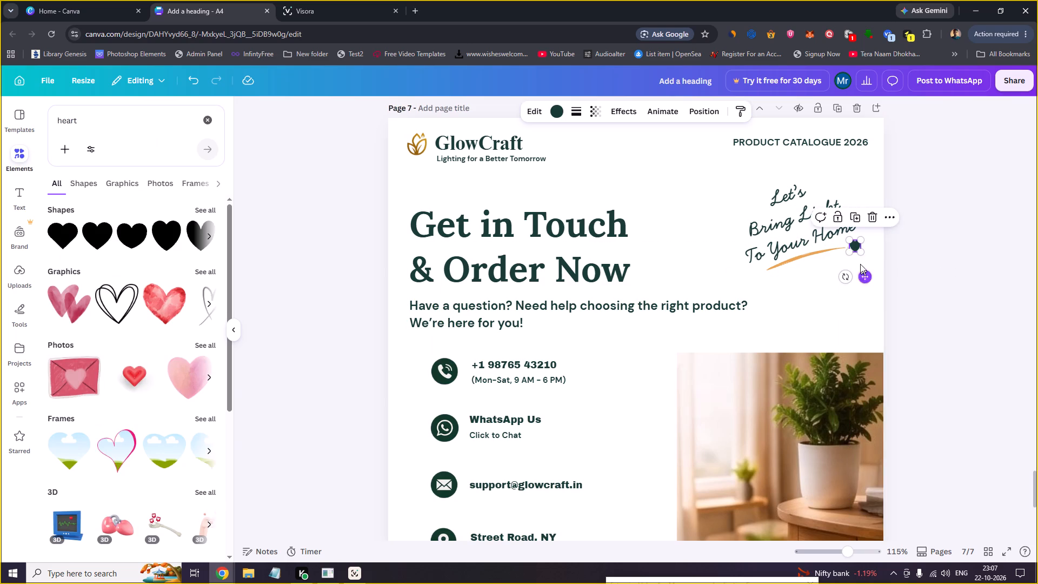
left_click(853, 551)
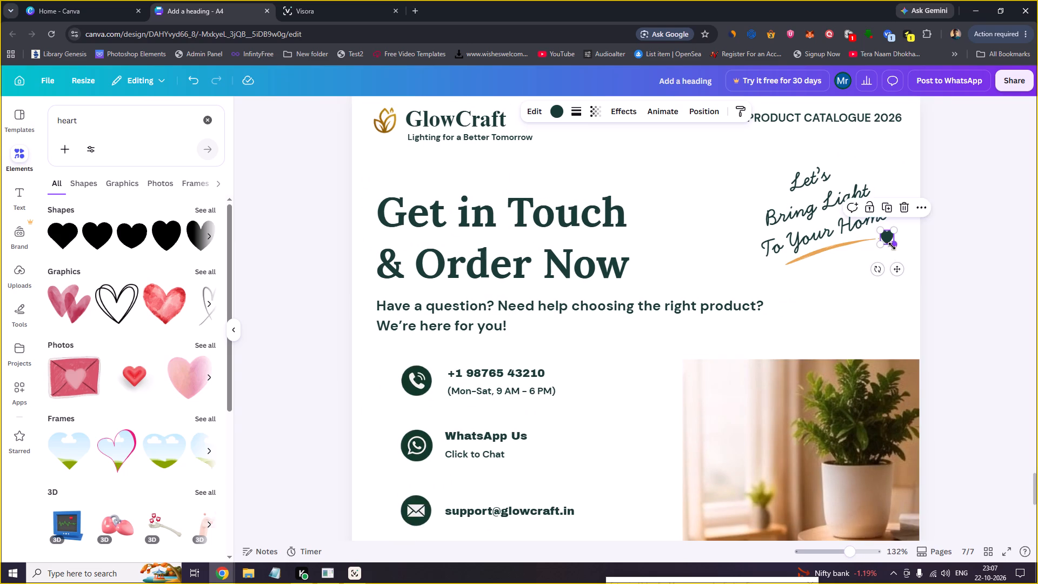
left_click(893, 246)
left_click(902, 273)
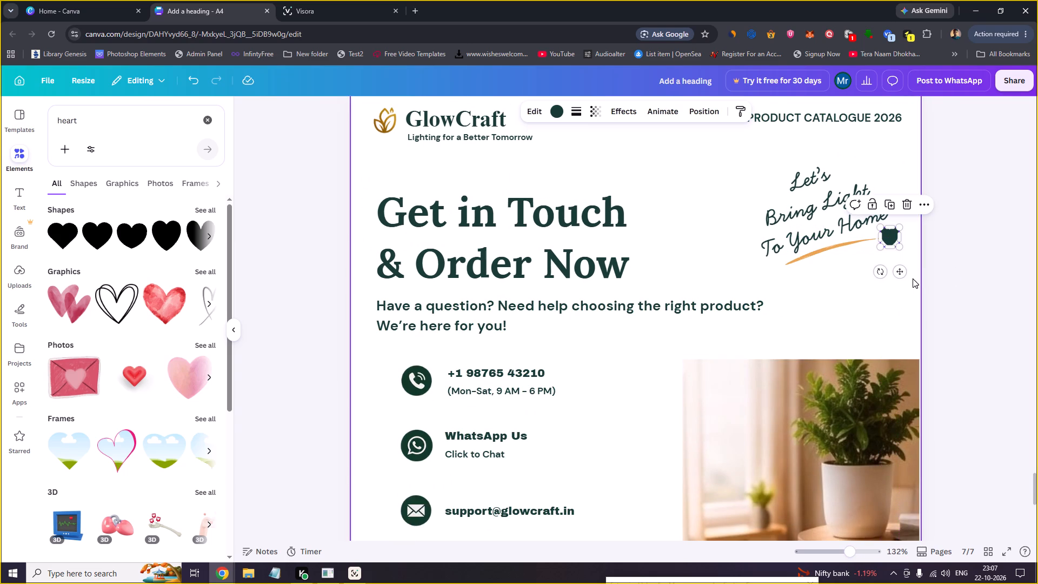
left_click(944, 283)
Fine-tune the orange underline's rotation to about -21° beneath the slogan.
left_click(833, 246)
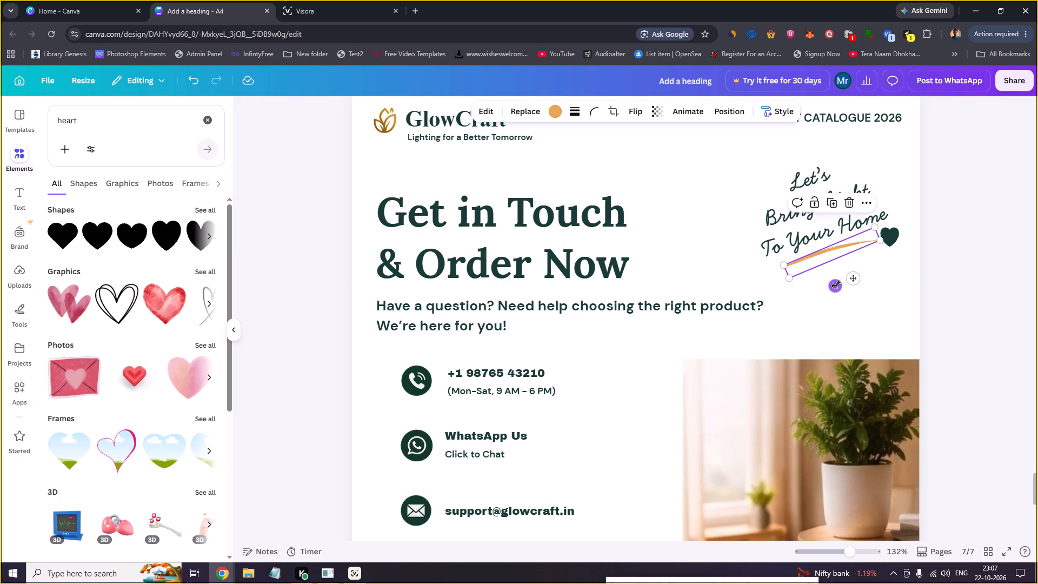
left_click(836, 285)
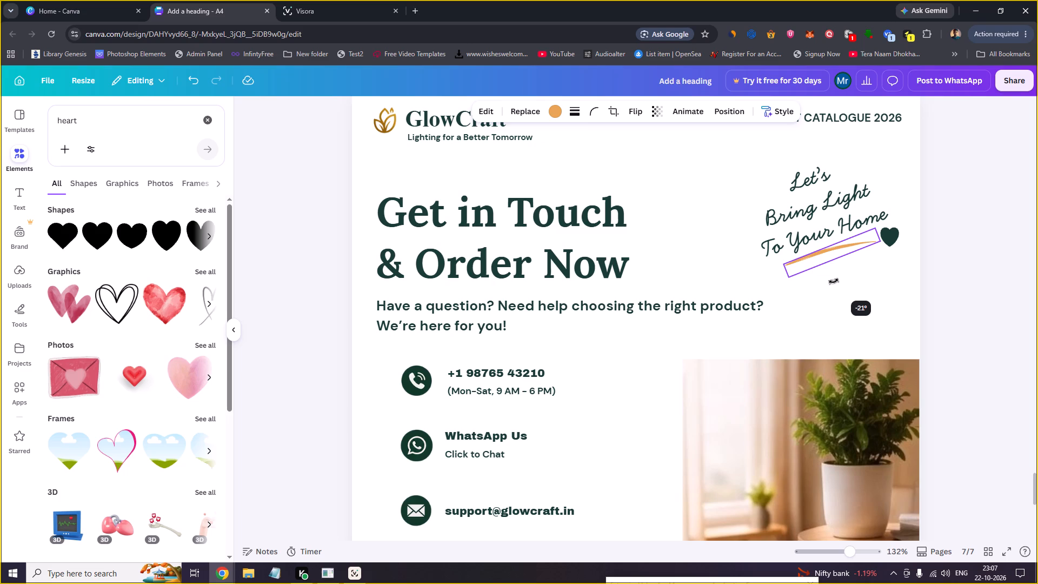
left_click(954, 237)
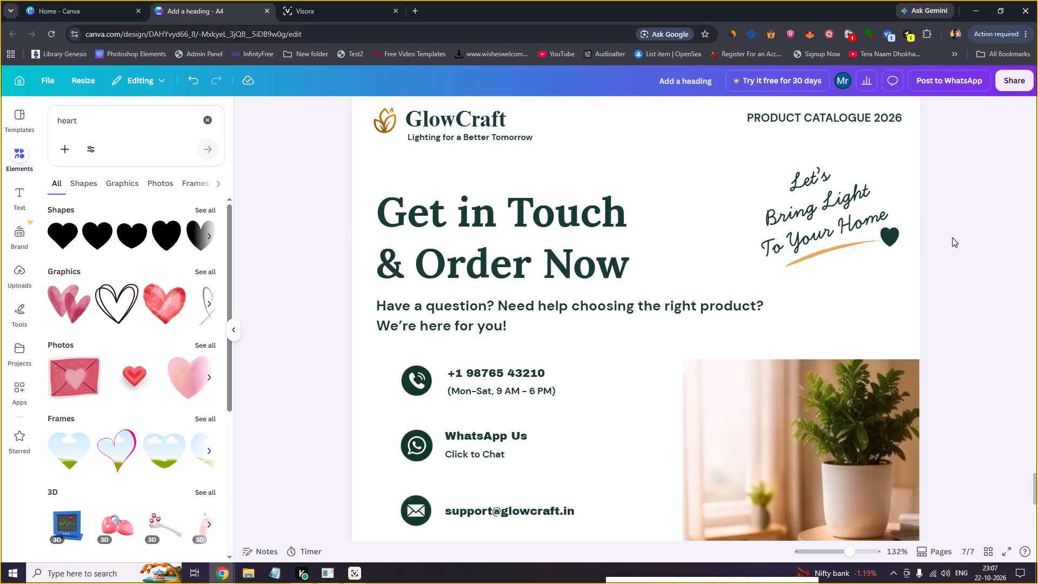
Lower the green heart slightly, shrink it to about 0.6 wide by 0.7 high, and place it off the underline's tip.
left_click(888, 233)
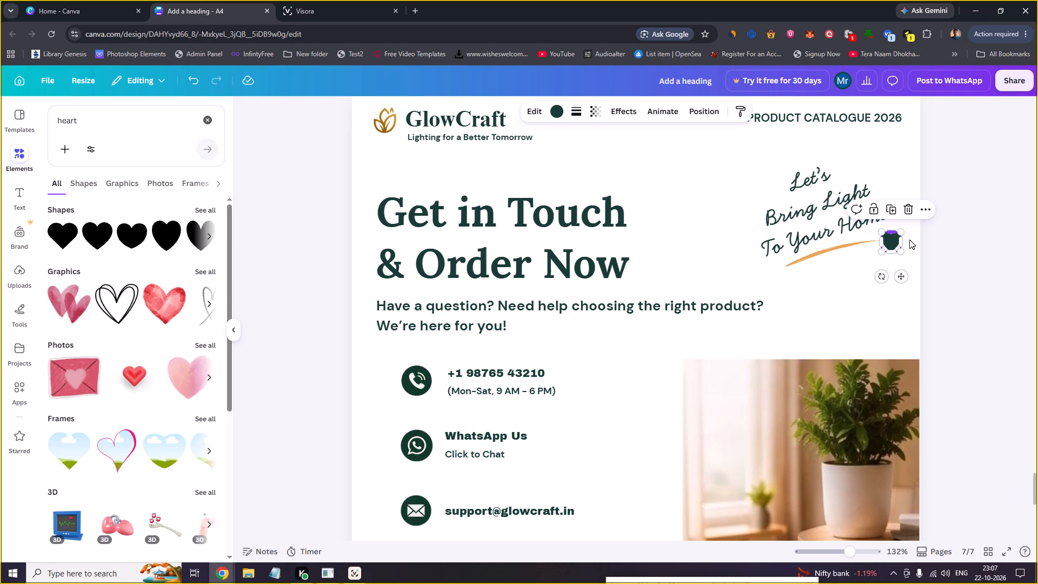
left_click(979, 266)
left_click(888, 237)
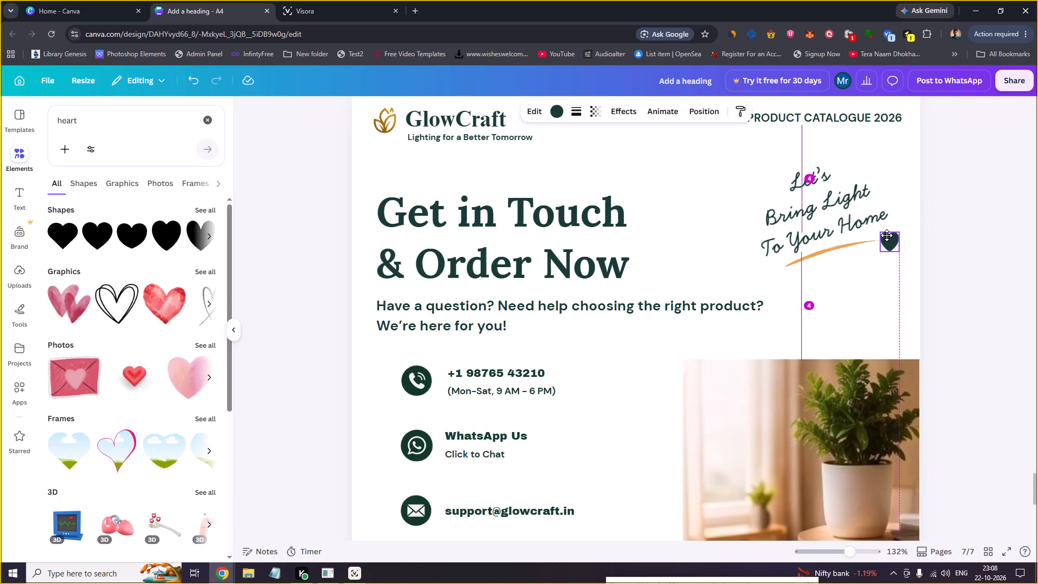
left_click(901, 251)
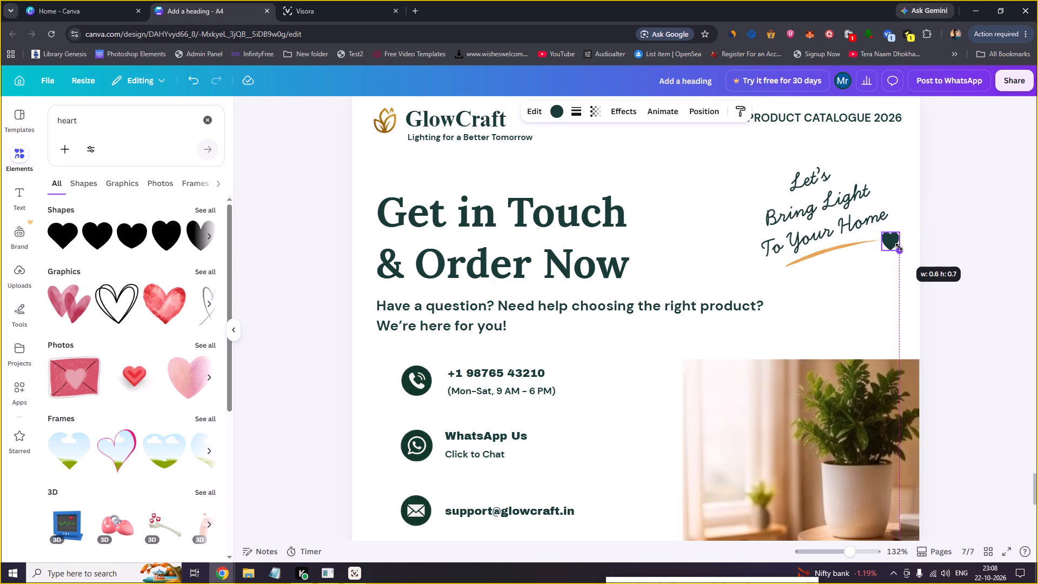
left_click(902, 270)
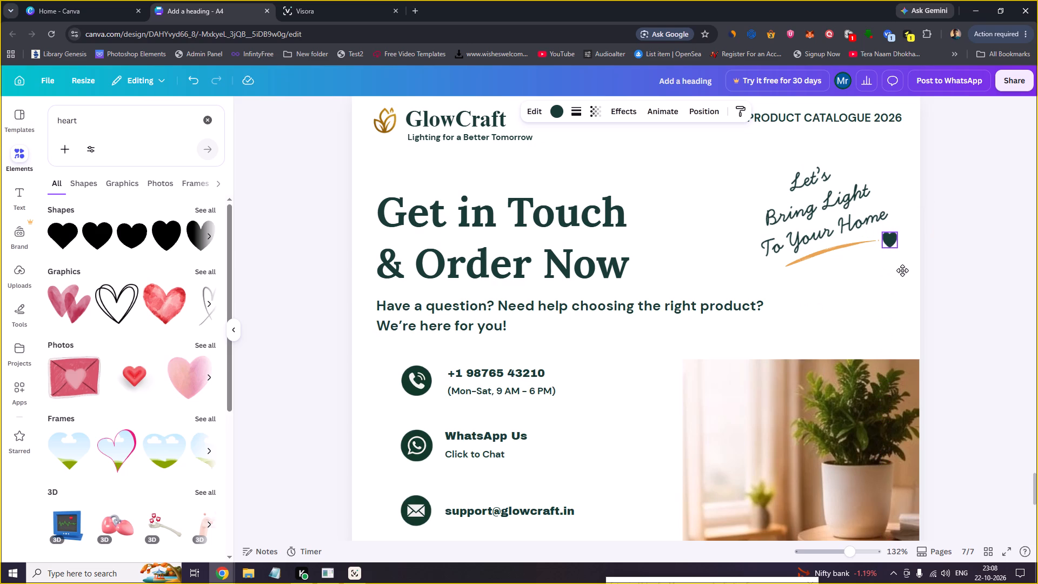
left_click(989, 267)
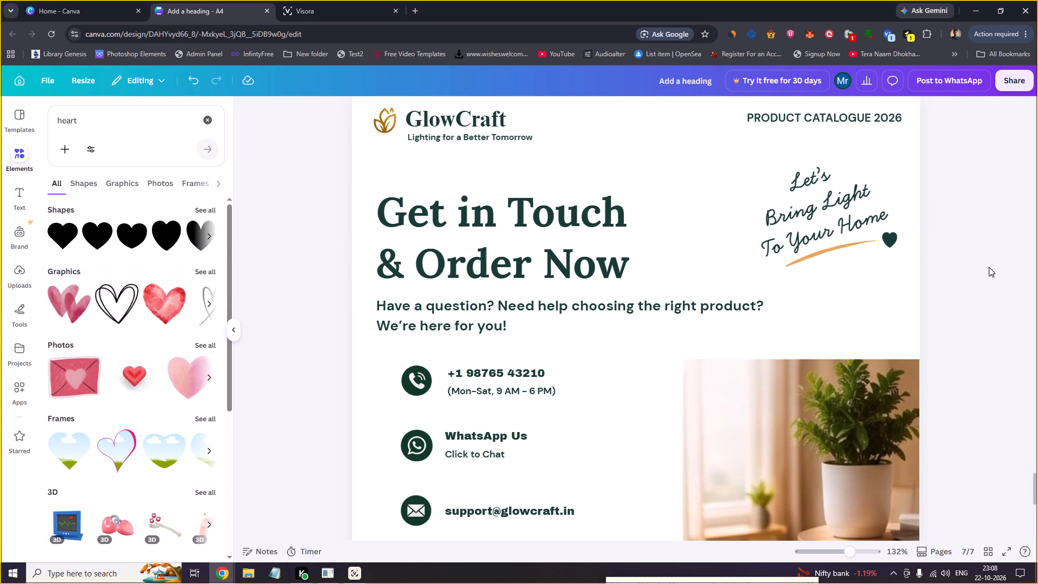
Move the green heart closer to the upper tip of the orange underline, below the word "Home".
left_click(890, 241)
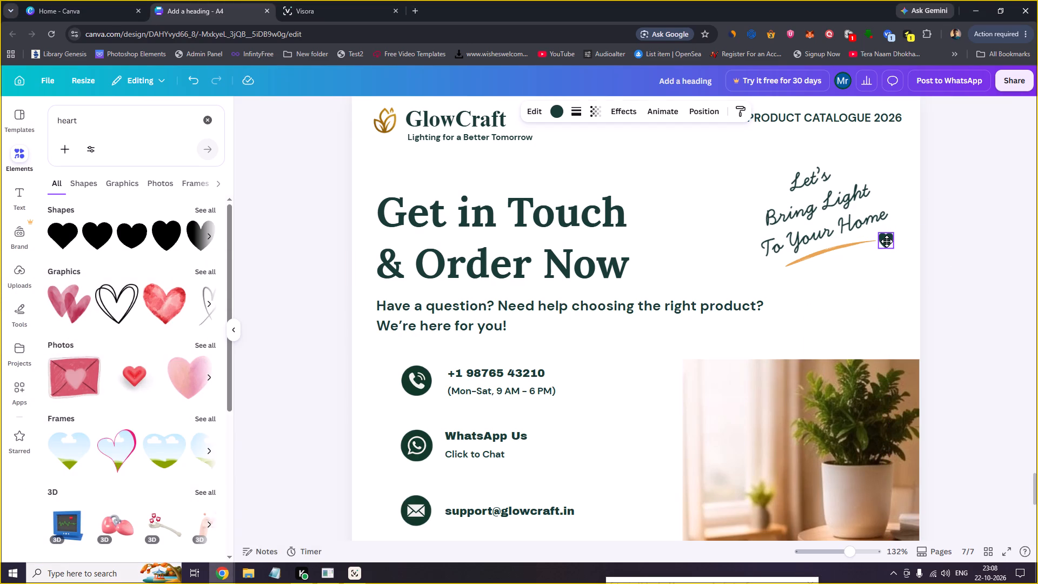
left_click(960, 244)
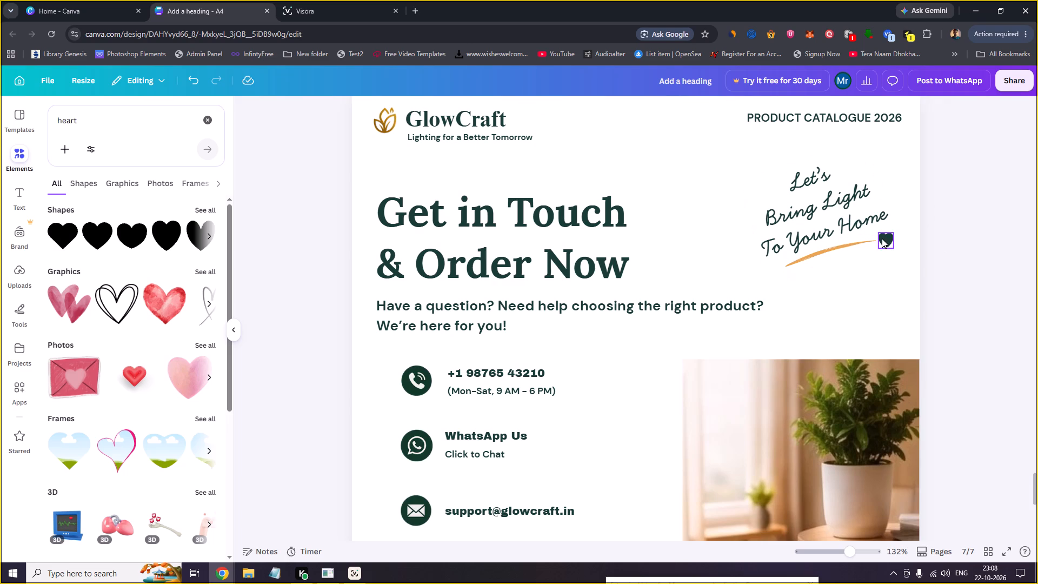
left_click(883, 238)
key("Left")
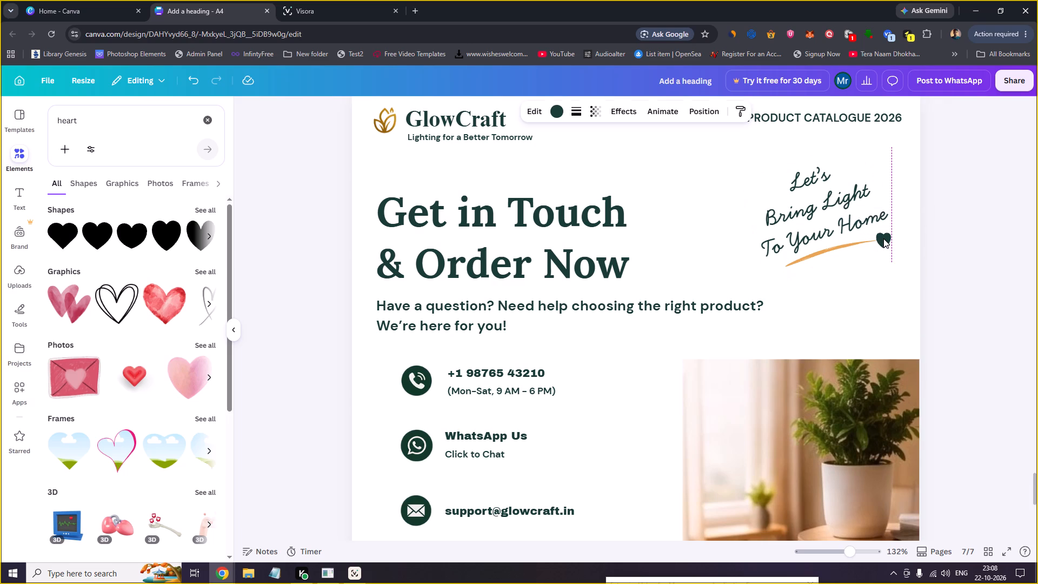
key("Right")
left_click(888, 241, "ctrl")
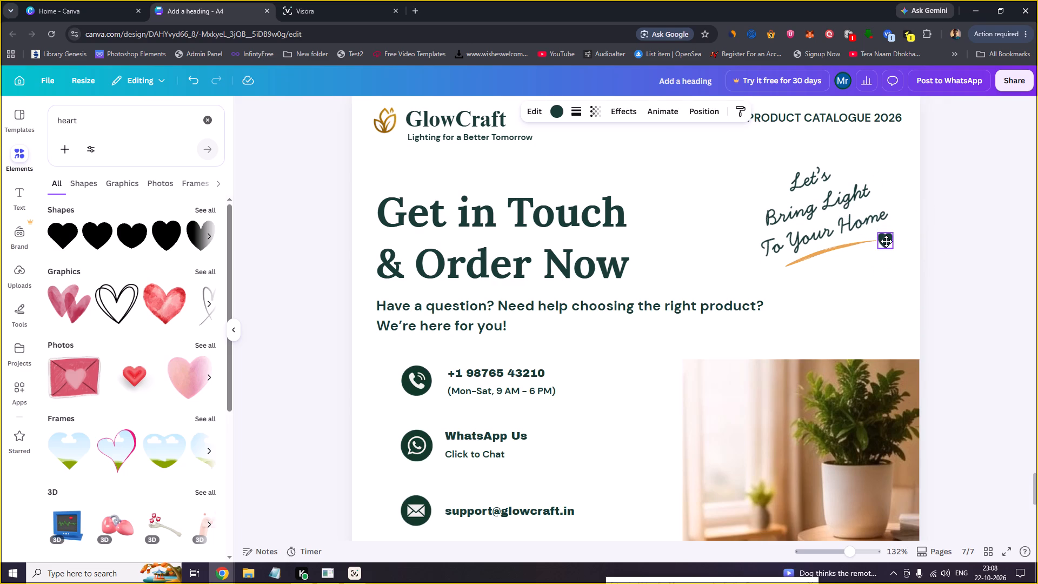
left_click(946, 251)
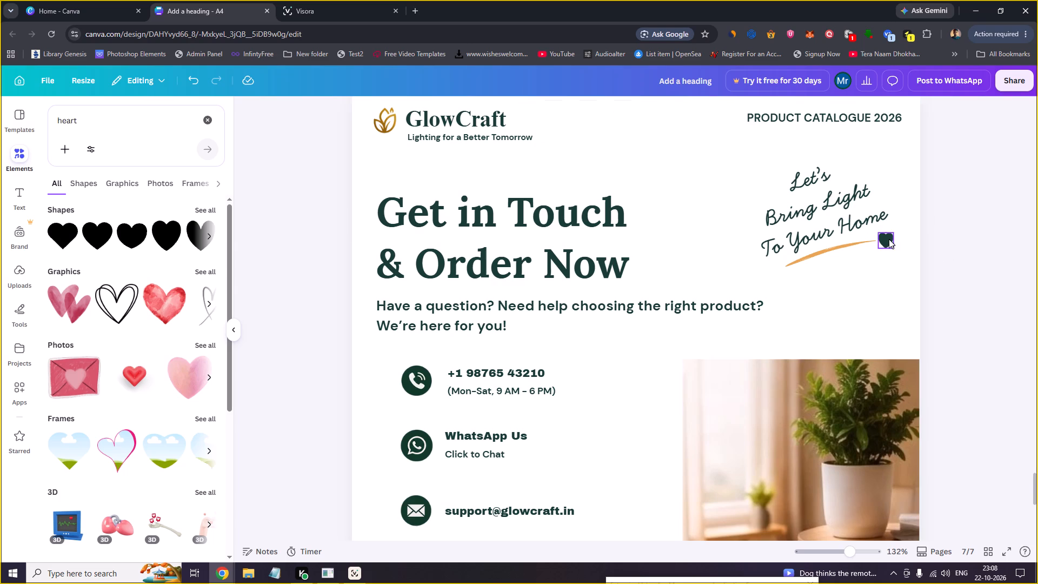
Tilt the green heart slightly counterclockwise to follow the slant of the slogan.
left_click(889, 239)
left_click(879, 273)
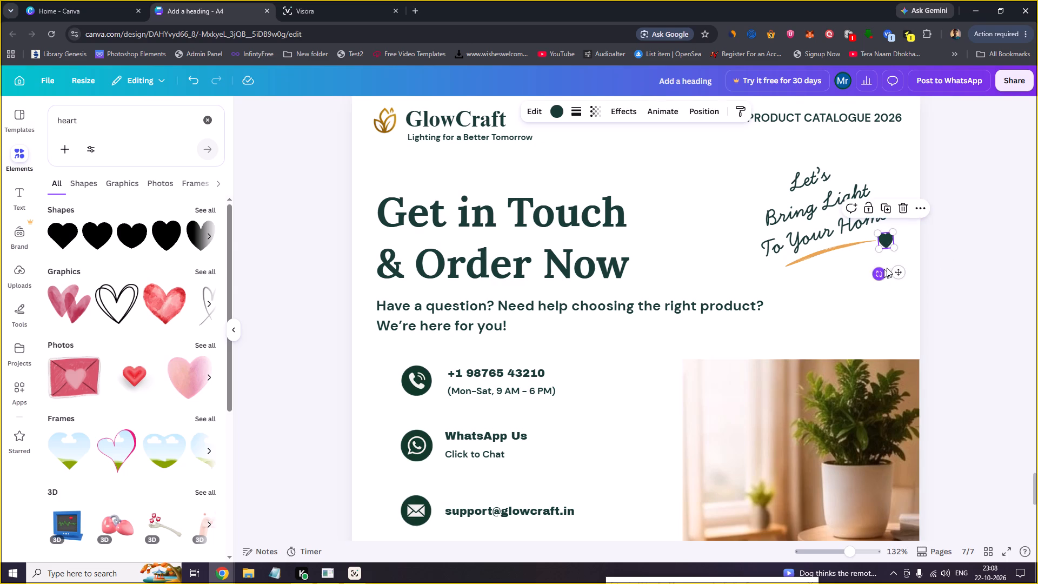
left_click(949, 256)
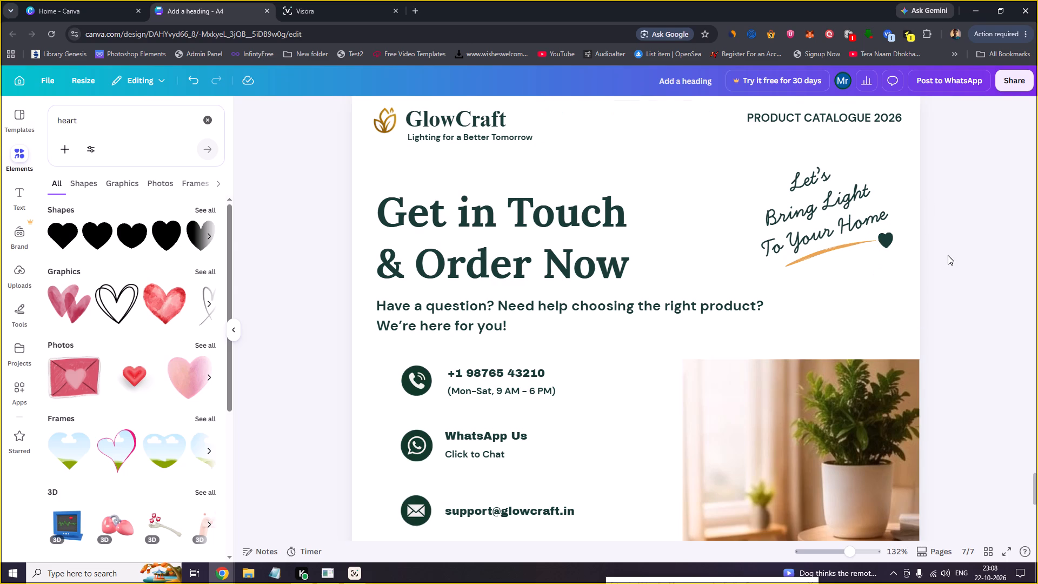
left_click(948, 255)
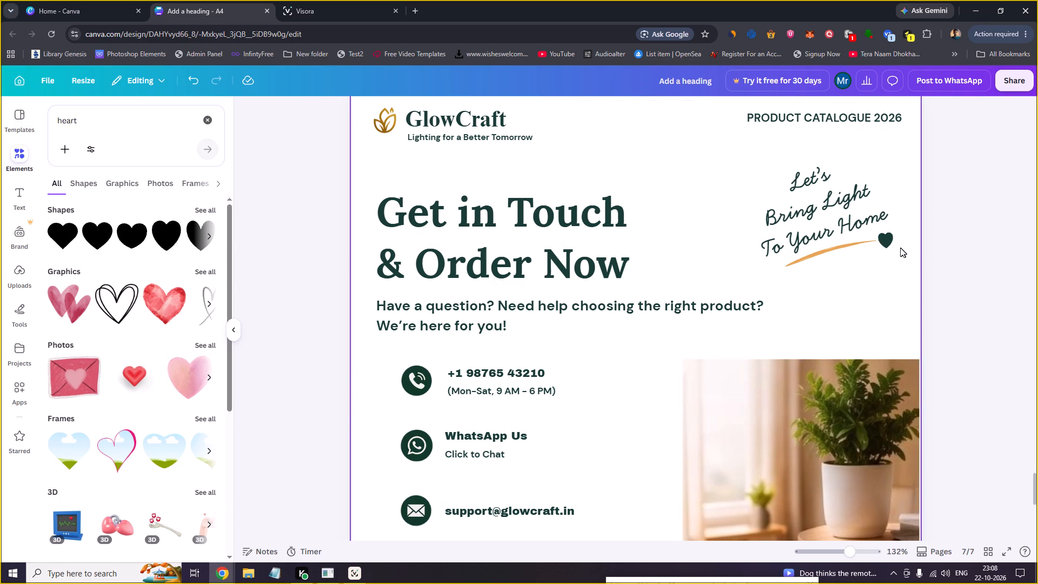
Shift the tilted heart slightly toward the slogan so it sits tight against the underline's tip.
left_click(889, 243)
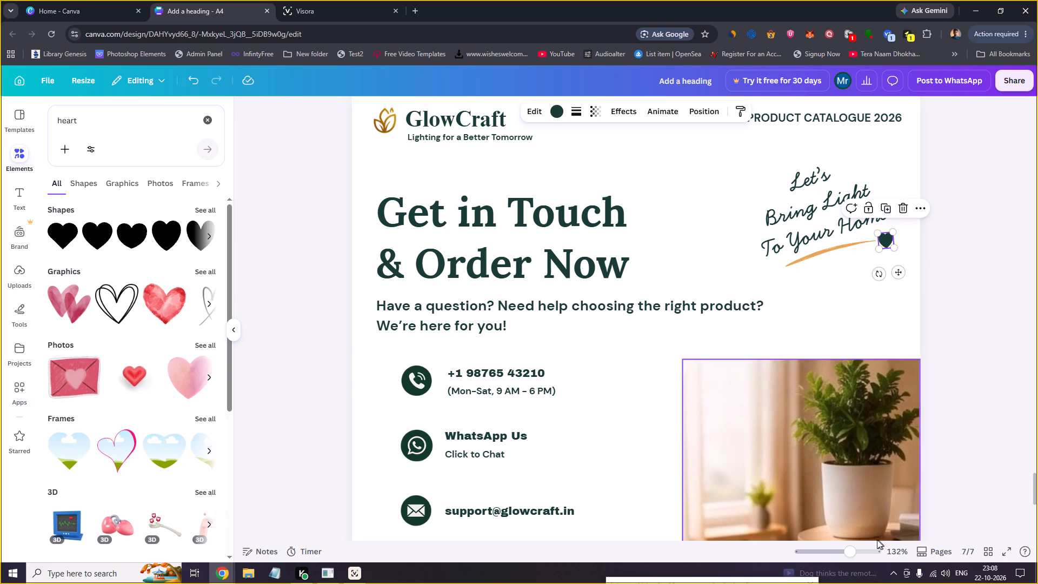
left_click_drag(847, 556, 862, 554)
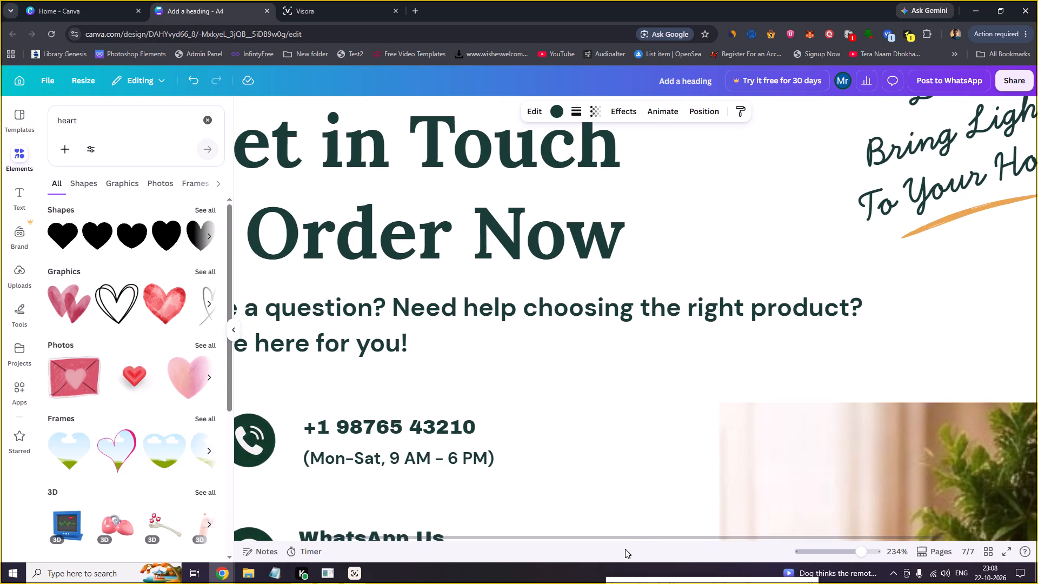
left_click_drag(648, 536, 851, 545)
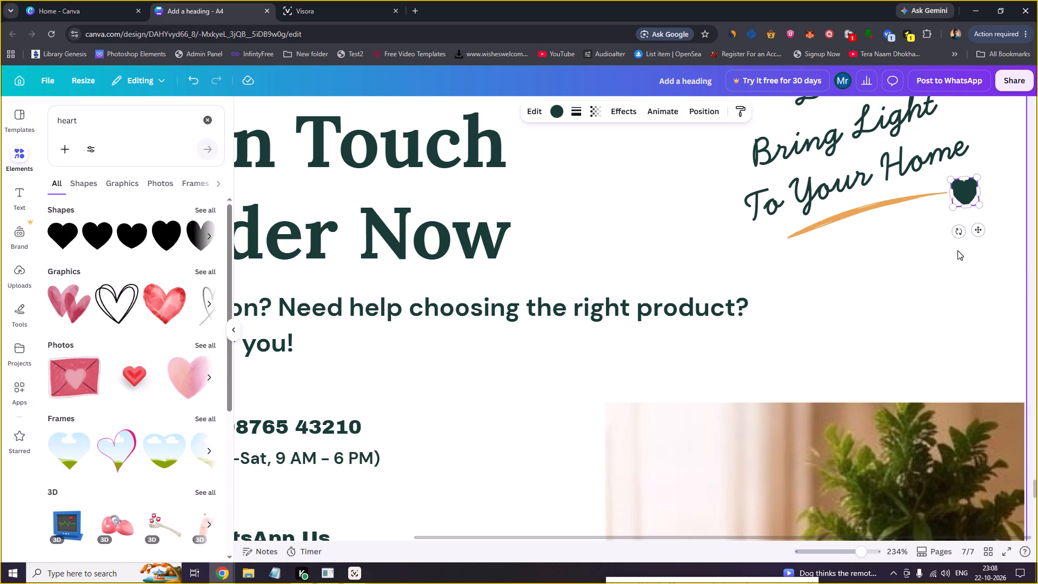
left_click(959, 250)
left_click(966, 190)
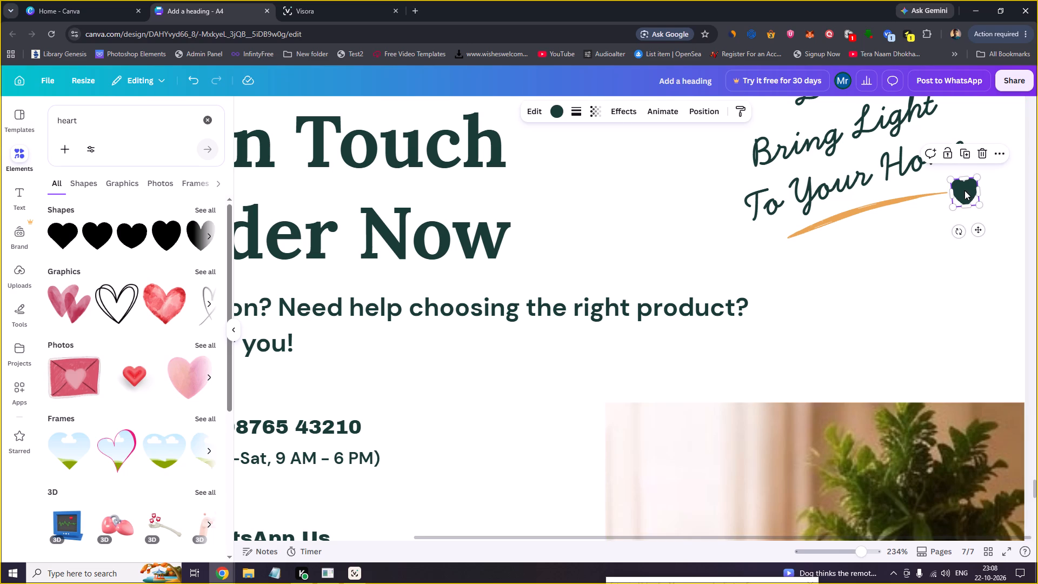
left_click(976, 228, "ctrl")
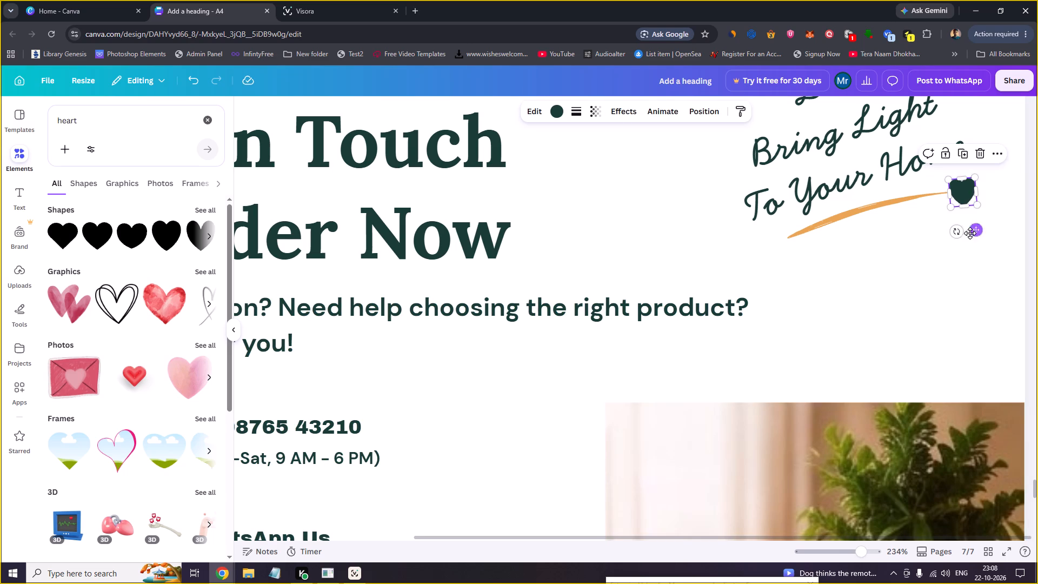
left_click(964, 243)
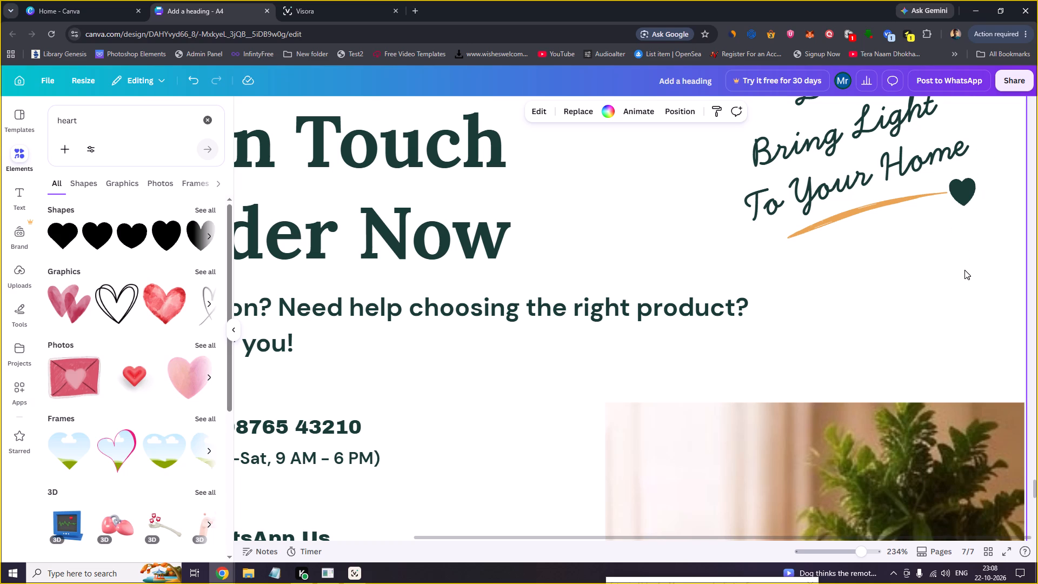
Nudge the heart slightly away from the underline's tip, checking its spacing with page 7 at 100% zoom.
key("ctrl+minus")
key("ctrl+minus")
key("ctrl+minus")
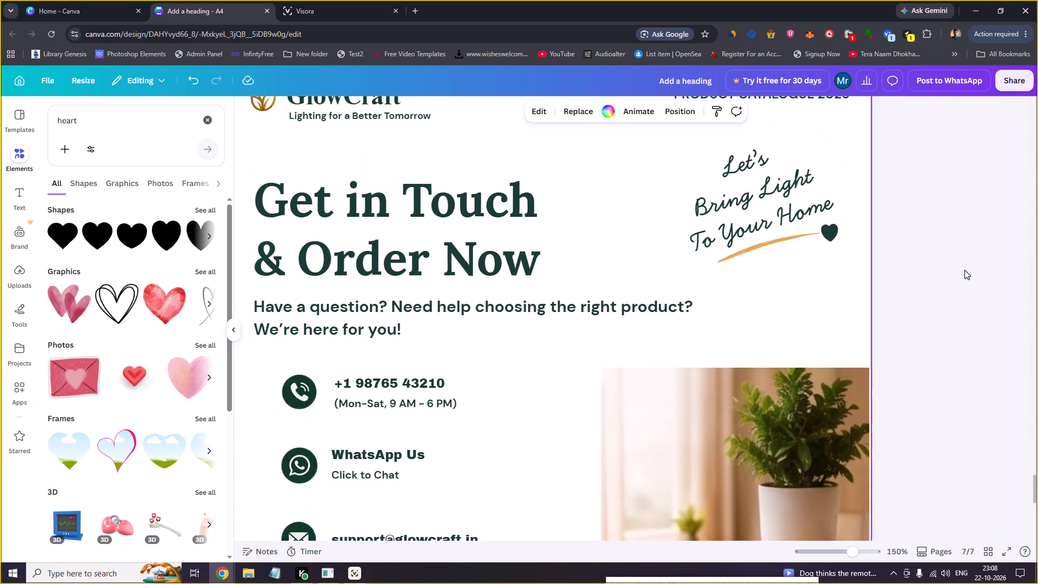
key("ctrl+minus")
key("ctrl+minus")
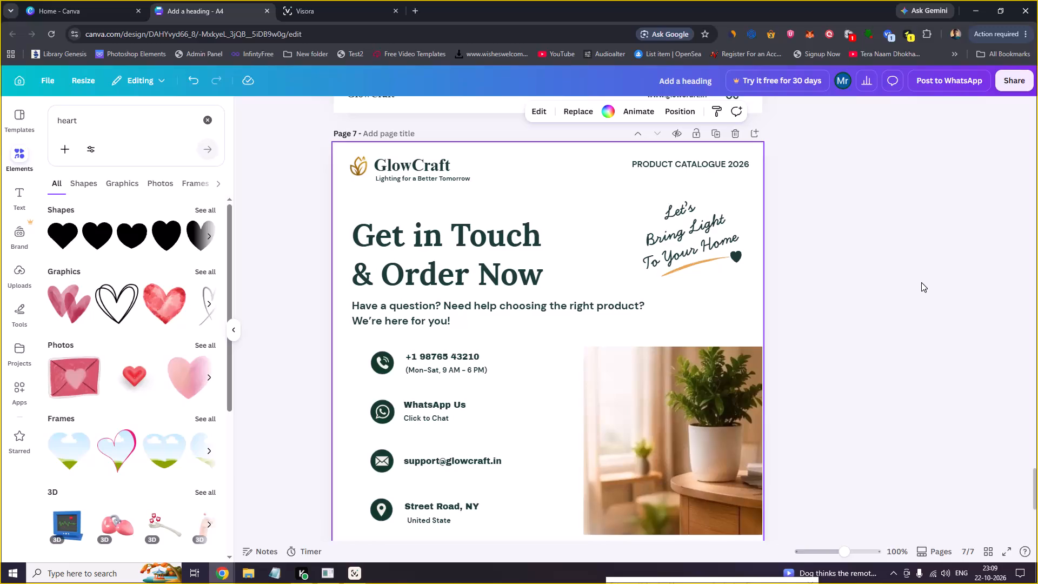
left_click(737, 256)
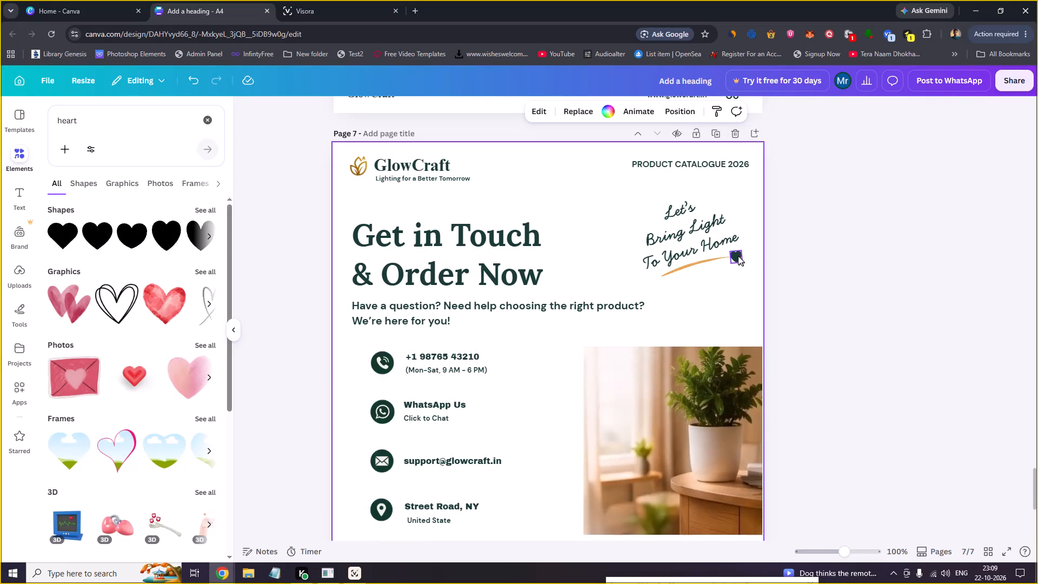
key("Right")
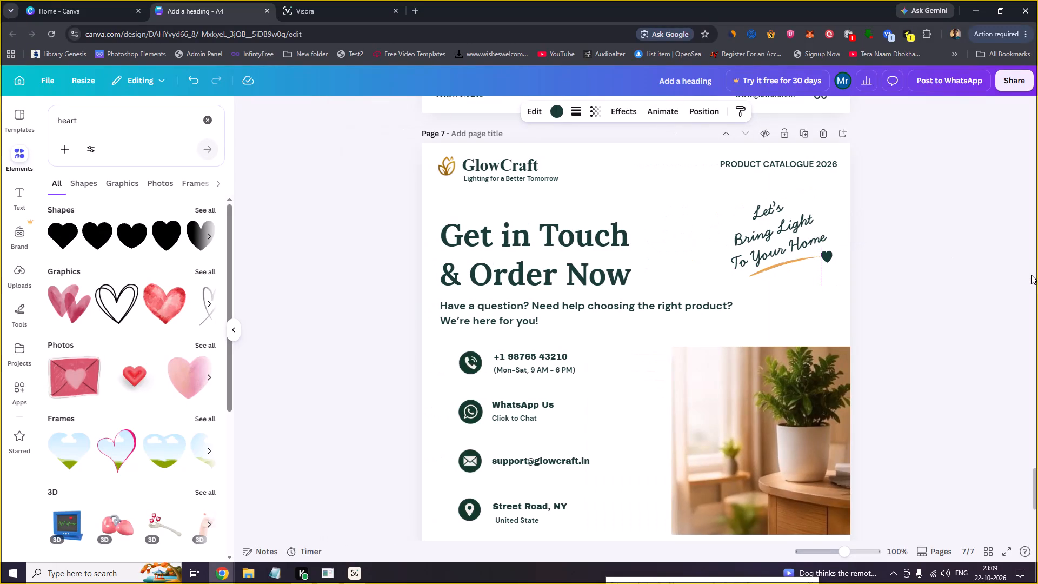
left_click(1031, 275)
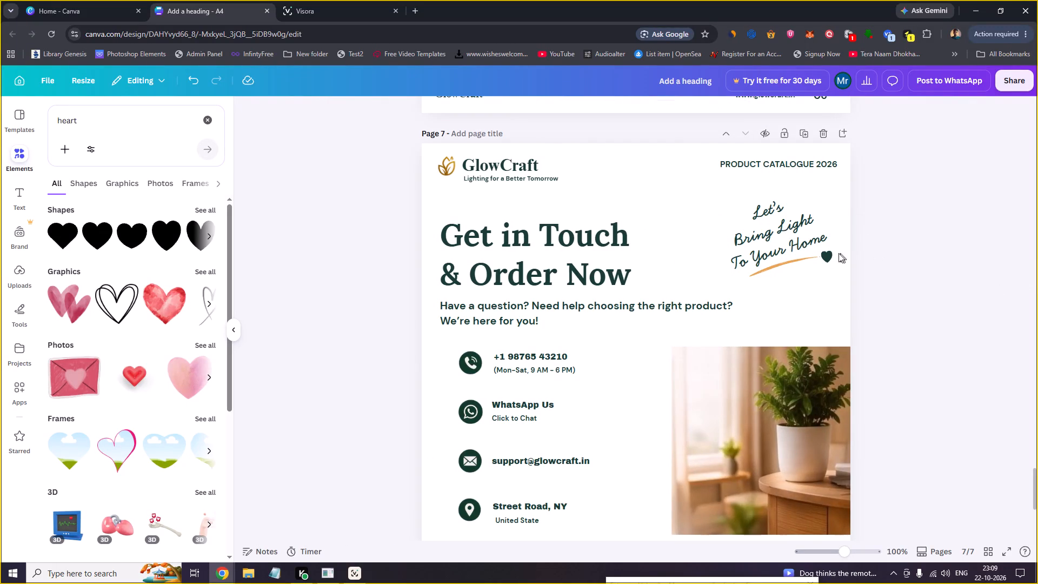
Fine-tune the heart's vertical position in small nudges, leaving it slightly higher beside the underline's tip.
left_click(828, 256)
key("Up")
key("Down")
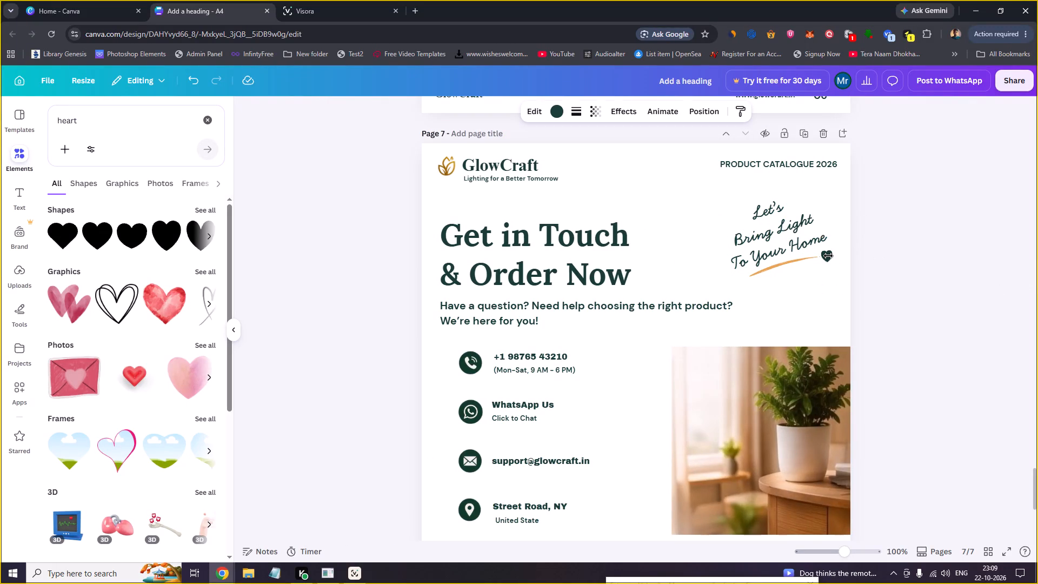
left_click(888, 265)
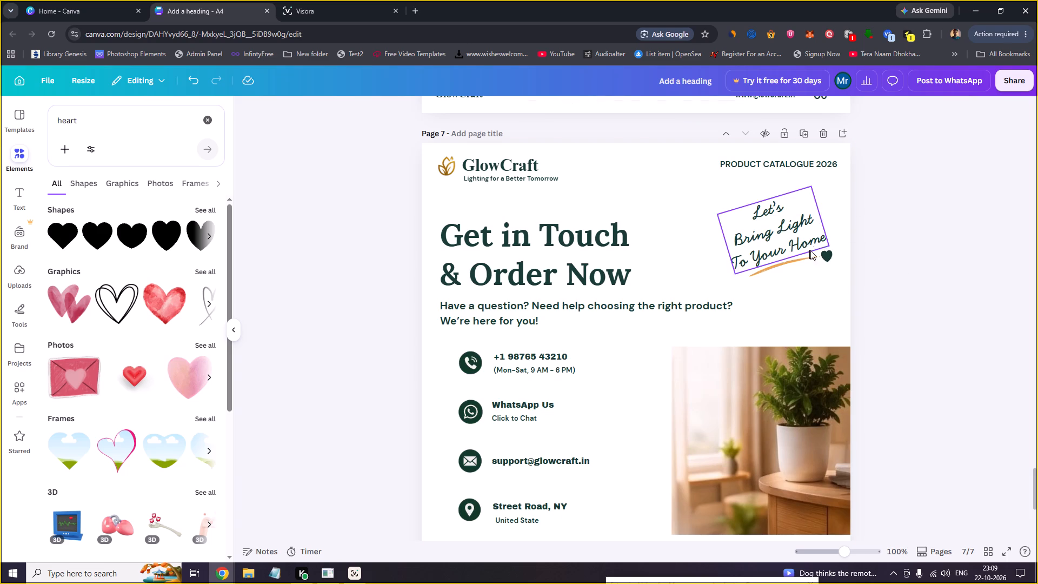
left_click(826, 256)
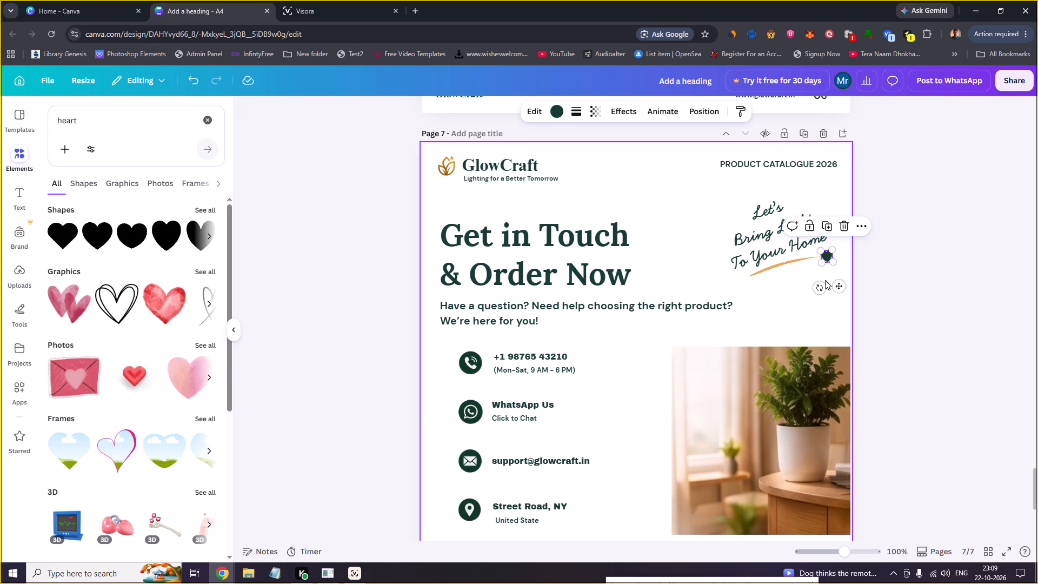
key("Down")
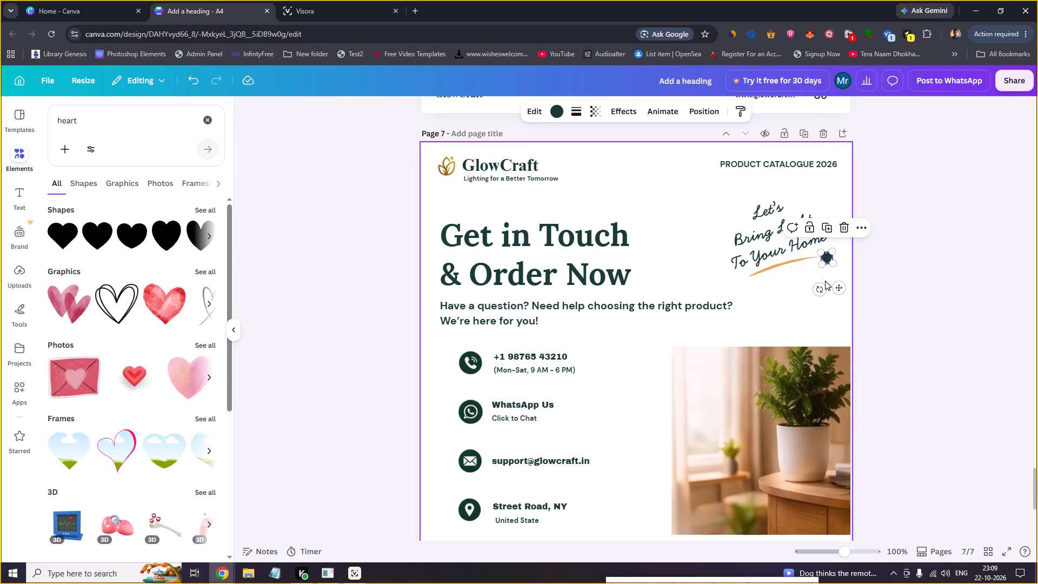
key("Up")
left_click(907, 263)
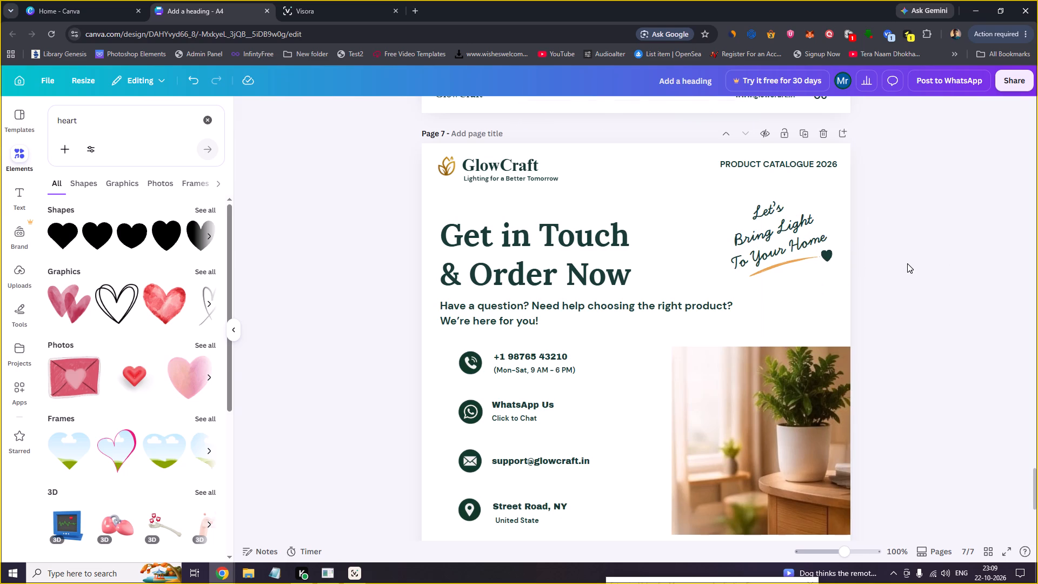
Add the narrow heart from the shape results to page 7, colour it dark green and shrink it to a small size.
left_click(203, 207)
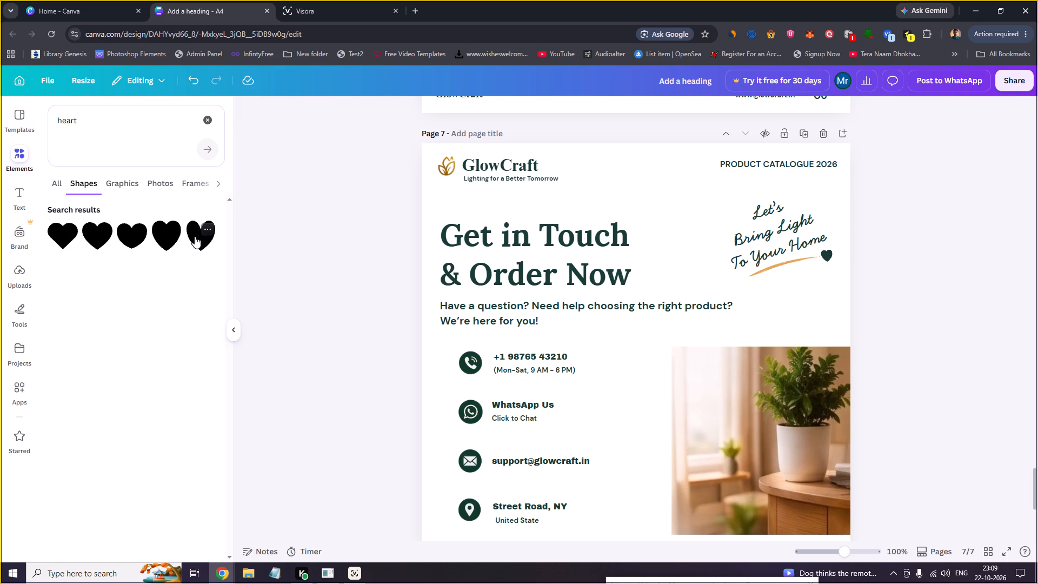
left_click(199, 240)
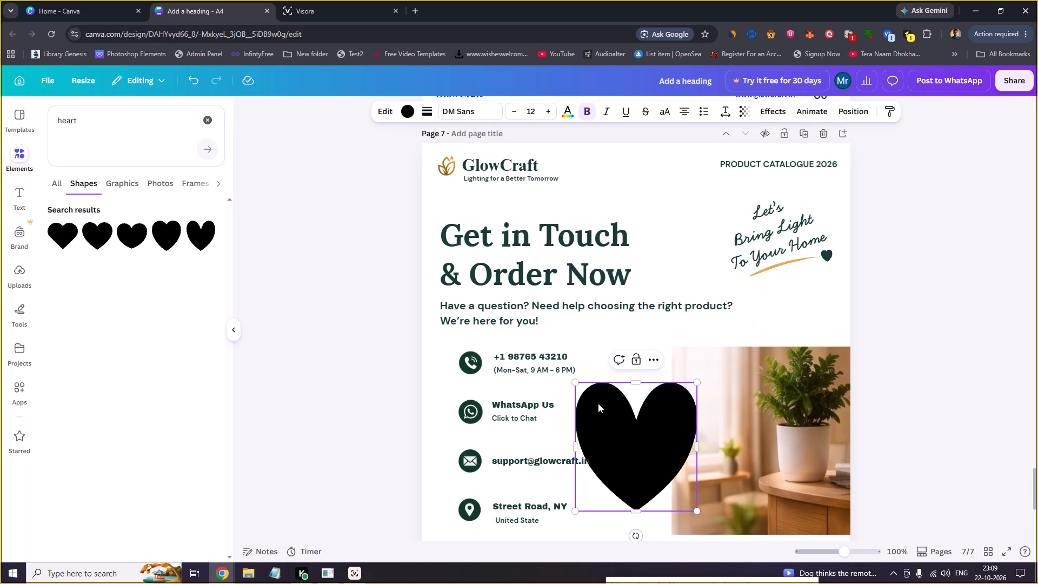
left_click_drag(631, 442, 768, 311)
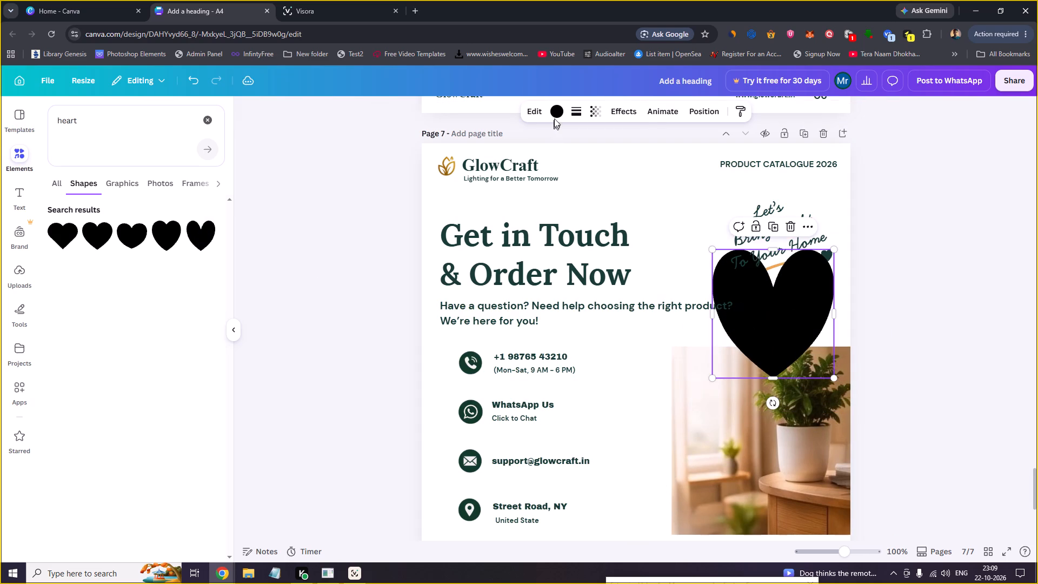
left_click(555, 104)
left_click(83, 217)
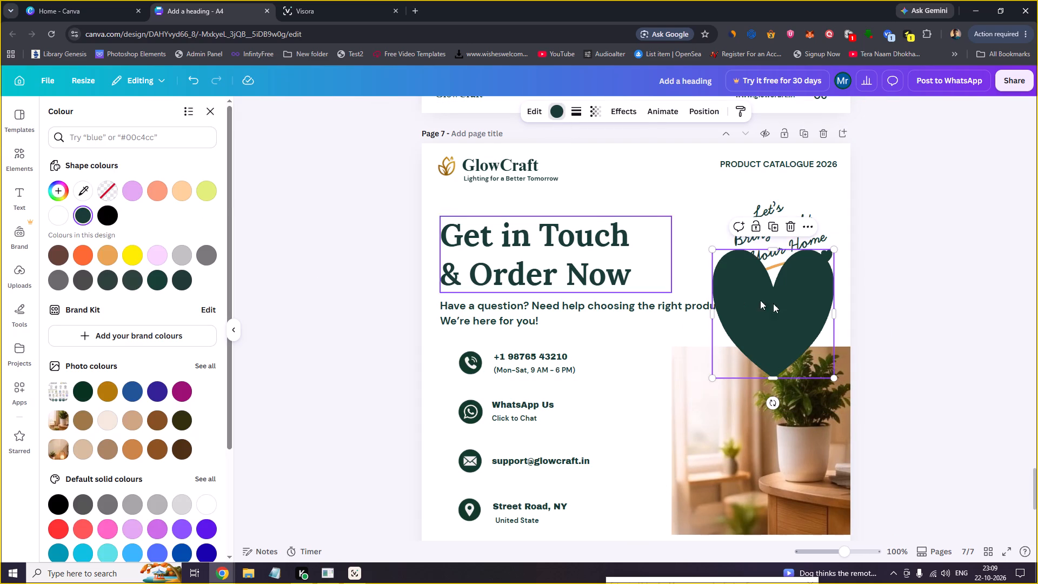
left_click_drag(833, 376, 718, 276)
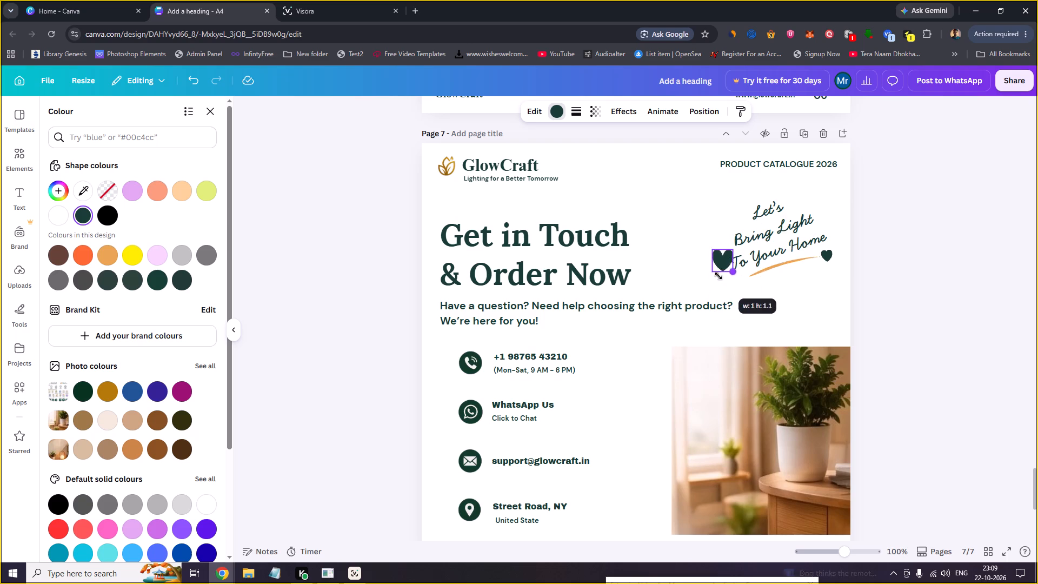
left_click_drag(718, 276, 715, 269)
Delete the old heart beside the slogan and put the new narrow heart in its place at the underline's tip.
left_click(826, 252)
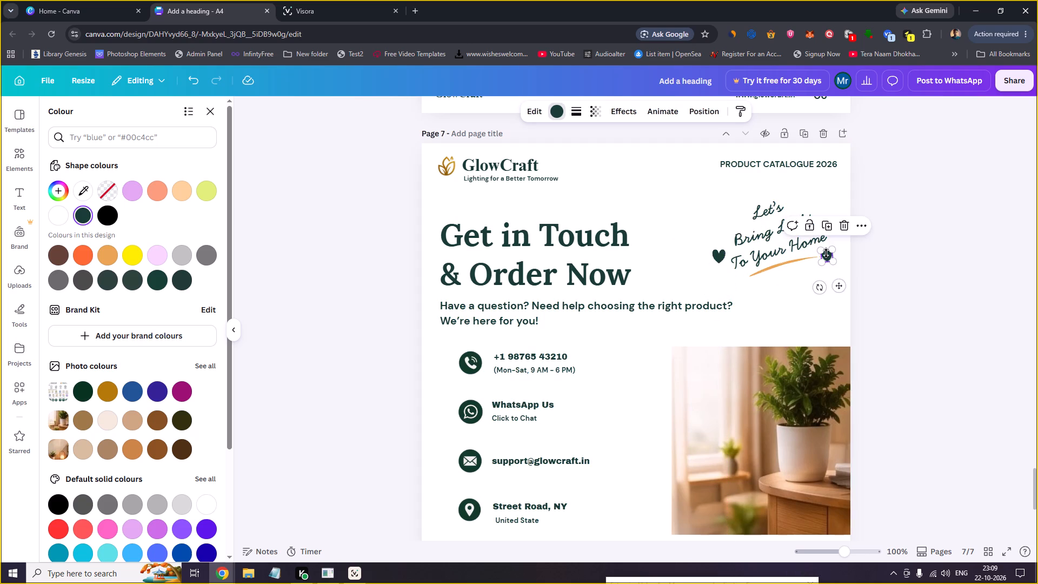
left_click(842, 221)
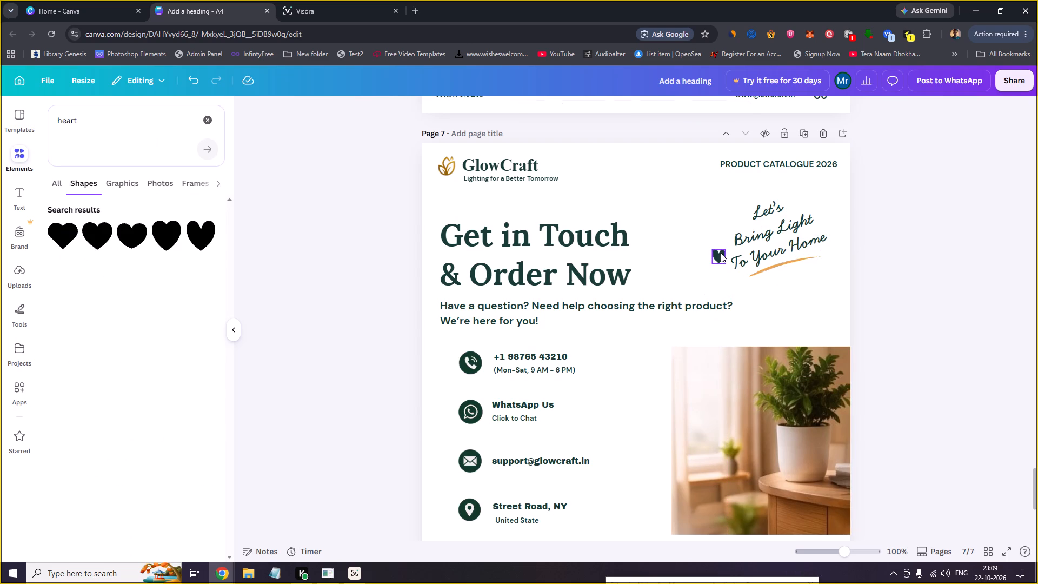
left_click_drag(721, 253, 828, 253)
left_click(836, 266)
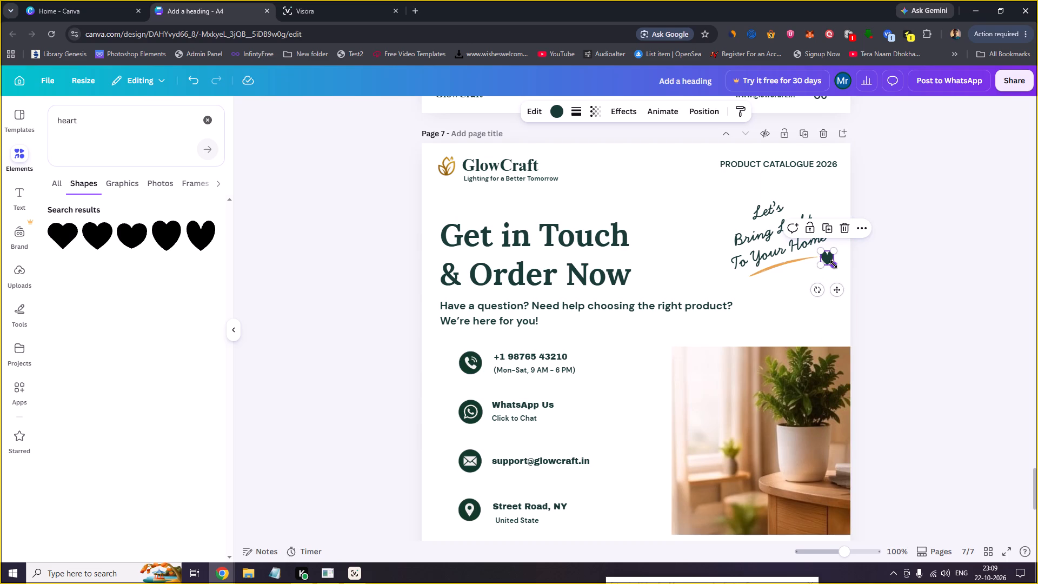
left_click(836, 295)
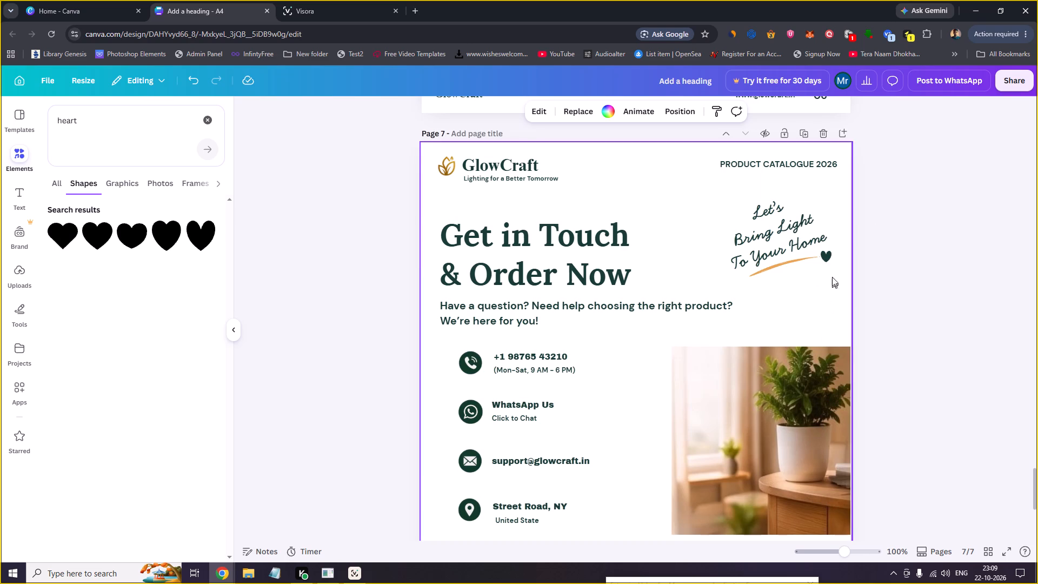
Nudge the new heart slightly away from the underline's tip, fine-tuning its spacing beside the slogan.
left_click(829, 256)
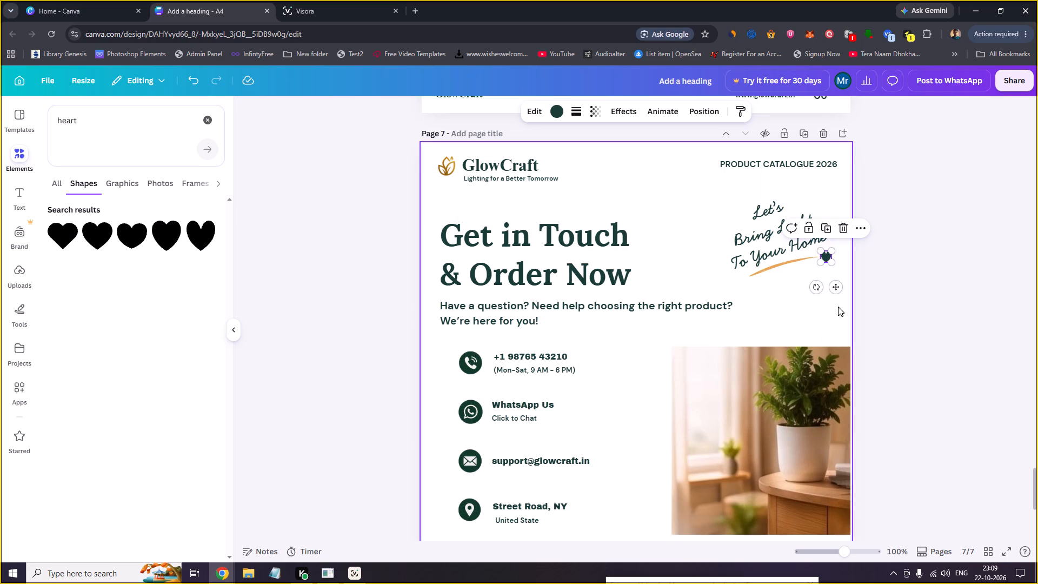
key("Up")
key("Down")
key("Right")
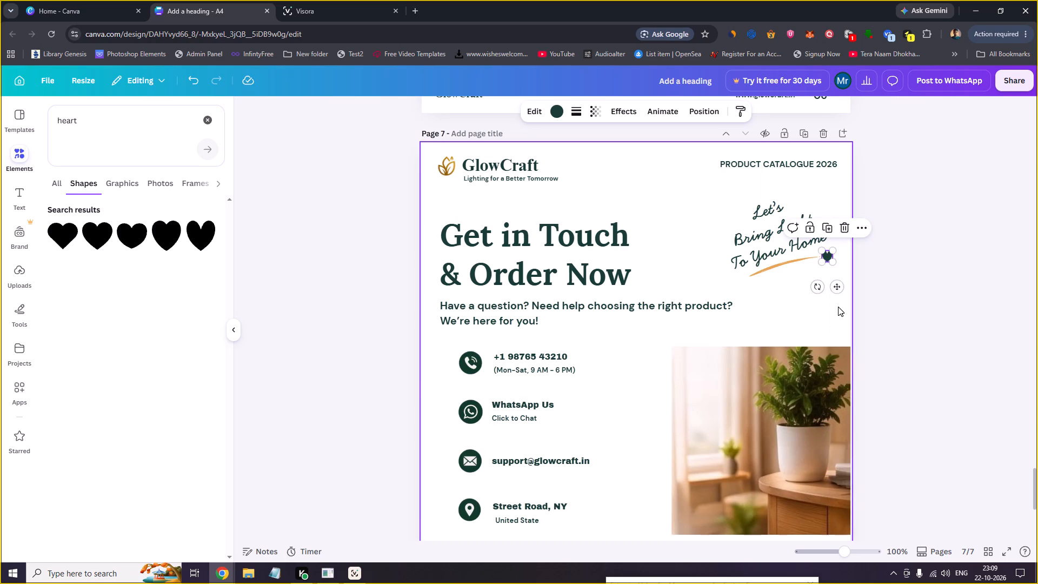
key("Up")
key("Down")
left_click(838, 307)
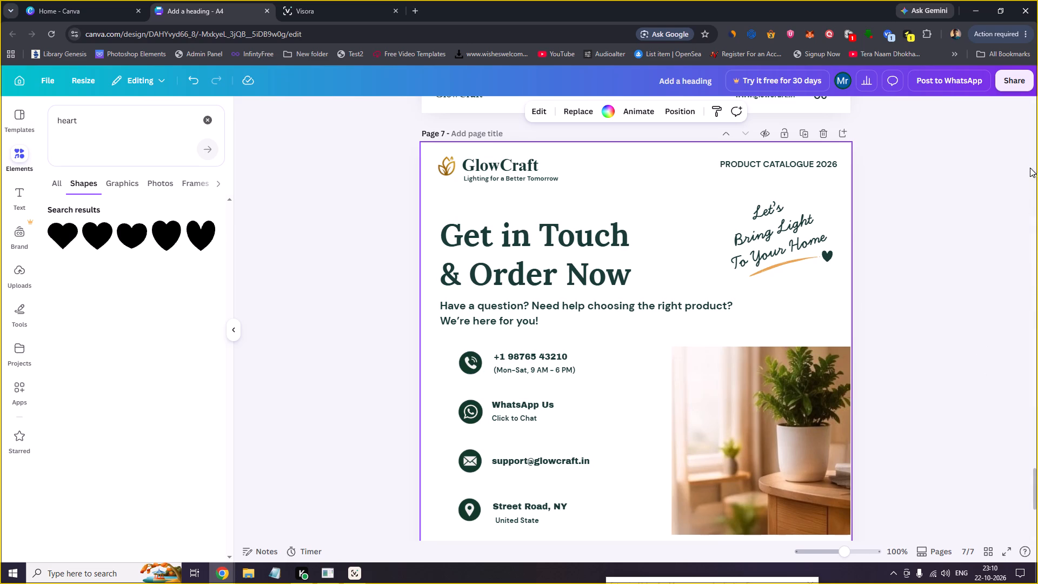
Duplicate the catalogue's cover, page 1.
left_click_drag(1034, 492, 1034, 499)
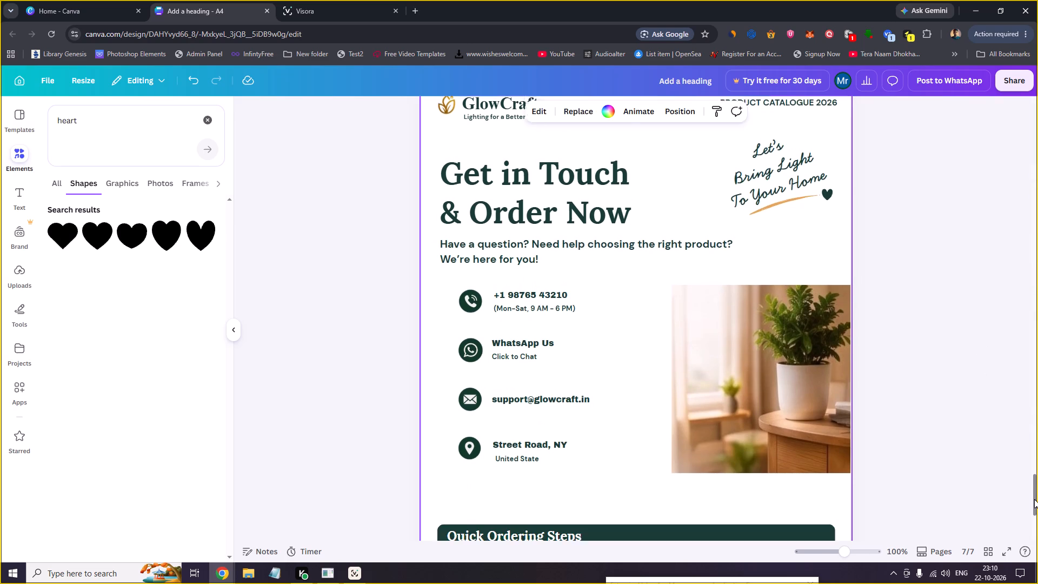
left_click_drag(1034, 499, 1036, 519)
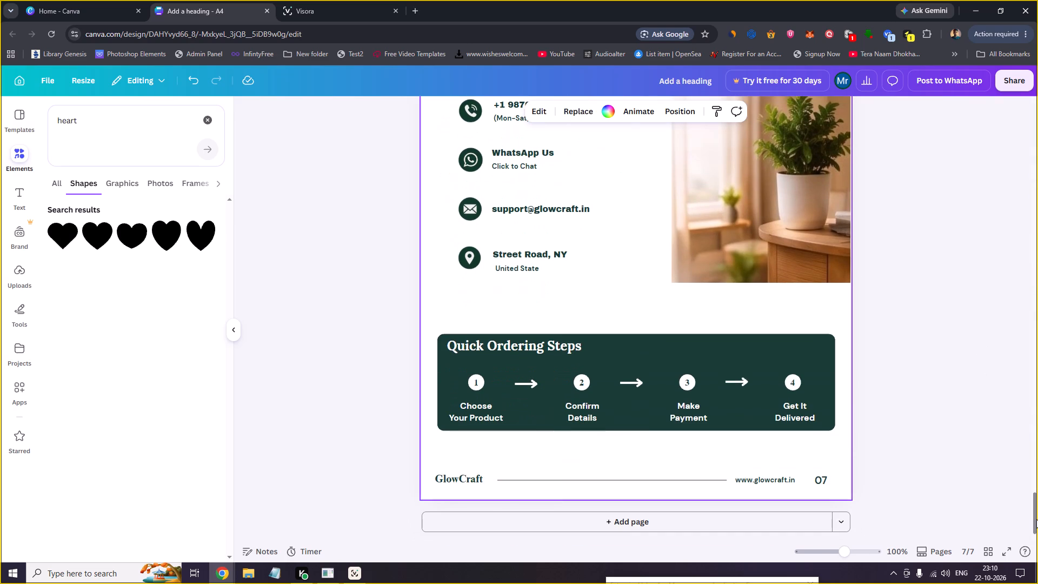
left_click_drag(1036, 519, 1036, 520)
left_click_drag(1034, 510, 1034, 495)
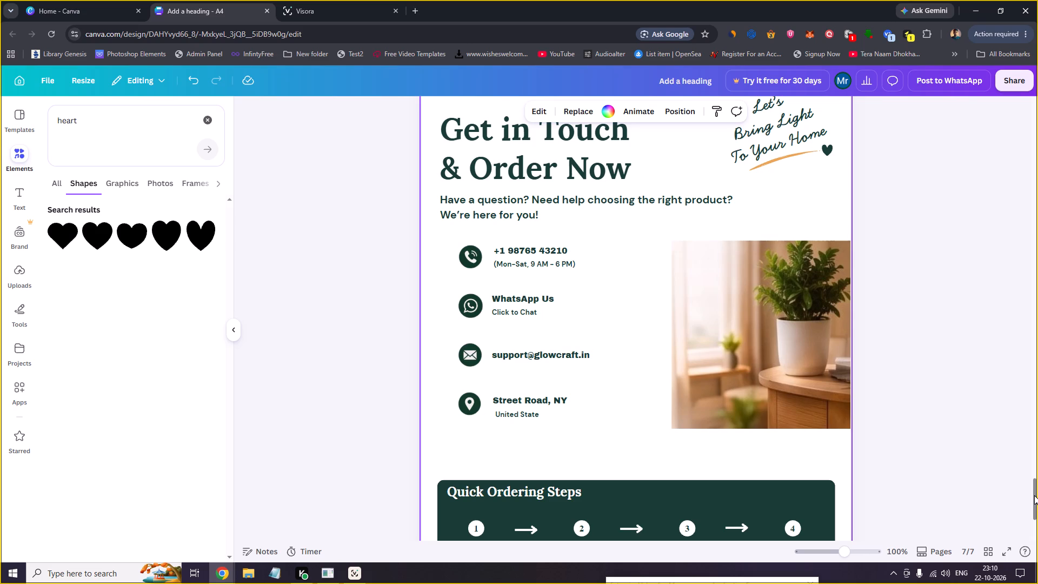
left_click_drag(1034, 495, 1031, 186)
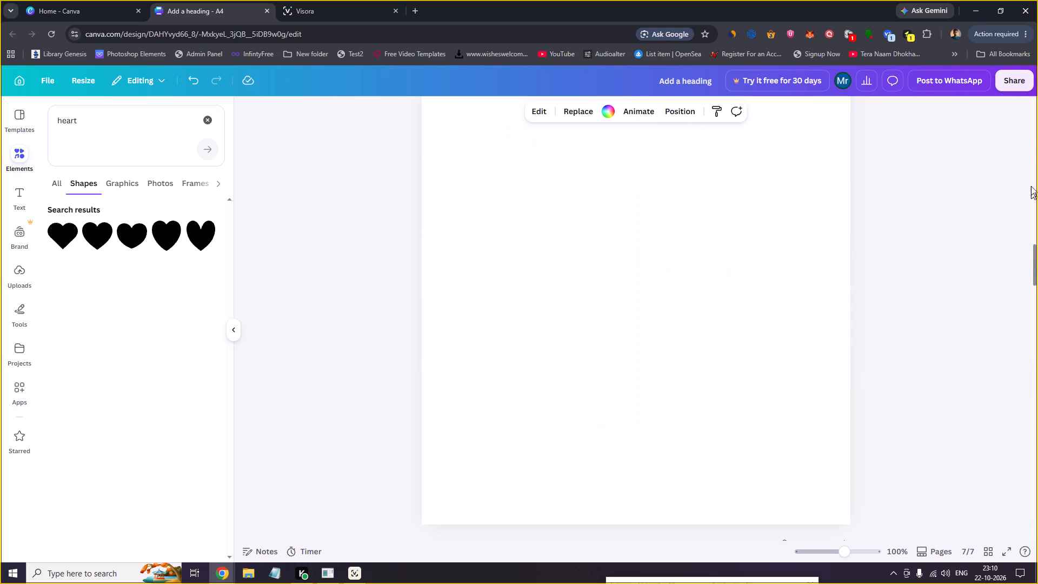
left_click_drag(1031, 186, 1018, 101)
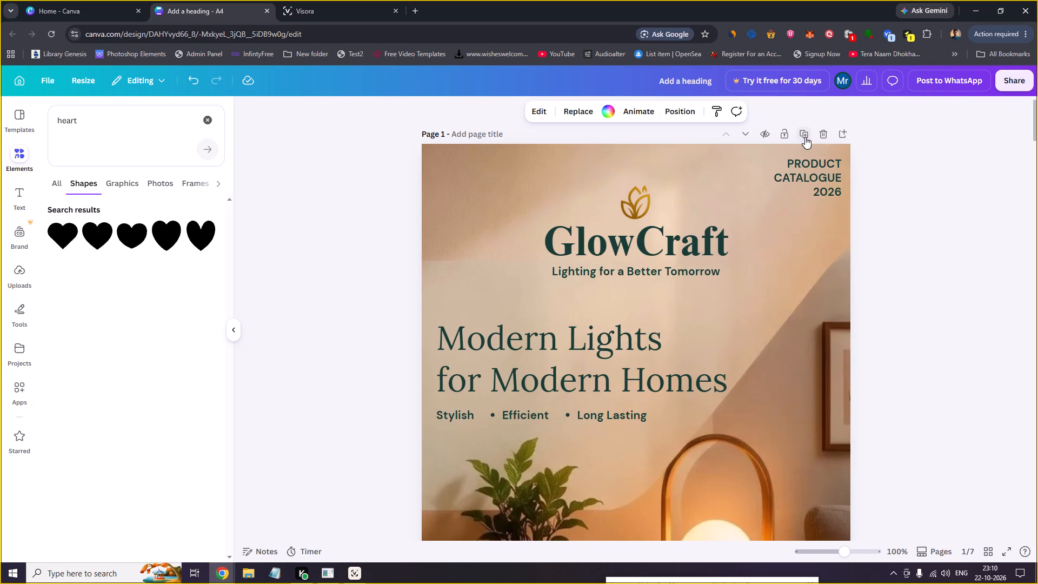
left_click(805, 135)
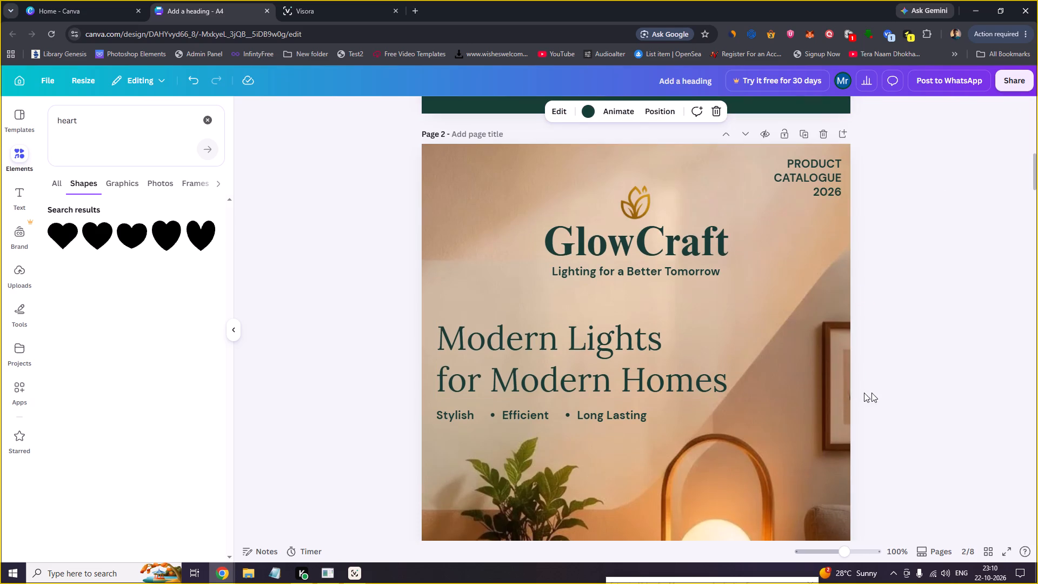
Move the duplicated cover in the page grid to the end of the catalogue, after "Get in Touch & Order Now", and return to page editing.
left_click(985, 551)
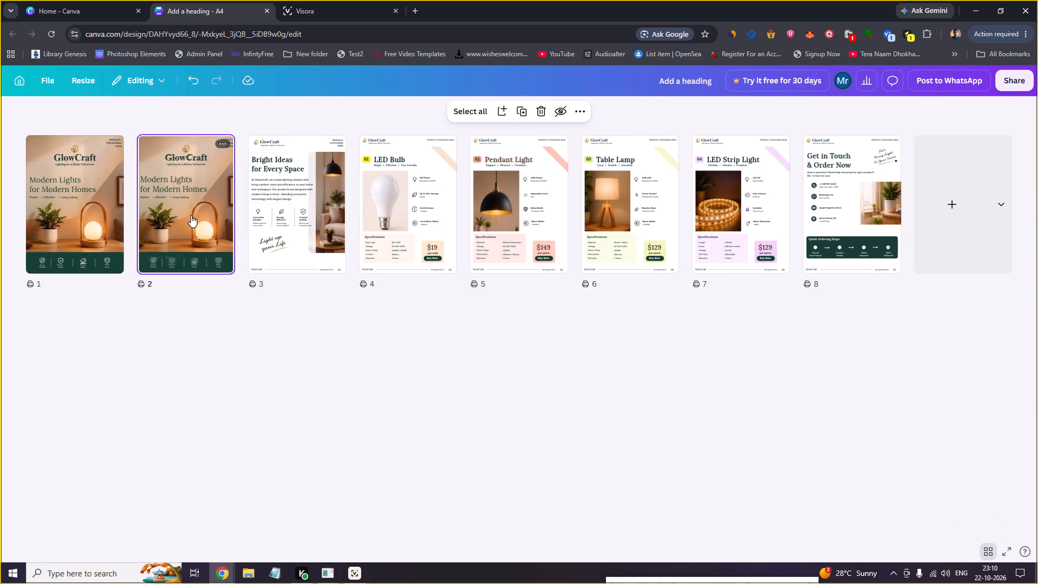
left_click_drag(191, 215, 951, 230)
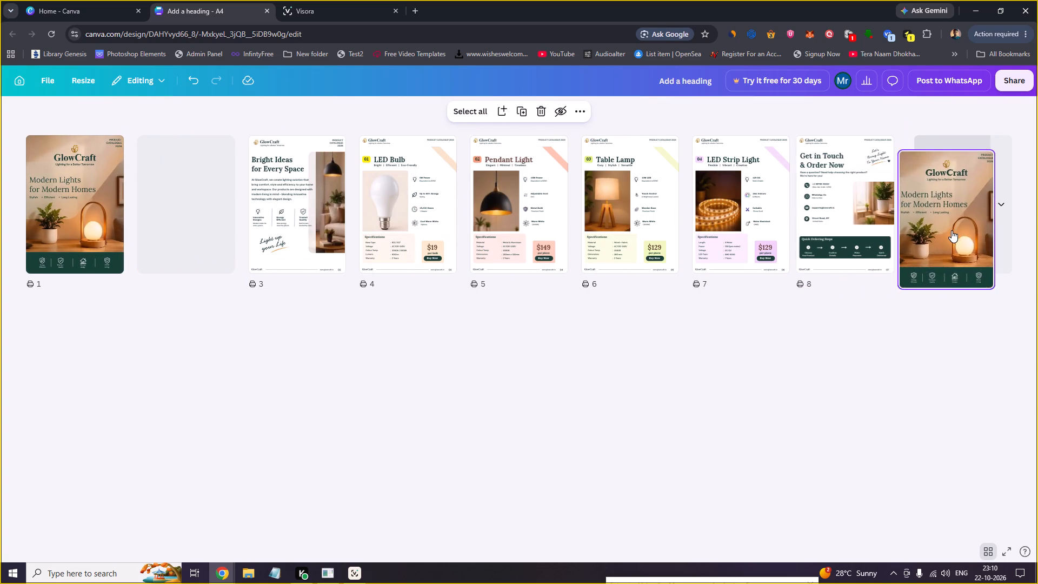
left_click_drag(951, 230, 952, 230)
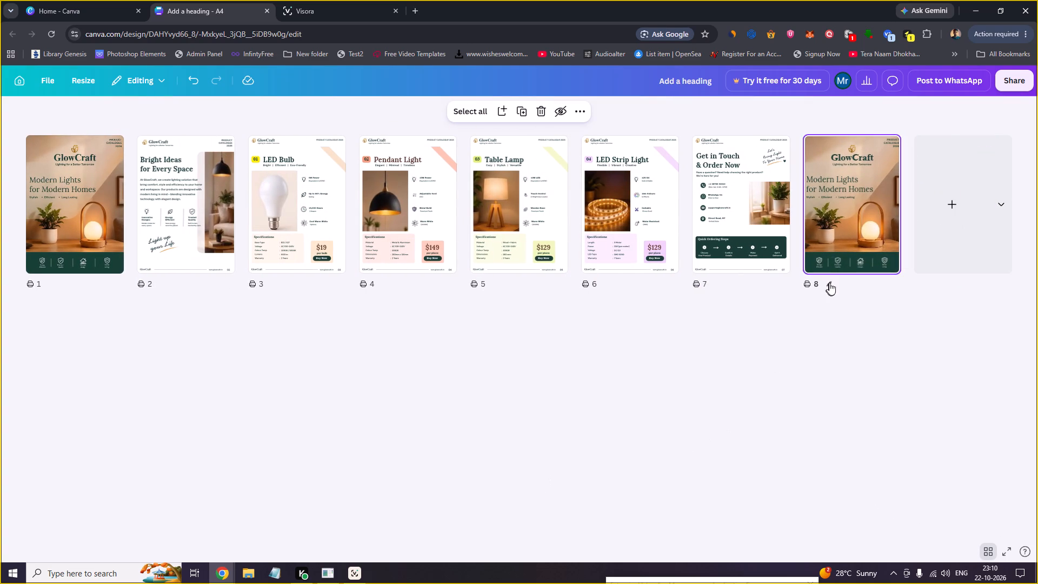
left_click(843, 228)
left_click(990, 555)
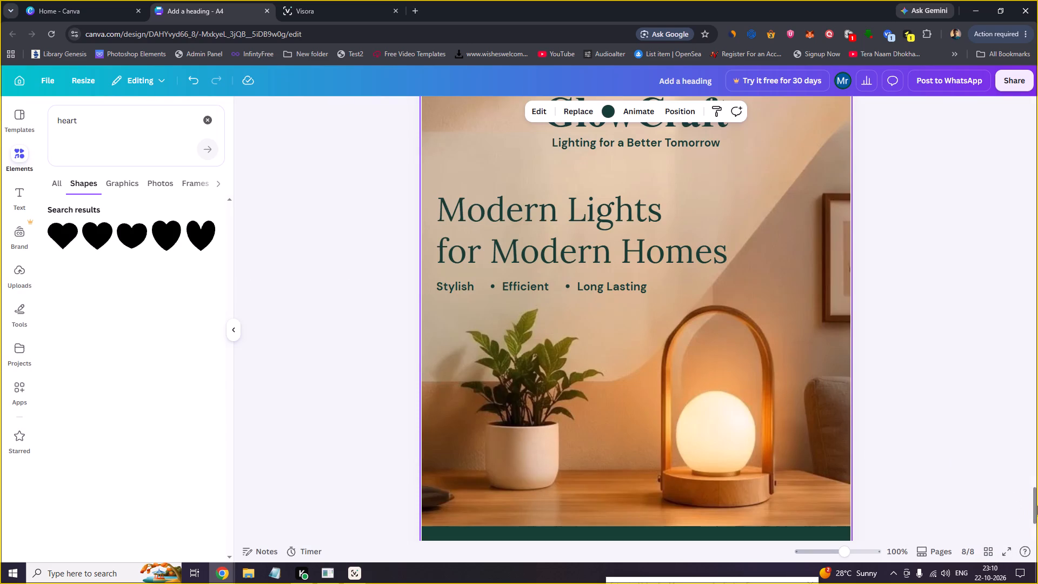
Open the replacement choices for page 8's background photo and browse the uploaded images for a substitute.
left_click_drag(1036, 505, 1037, 509)
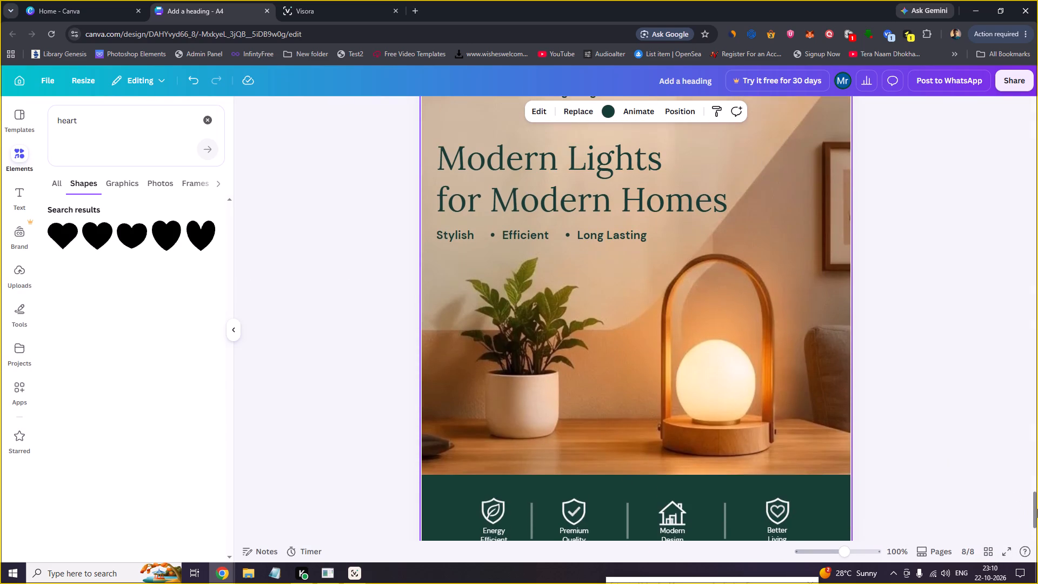
left_click_drag(1037, 509, 1037, 500)
left_click(784, 328)
left_click(782, 395)
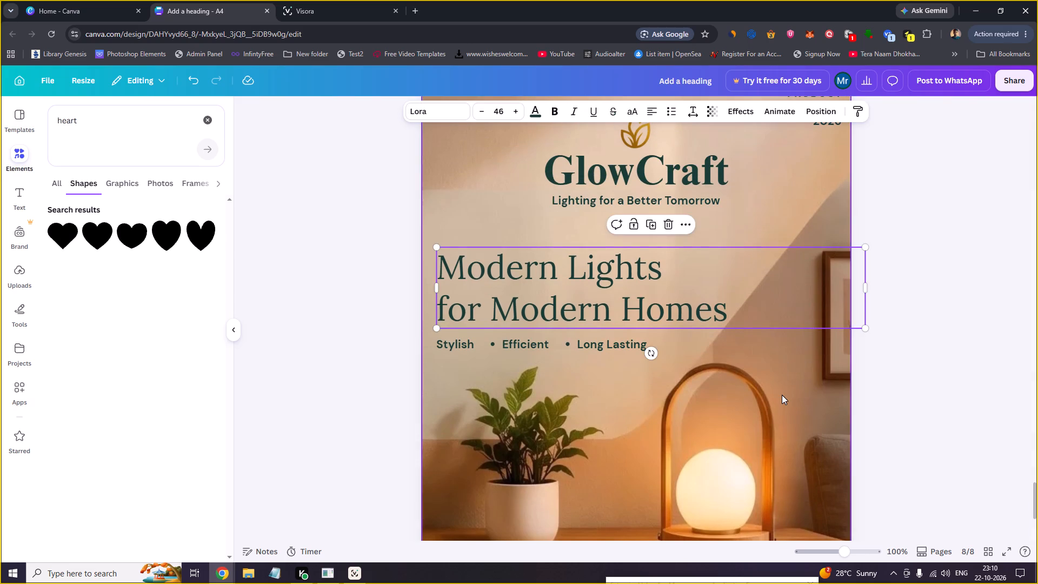
left_click(457, 114)
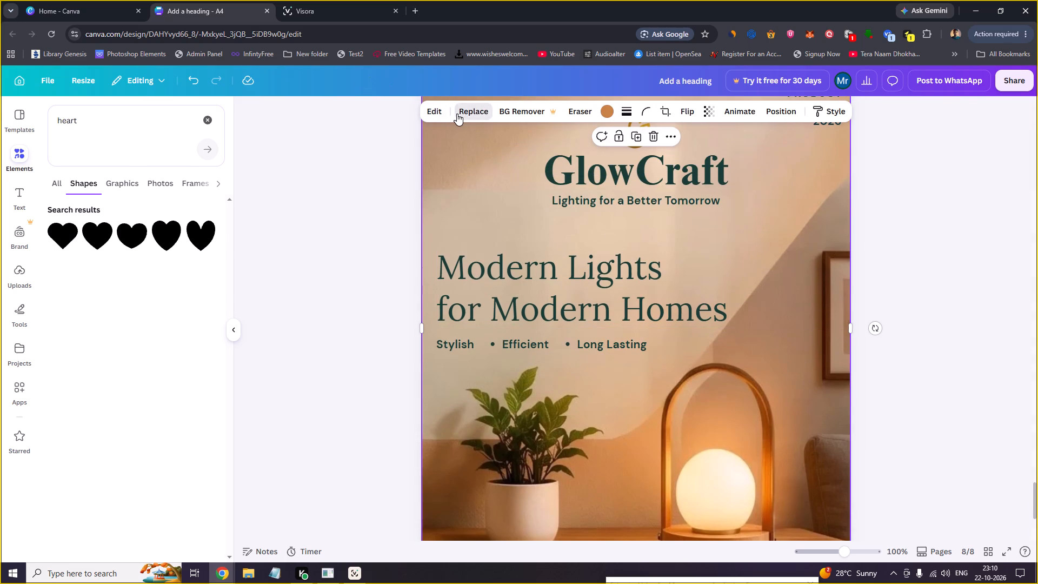
left_click(22, 118)
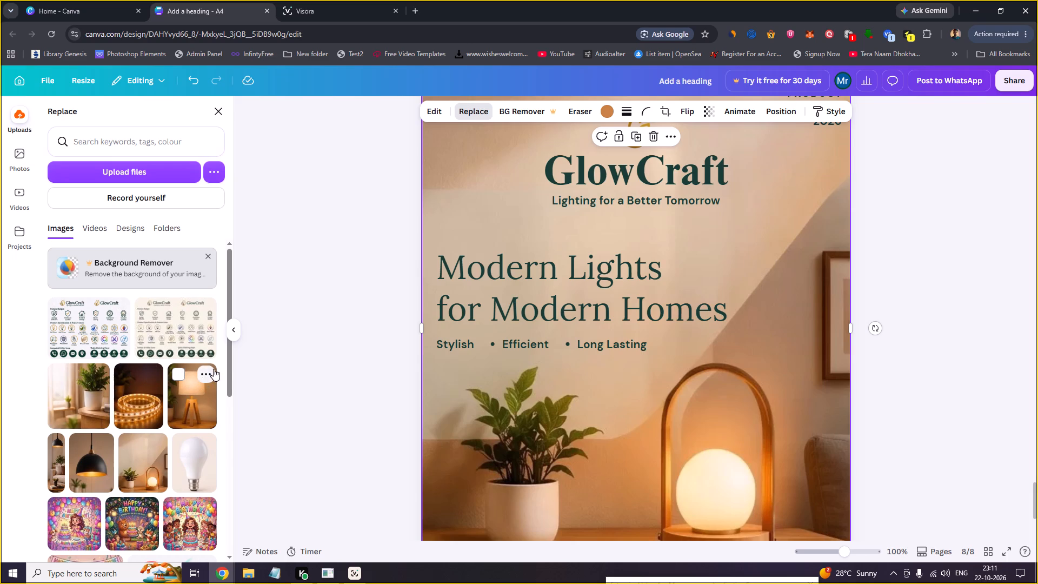
left_click_drag(228, 308, 231, 325)
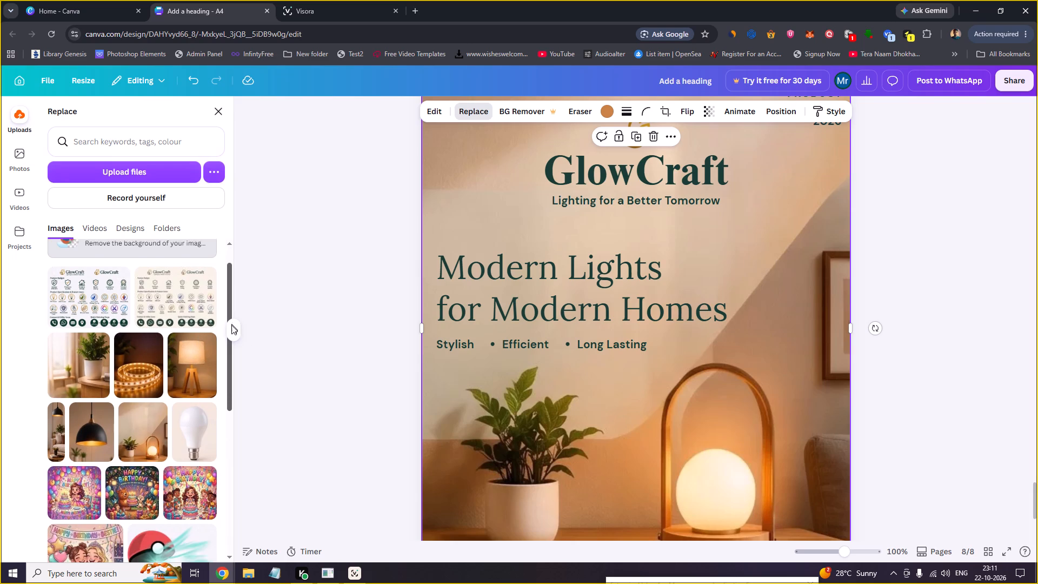
left_click_drag(231, 325, 248, 296)
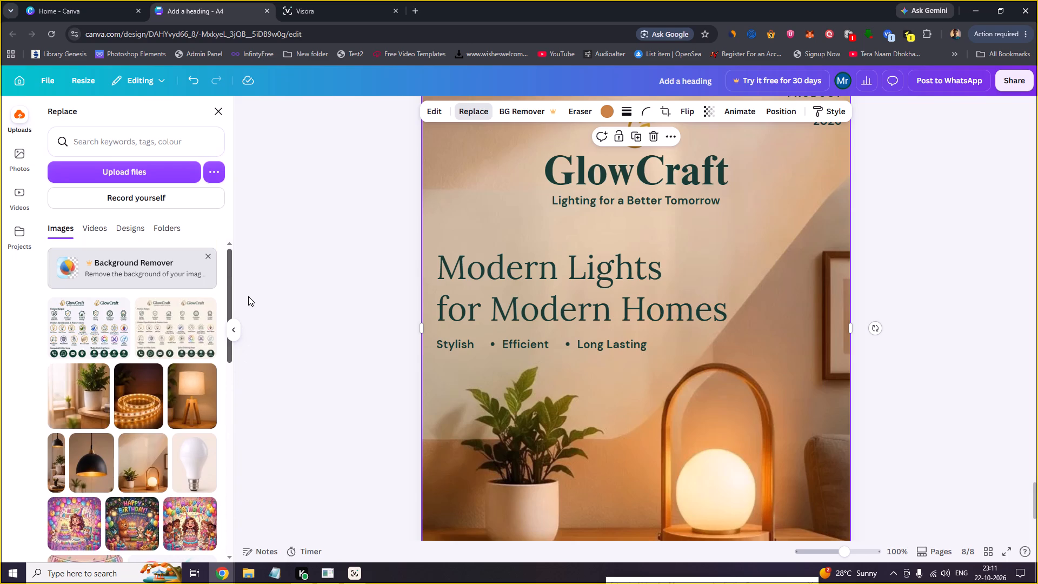
left_click_drag(248, 296, 249, 311)
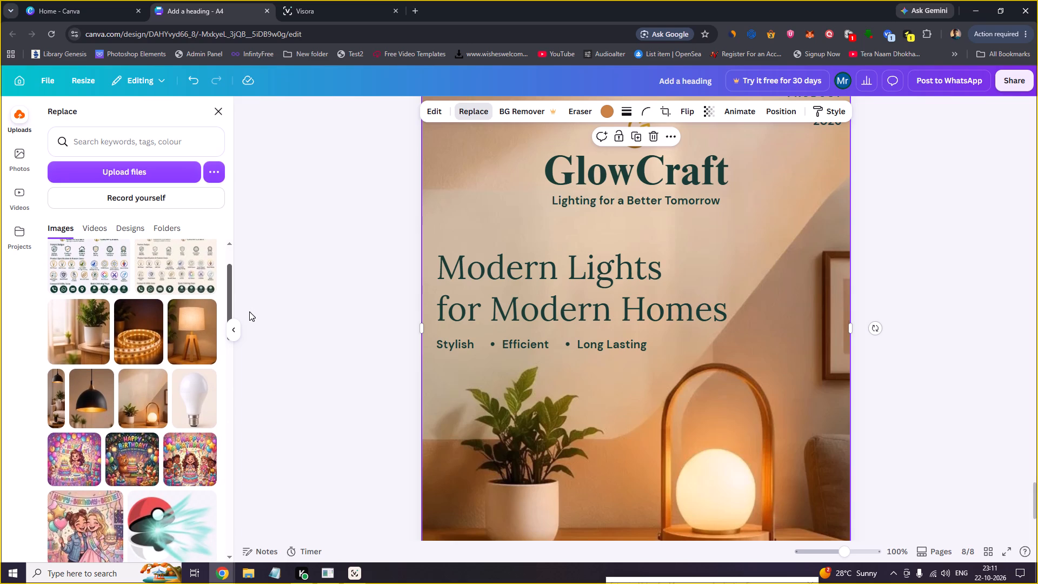
left_click_drag(249, 311, 249, 316)
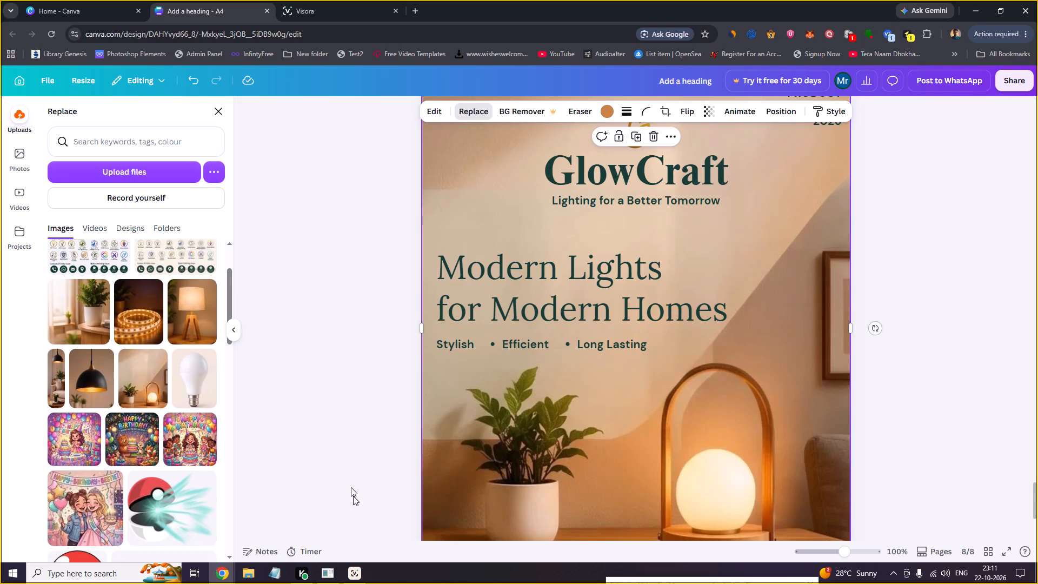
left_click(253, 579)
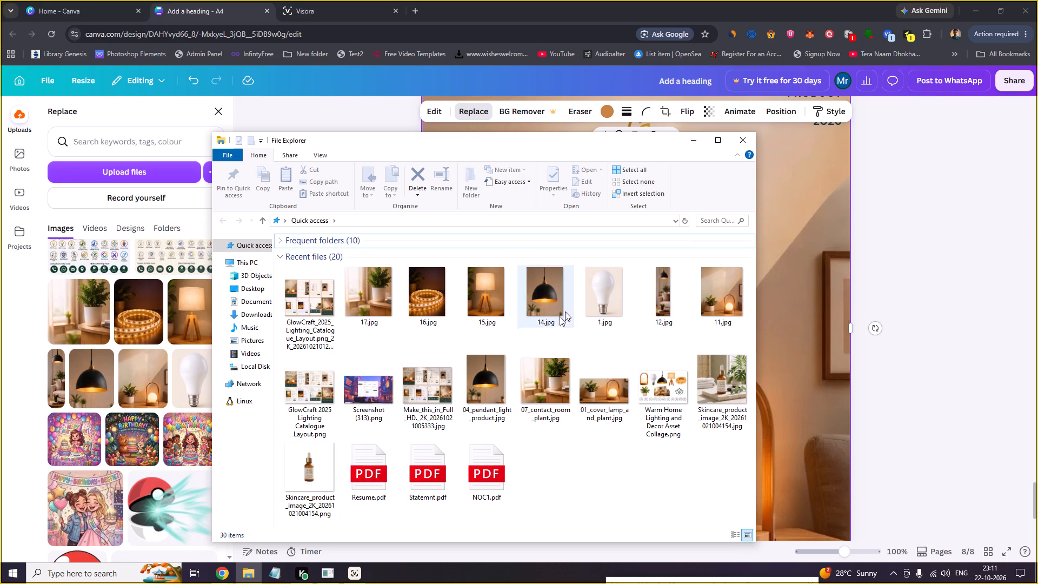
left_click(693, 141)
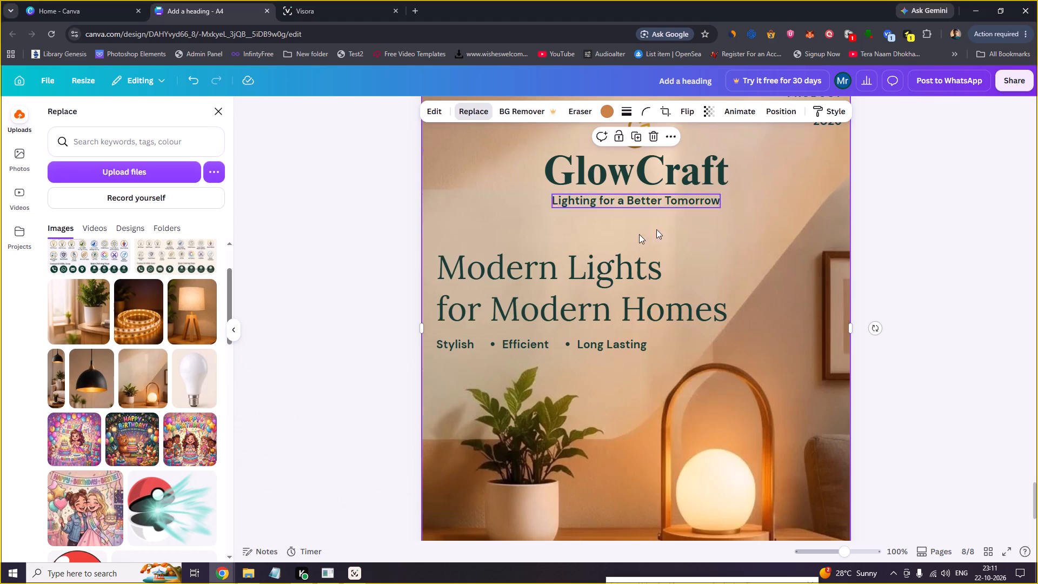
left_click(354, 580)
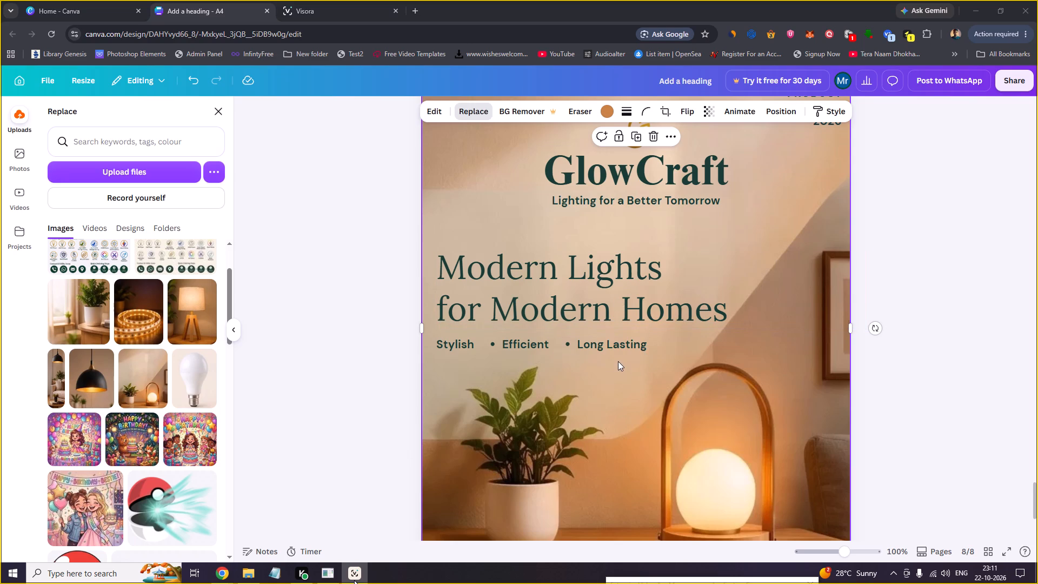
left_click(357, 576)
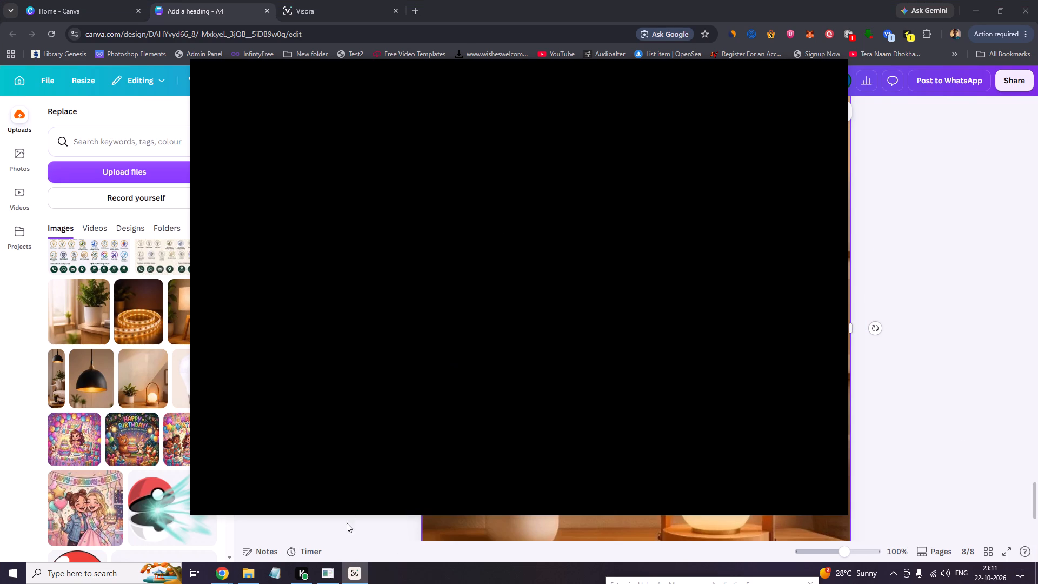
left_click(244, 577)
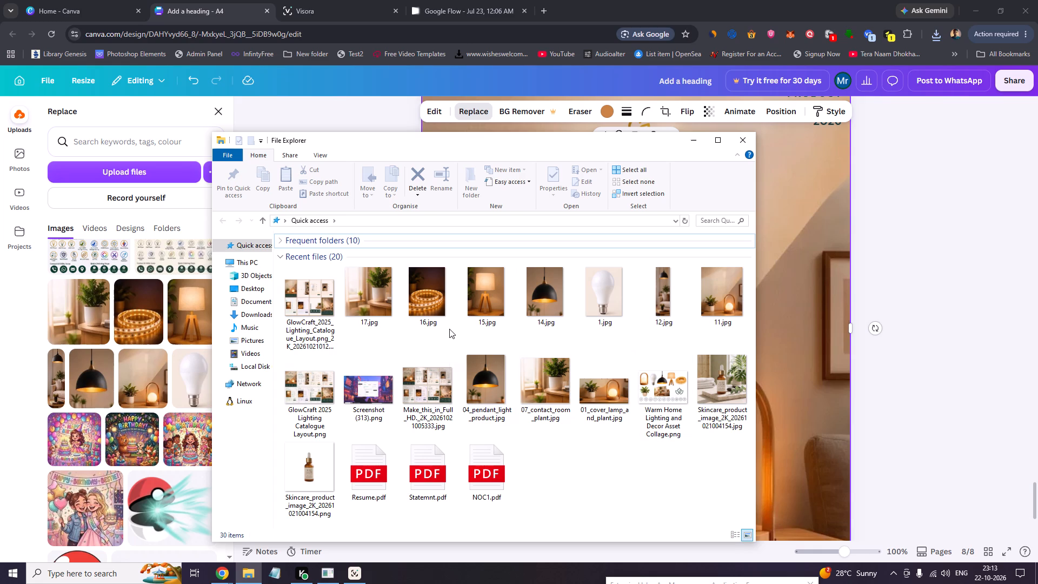
left_click(472, 372)
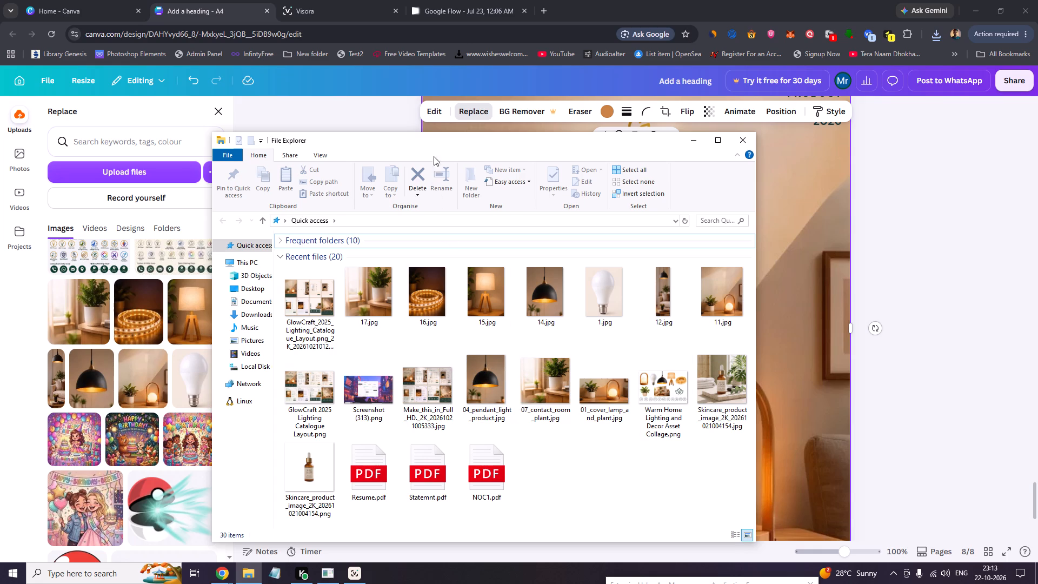
left_click(436, 147)
left_click_drag(438, 143, 476, 99)
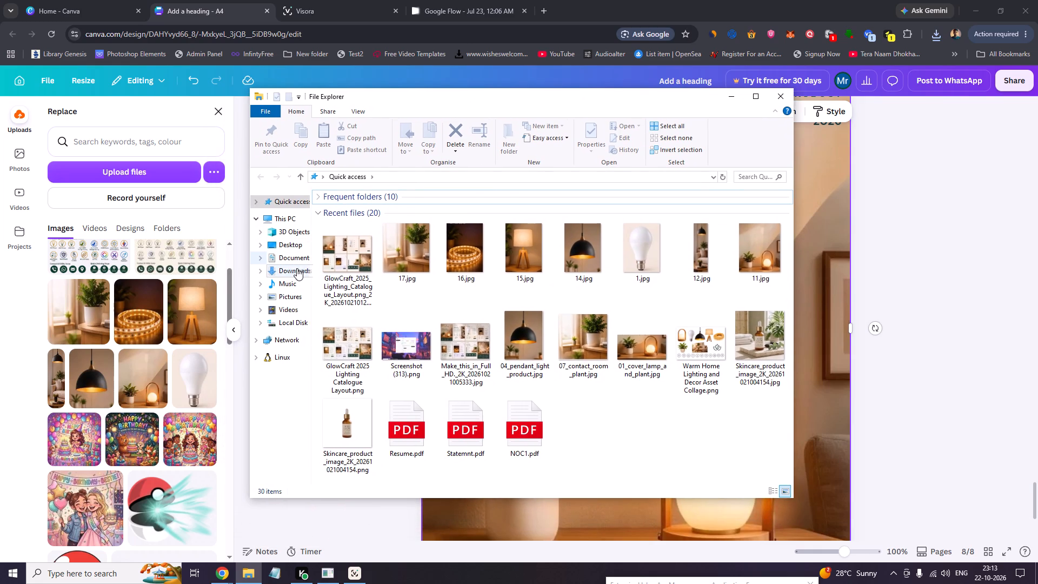
left_click(297, 268)
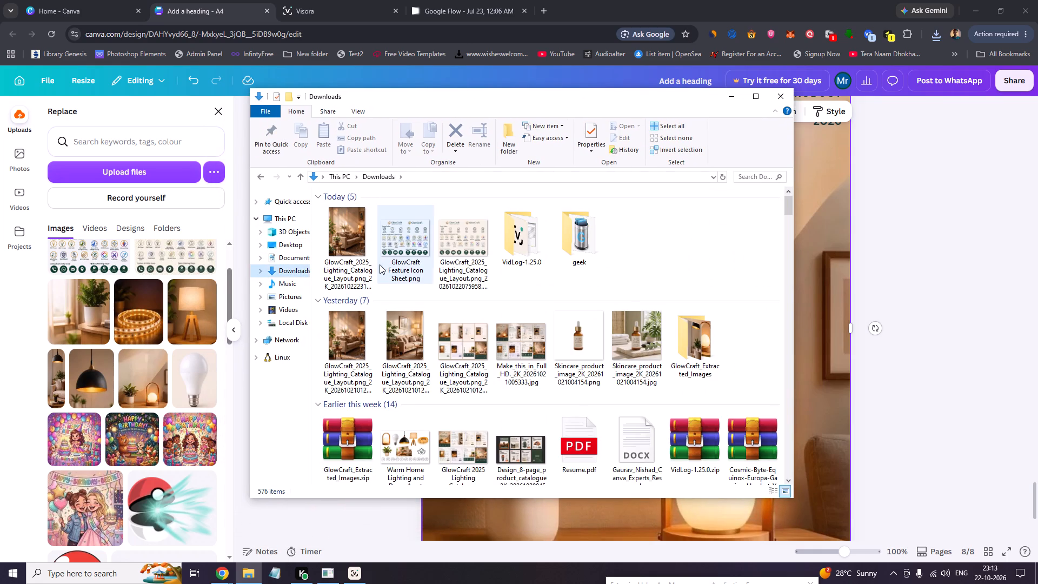
left_click(346, 247)
left_click_drag(346, 247, 185, 356)
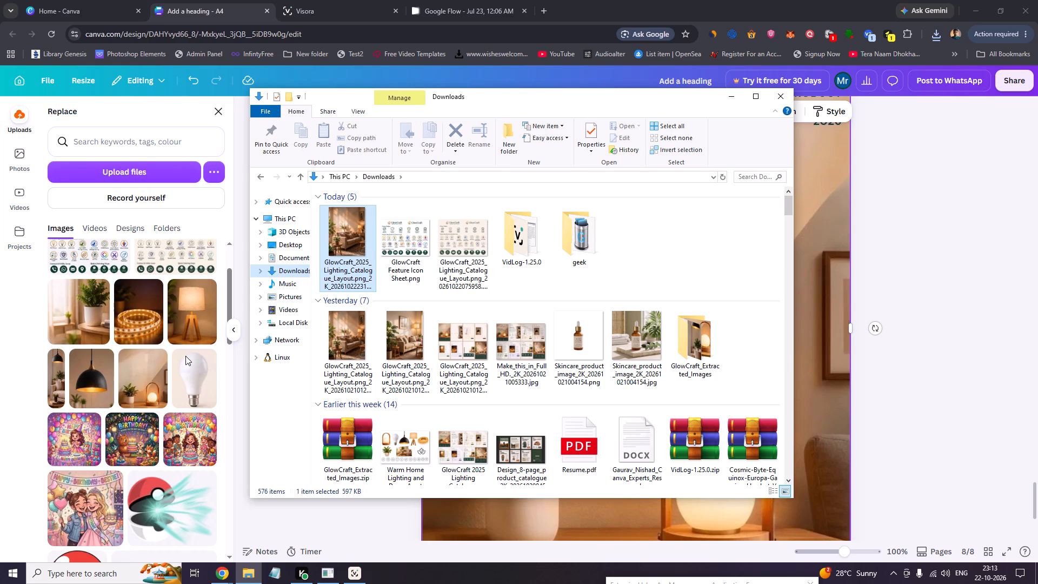
left_click_drag(185, 356, 185, 356)
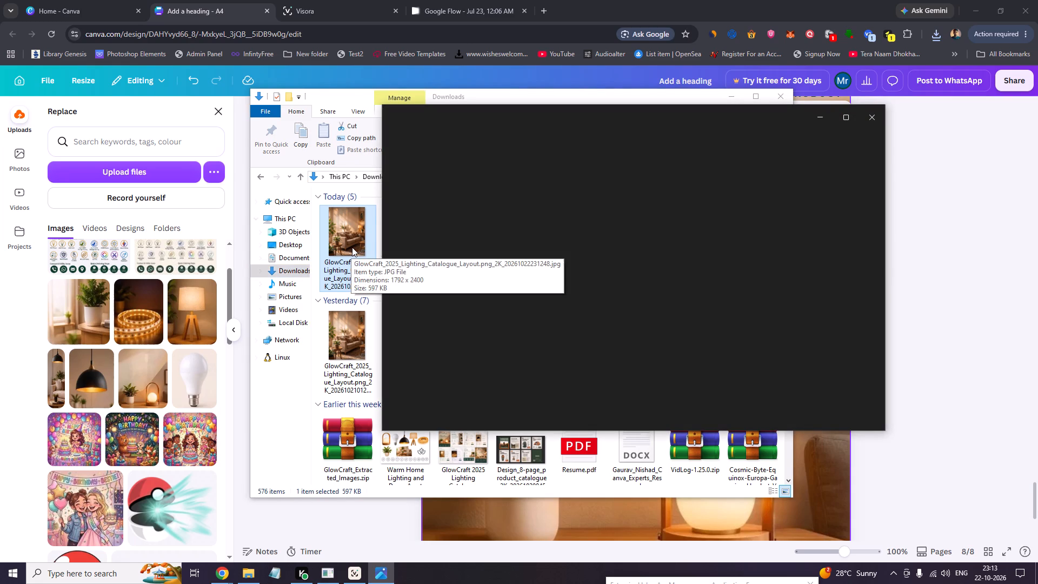
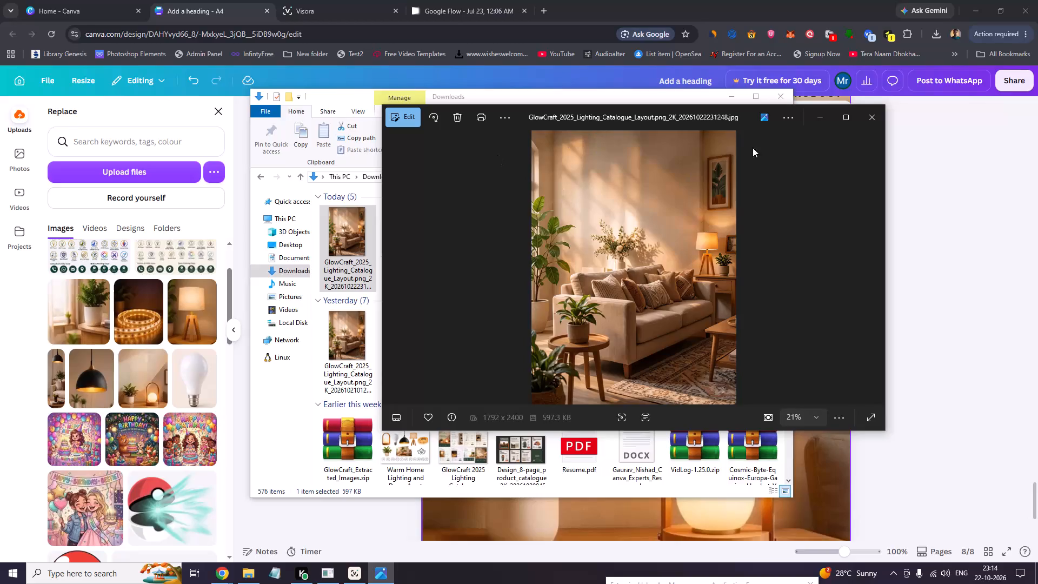
Upload the newest GlowCraft living-room image from the Downloads folder to the Canva design's uploads.
left_click(873, 121)
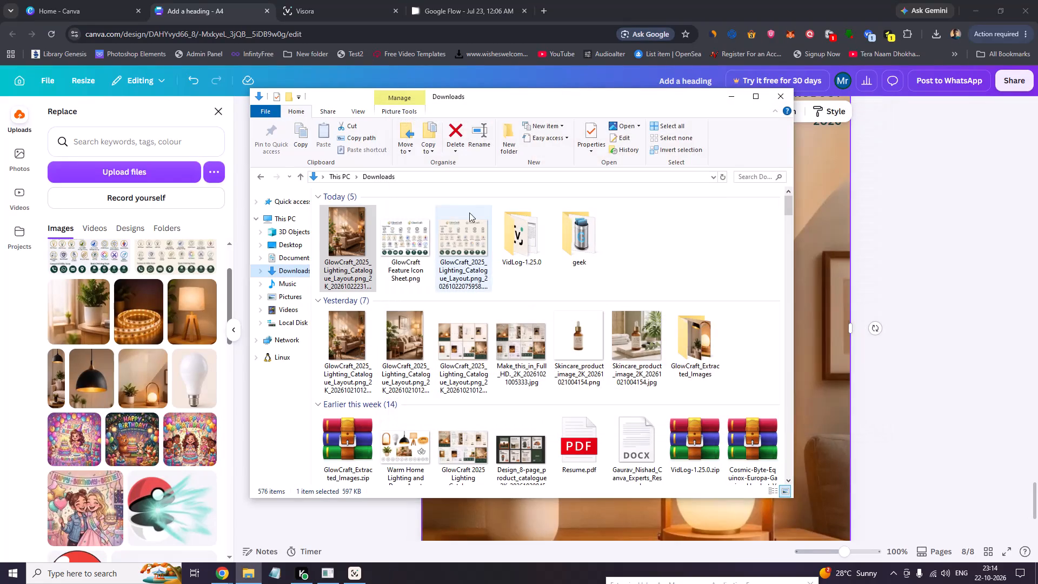
left_click(352, 254)
left_click_drag(351, 254, 212, 387)
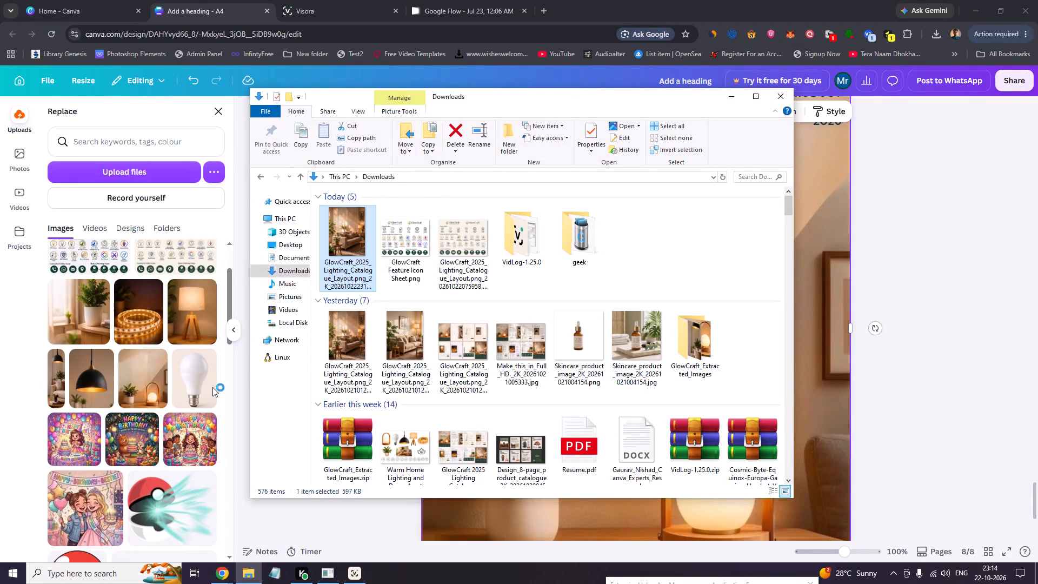
left_click_drag(212, 387, 212, 387)
left_click(868, 117)
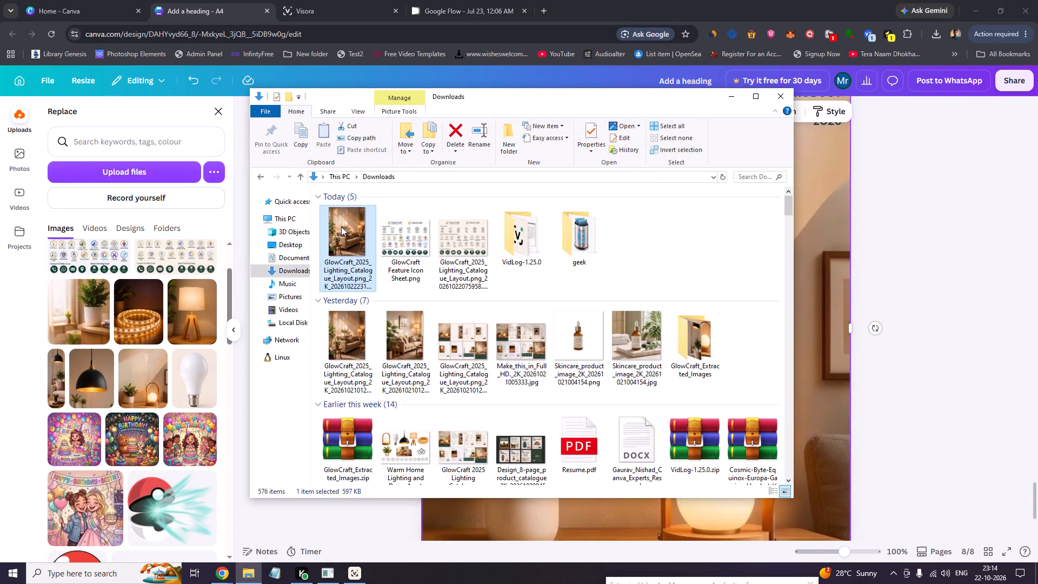
left_click(341, 227)
left_click_drag(326, 225, 157, 351)
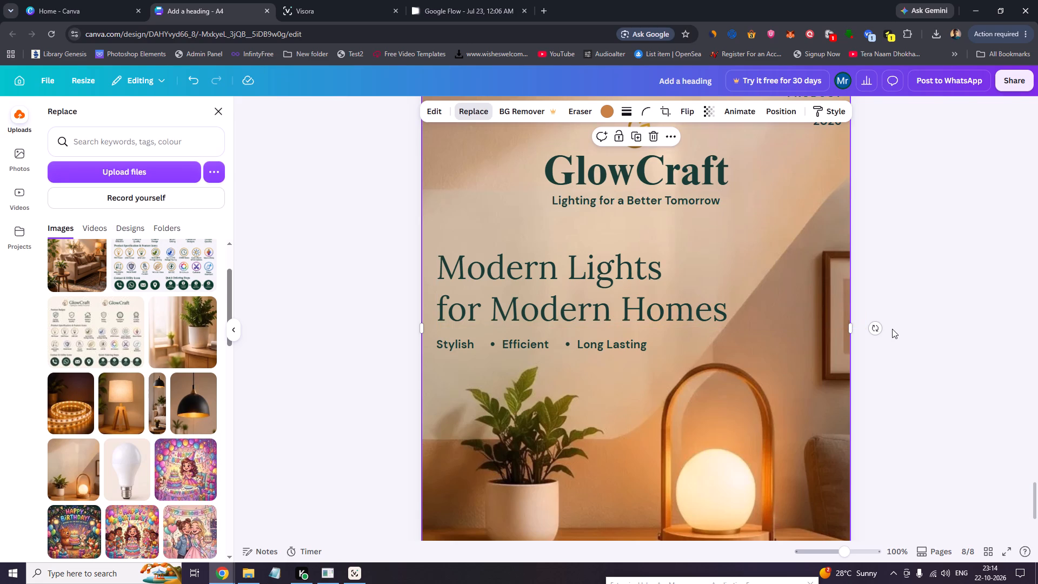
left_click(907, 326)
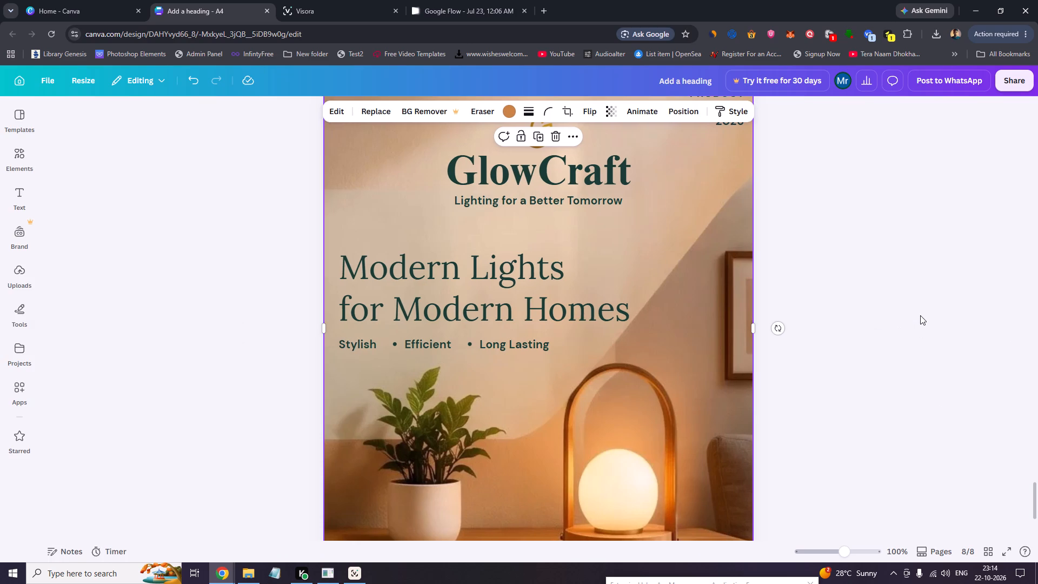
left_click(920, 315)
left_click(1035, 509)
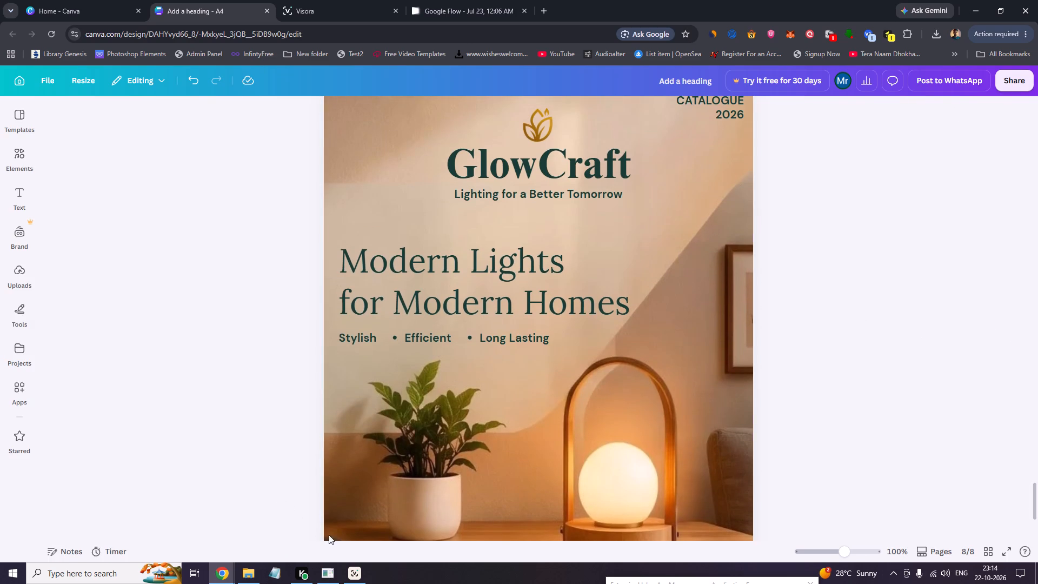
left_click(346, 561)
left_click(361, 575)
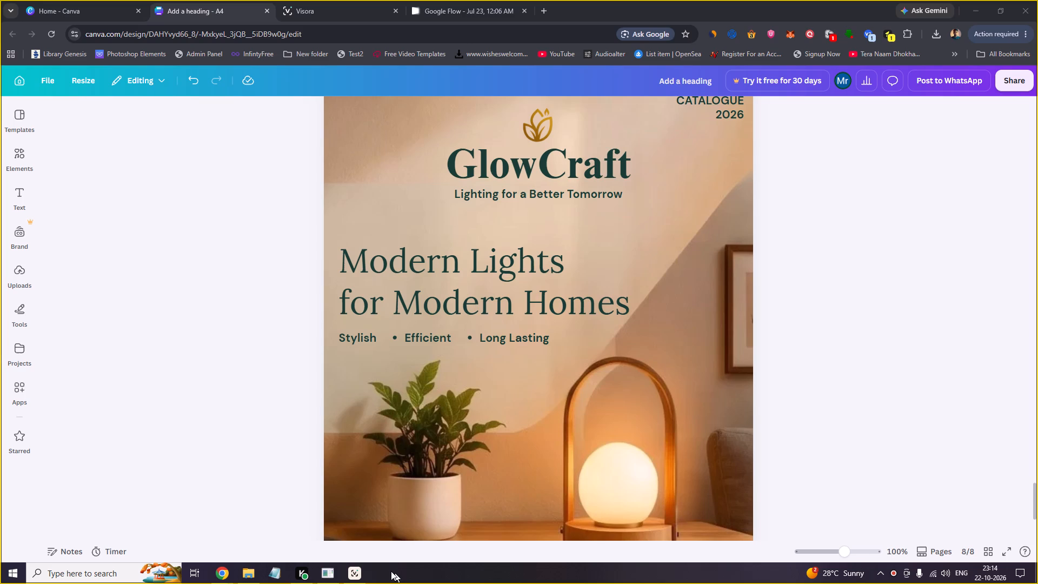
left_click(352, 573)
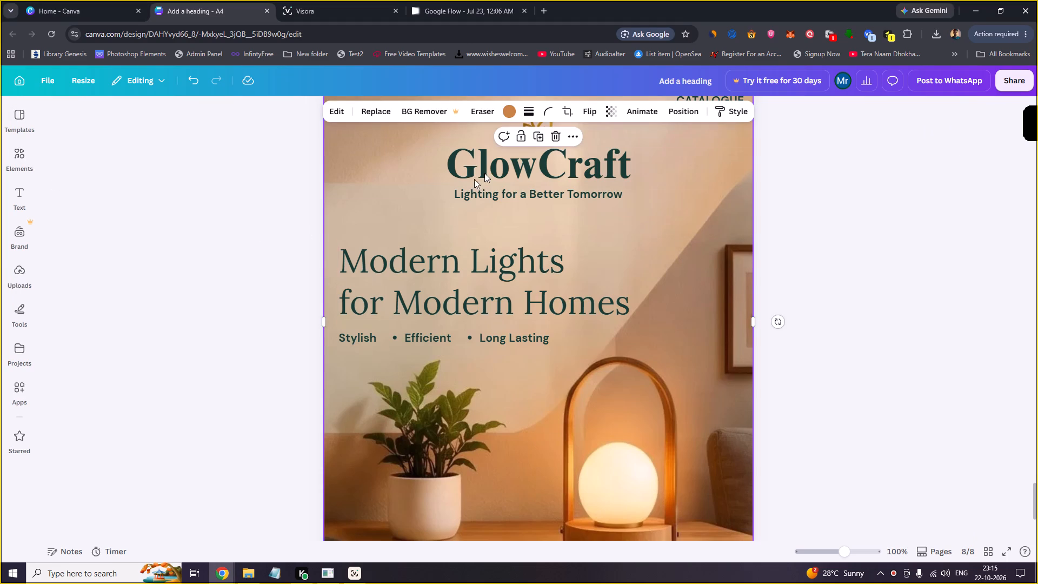
Replace the background photo on page 8 with the uploaded living-room sofa image.
left_click(371, 116)
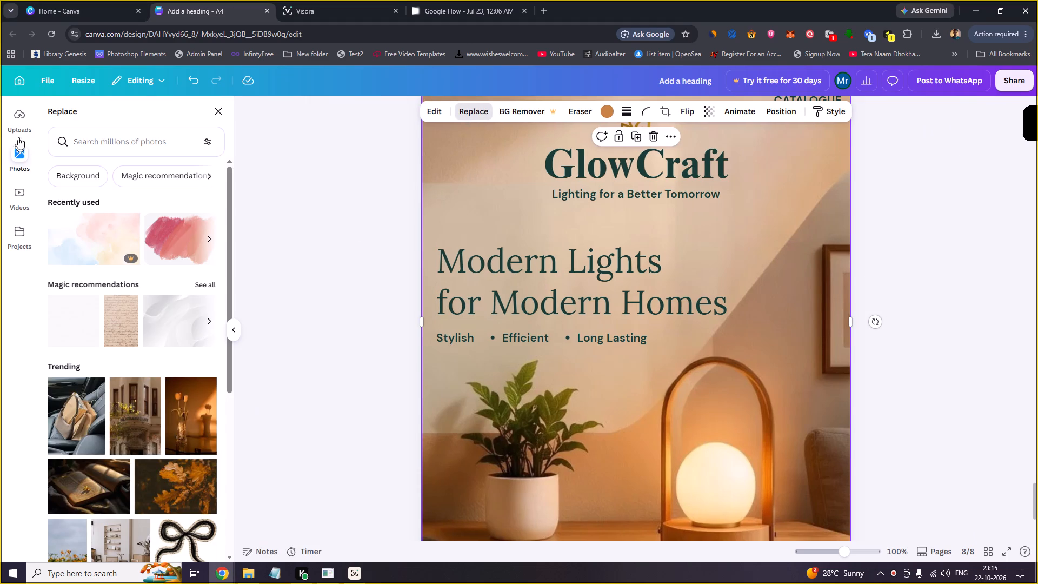
left_click(21, 123)
left_click(83, 267)
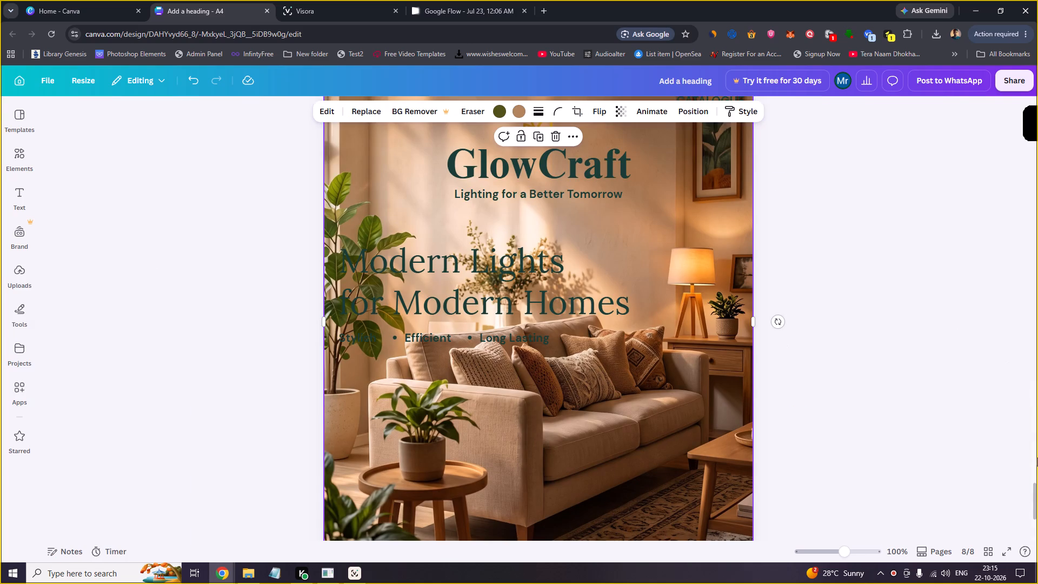
Delete the "PRODUCT CATALOGUE 2026" text from the upper corner of page 8.
left_click_drag(1033, 510, 1037, 494)
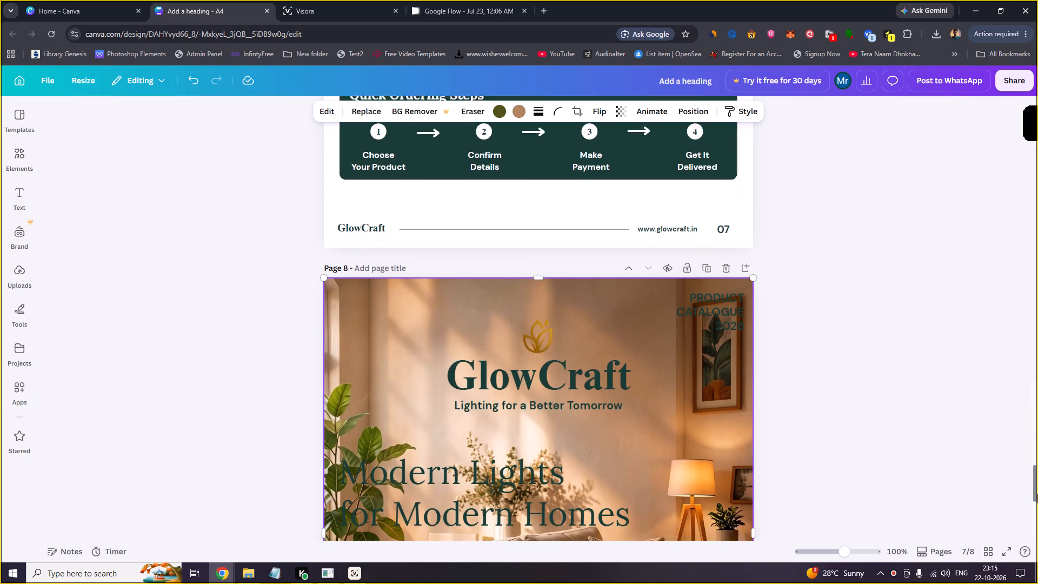
left_click_drag(1037, 494, 1037, 496)
left_click(708, 257)
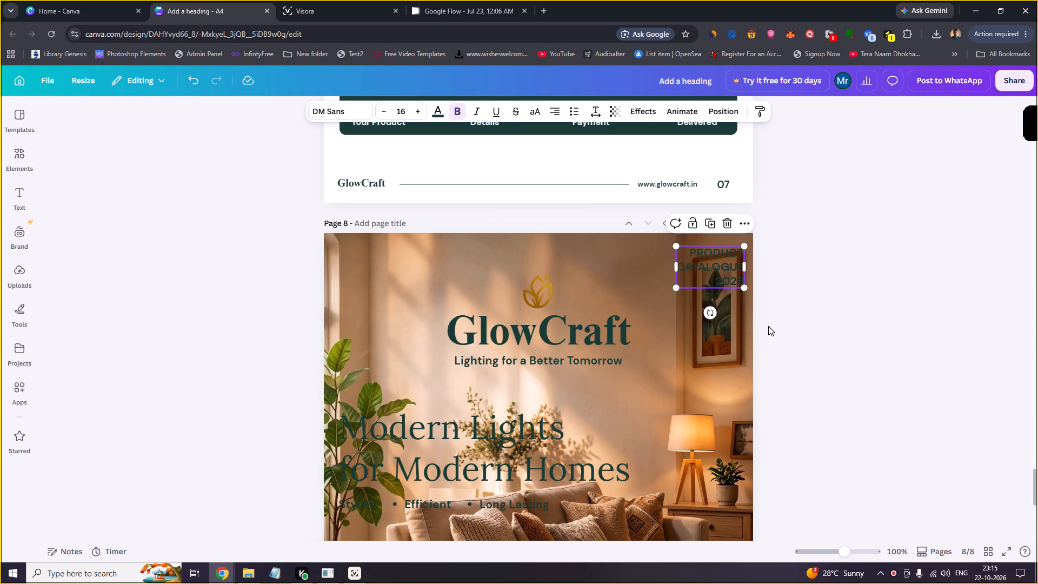
key("Delete")
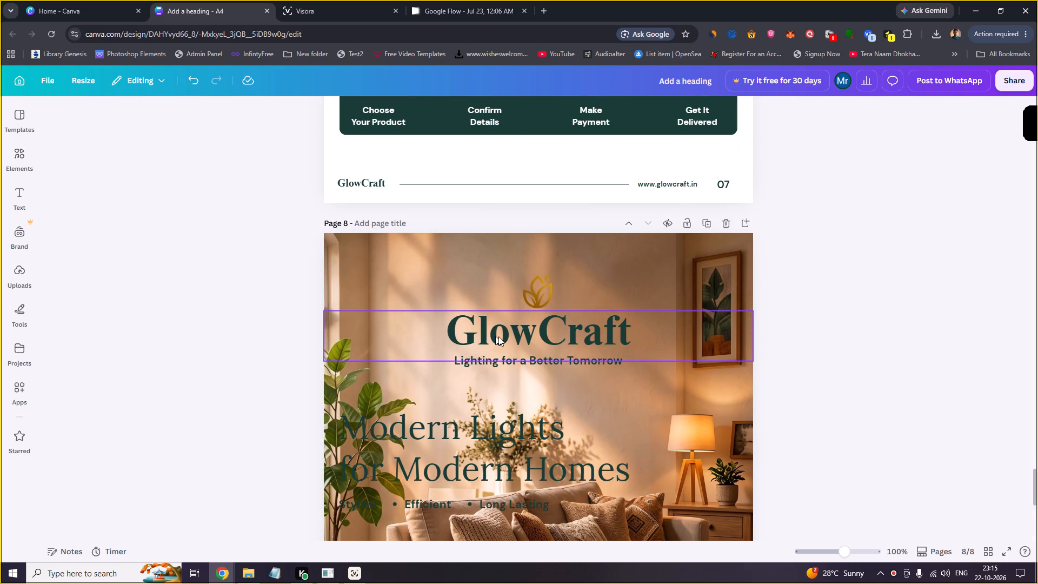
Set the text colour of the GlowCraft heading on page 8 to white (#ffffff).
left_click(533, 337)
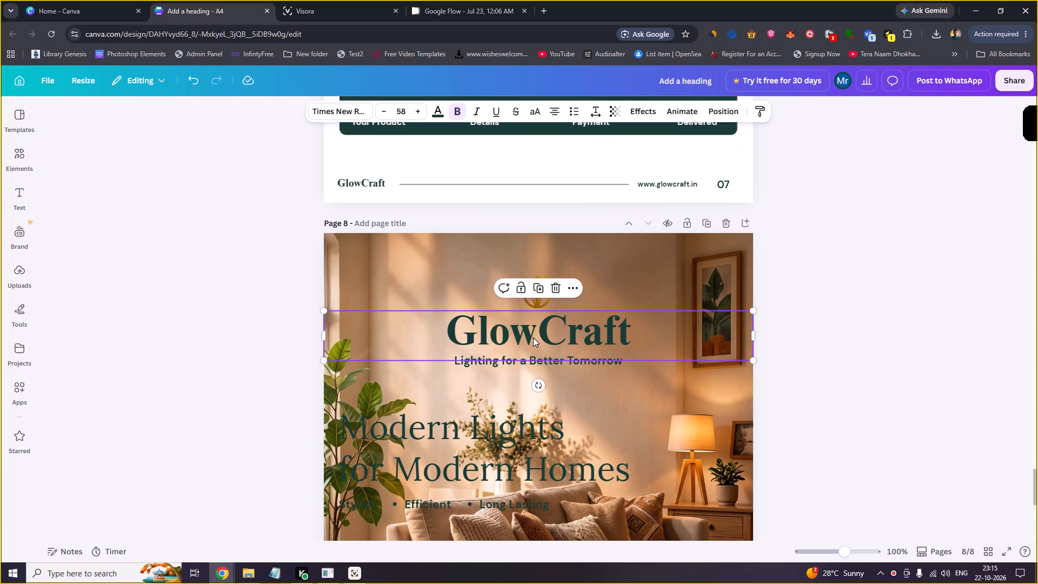
left_click(432, 113)
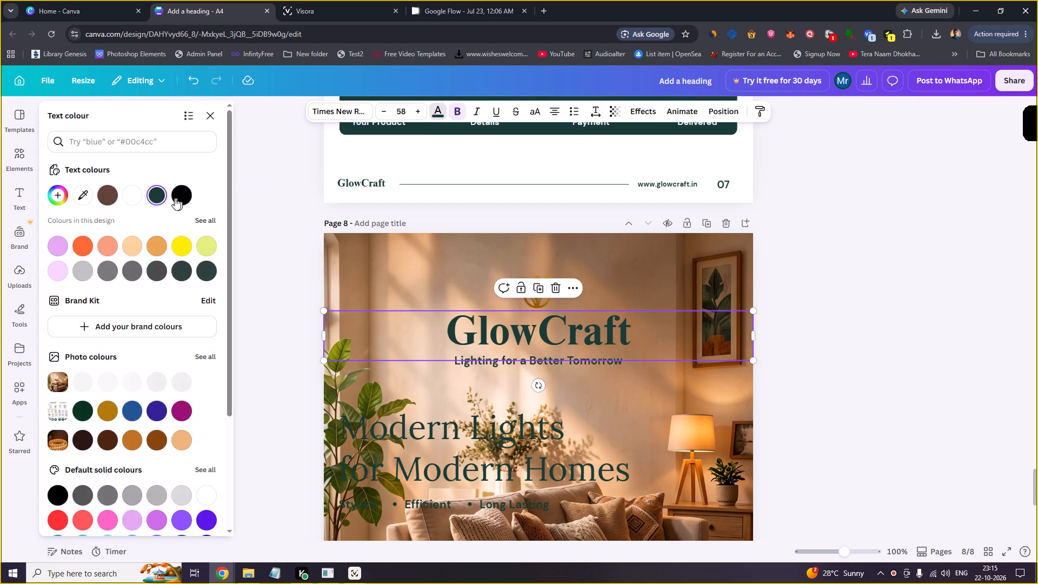
left_click(136, 196)
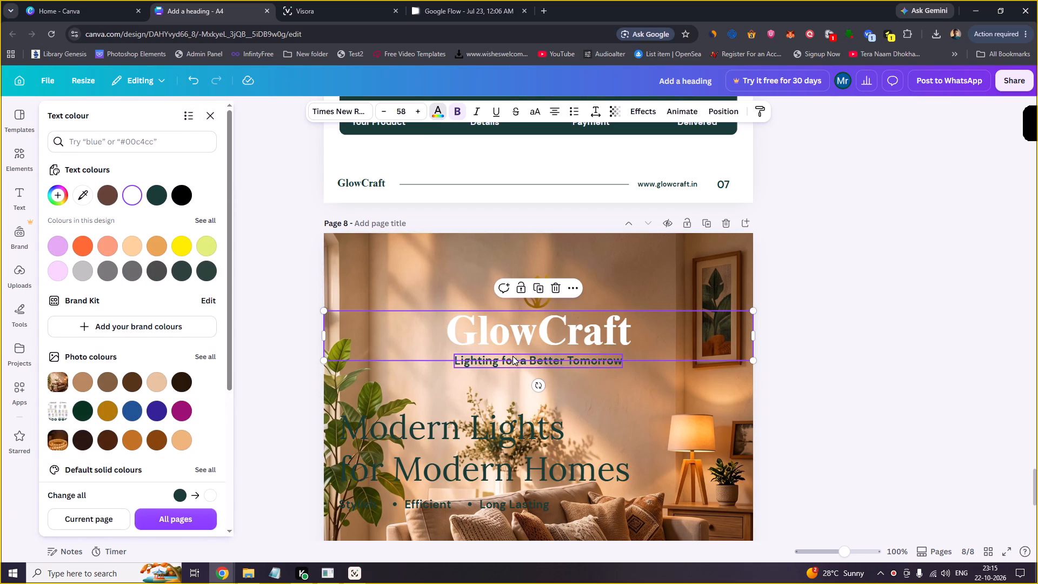
Recolour the gold leaf logo above the GlowCraft heading on page 8 to white.
left_click(542, 303)
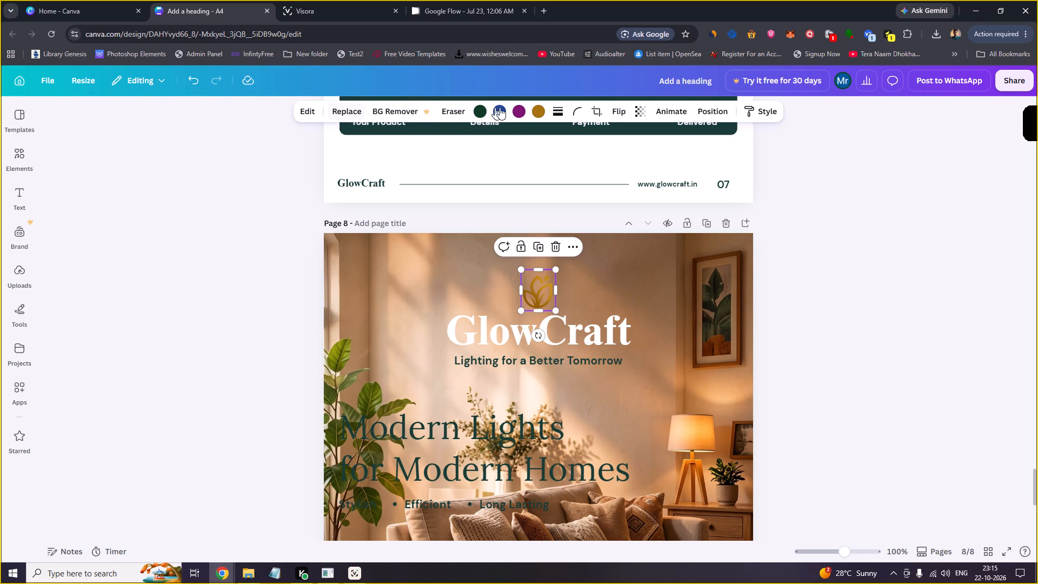
left_click(536, 114)
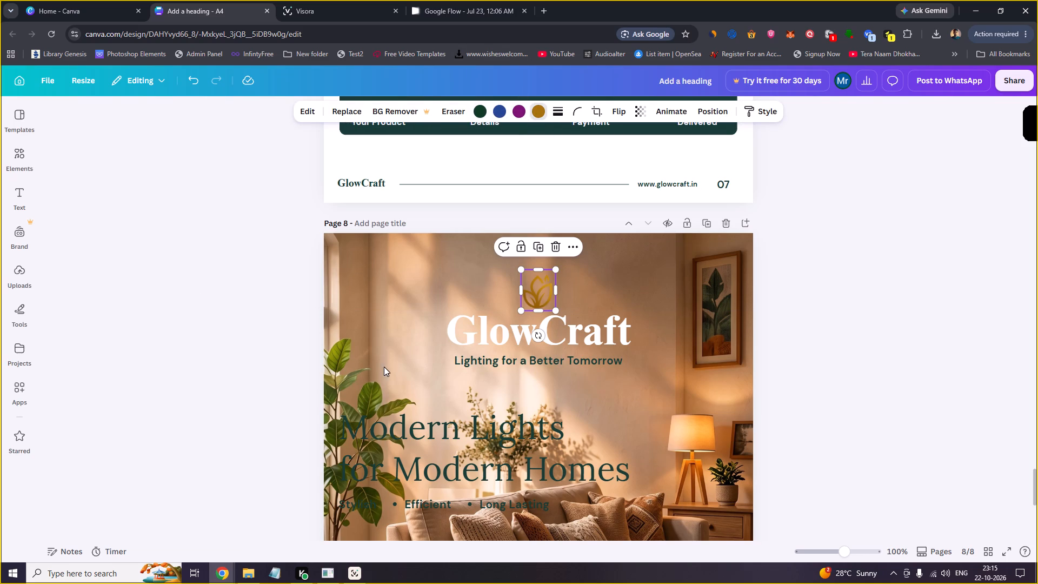
left_click(164, 221)
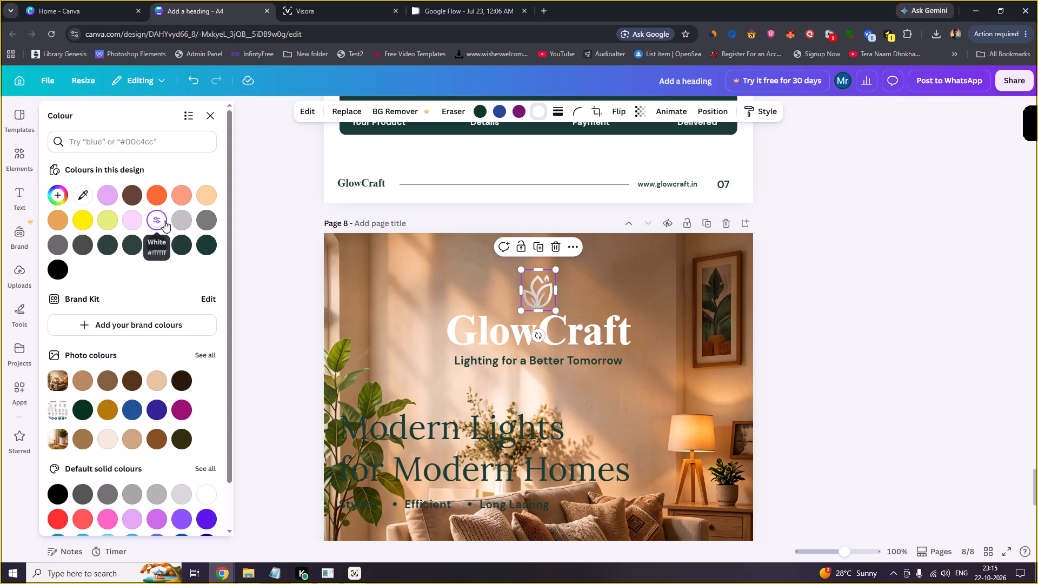
left_click(517, 114)
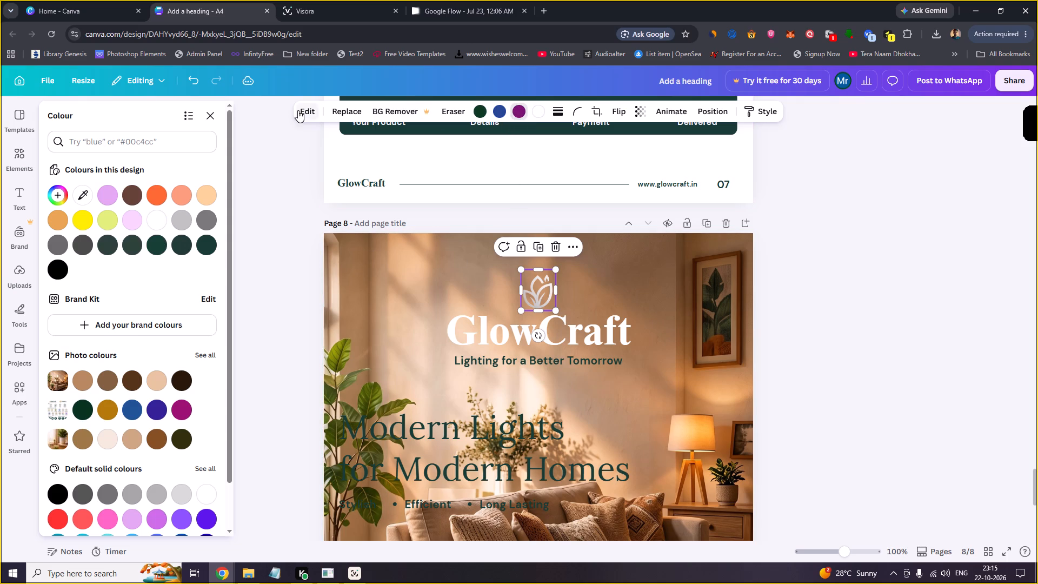
Brighten the leaf logo by setting brightness to 100, contrast to 100 and highlights to about 30.
left_click(298, 110)
left_click(68, 222)
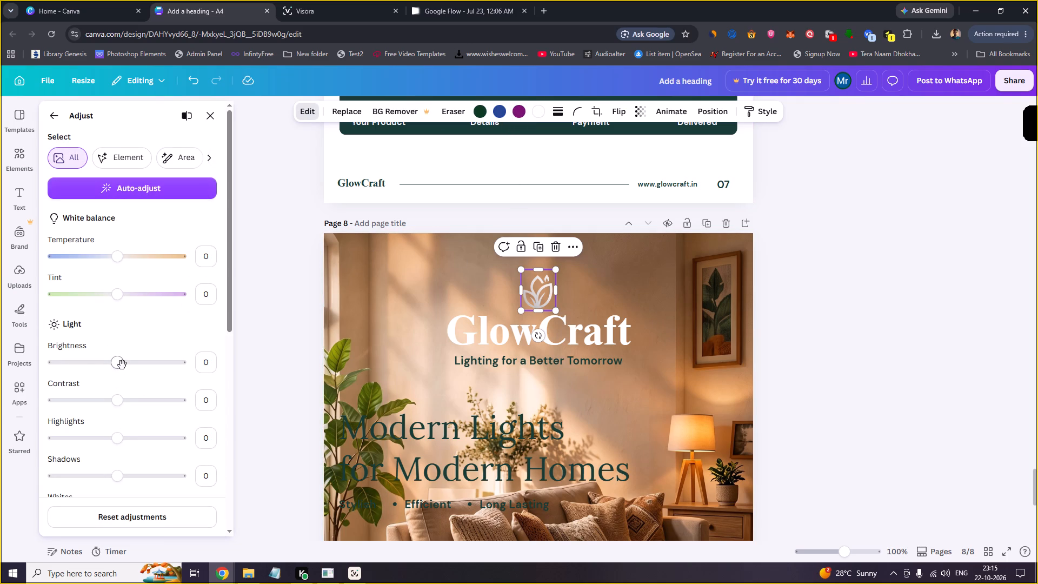
left_click_drag(122, 365, 115, 365)
left_click_drag(107, 365, 177, 365)
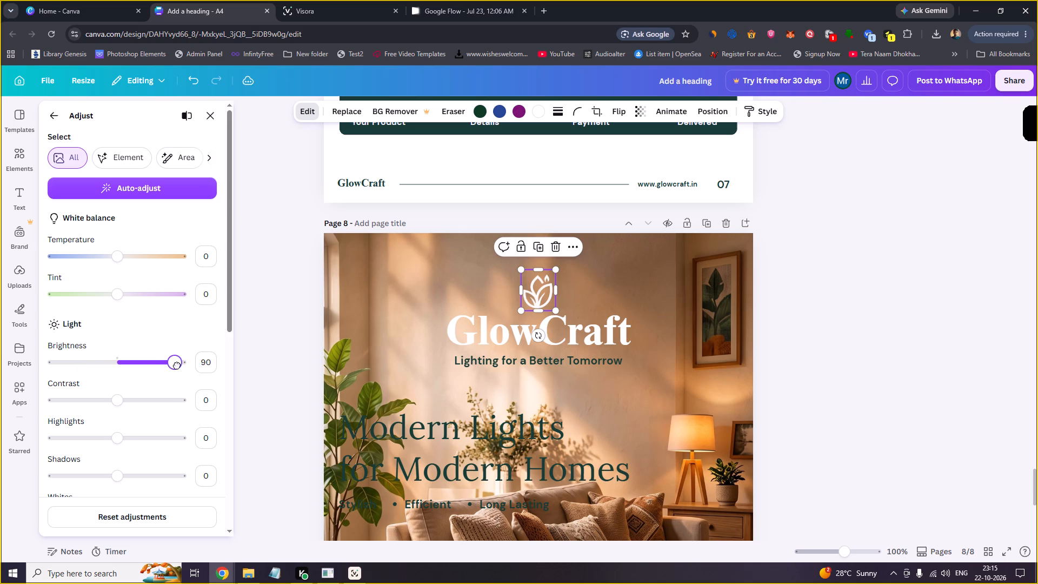
left_click_drag(177, 365, 194, 366)
left_click(125, 401)
left_click_drag(147, 401, 203, 407)
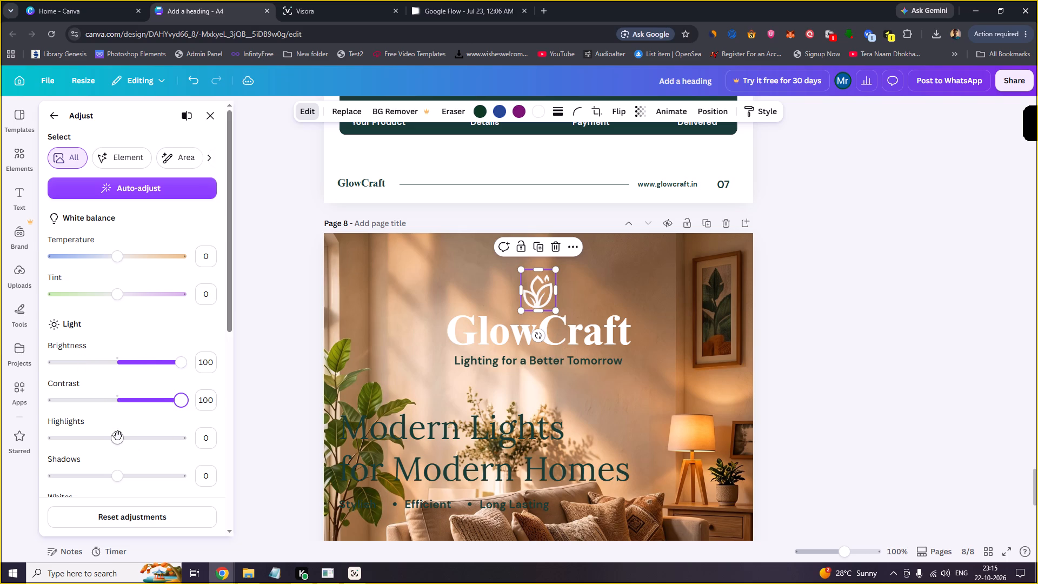
left_click_drag(117, 435, 137, 435)
left_click_drag(137, 435, 135, 435)
left_click(930, 353)
left_click(931, 352)
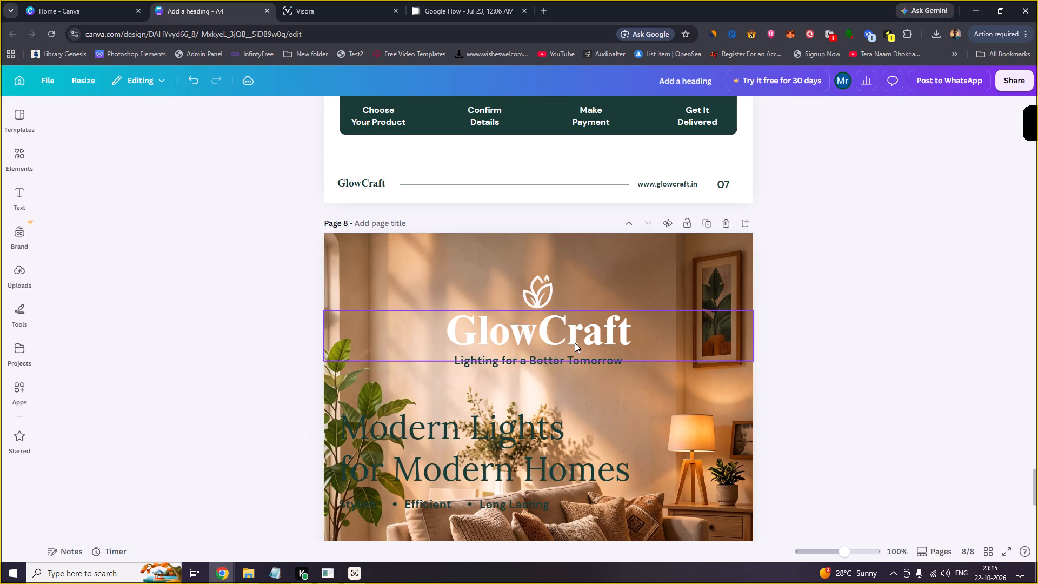
Set the text colour of the "Lighting for a Better Tomorrow" tagline on page 8 to white.
left_click(522, 363)
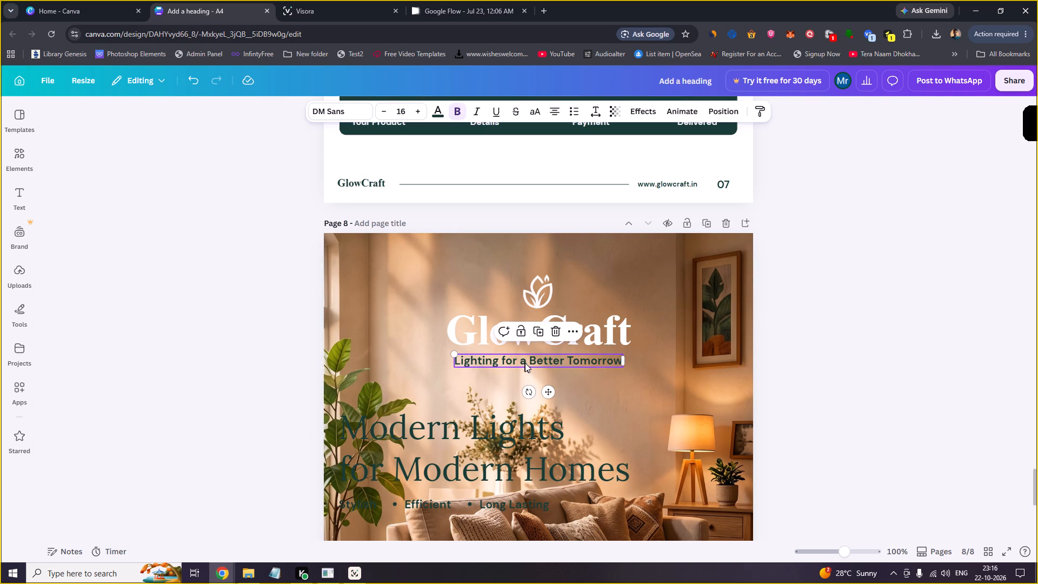
left_click(436, 116)
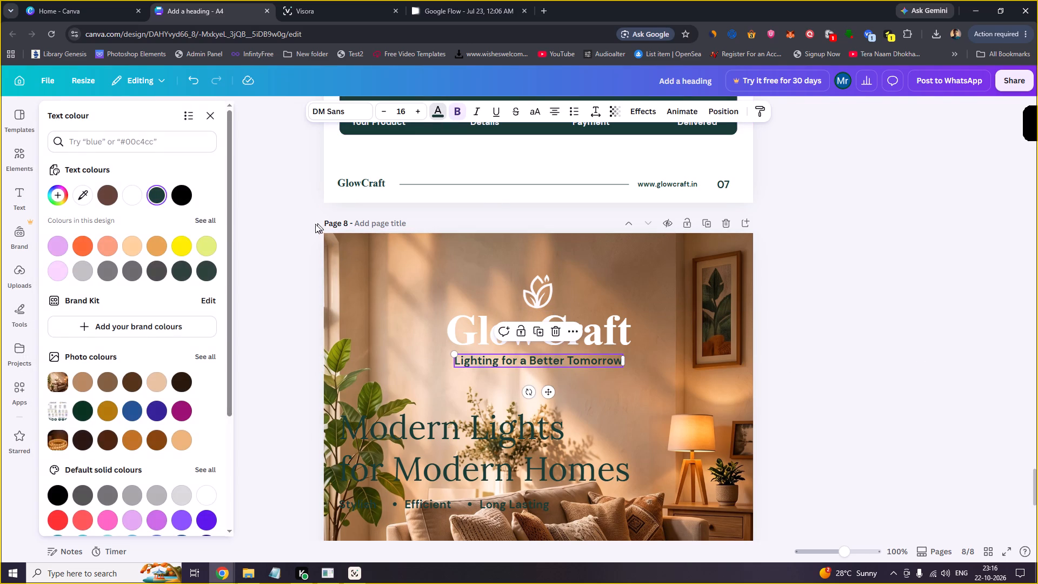
left_click(134, 194)
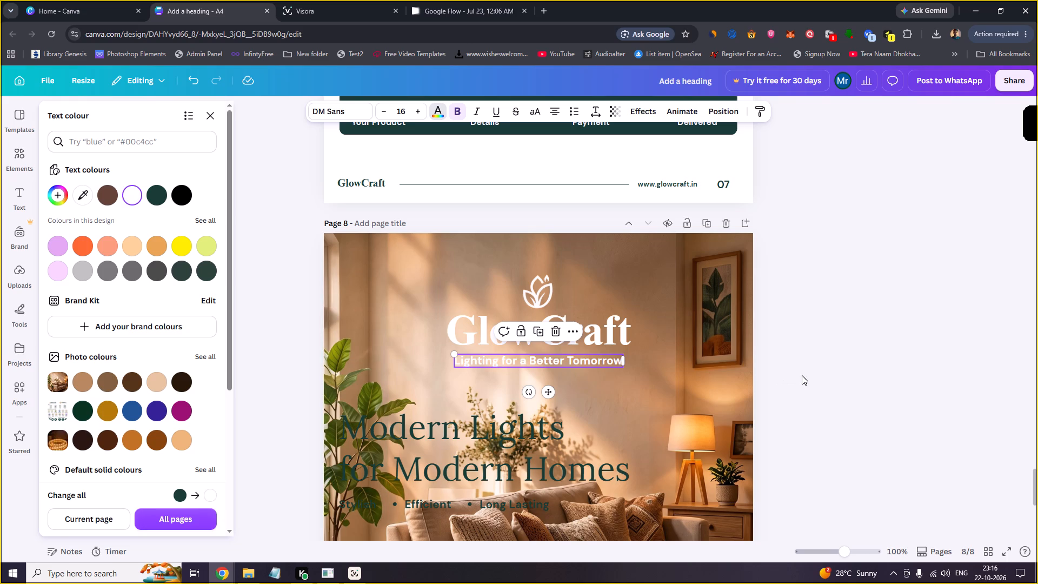
left_click(804, 375)
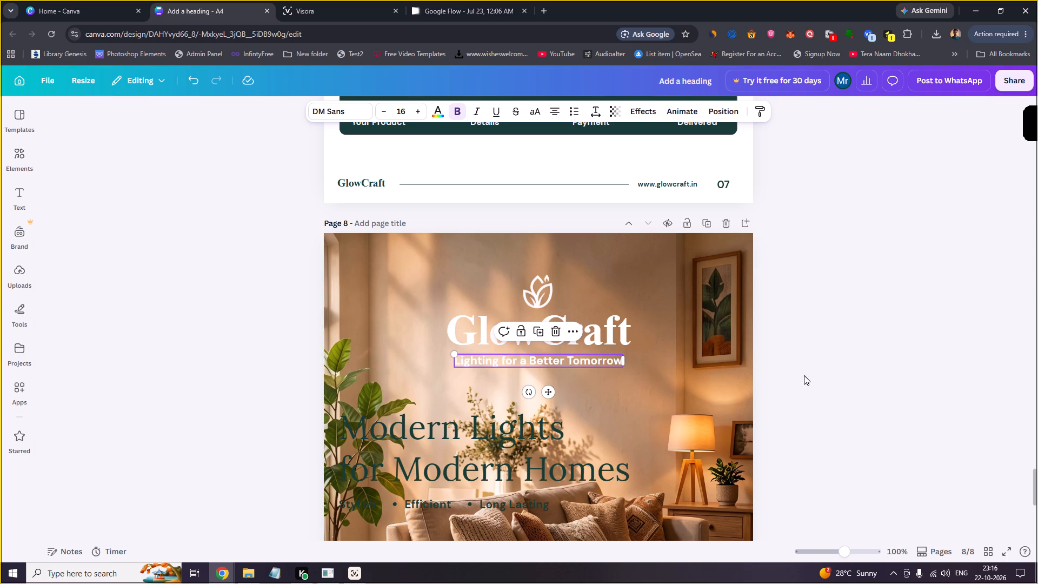
Delete the "Modern Lights for Modern Homes" heading from page 8.
left_click(424, 442)
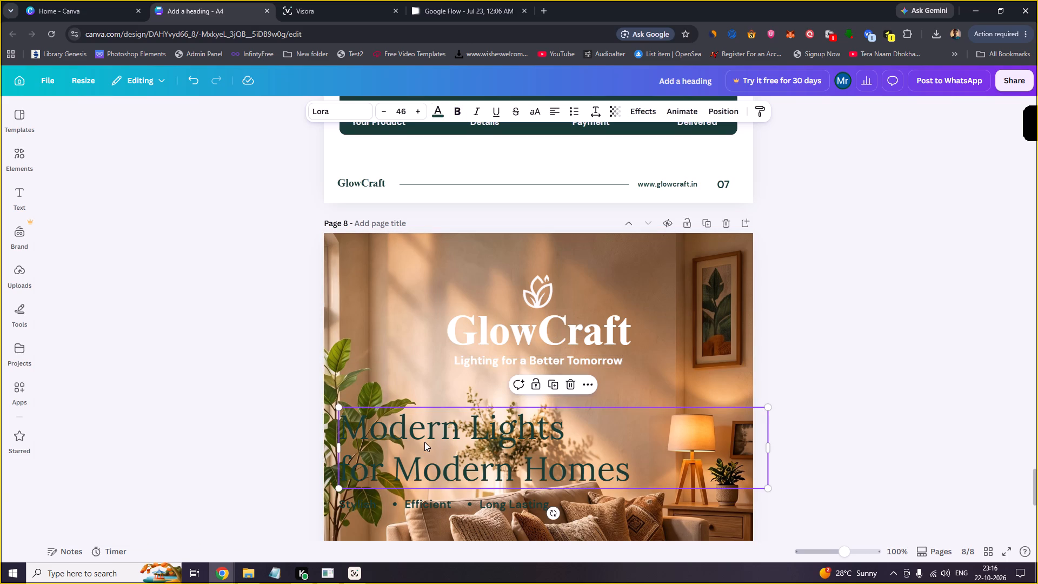
key("Delete")
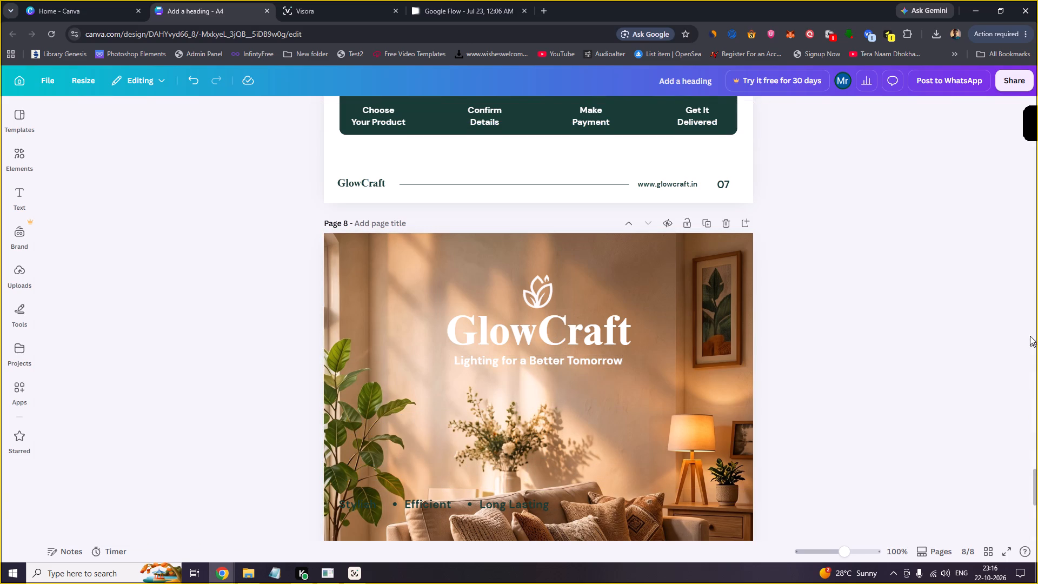
Delete the "Efficient" and "Long Lasting" bullet texts over the sofa on page 8.
left_click_drag(1036, 475, 1032, 493)
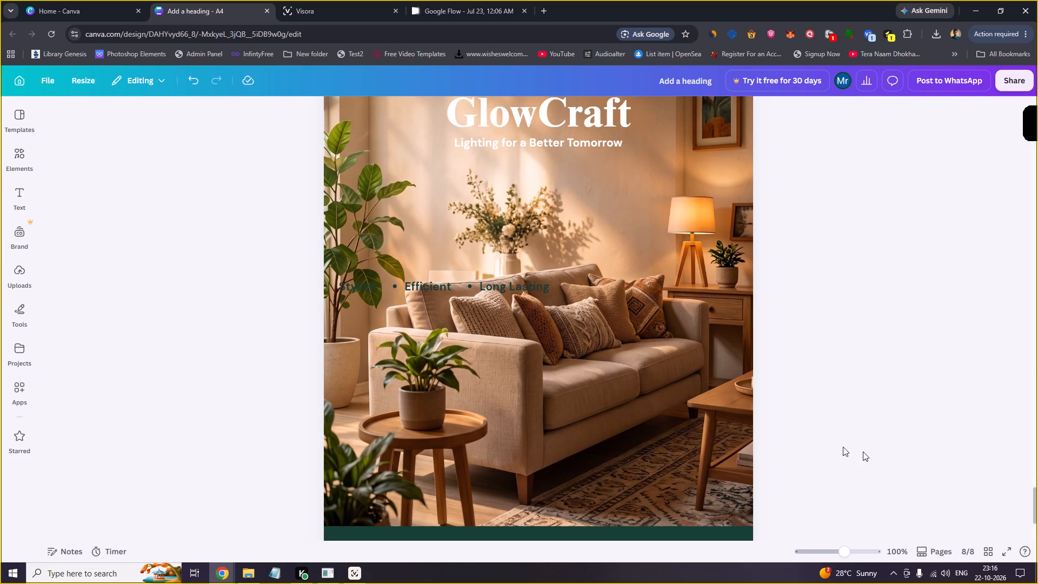
left_click_drag(593, 267, 385, 288)
key("ctrl+z")
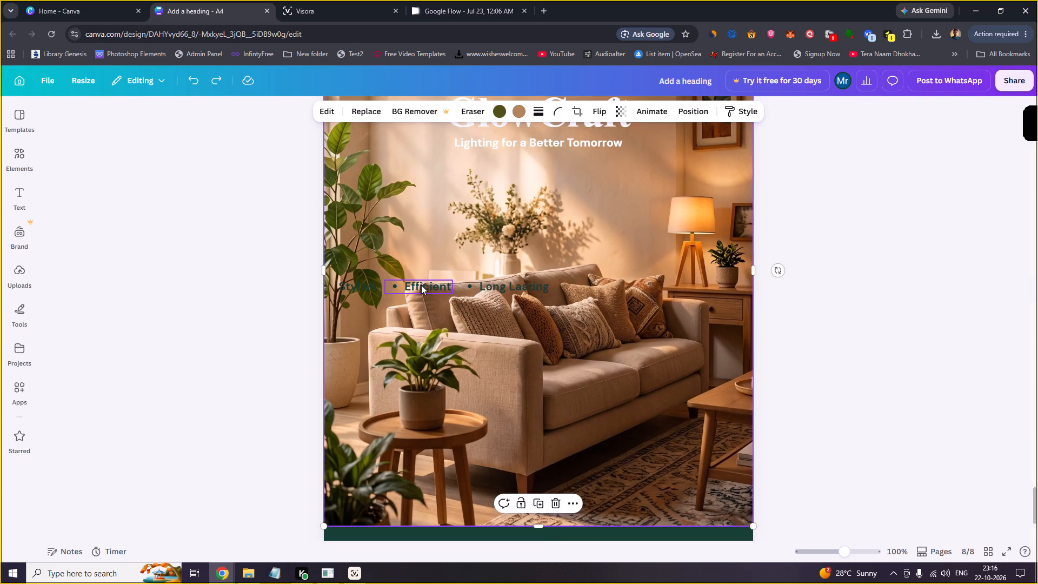
left_click(421, 285)
key("Delete")
left_click(499, 293)
key("Delete")
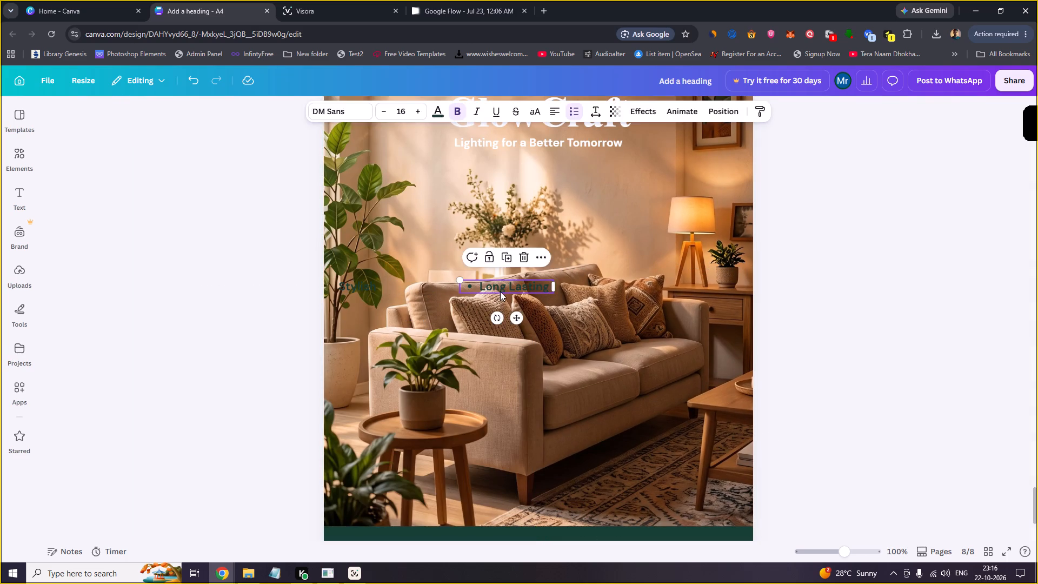
left_click_drag(1033, 501, 1033, 503)
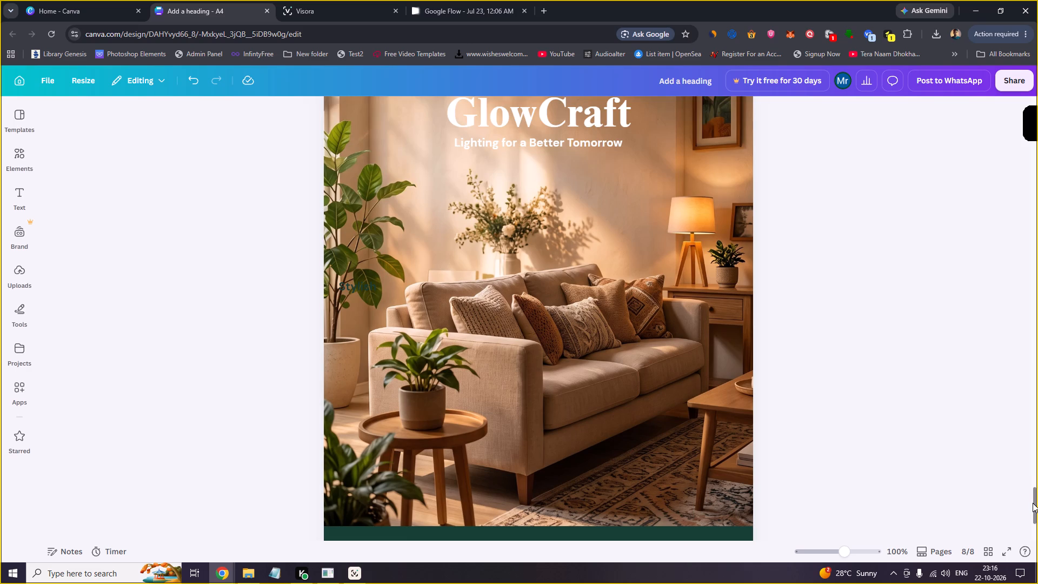
Add a solid arch shape with a rounded top and flat base to page 8.
left_click_drag(1033, 503, 1033, 514)
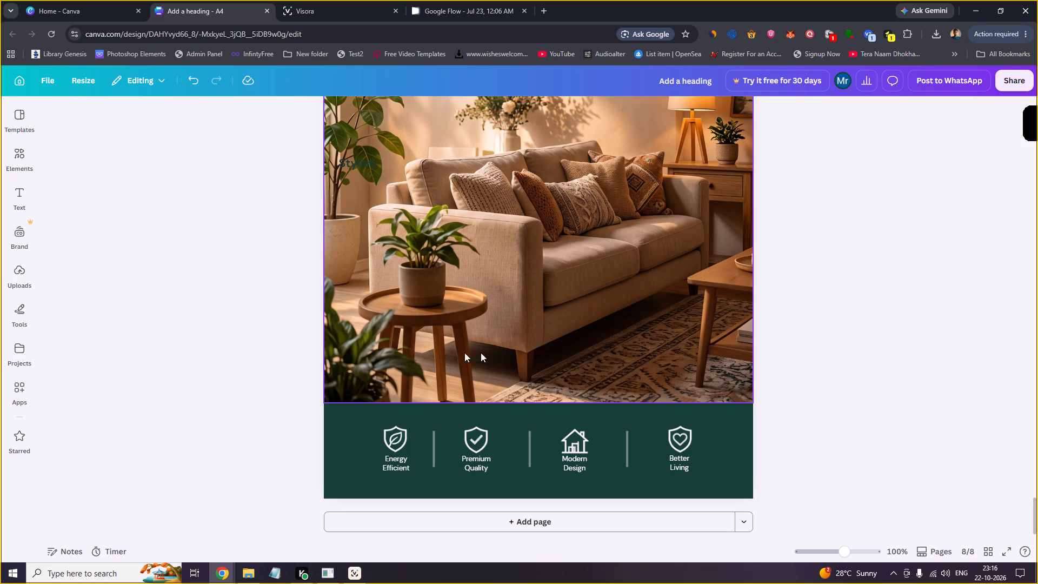
left_click_drag(1035, 517, 1035, 509)
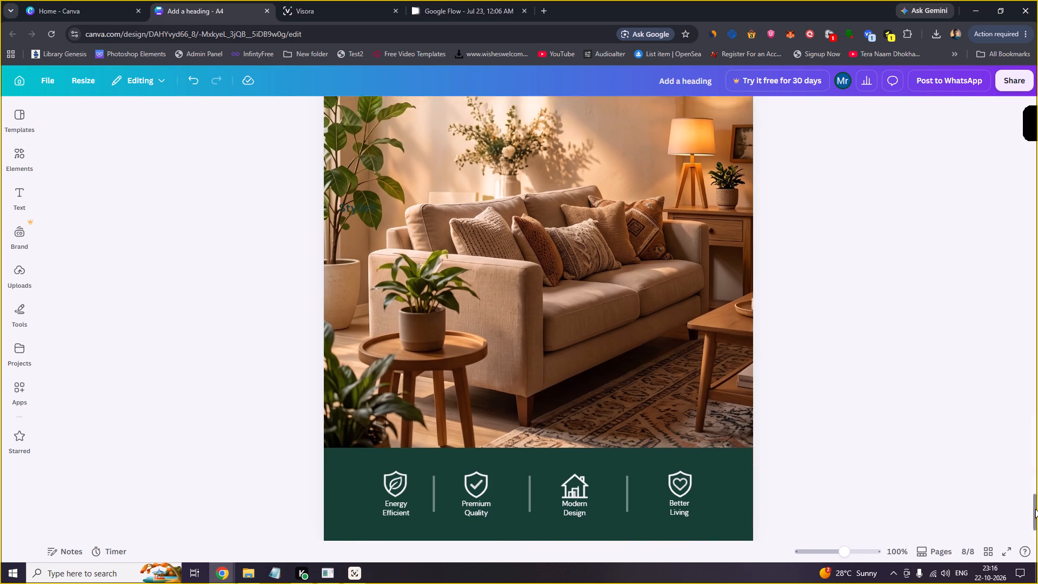
left_click_drag(1035, 509, 1037, 492)
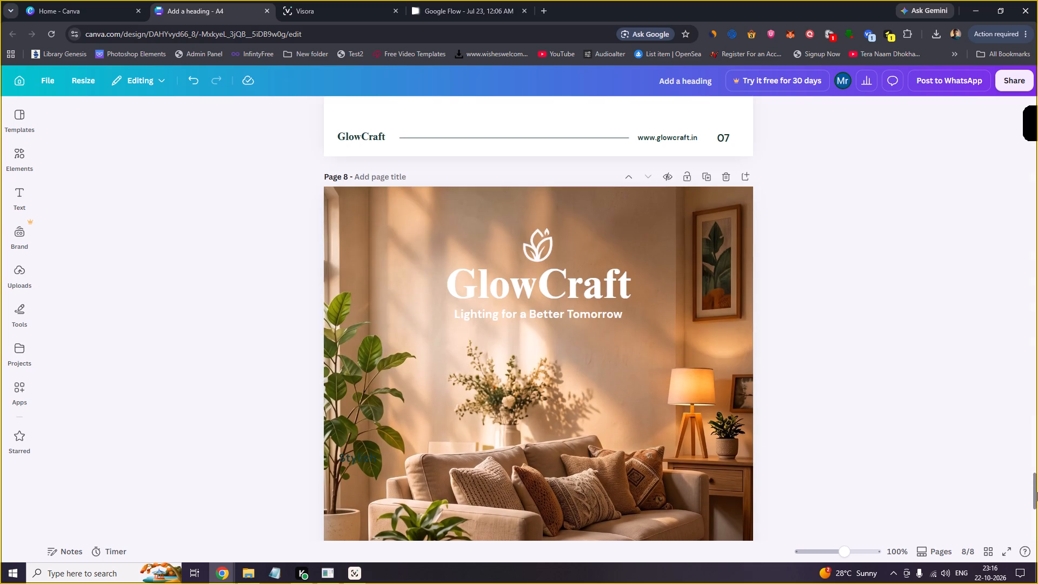
left_click_drag(1037, 492, 1037, 497)
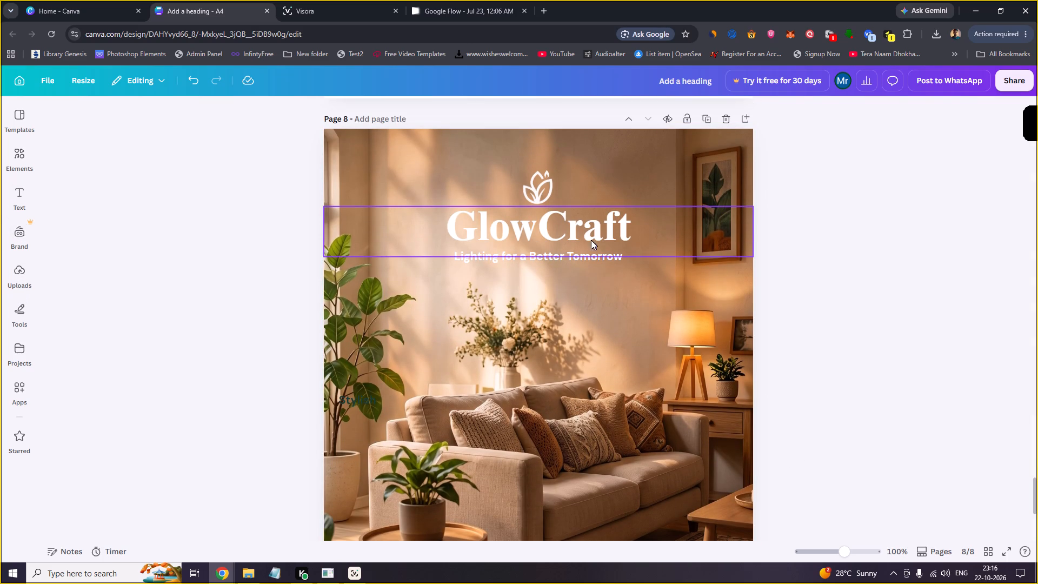
left_click(16, 304)
left_click(58, 281)
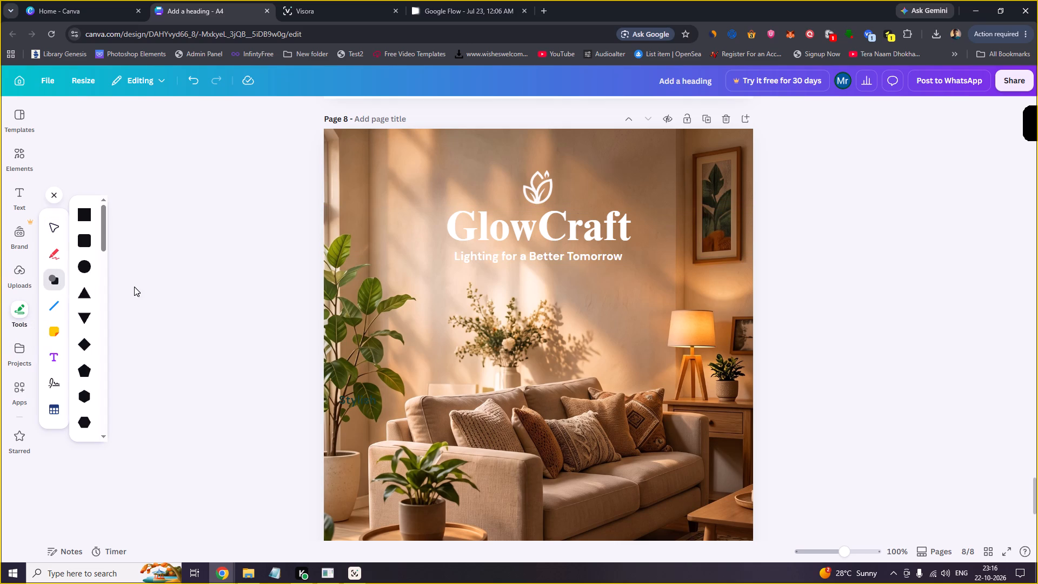
left_click_drag(103, 229, 105, 250)
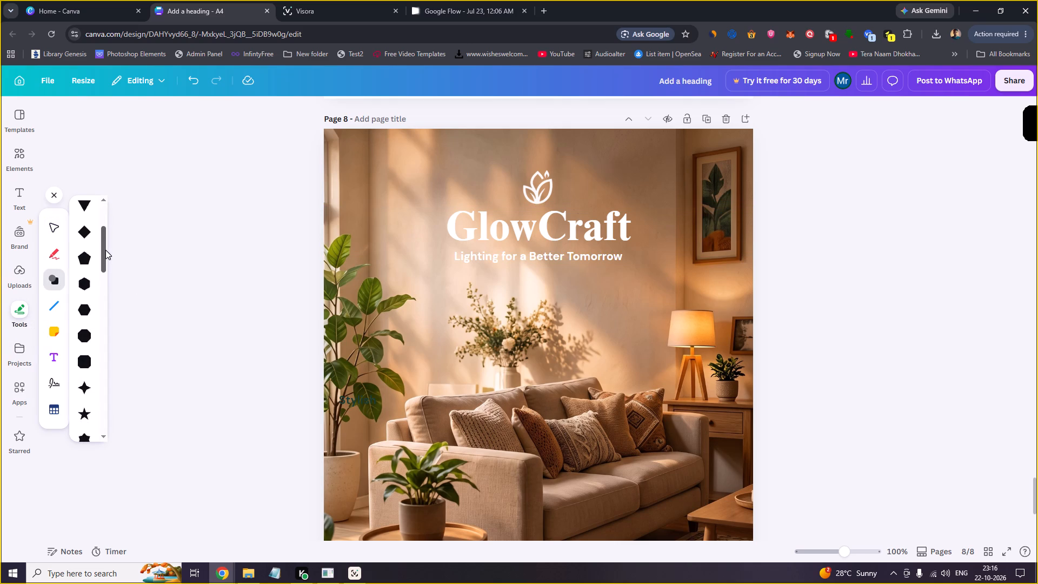
left_click_drag(105, 250, 115, 289)
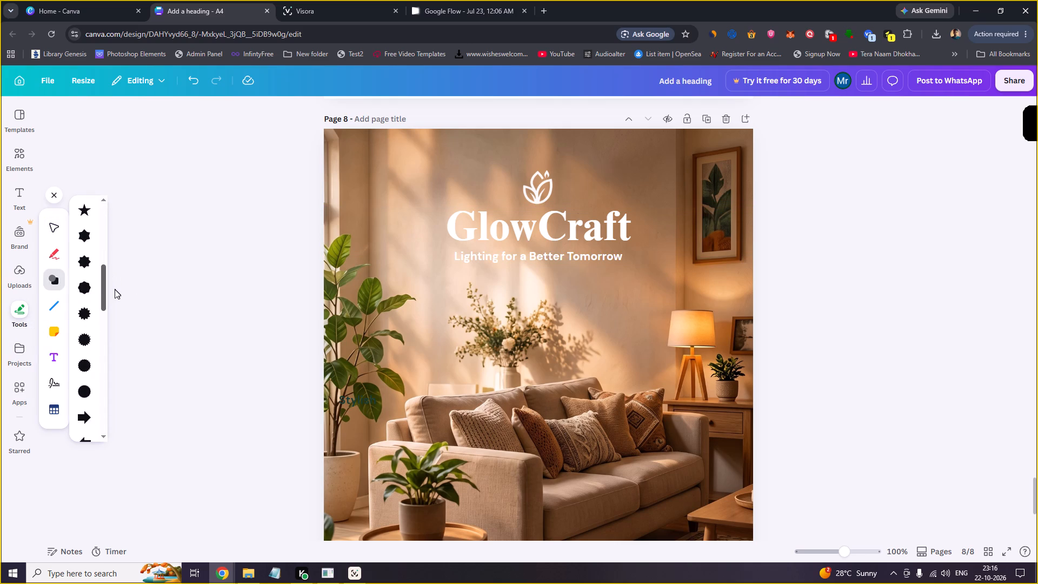
left_click_drag(115, 289, 117, 350)
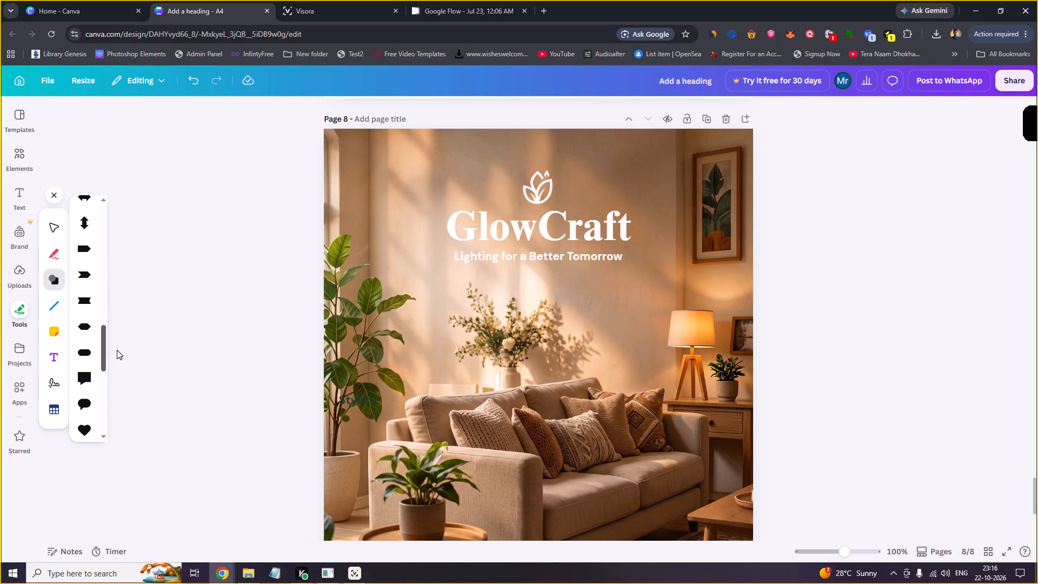
left_click_drag(117, 350, 116, 366)
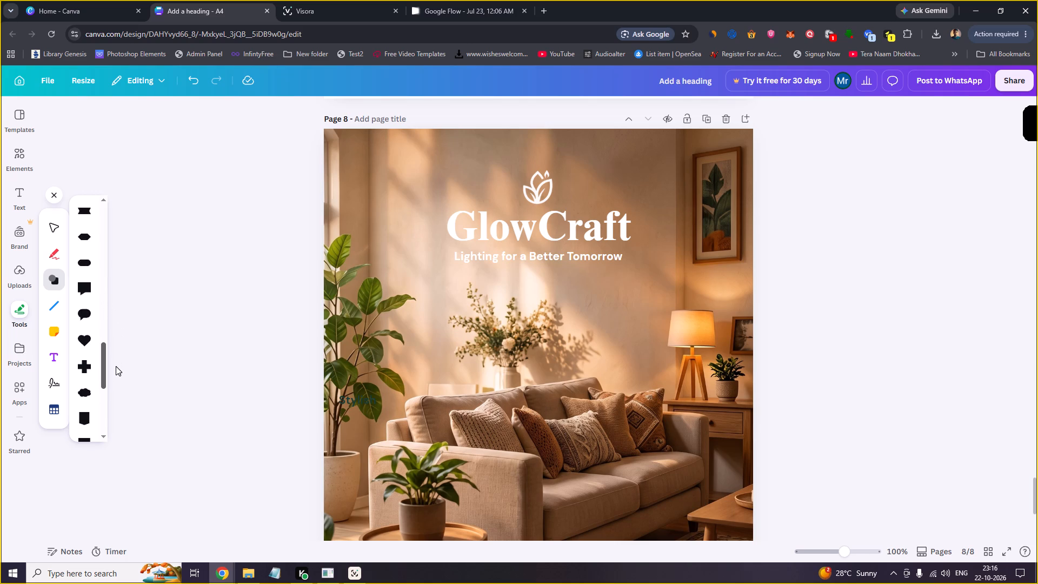
left_click_drag(116, 366, 116, 367)
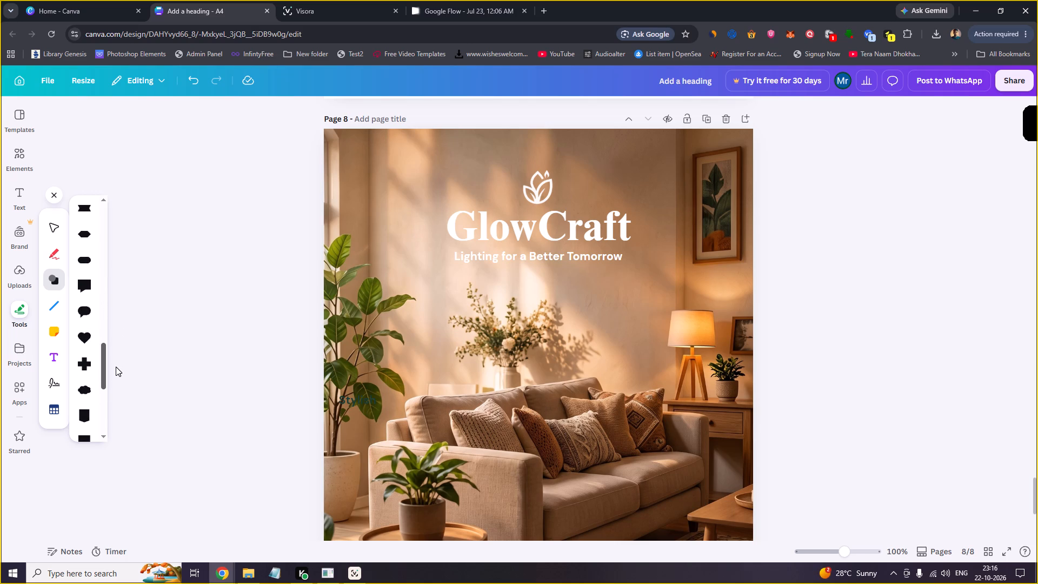
left_click_drag(116, 367, 116, 391)
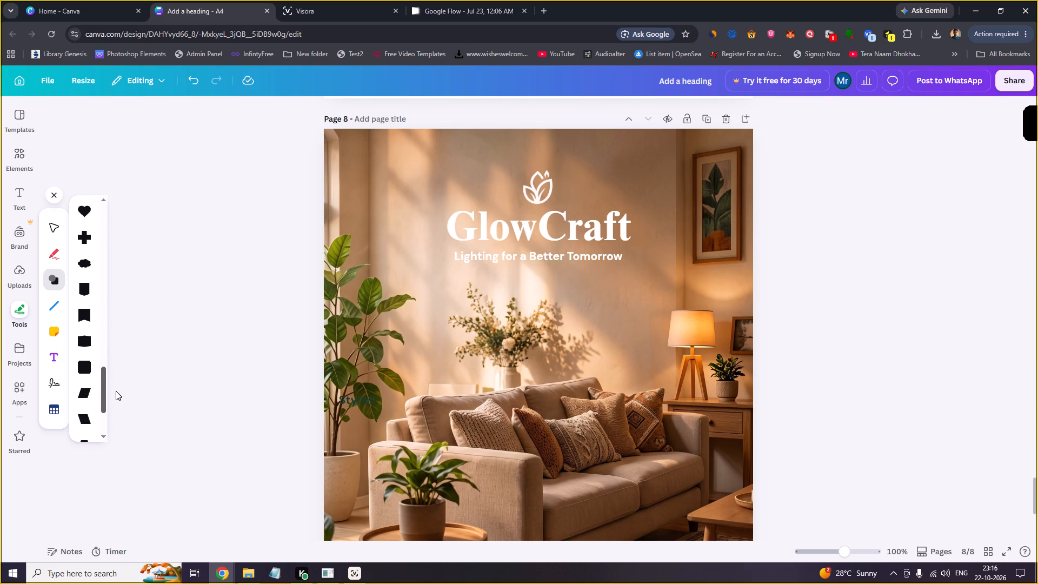
left_click_drag(116, 391, 111, 416)
left_click(84, 426)
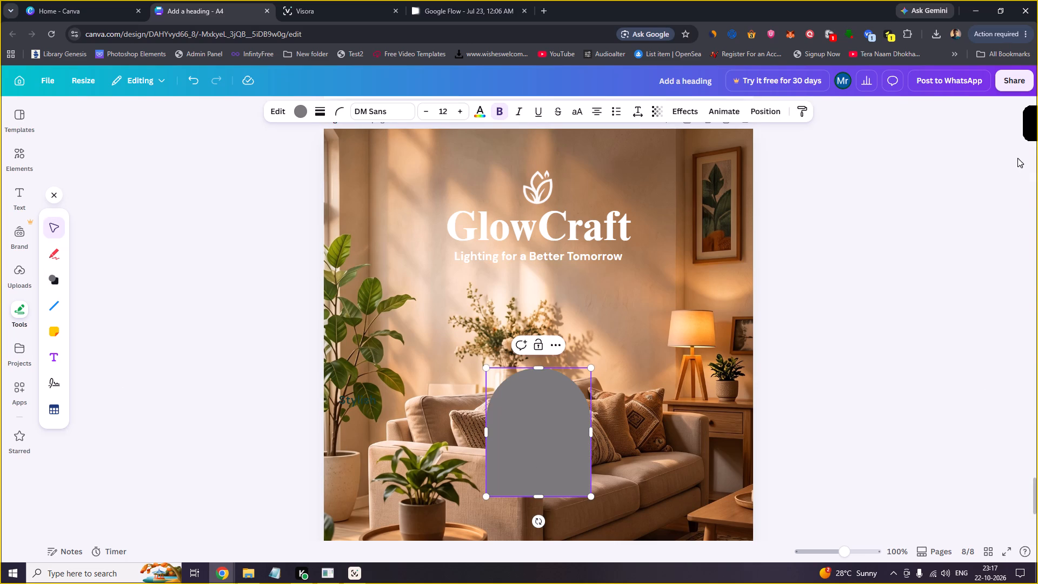
Enlarge the grey arch beyond the page's width and move it down so its top meets the green footer's upper edge.
left_click_drag(1035, 492, 1036, 520)
left_click_drag(588, 260, 593, 260)
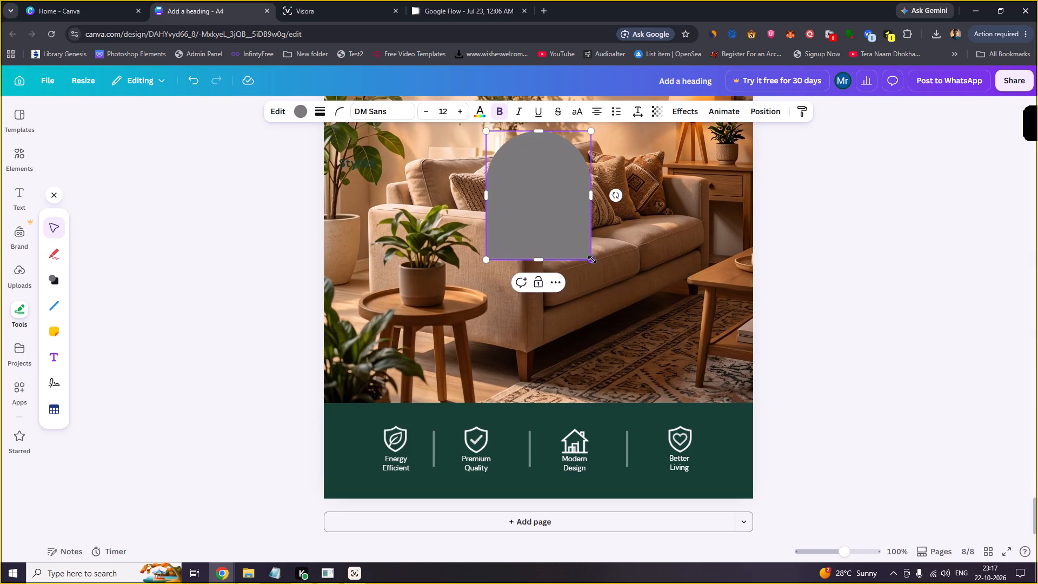
left_click_drag(593, 260, 827, 441)
left_click_drag(703, 291, 518, 482)
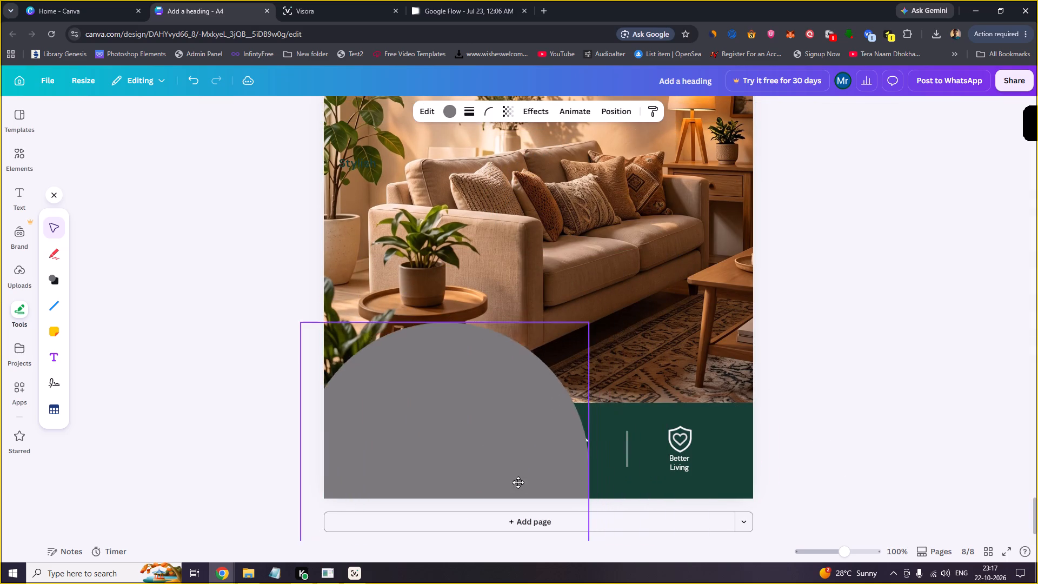
left_click_drag(518, 482, 525, 508)
left_click_drag(599, 347, 775, 324)
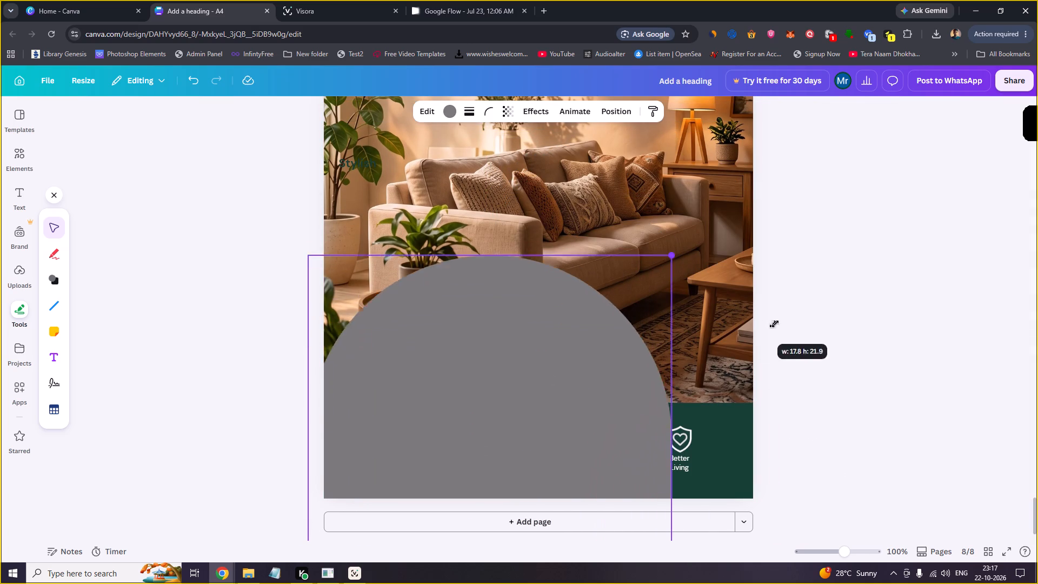
left_click_drag(775, 324, 888, 309)
left_click_drag(544, 310, 540, 456)
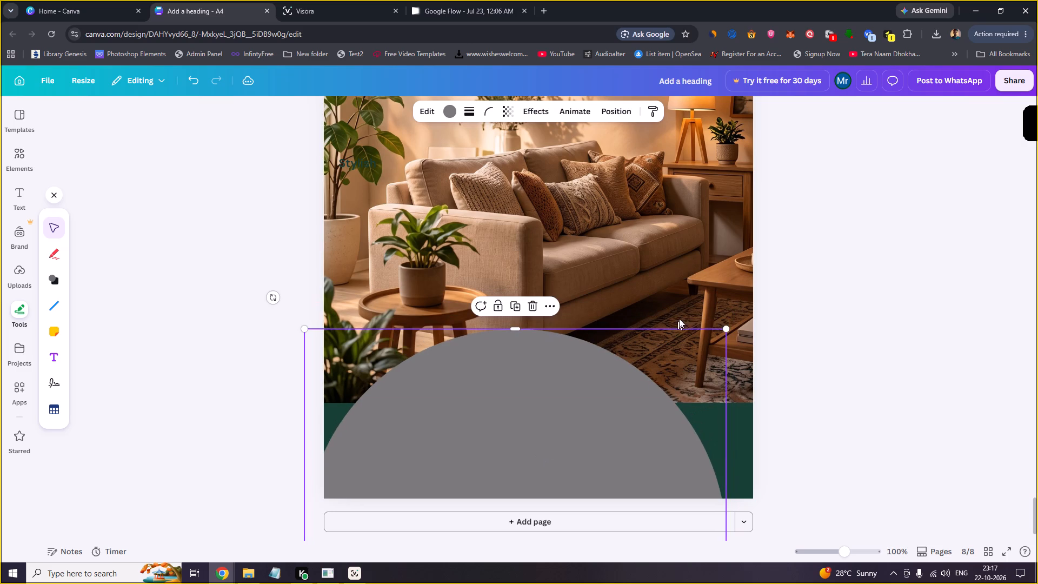
left_click_drag(725, 331, 888, 296)
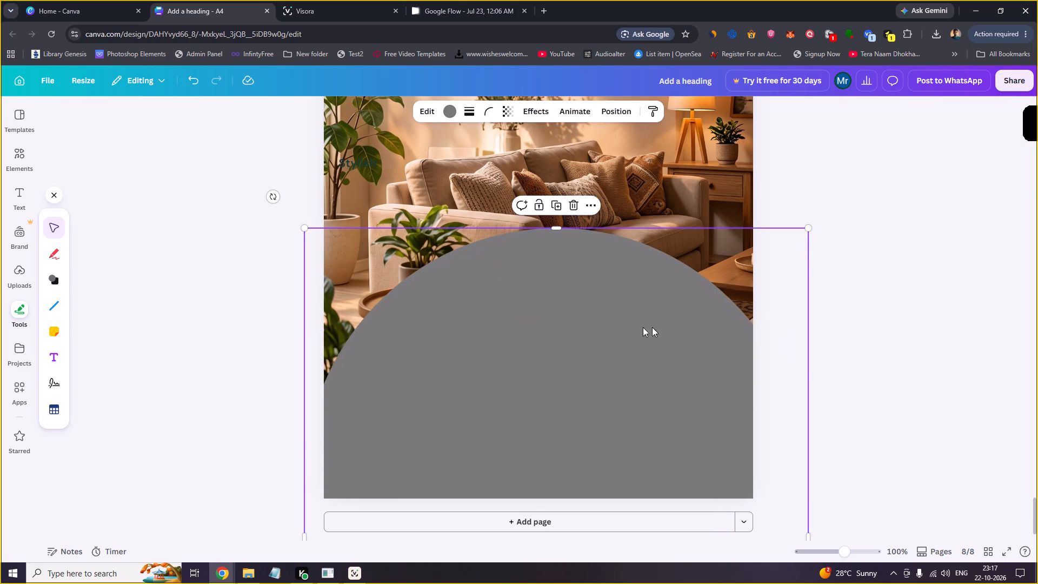
left_click_drag(567, 312, 538, 474)
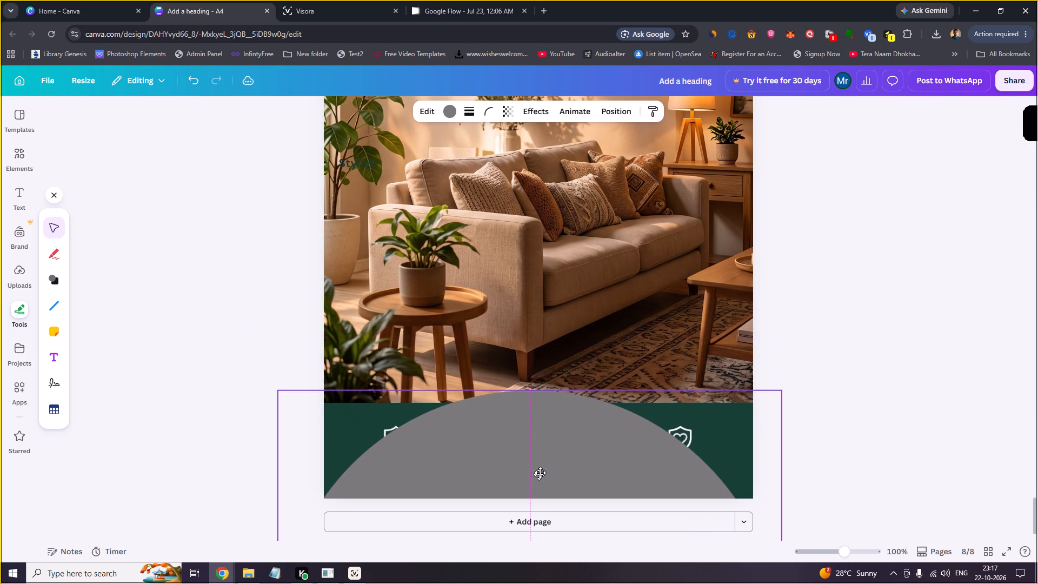
left_click_drag(783, 393, 896, 379)
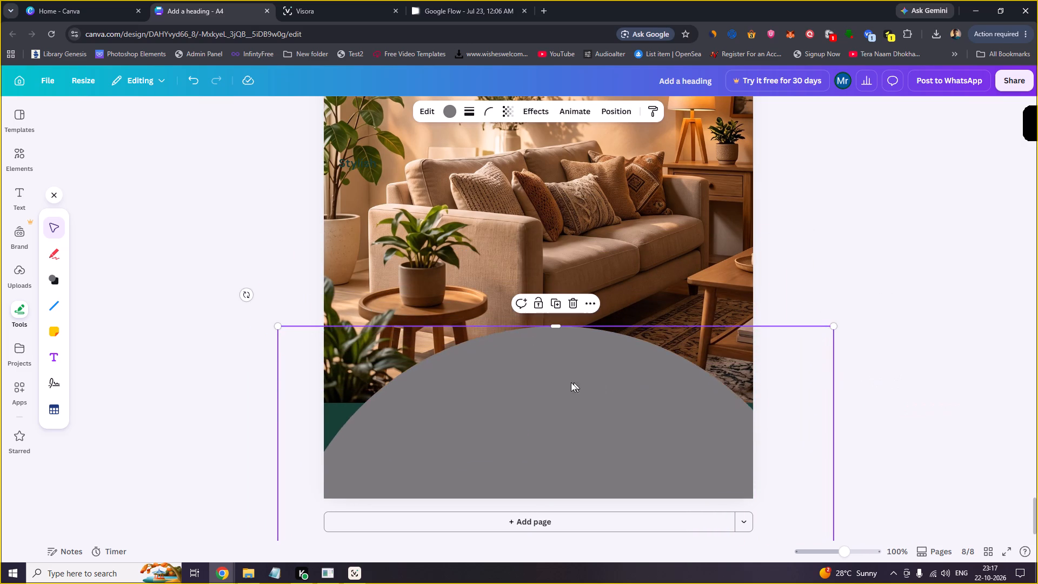
left_click_drag(565, 382, 530, 458)
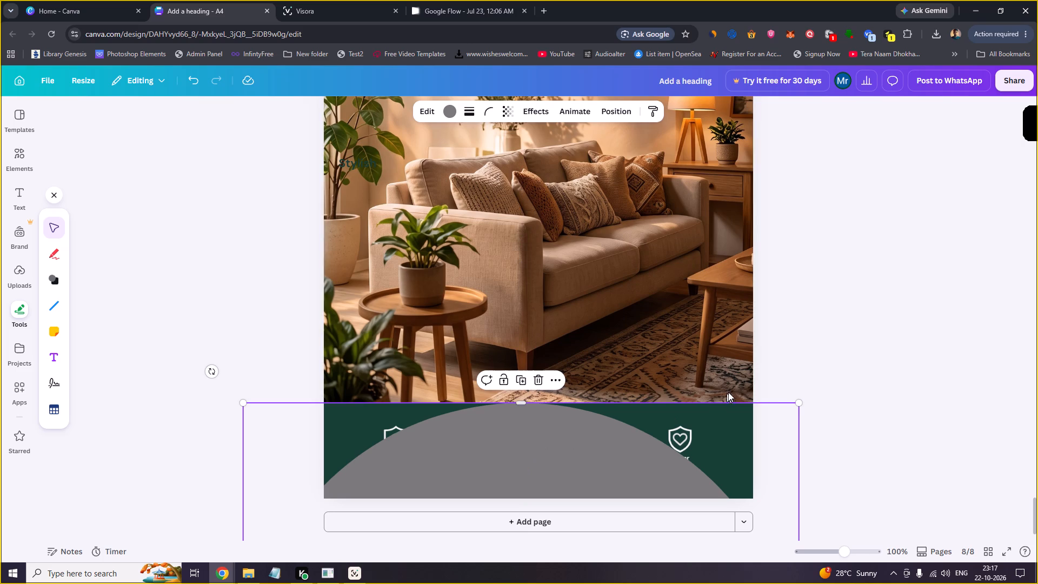
Enlarge the grey arch to about twice the page width, centre it horizontally, and position it to cover the whole green footer.
left_click_drag(797, 404, 1037, 348)
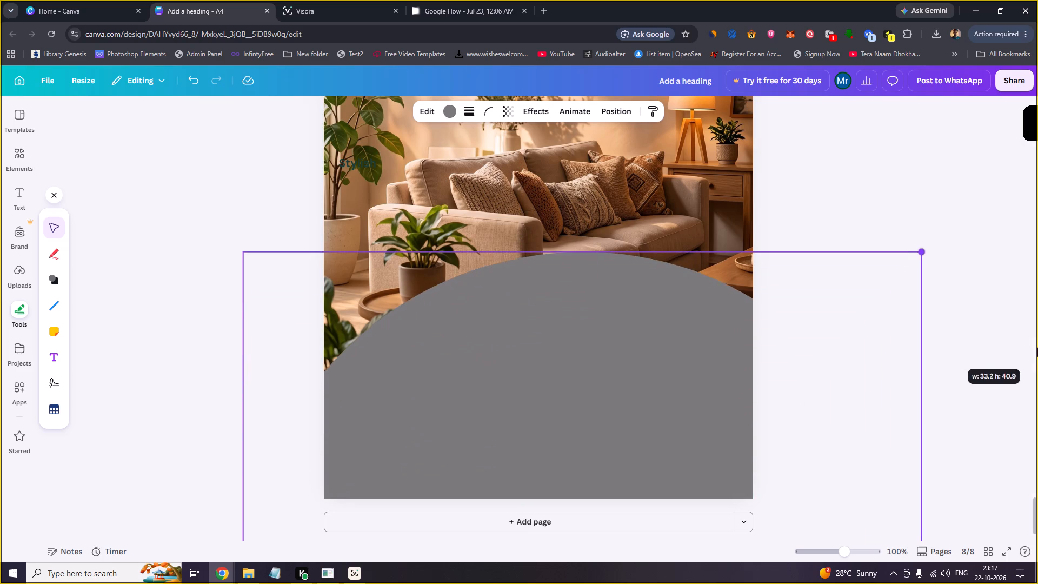
left_click_drag(1037, 348, 1037, 347)
left_click_drag(607, 282, 538, 425)
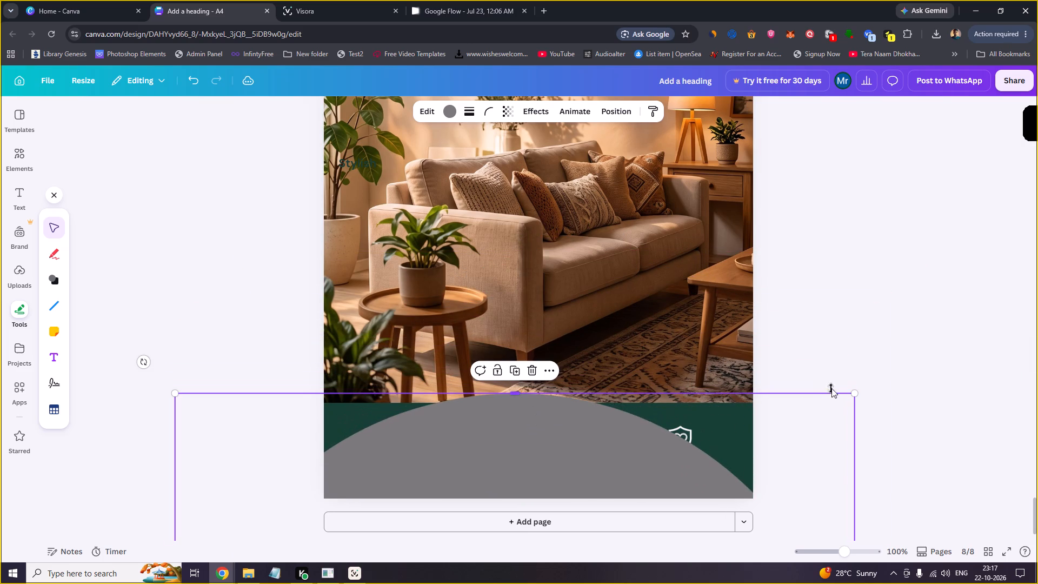
left_click_drag(856, 394, 1037, 300)
left_click_drag(580, 294, 573, 301)
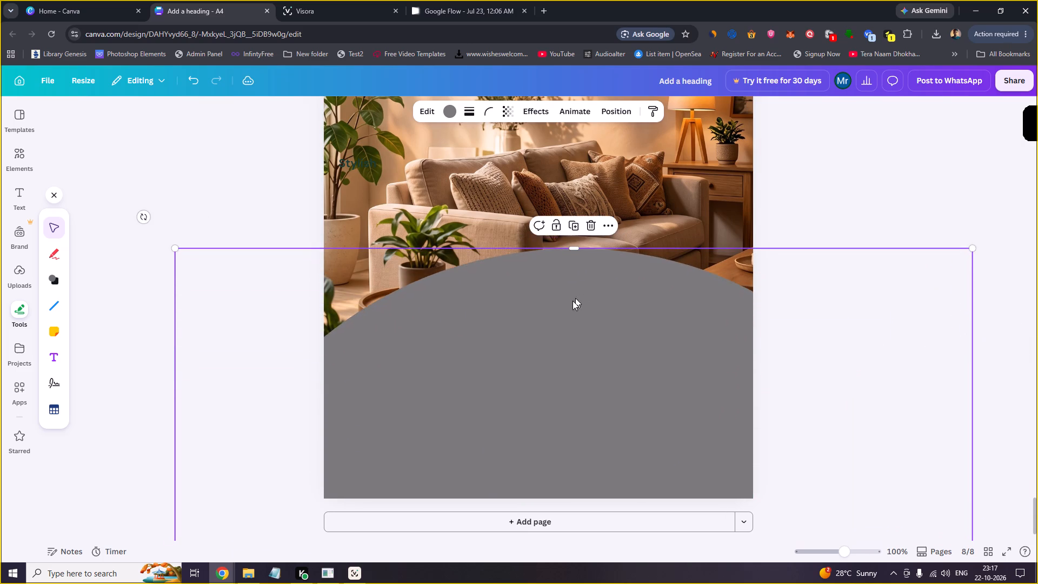
left_click_drag(573, 301, 540, 431)
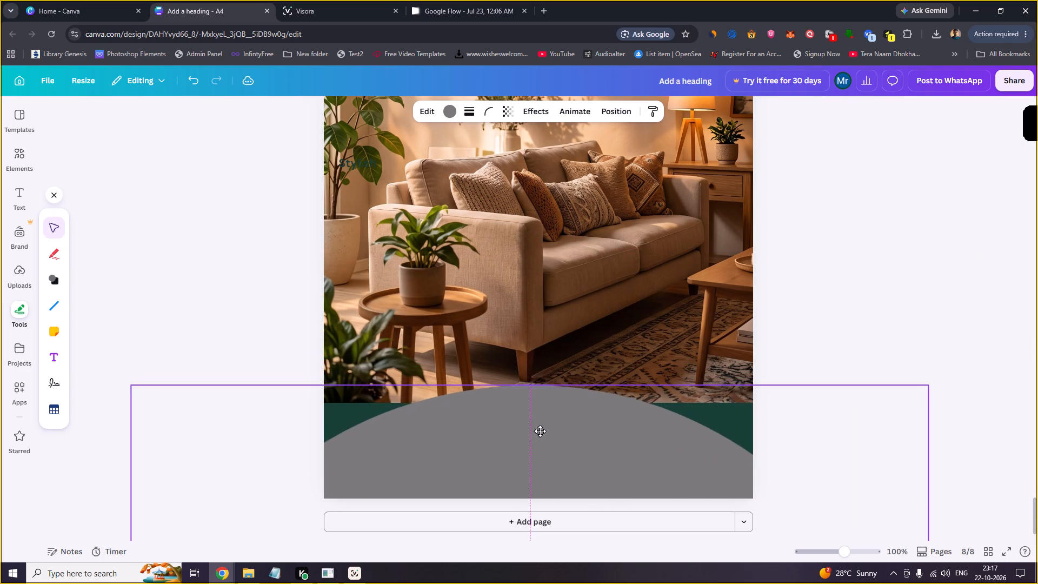
left_click_drag(540, 431, 545, 431)
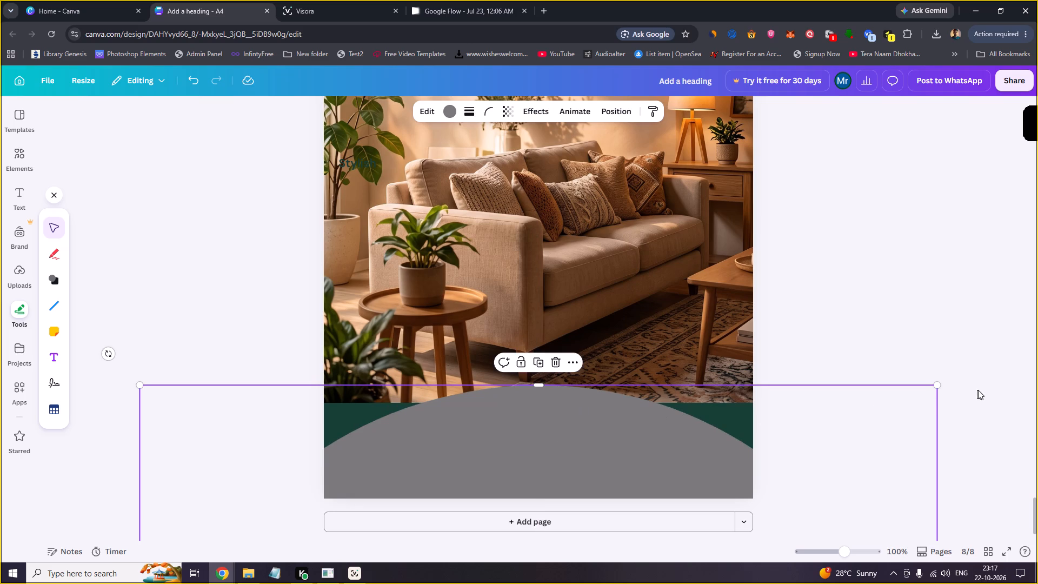
left_click_drag(935, 387, 957, 383)
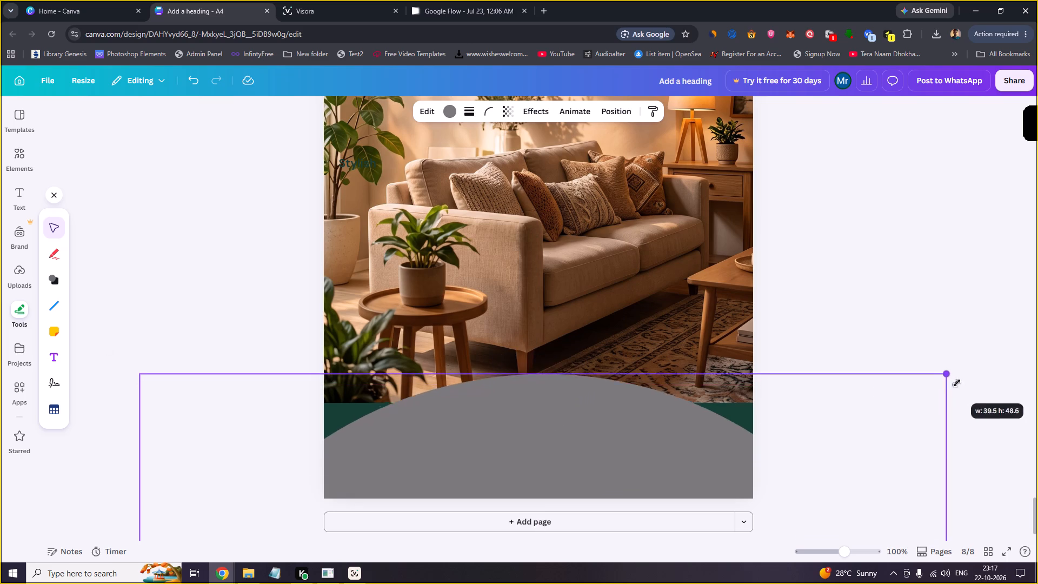
left_click_drag(957, 383, 1035, 357)
left_click_drag(657, 352, 627, 432)
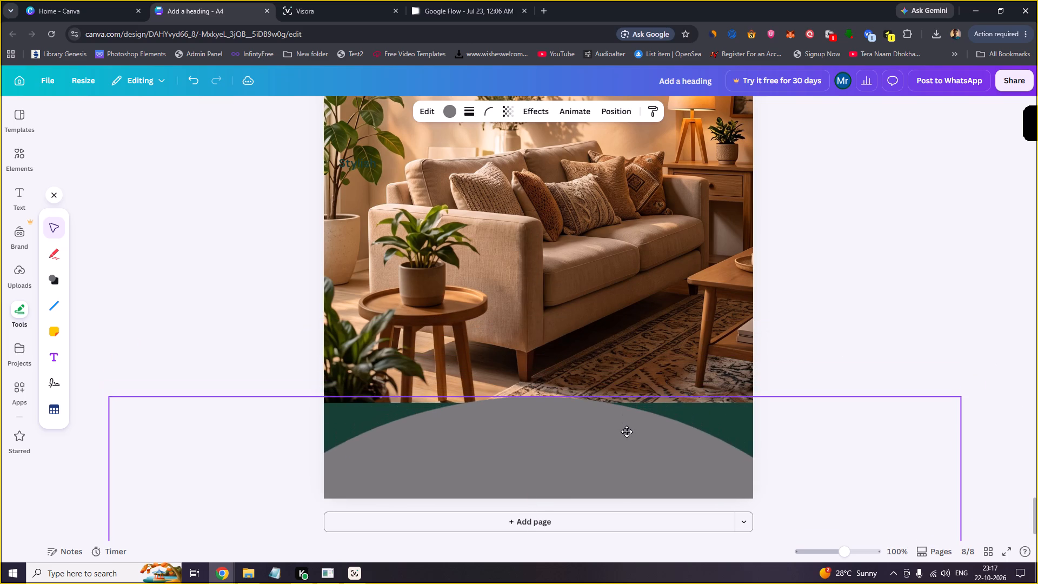
left_click_drag(627, 432, 629, 427)
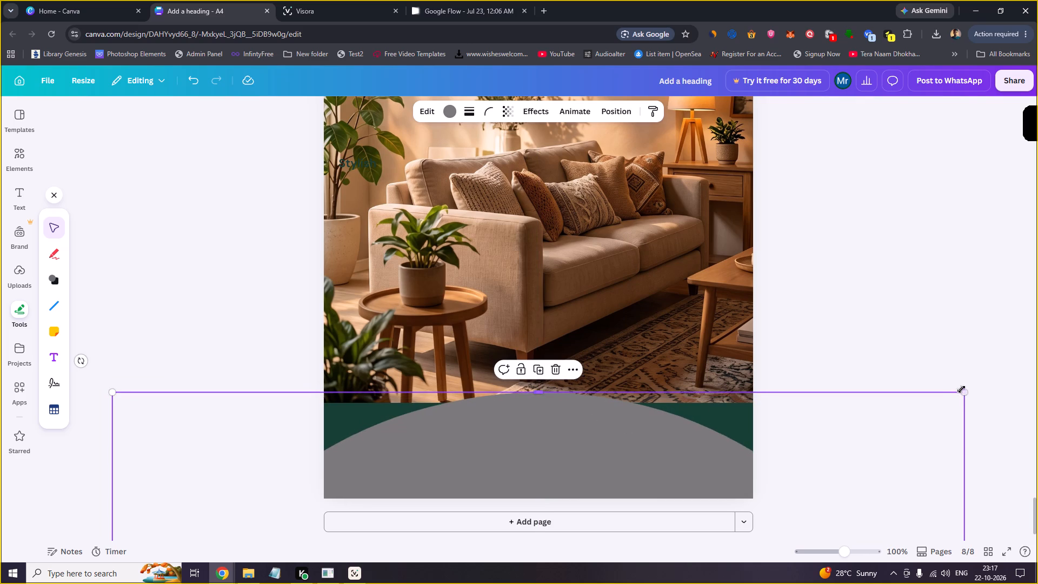
left_click_drag(964, 390, 1012, 360)
left_click(584, 434)
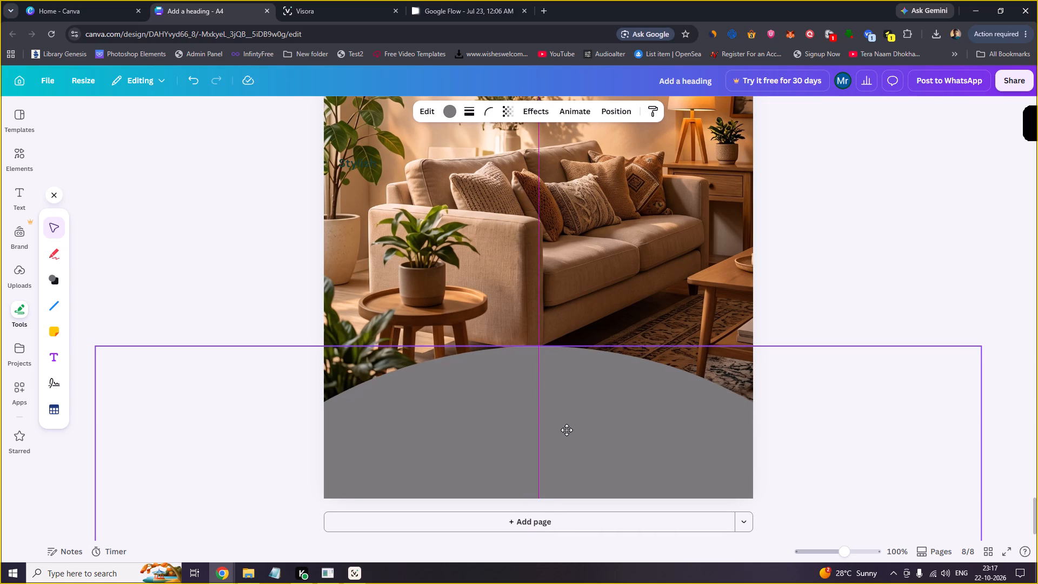
left_click(839, 307)
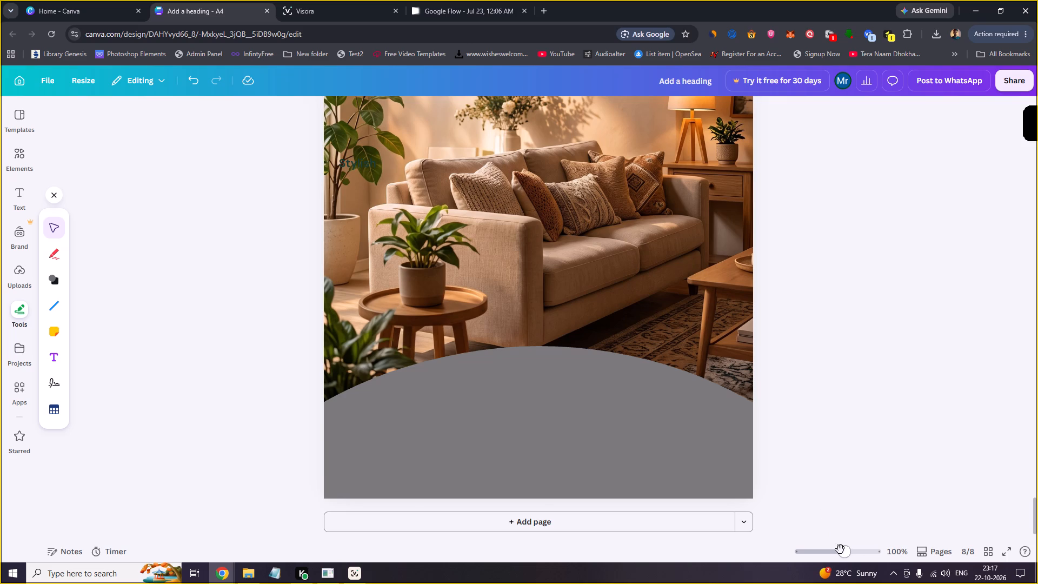
Flatten the visible curve by enlarging the arch to about 53 cm wide, centred across the bottom of page 8 over the footer.
left_click_drag(843, 553, 833, 554)
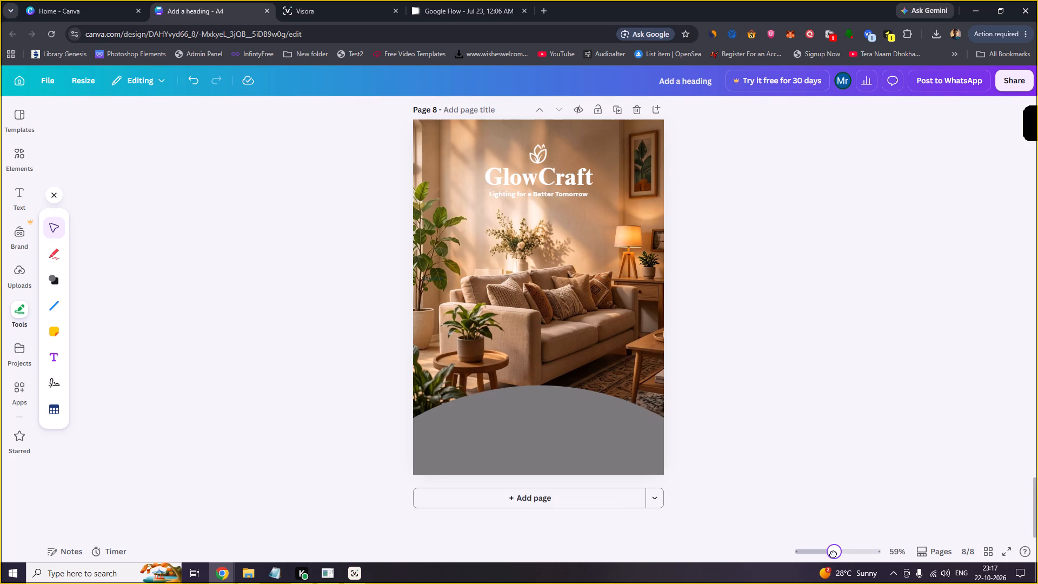
left_click_drag(833, 554, 837, 553)
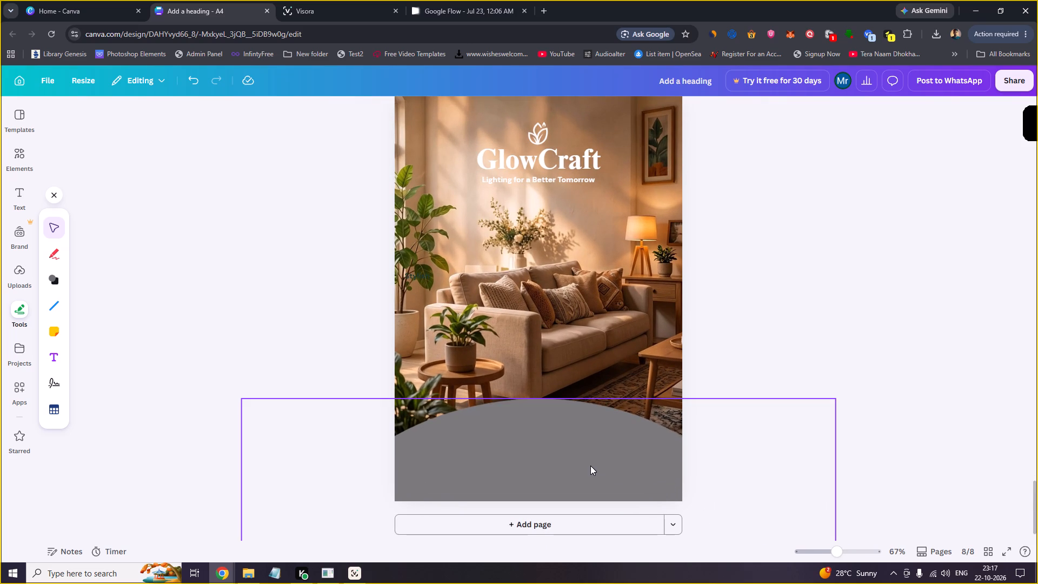
left_click(590, 466)
left_click_drag(832, 399, 1006, 267)
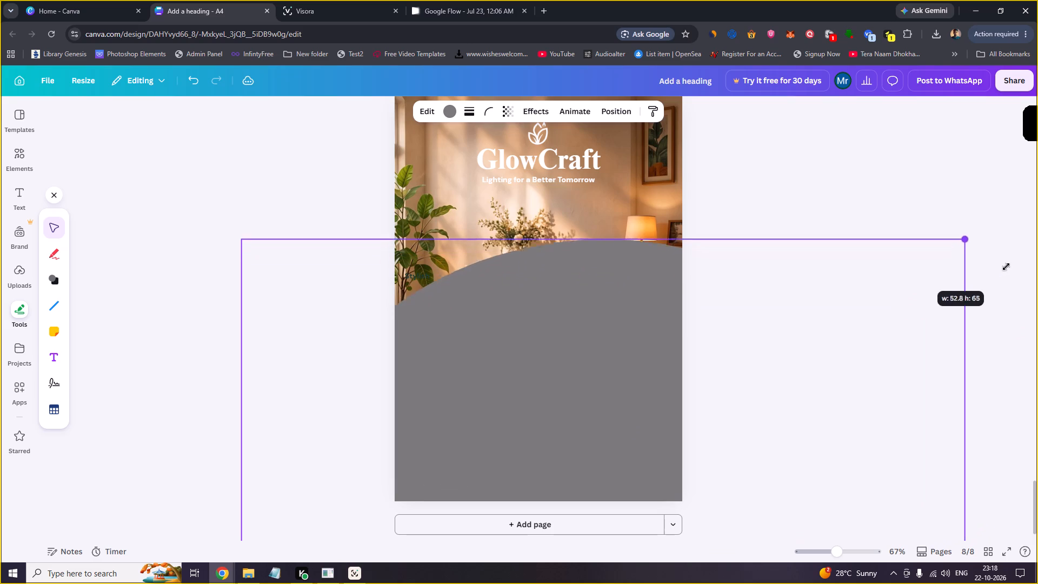
left_click_drag(1006, 267, 1012, 261)
left_click_drag(774, 326, 699, 507)
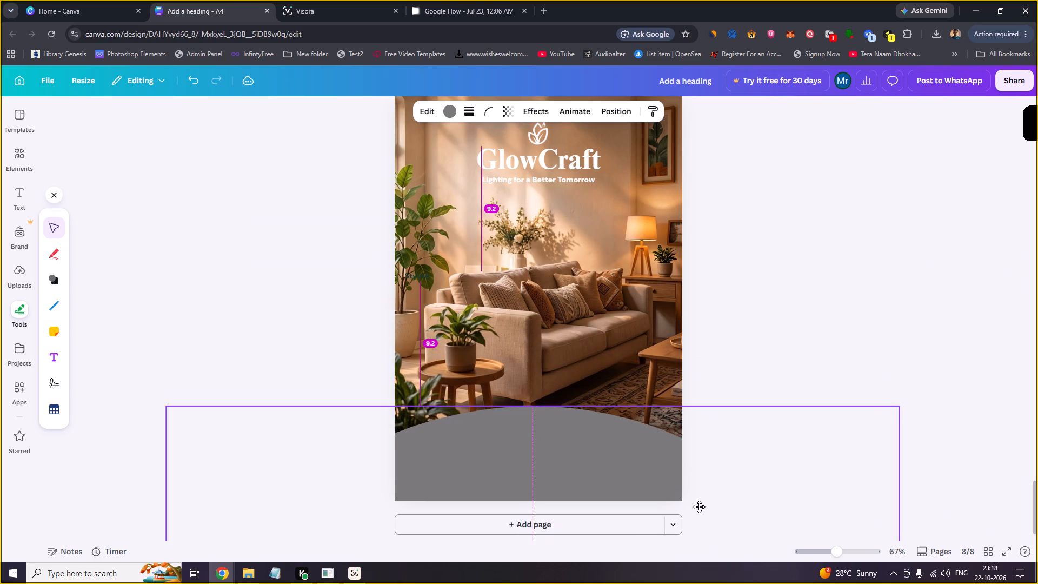
left_click_drag(699, 507, 706, 508)
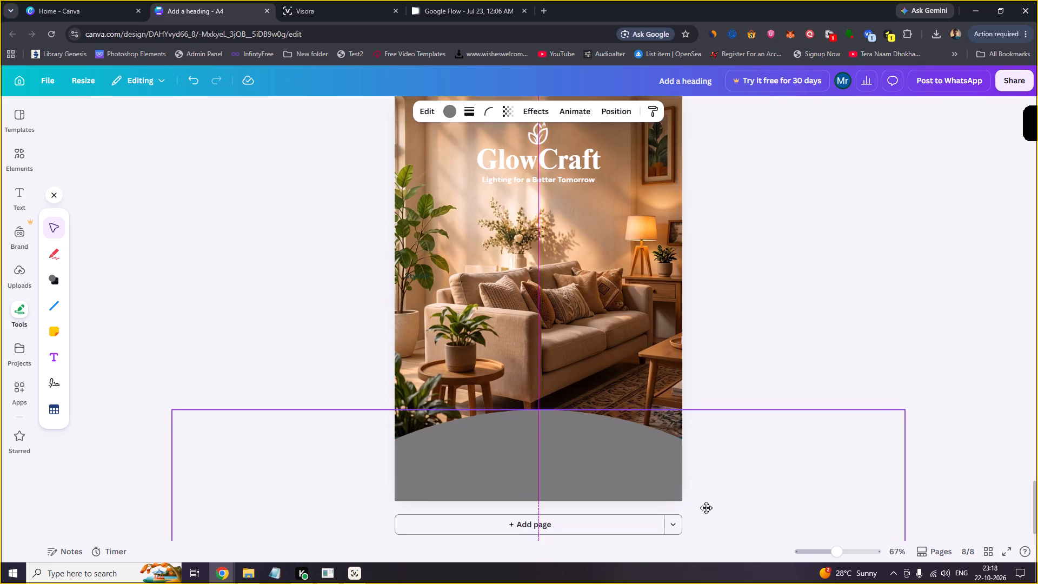
Nudge the grey arch vertically on page 8, keeping it horizontally centred, until its curve fully covers the footer's upper corners.
left_click_drag(706, 508, 706, 514)
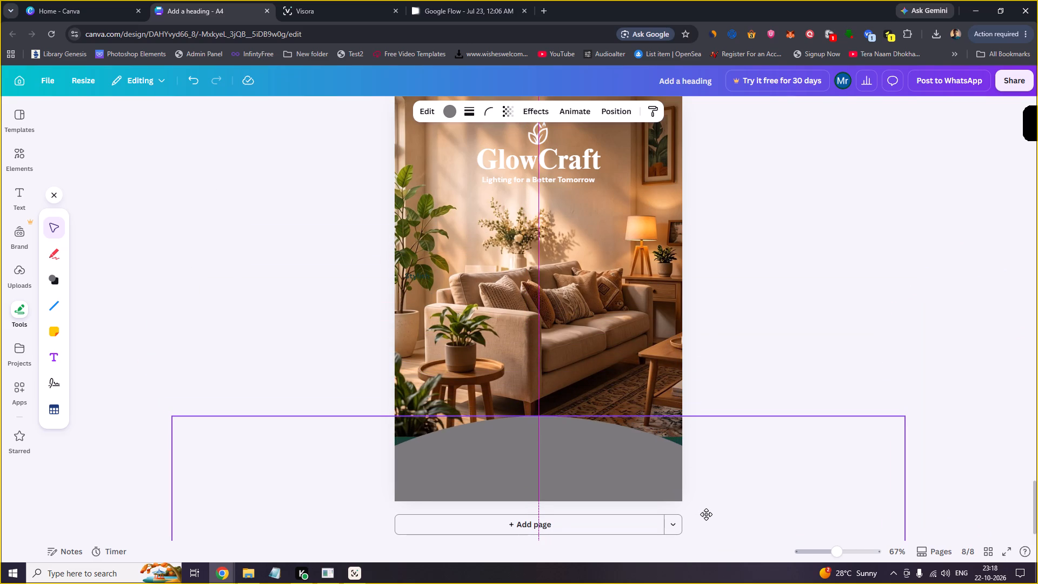
left_click_drag(706, 514, 707, 511)
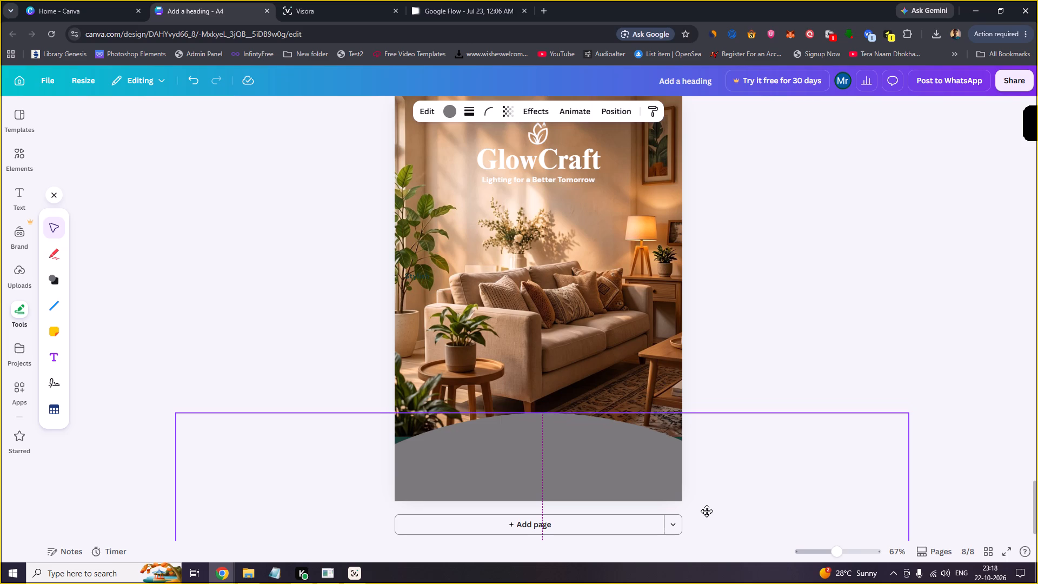
left_click_drag(707, 511, 705, 506)
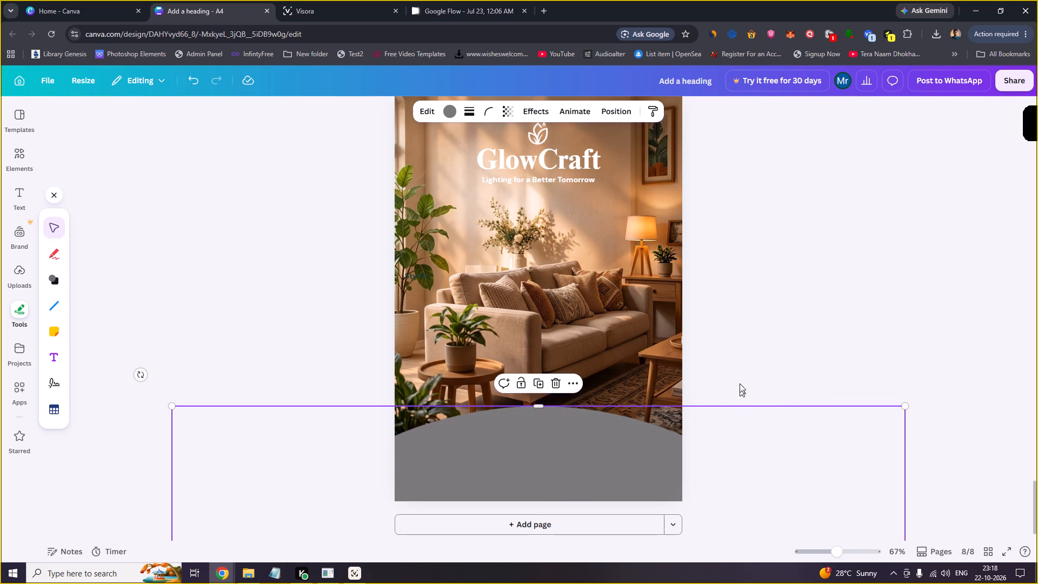
left_click(740, 363)
Fill the grey arch at the bottom of page 8 with the design's dark green #173F35.
left_click(577, 460)
left_click(444, 110)
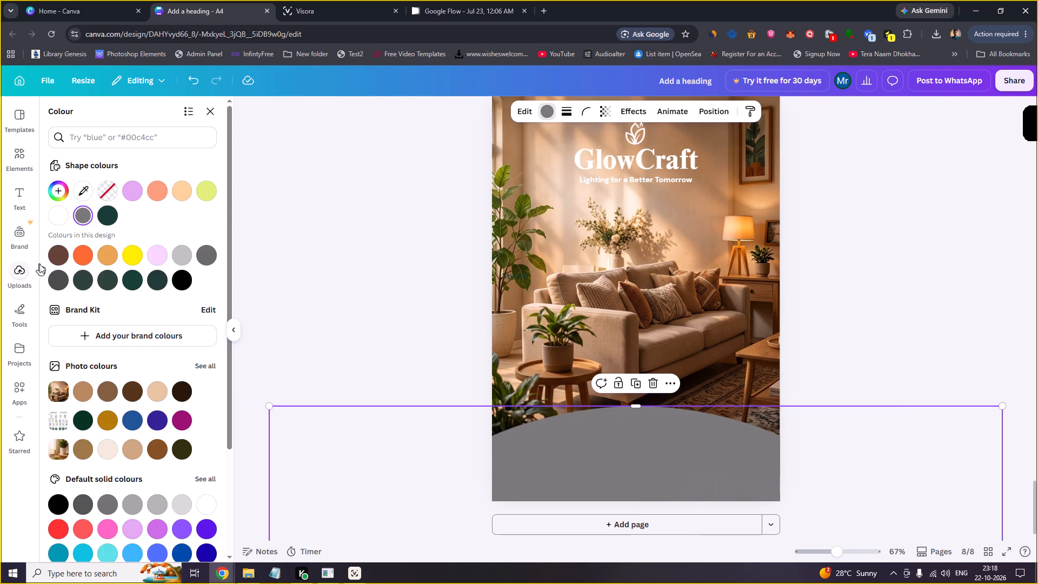
left_click(128, 281)
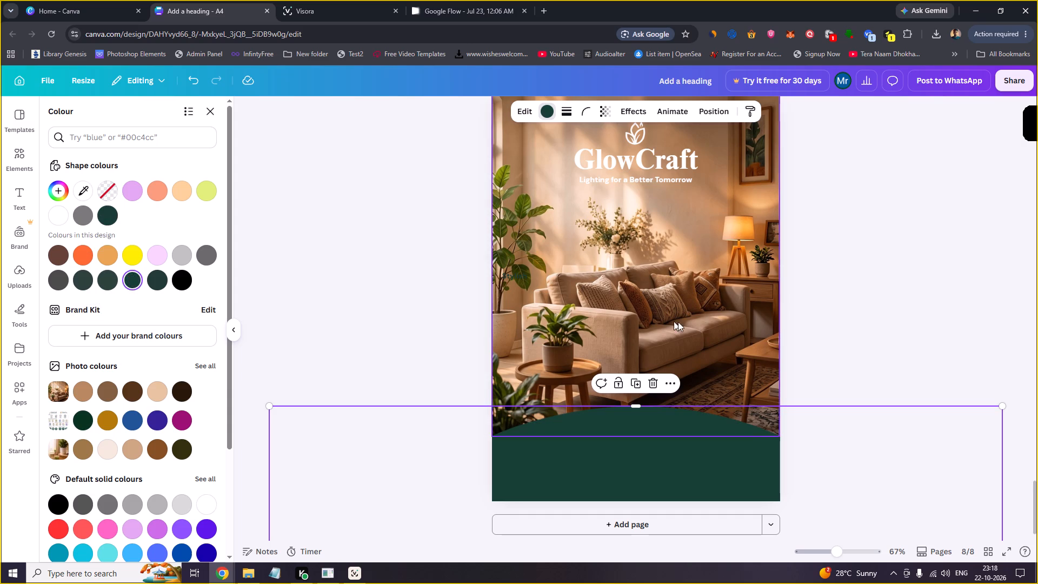
scroll(748, 328, "down", 1)
left_click(817, 334)
left_click(810, 307)
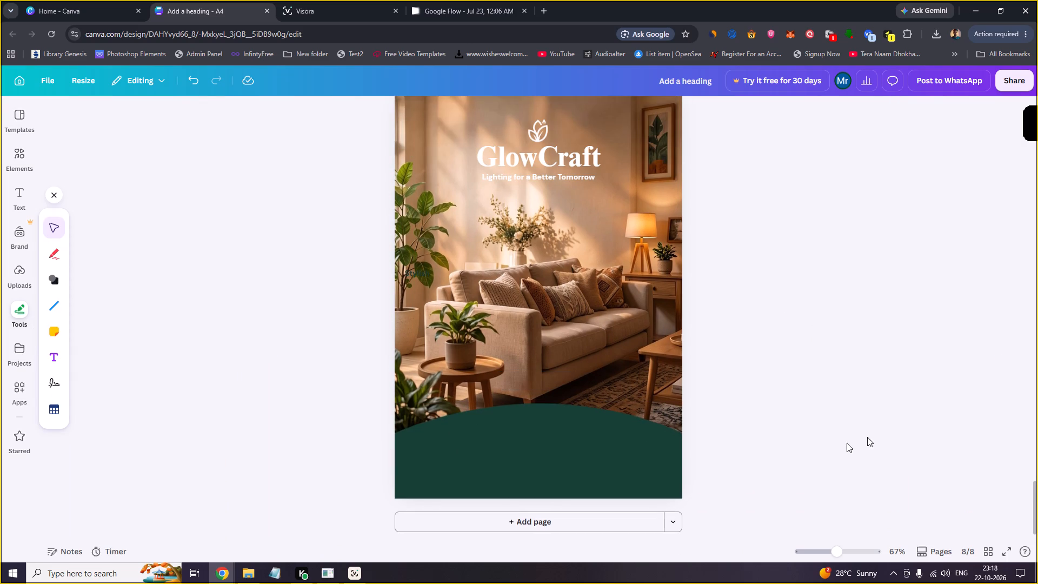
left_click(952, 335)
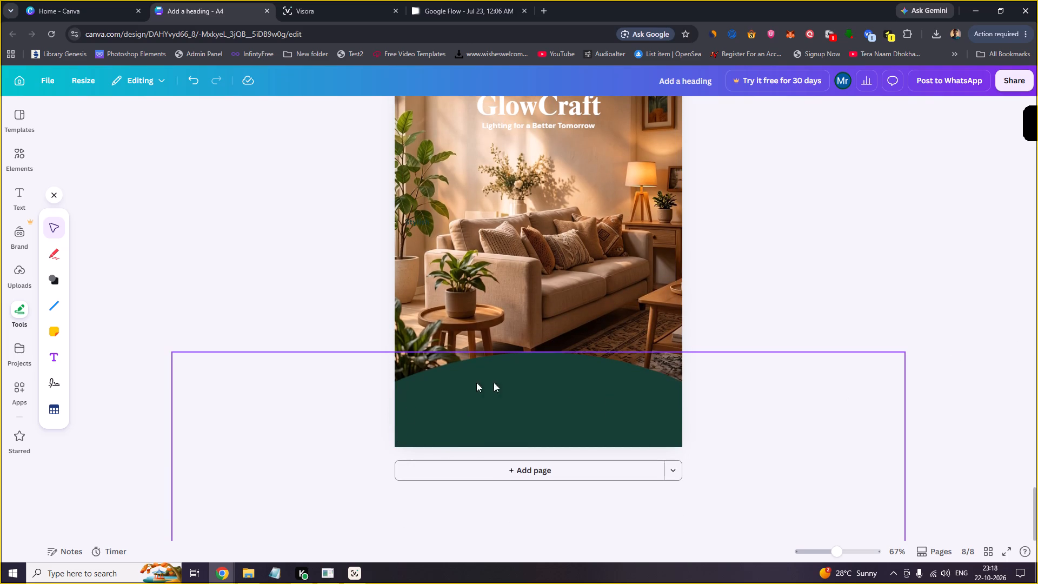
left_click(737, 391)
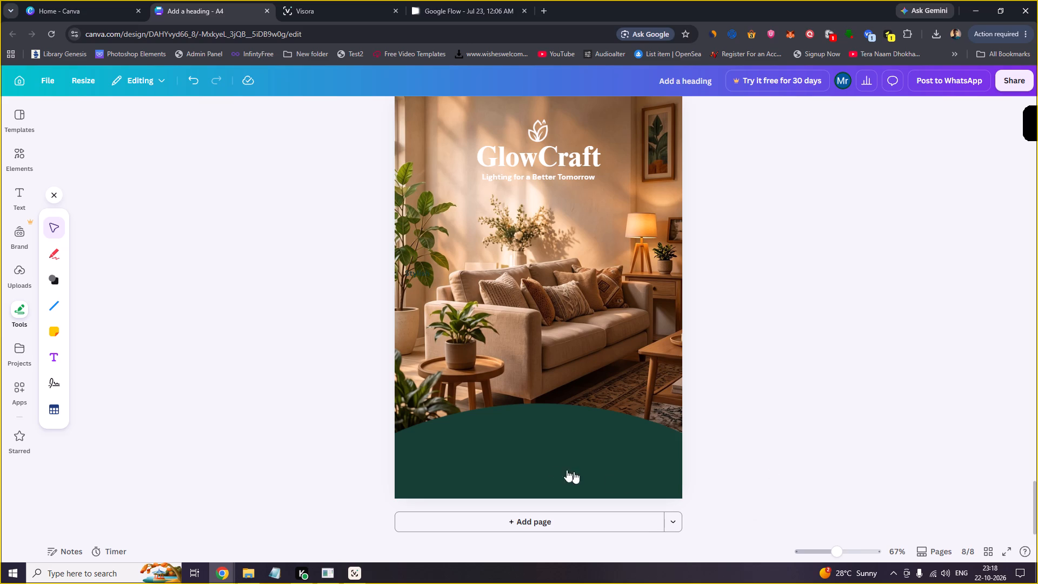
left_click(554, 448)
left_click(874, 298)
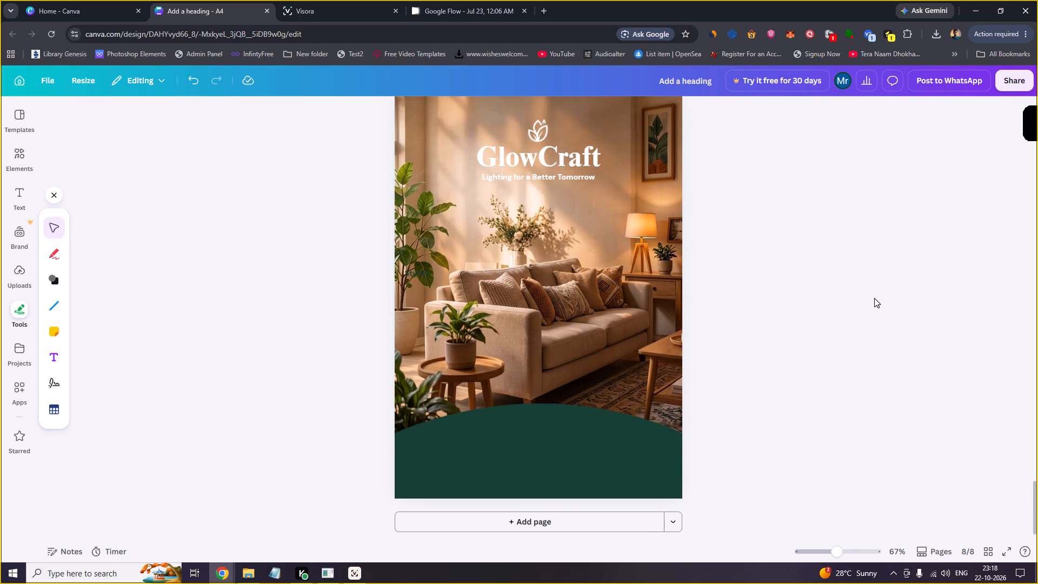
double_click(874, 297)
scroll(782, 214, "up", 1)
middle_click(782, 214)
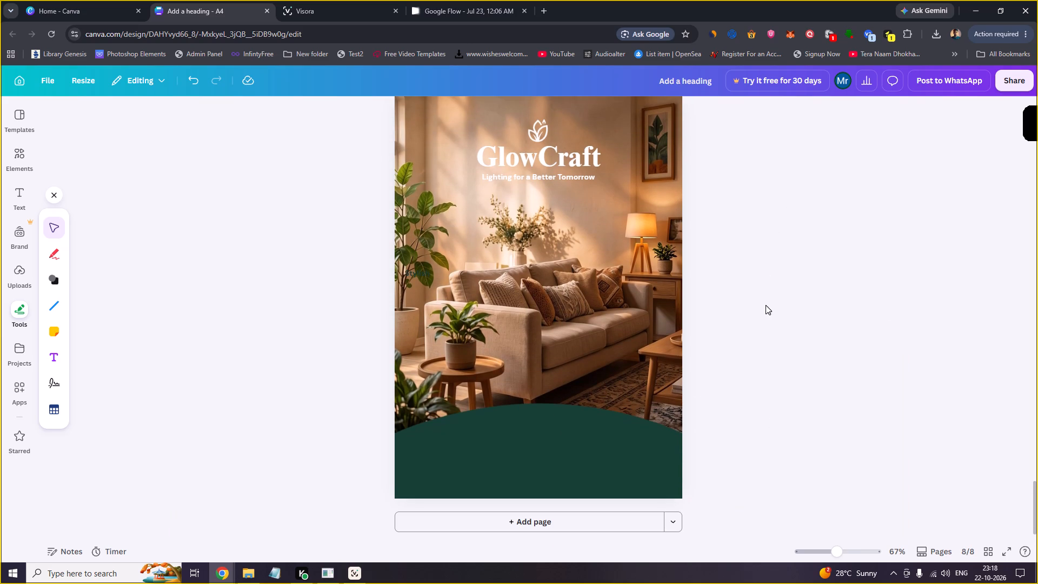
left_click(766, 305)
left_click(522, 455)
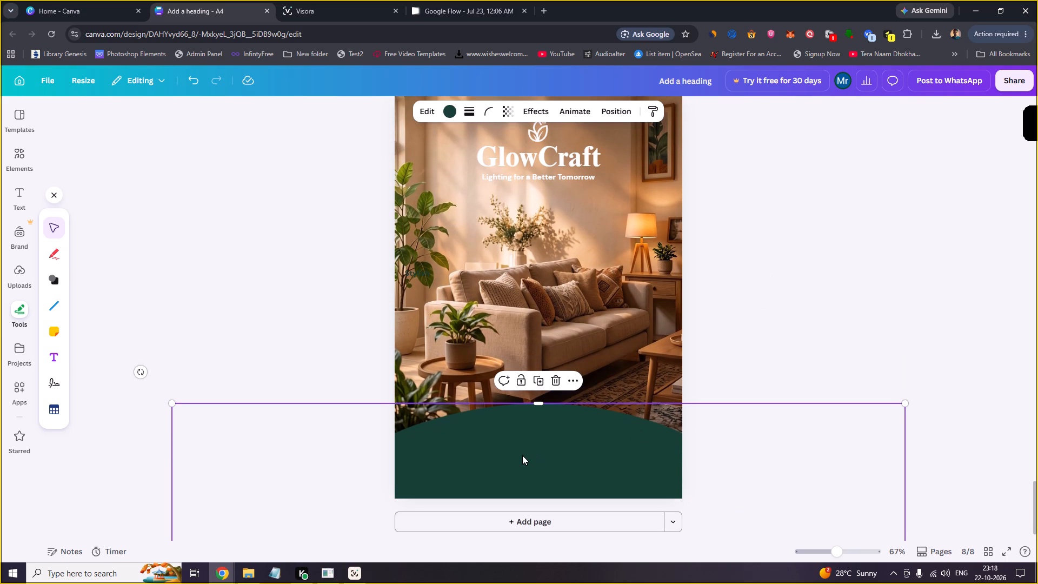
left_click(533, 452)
Move the green arch in page 8's layer order to just above the photo, behind the footer's icons, dividers and labels.
left_click_drag(837, 552, 829, 552)
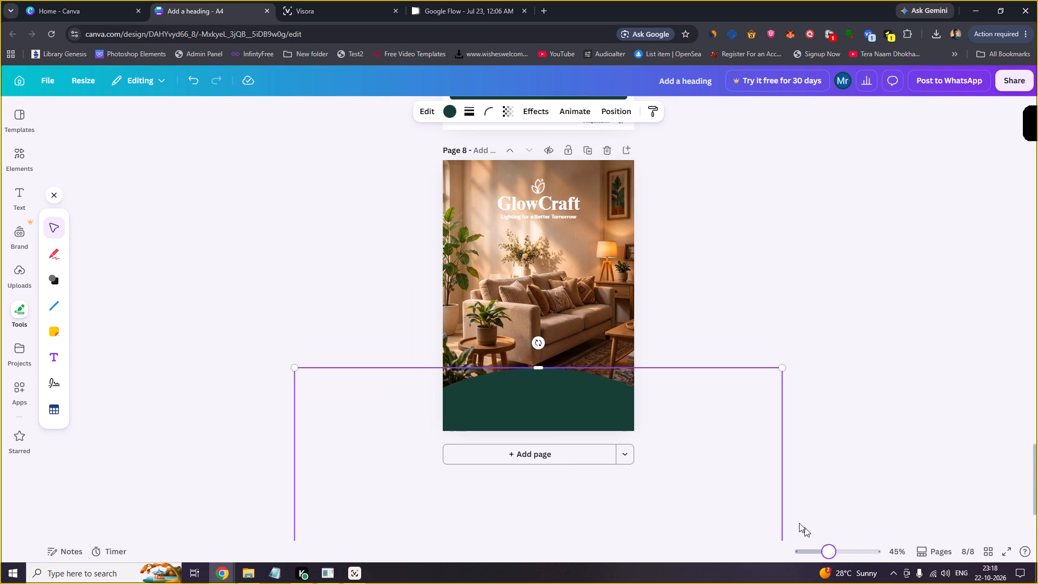
left_click(538, 394)
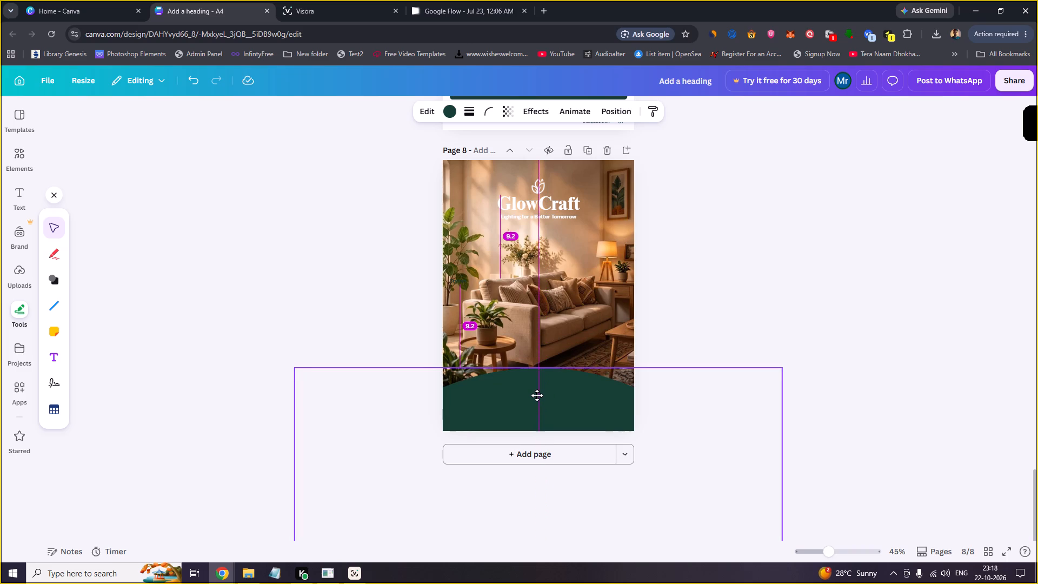
left_click(679, 323)
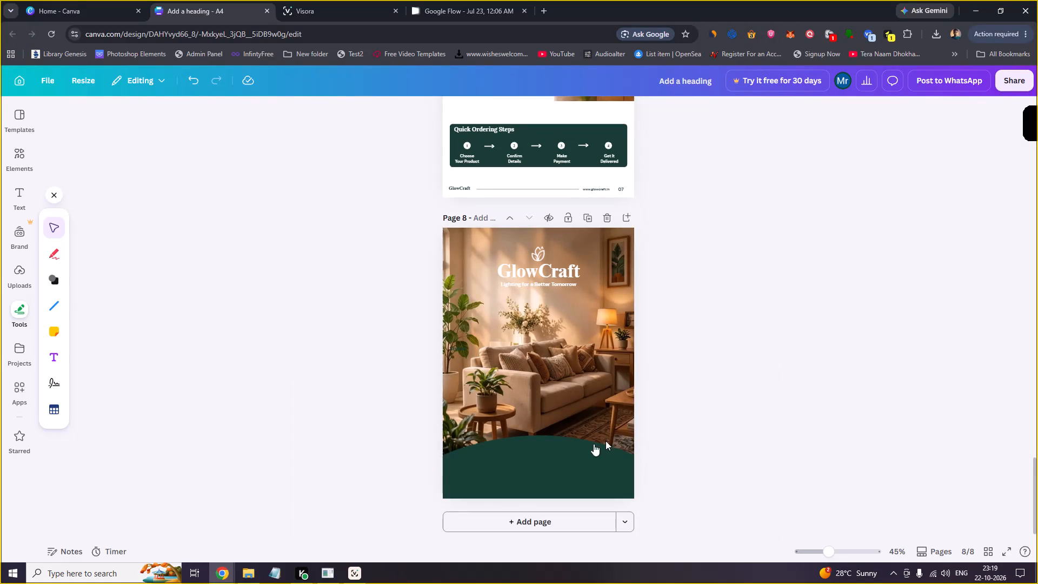
left_click(820, 329)
left_click(516, 465)
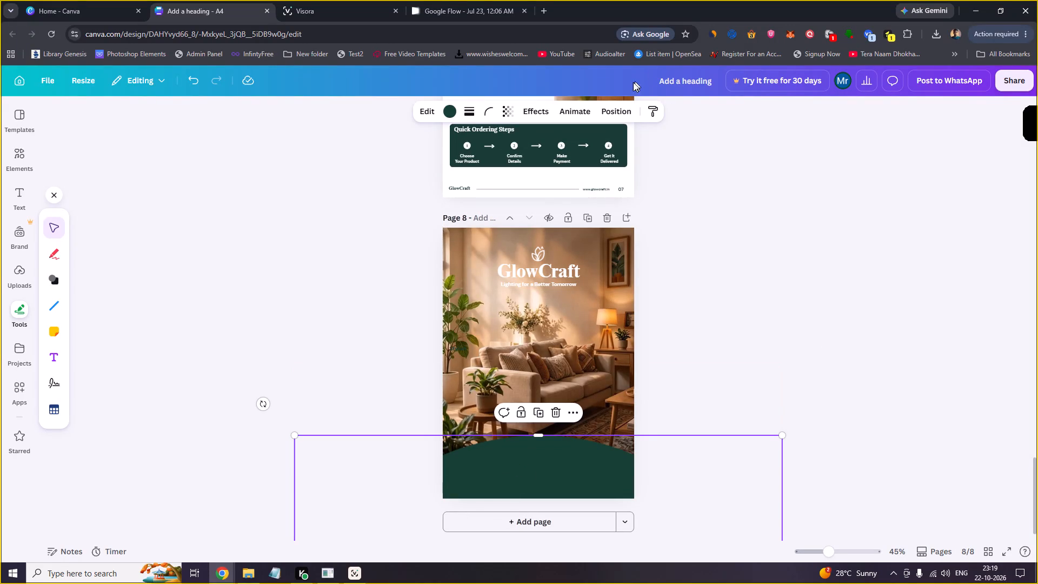
left_click(619, 112)
left_click_drag(151, 203, 140, 537)
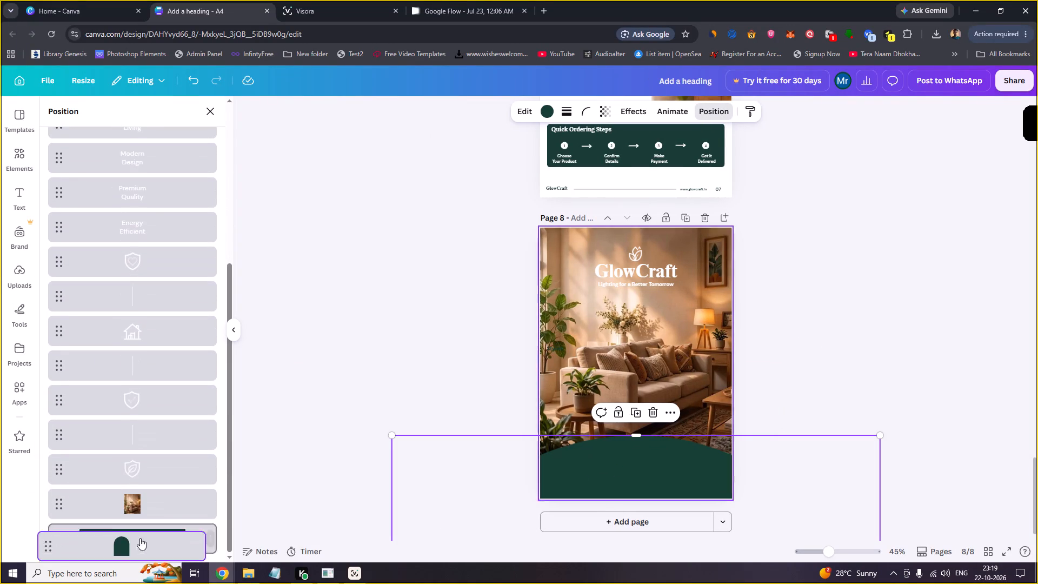
left_click_drag(140, 537, 150, 492)
left_click(844, 380)
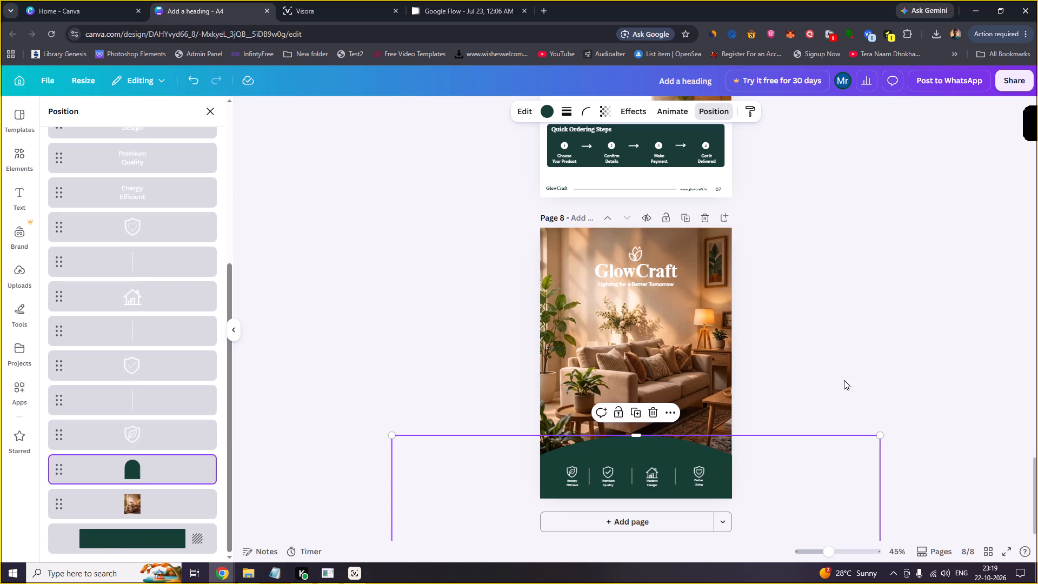
left_click(844, 380)
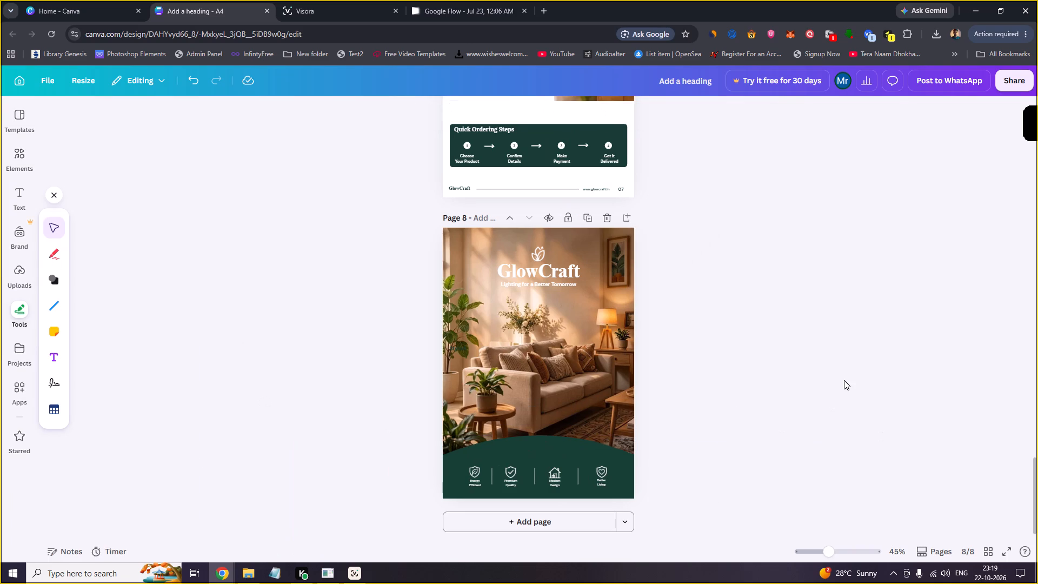
Copy the handwritten "Let's Bring Light To Your Home" text with its orange underline and heart from page 7.
key("ctrl+equal")
key("ctrl+equal")
key("ctrl+equal")
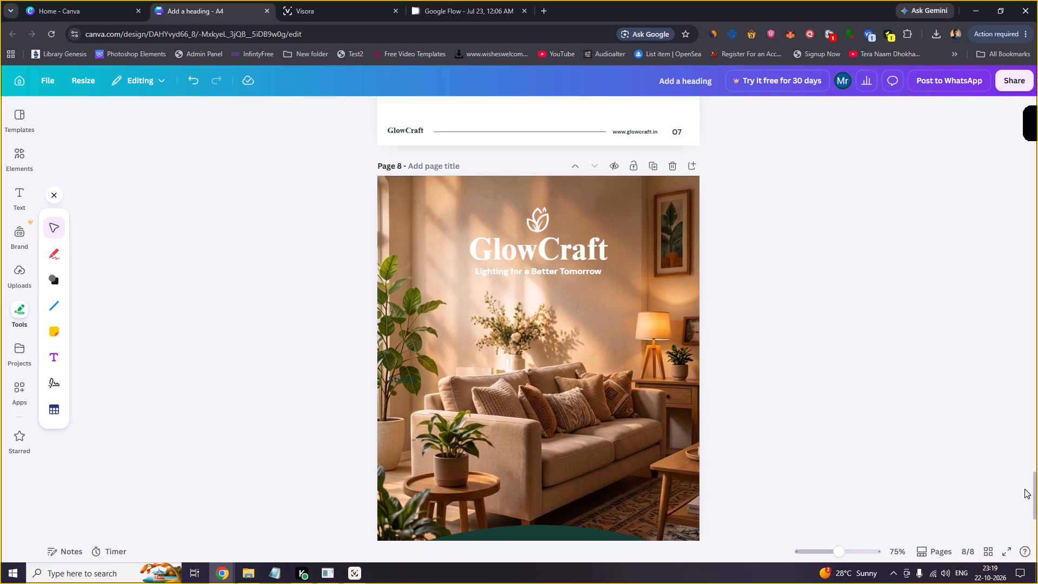
left_click_drag(1033, 492, 1034, 461)
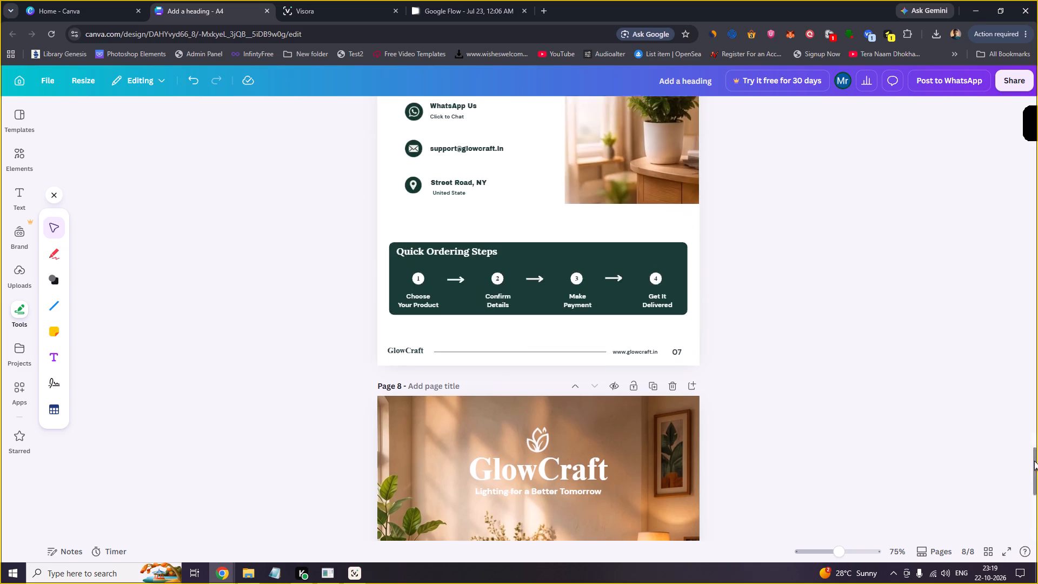
left_click_drag(1034, 461, 1036, 443)
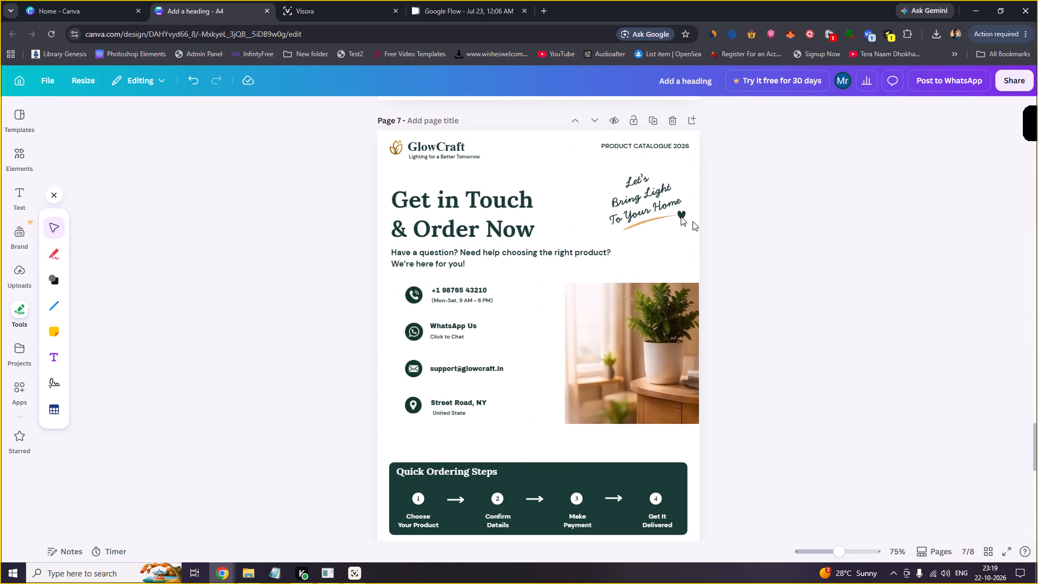
left_click(633, 198)
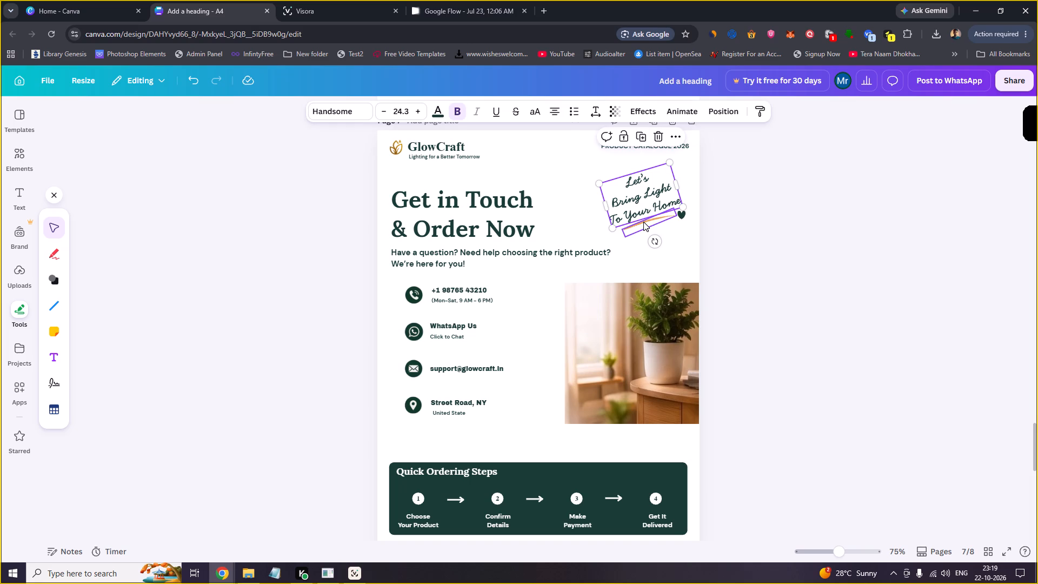
left_click(643, 222, "shift")
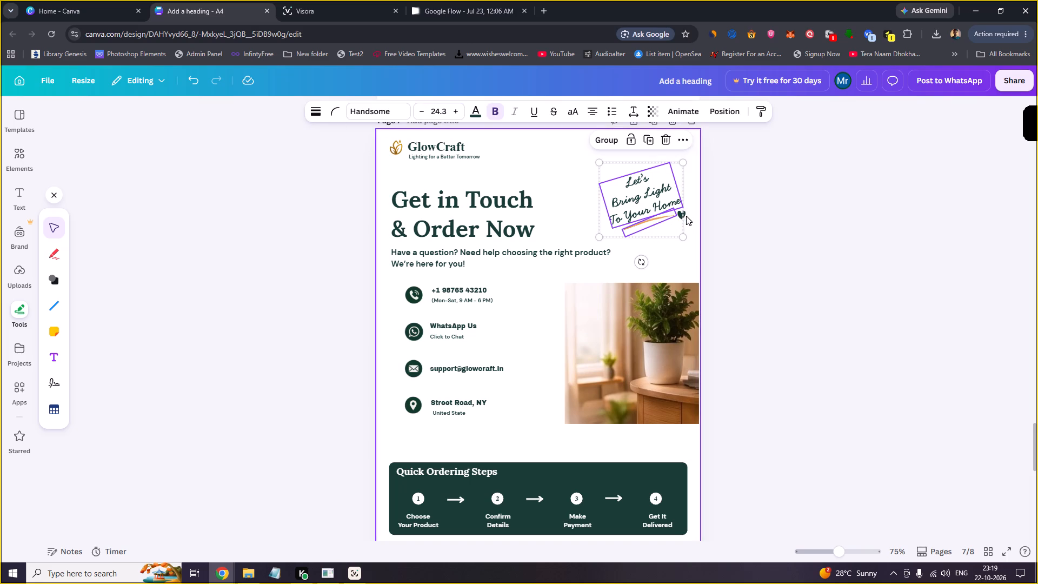
left_click(684, 213, "shift")
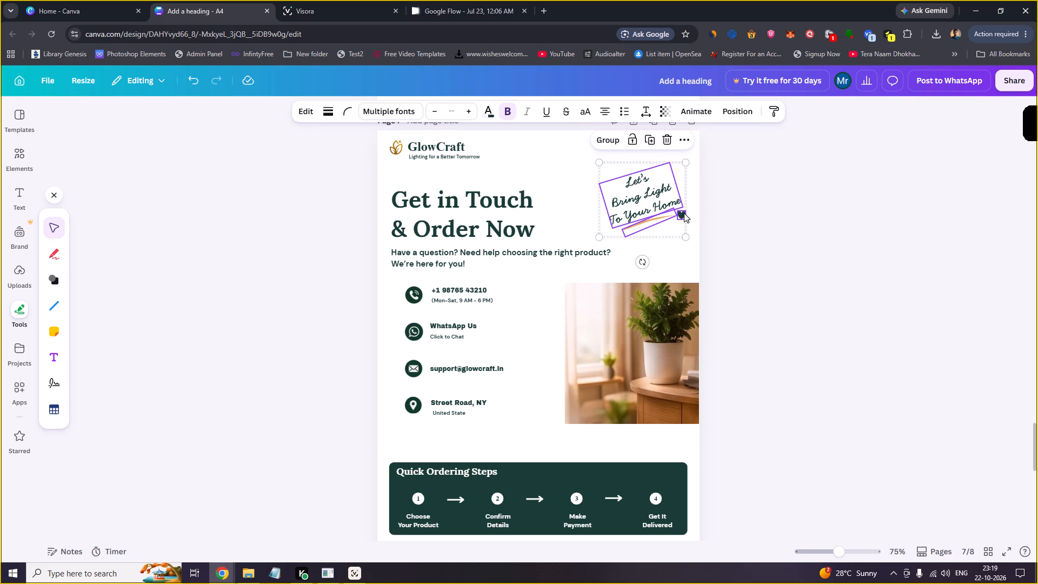
key("ctrl+c")
key("ctrl+c")
key("ctrl+c")
Paste the handwritten tagline with its underline and heart onto page 8, placing it over the flowers above the sofa.
left_click_drag(1036, 449, 1034, 543)
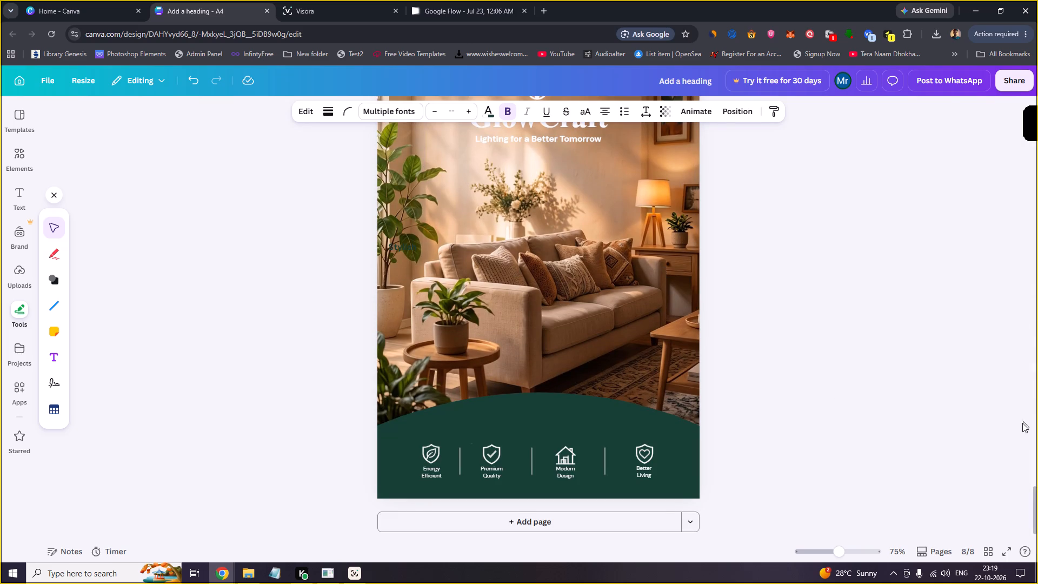
left_click_drag(1036, 507, 1036, 488)
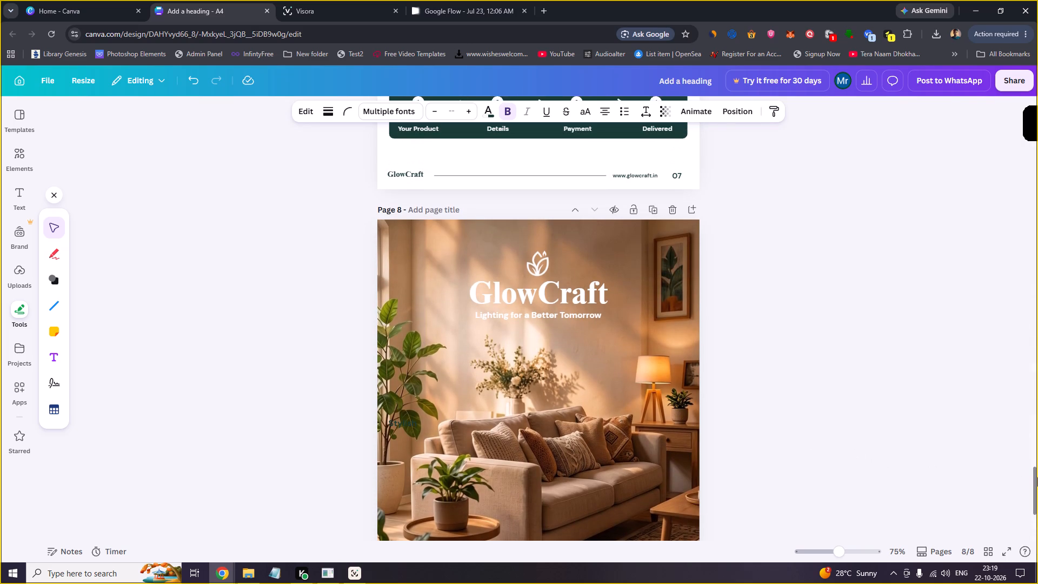
left_click_drag(1034, 476, 1034, 486)
left_click(541, 321)
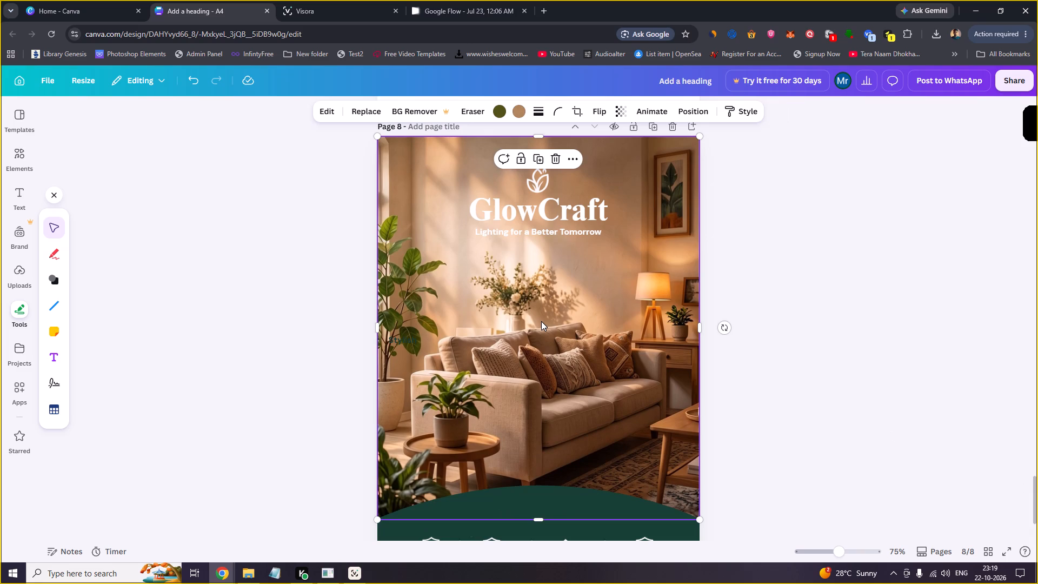
key("ctrl+v")
left_click_drag(640, 210, 540, 314)
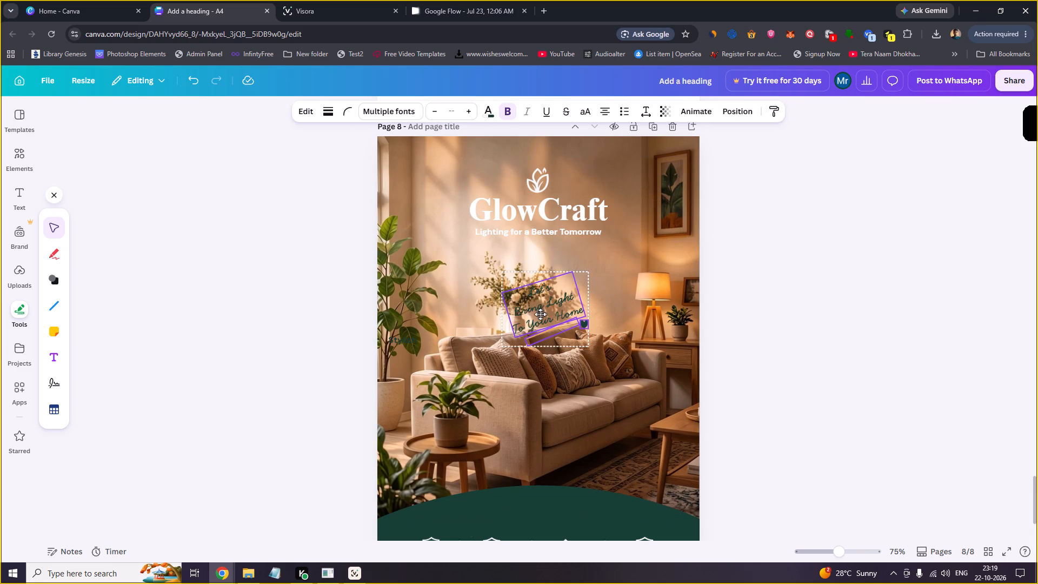
left_click_drag(540, 314, 521, 308)
left_click(630, 323)
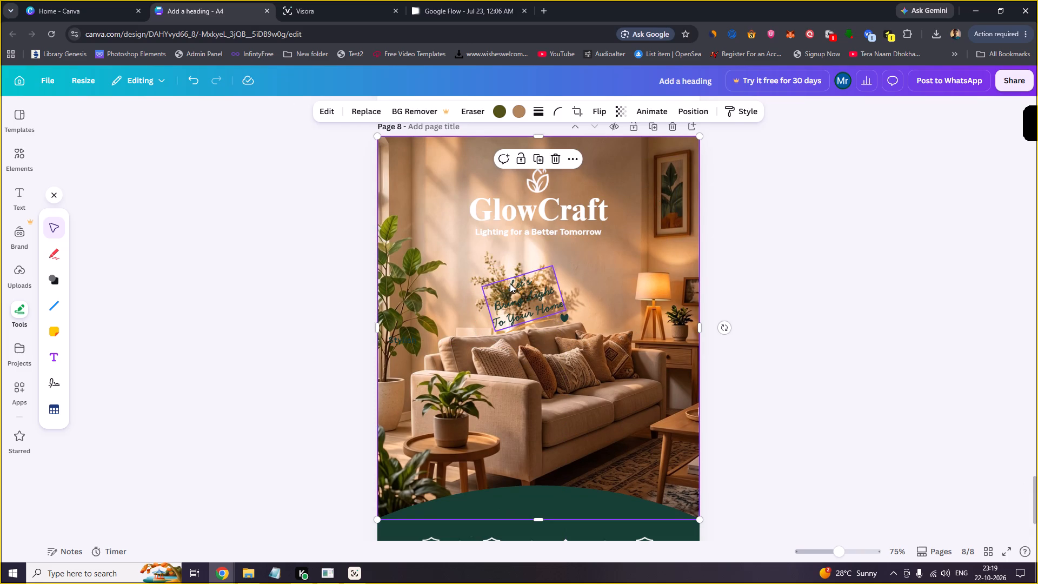
Recolour the orange underline beneath page 8's handwritten tagline to the tagline text's dark green, #183C36.
left_click(535, 321)
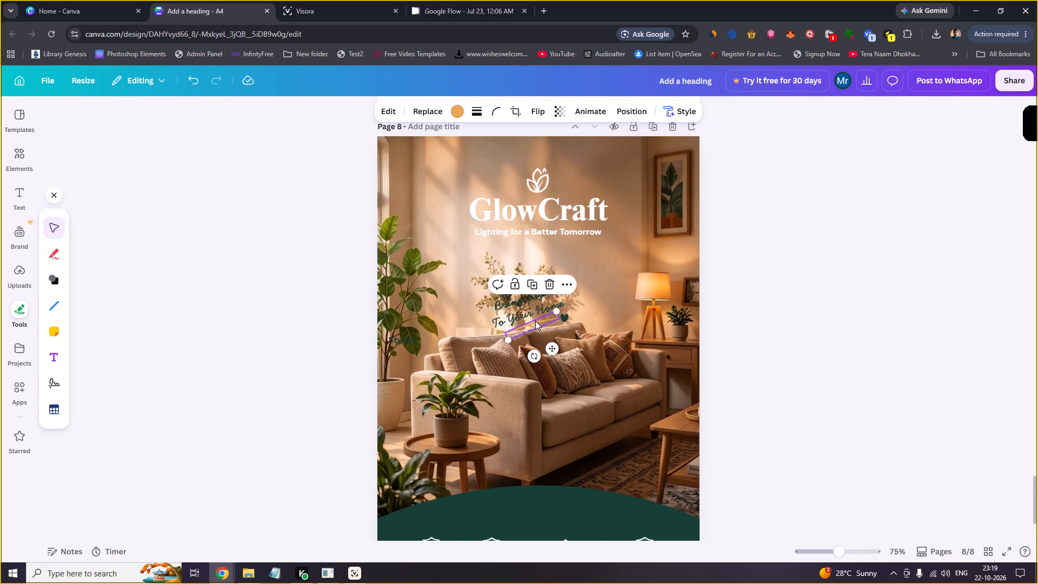
left_click(453, 115)
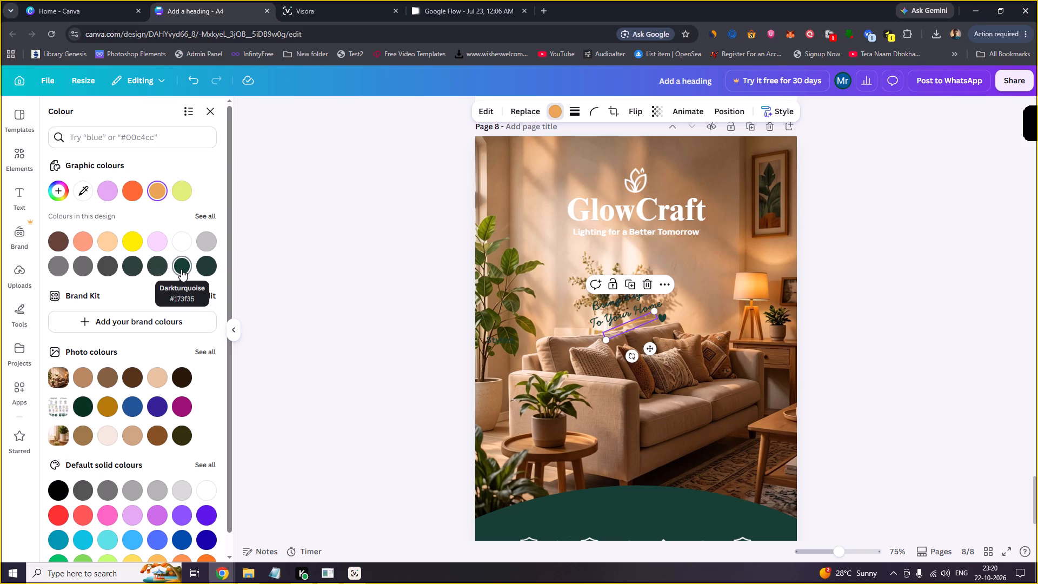
left_click(609, 313)
left_click(440, 114)
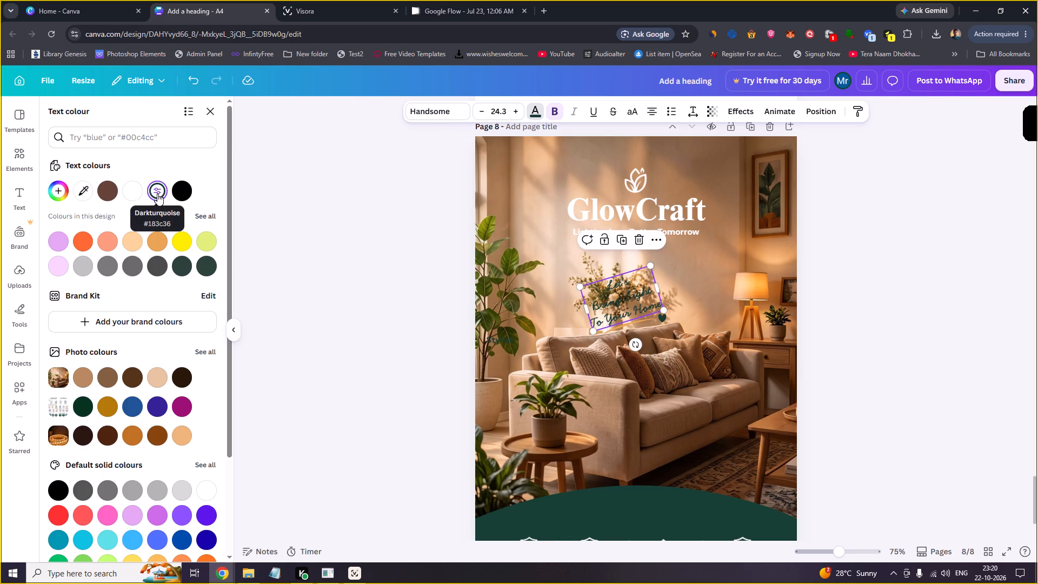
left_click(640, 320)
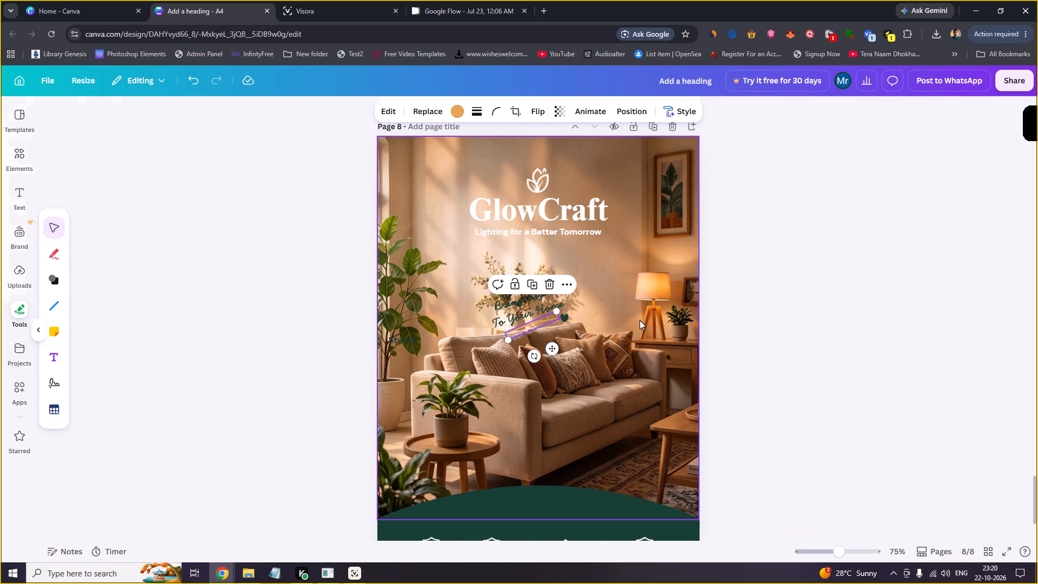
left_click(455, 107)
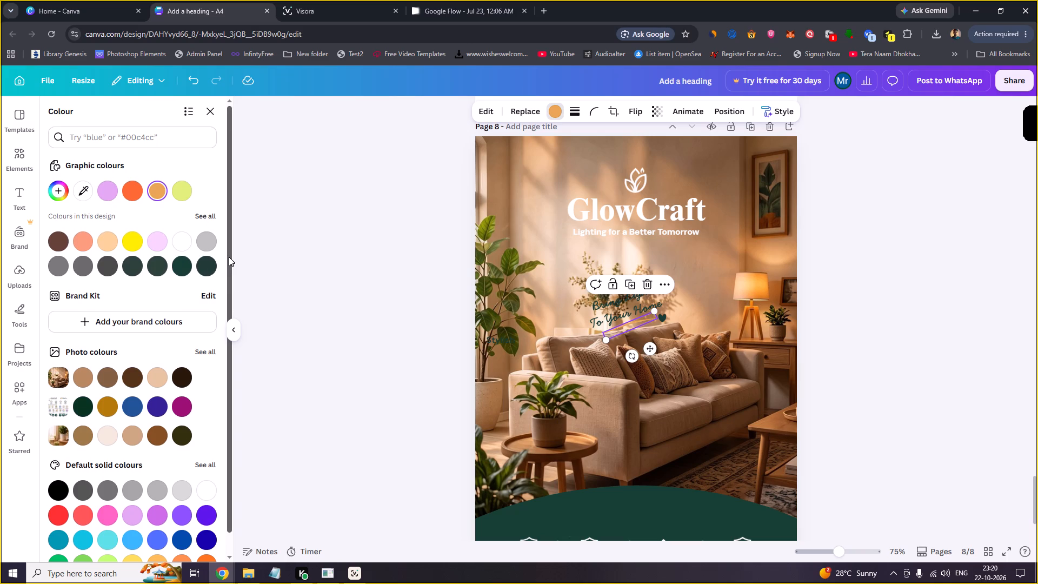
left_click_drag(229, 257, 230, 315)
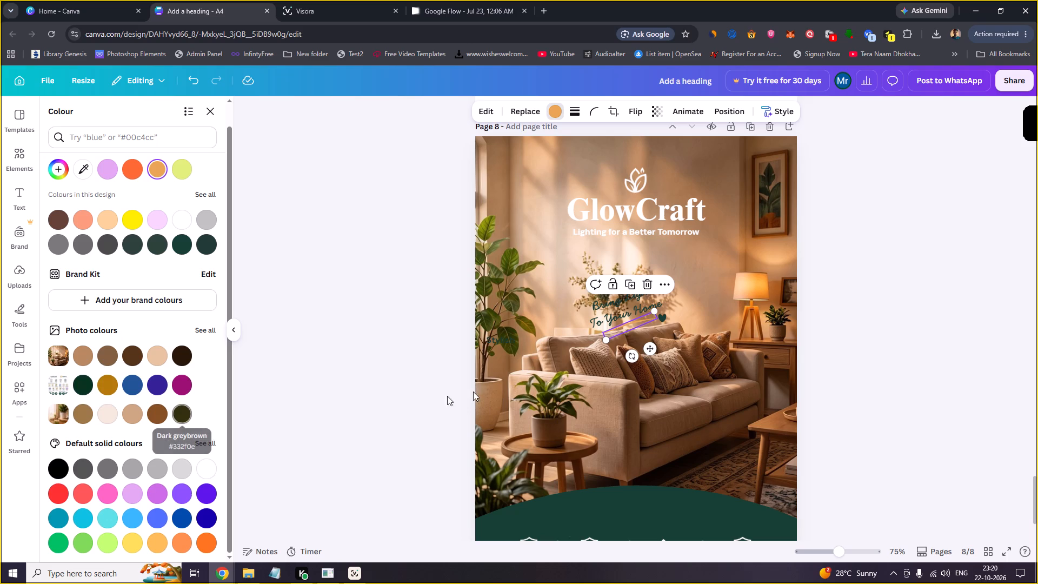
left_click(610, 304)
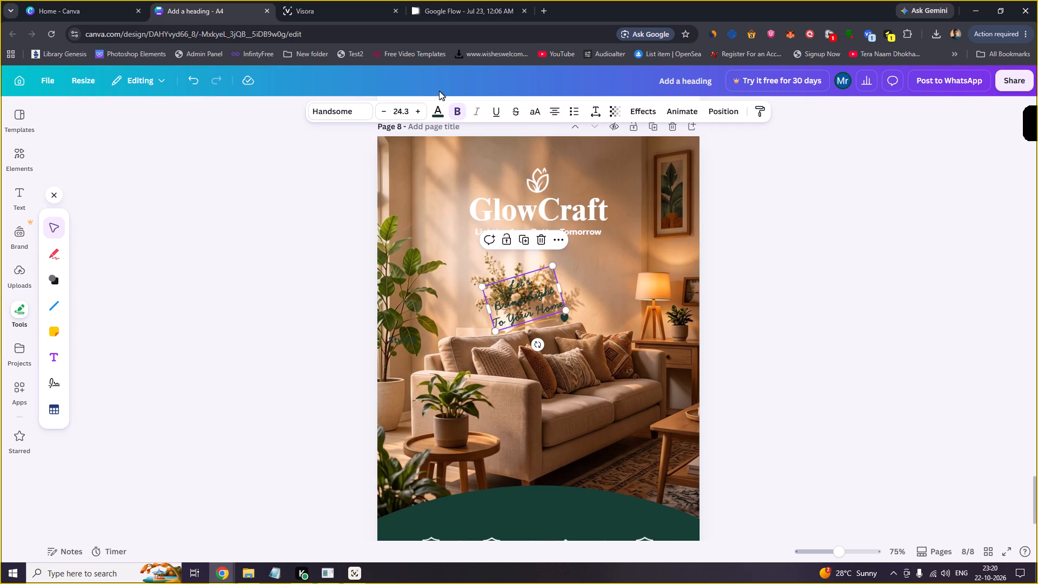
left_click(433, 116)
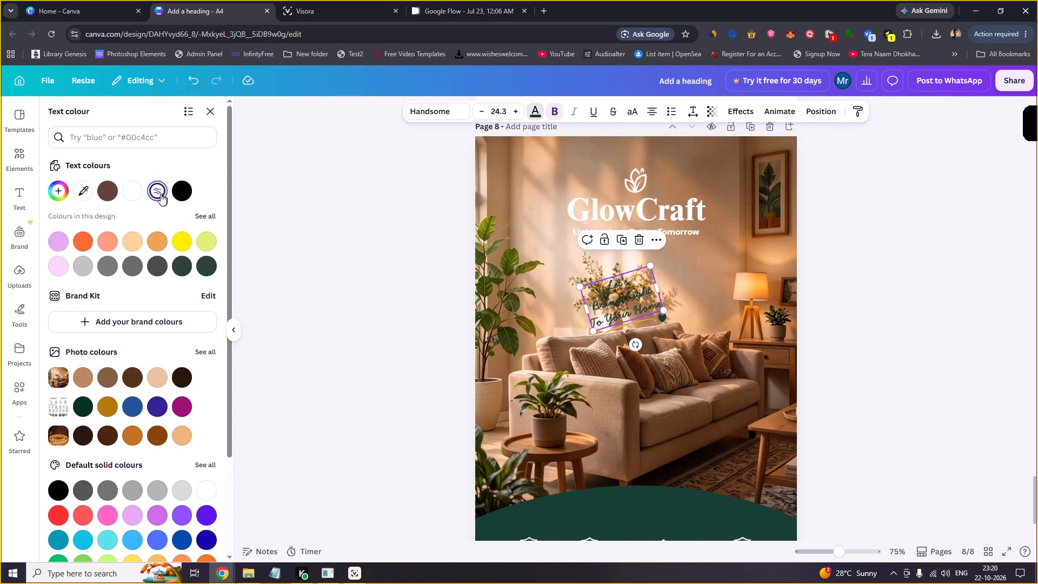
left_click(158, 193)
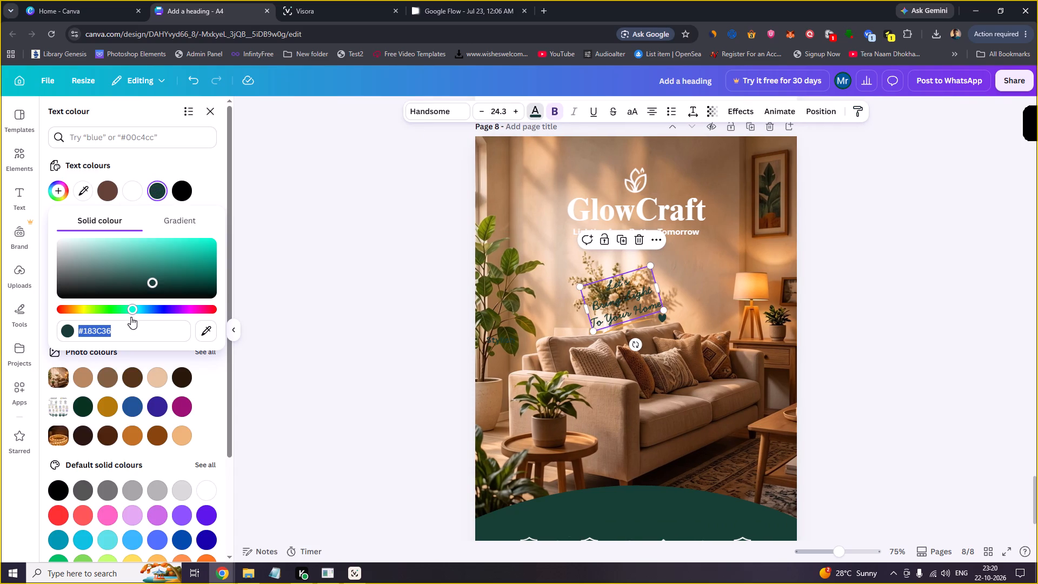
key("ctrl+c")
key("ctrl+c")
key("ctrl+c")
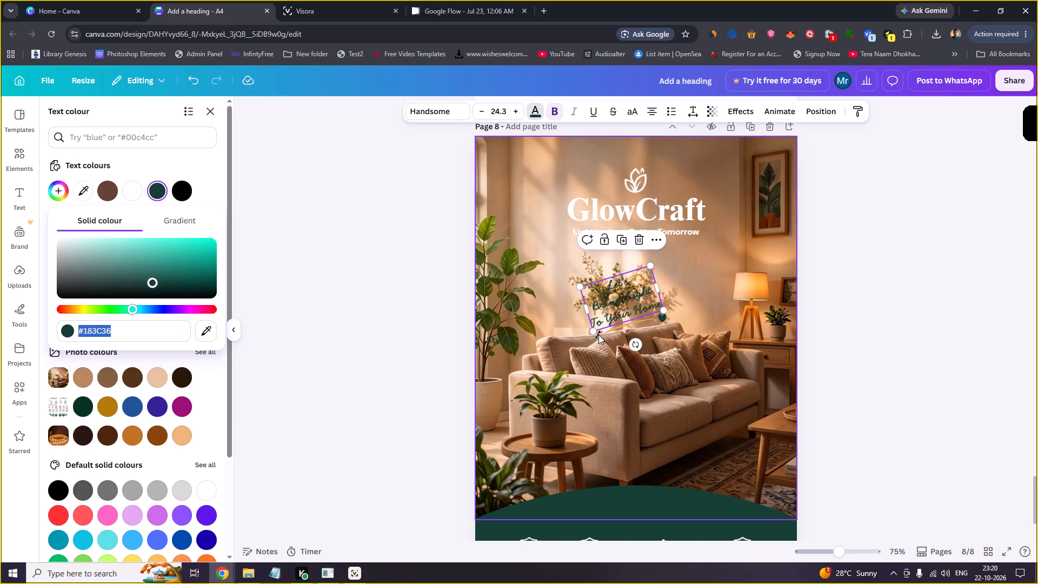
left_click(615, 329)
left_click(454, 105)
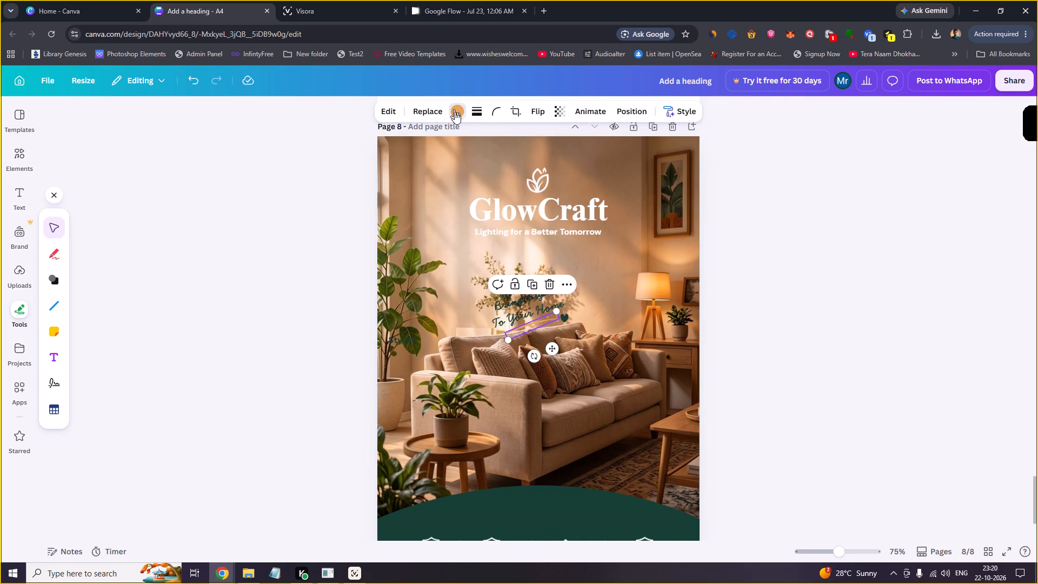
left_click(104, 141)
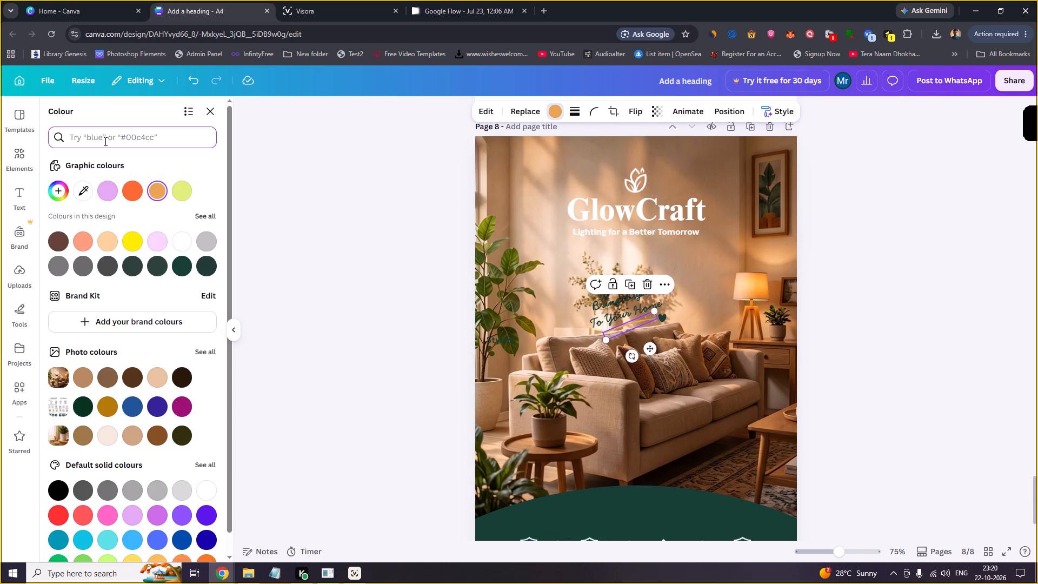
key("ctrl+v")
left_click(56, 189)
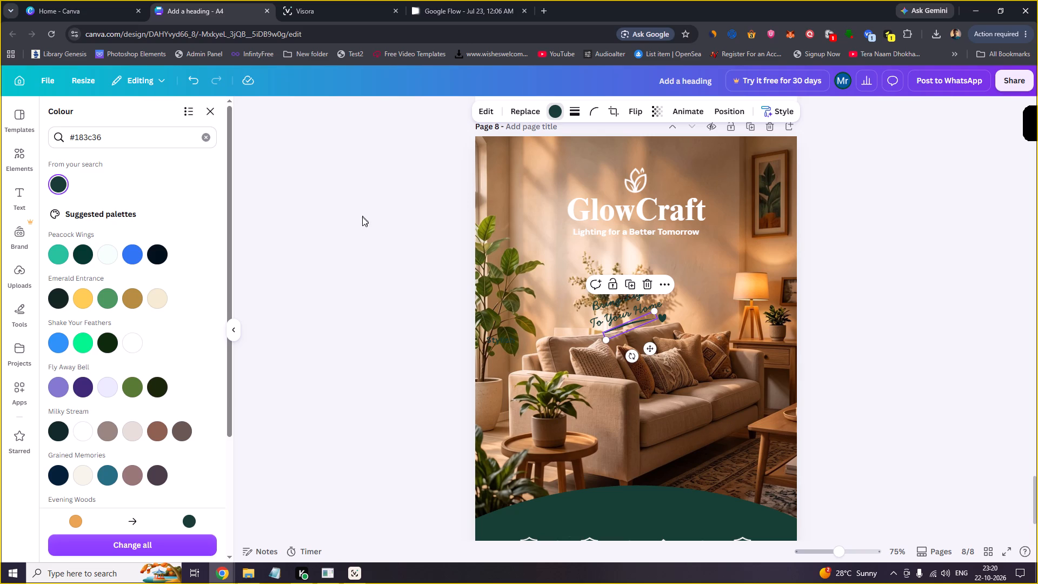
Replace the handwritten tagline text on page 8 with "Thank You".
double_click(633, 303)
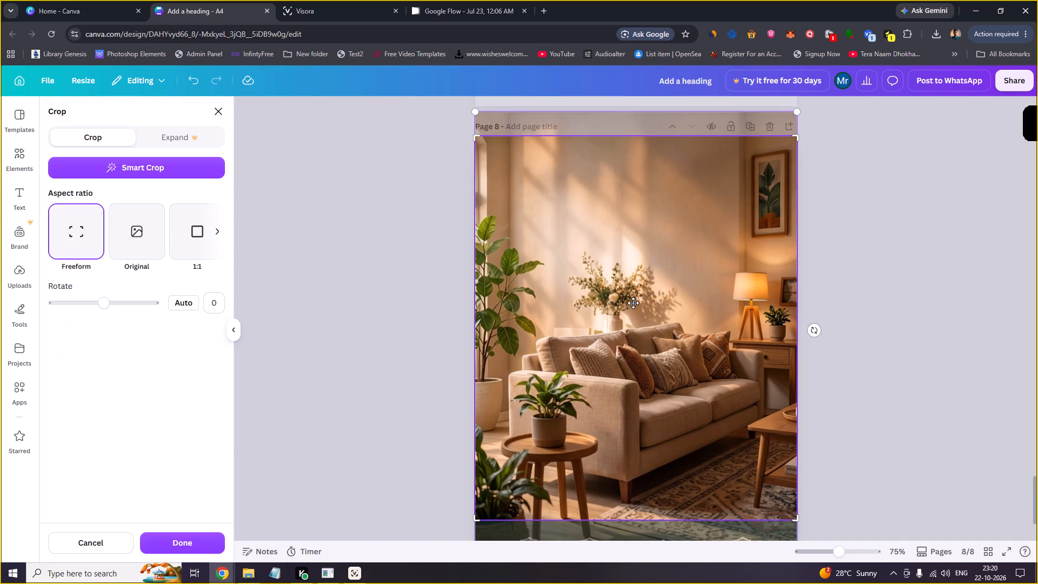
left_click(886, 333)
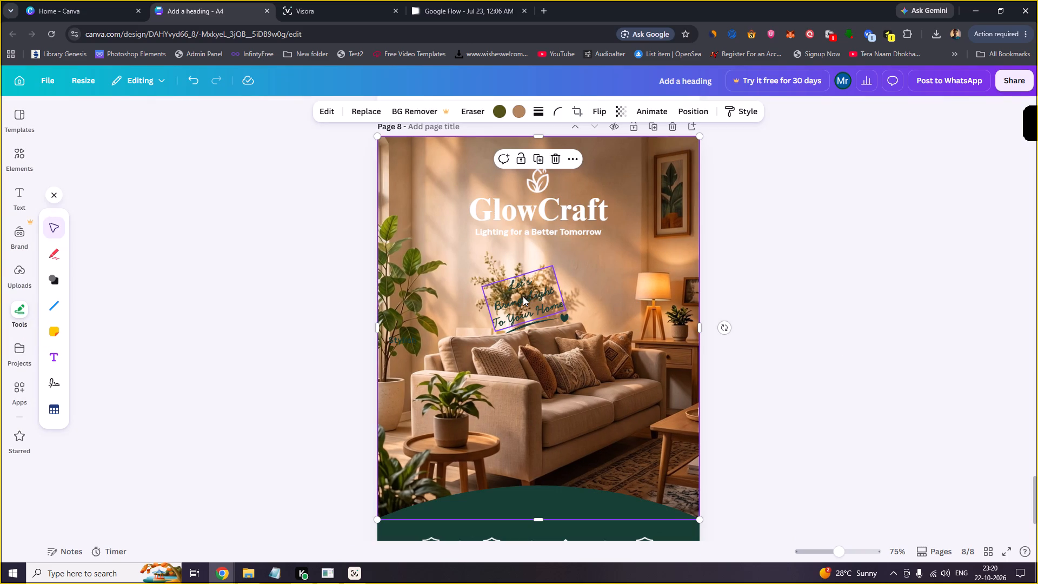
double_click(522, 296)
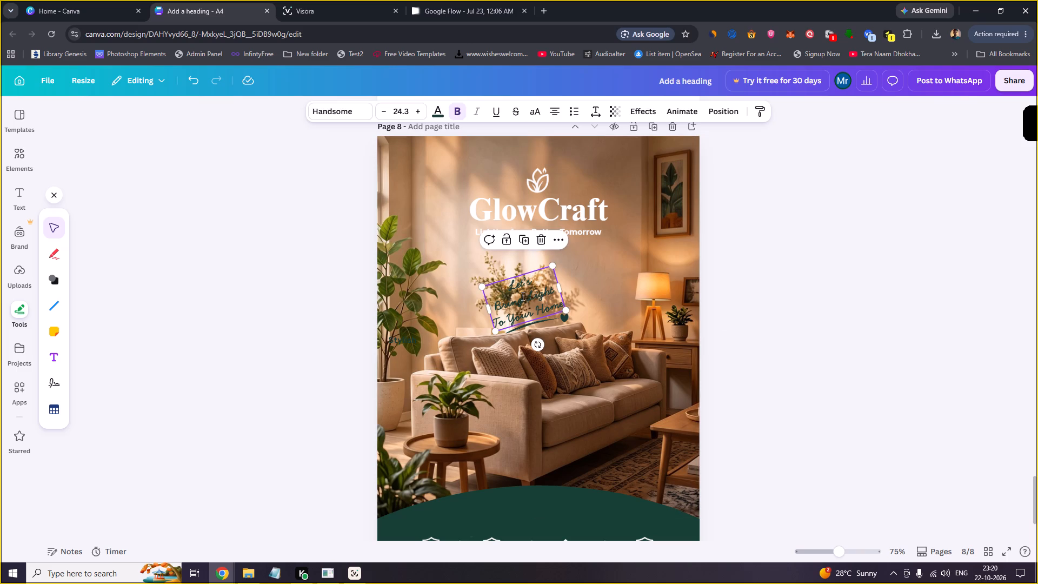
type("Thank")
scroll(522, 296, "down", 1)
key("space")
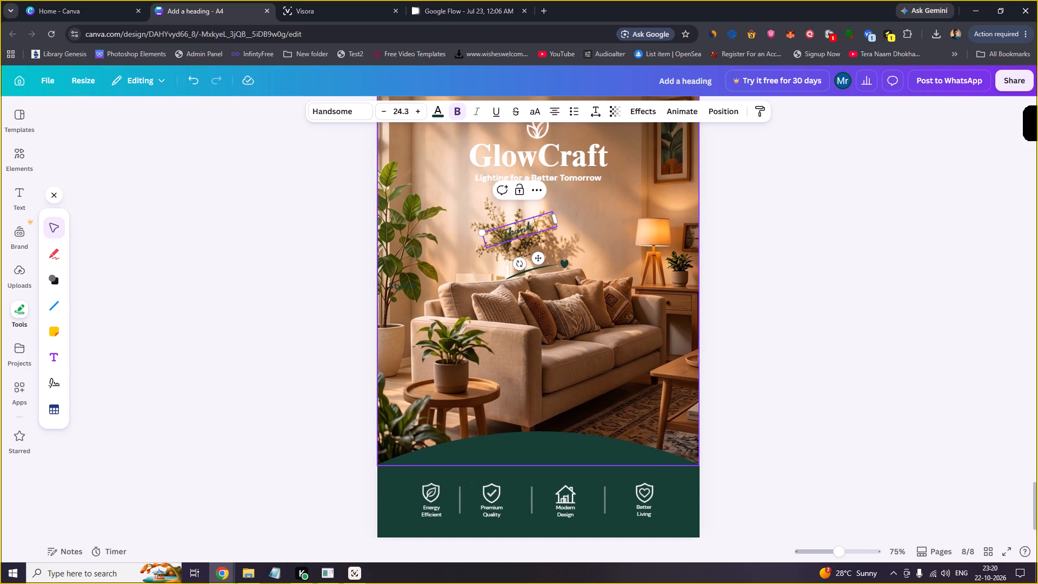
type("You")
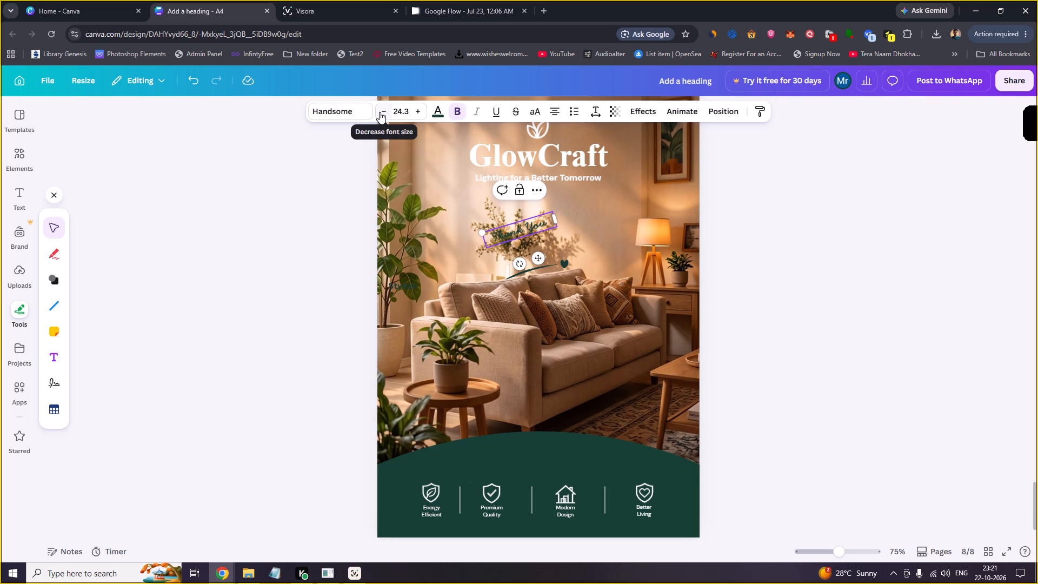
Enlarge the "Thank You" text to size 60.3 and widen its text box so both words fit on one line.
triple_click(418, 110)
triple_click(418, 110)
triple_click(418, 110)
triple_click(418, 110)
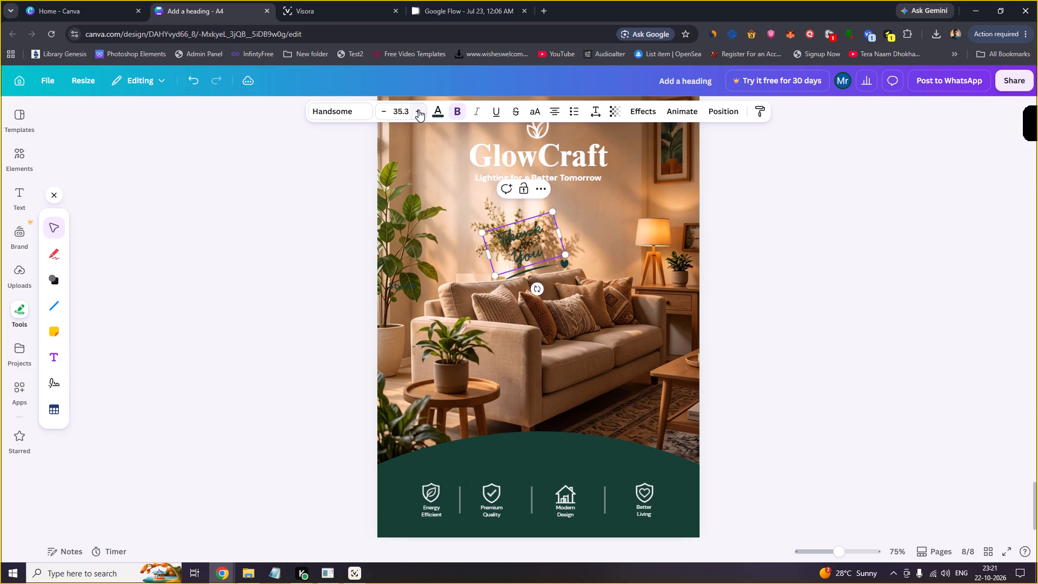
double_click(418, 110)
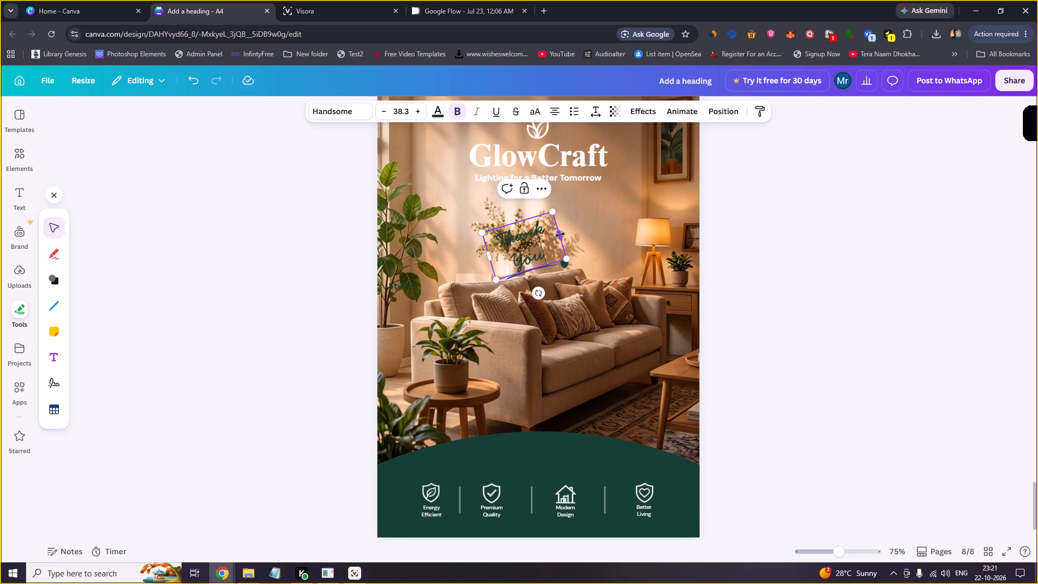
left_click_drag(560, 235, 586, 234)
left_click(422, 114)
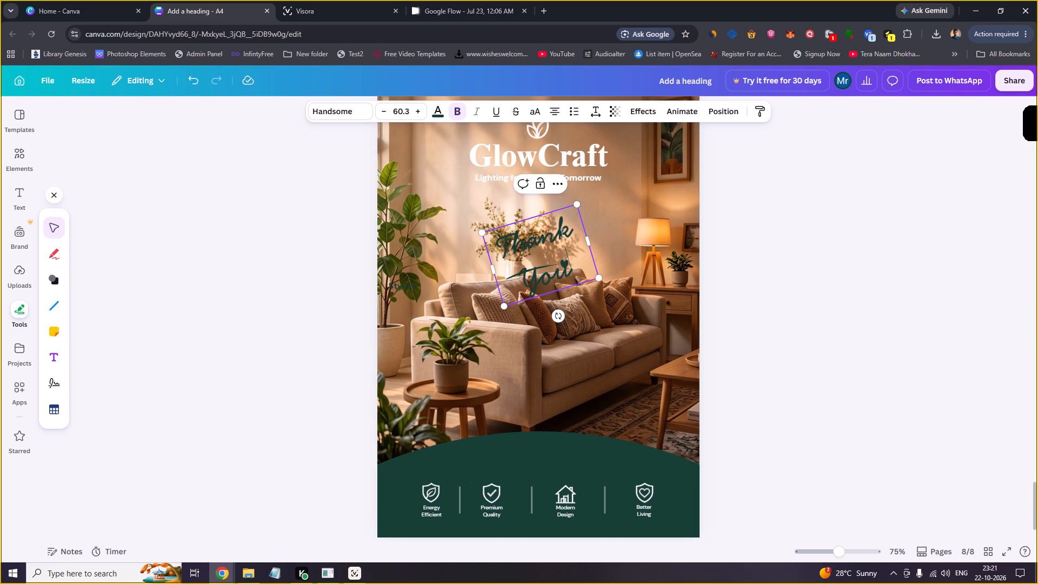
left_click_drag(587, 236, 603, 233)
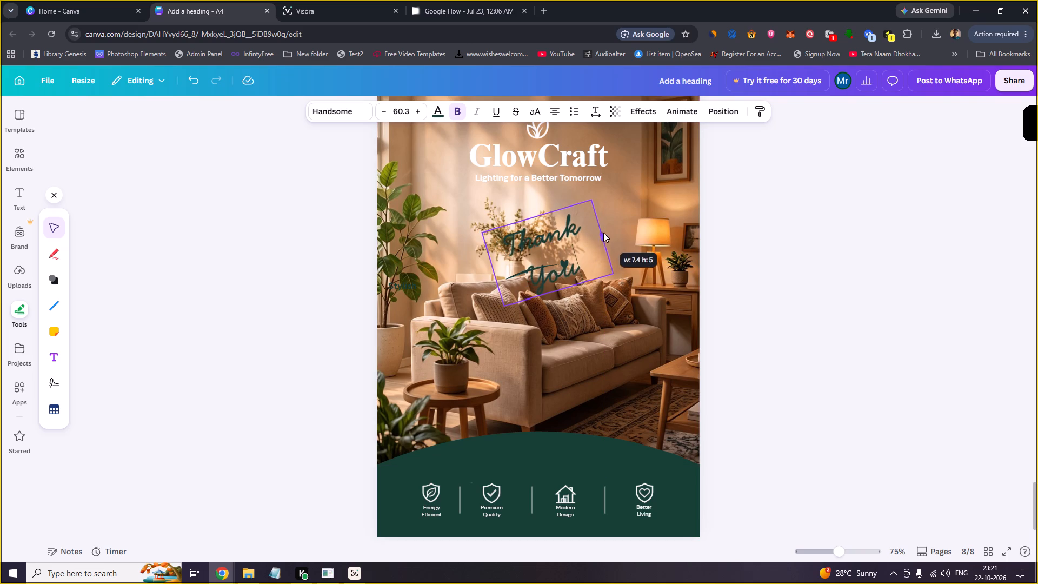
left_click_drag(603, 233, 635, 223)
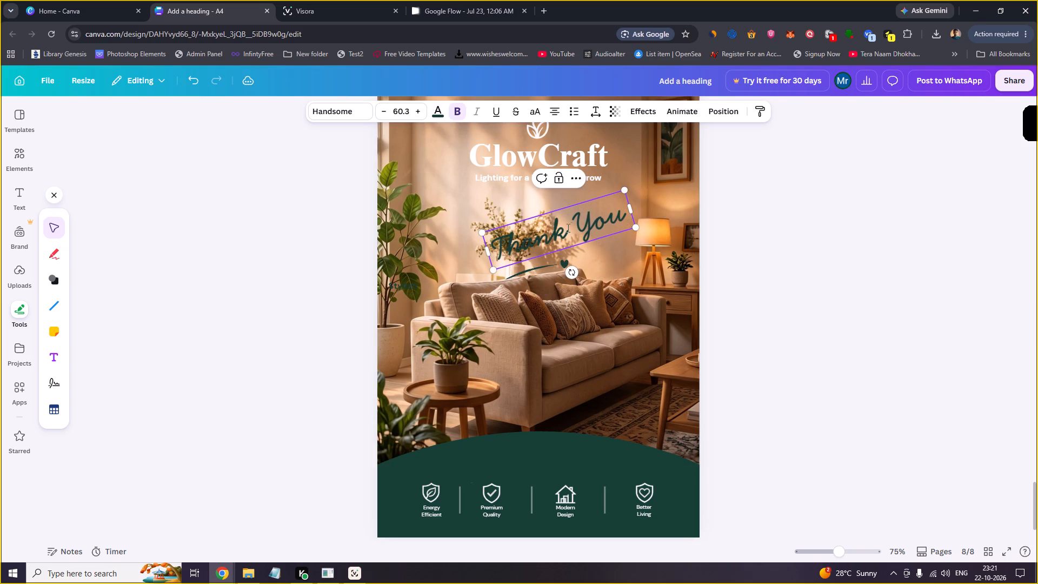
left_click(759, 249)
Move the "Thank You" text so it sits roughly centred over the flowers, just above the sofa.
left_click_drag(577, 230, 573, 232)
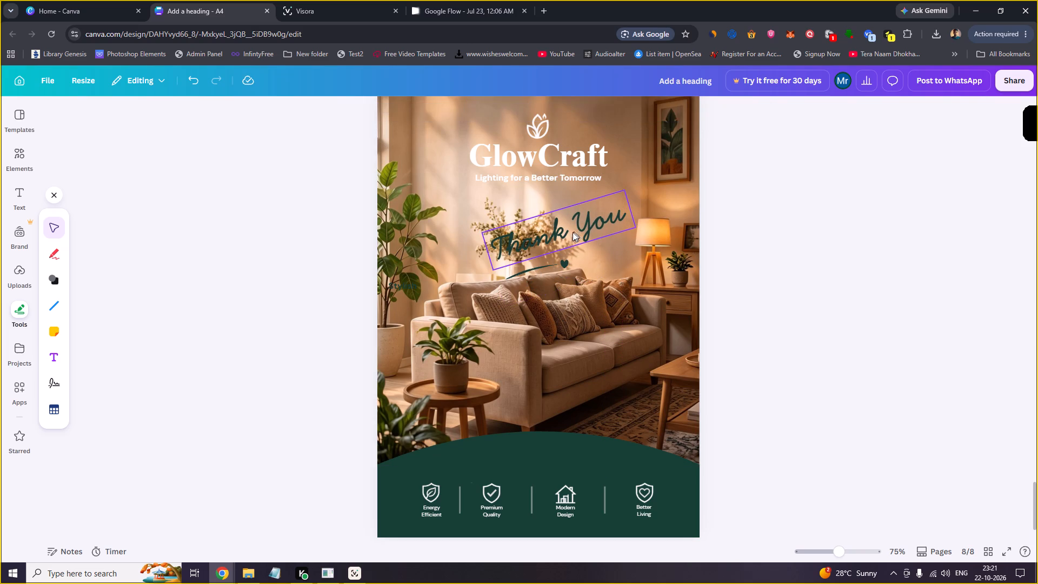
left_click_drag(573, 232, 548, 256)
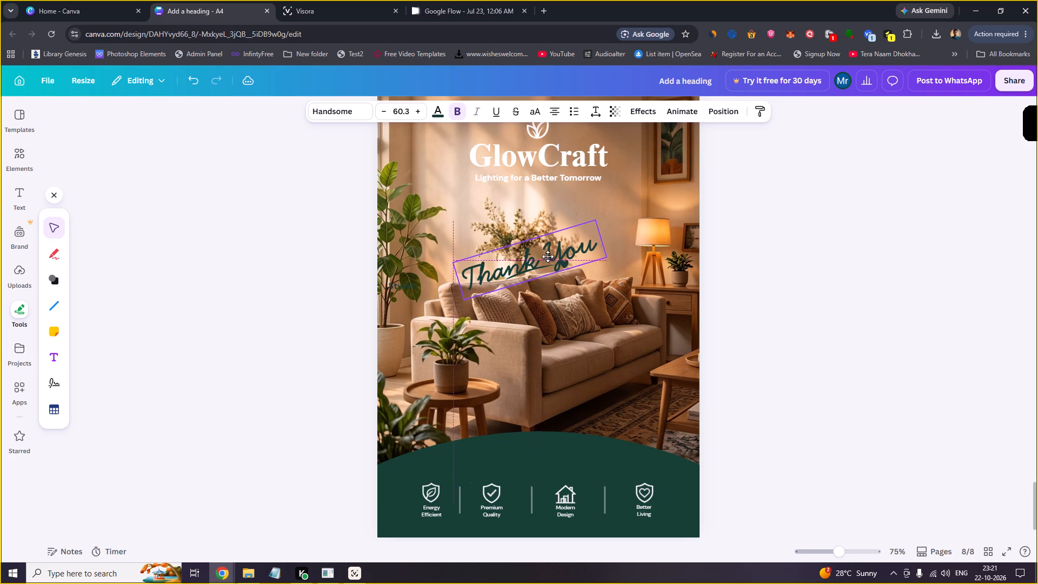
left_click_drag(548, 256, 547, 248)
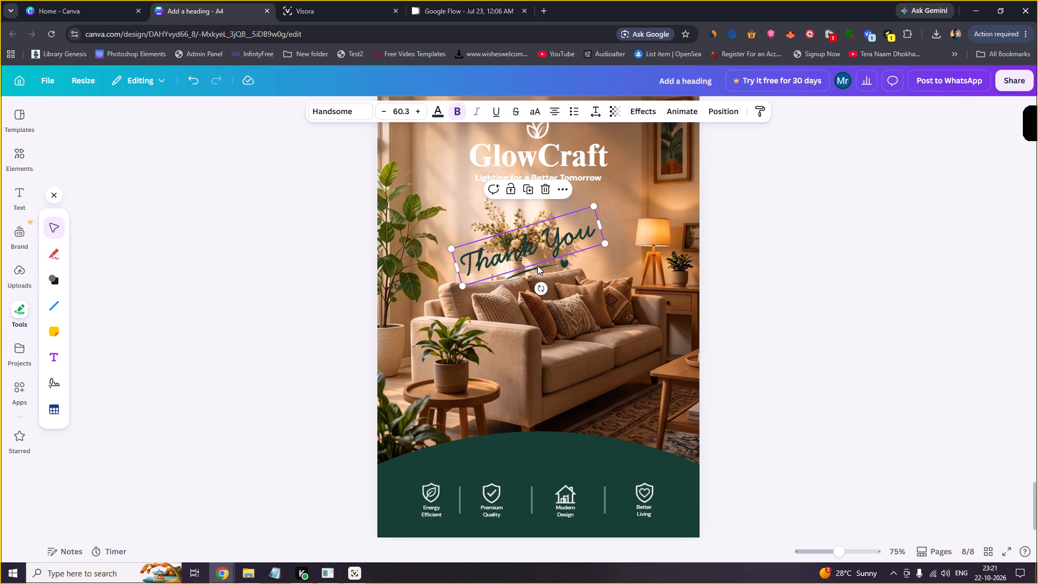
Reposition the green underline directly beneath "Thank You" and enlarge it to span most of the wording.
left_click_drag(535, 269, 526, 269)
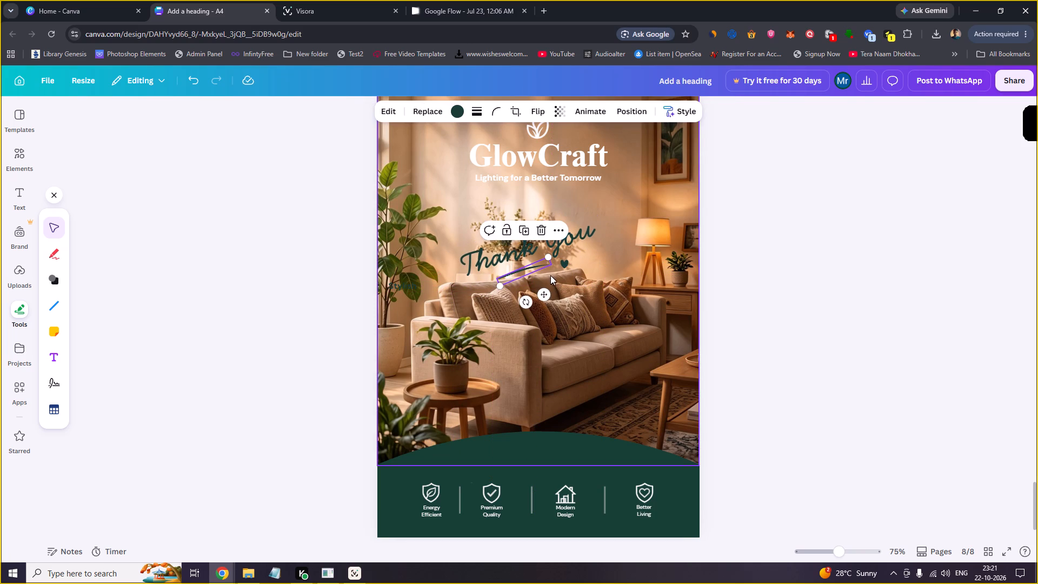
left_click_drag(543, 296, 550, 285)
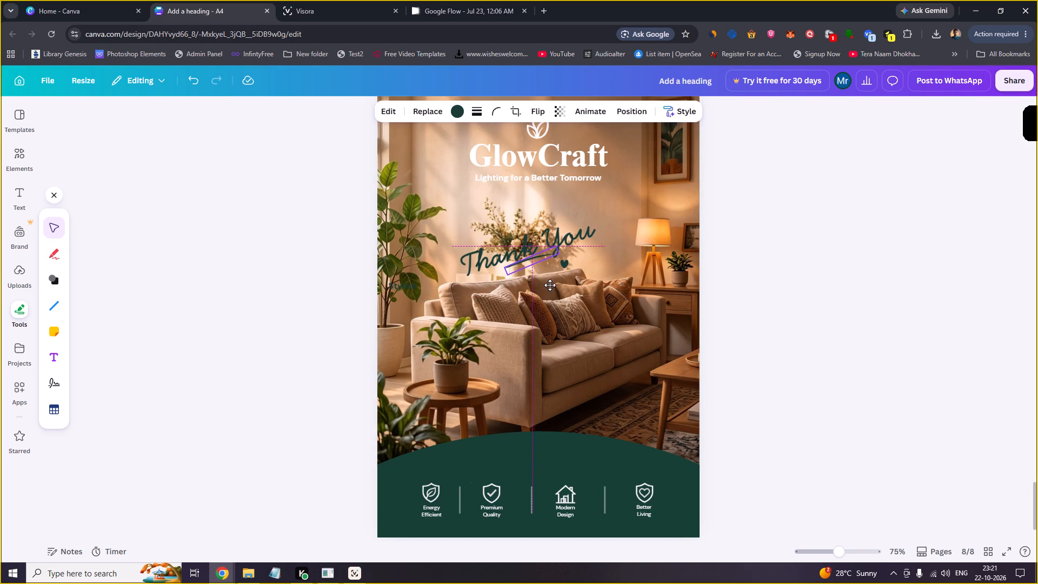
left_click_drag(550, 285, 559, 284)
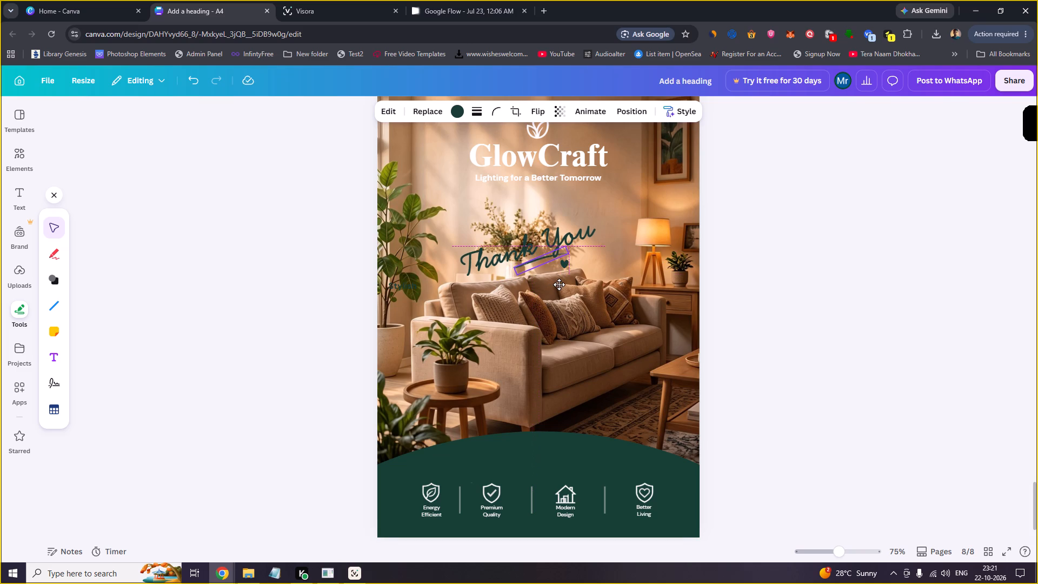
left_click_drag(559, 284, 557, 283)
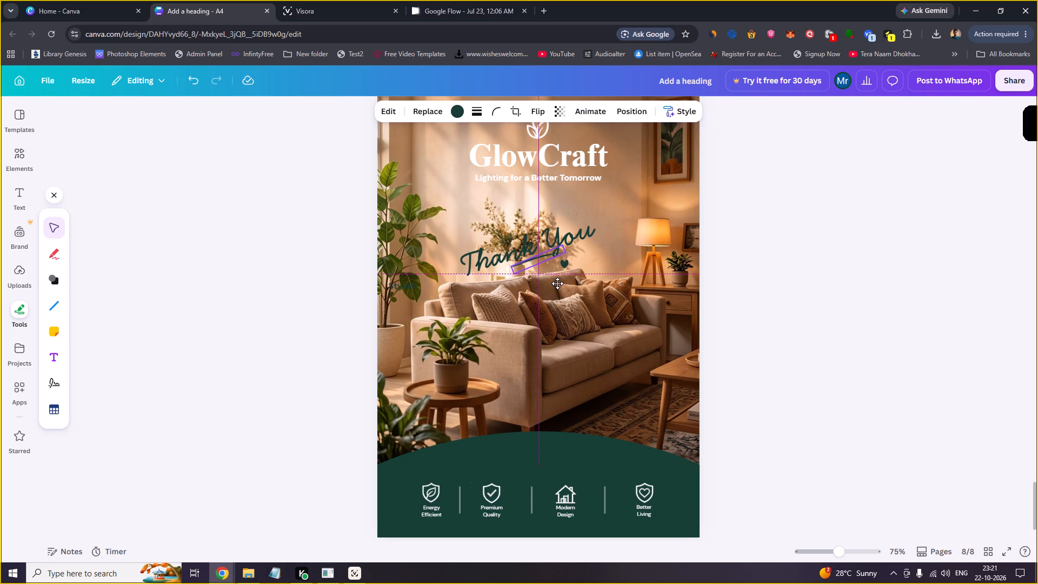
left_click_drag(557, 283, 558, 282)
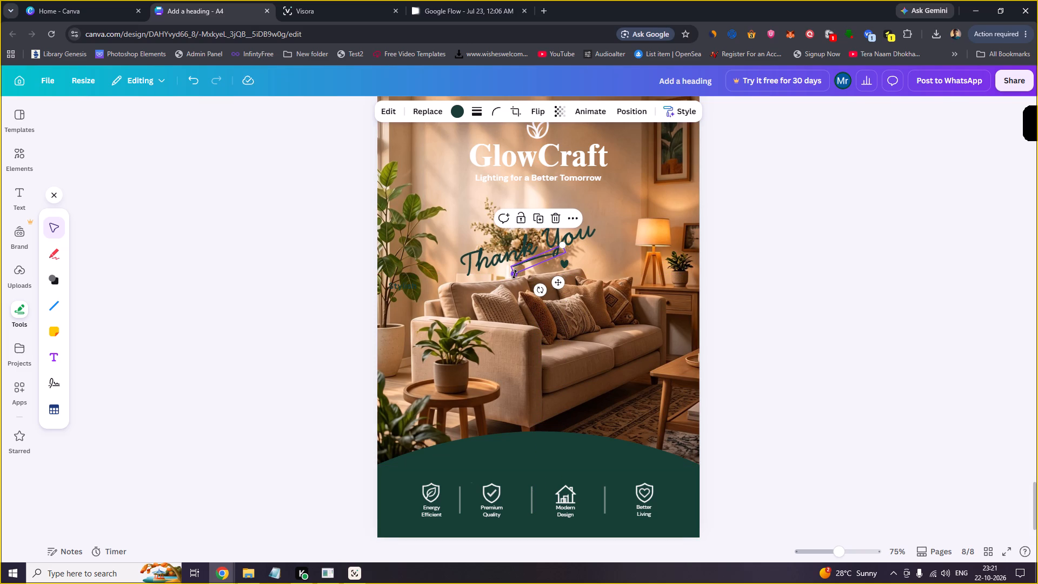
left_click_drag(515, 275, 483, 298)
left_click(542, 293)
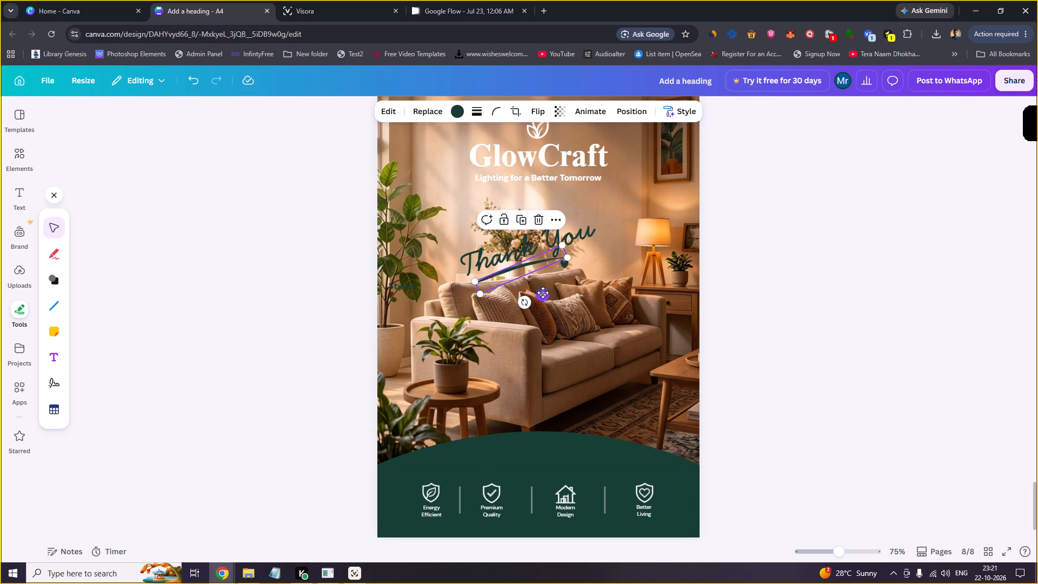
Move the small green heart to the end of the underline, just below the word "You".
left_click_drag(563, 266, 564, 266)
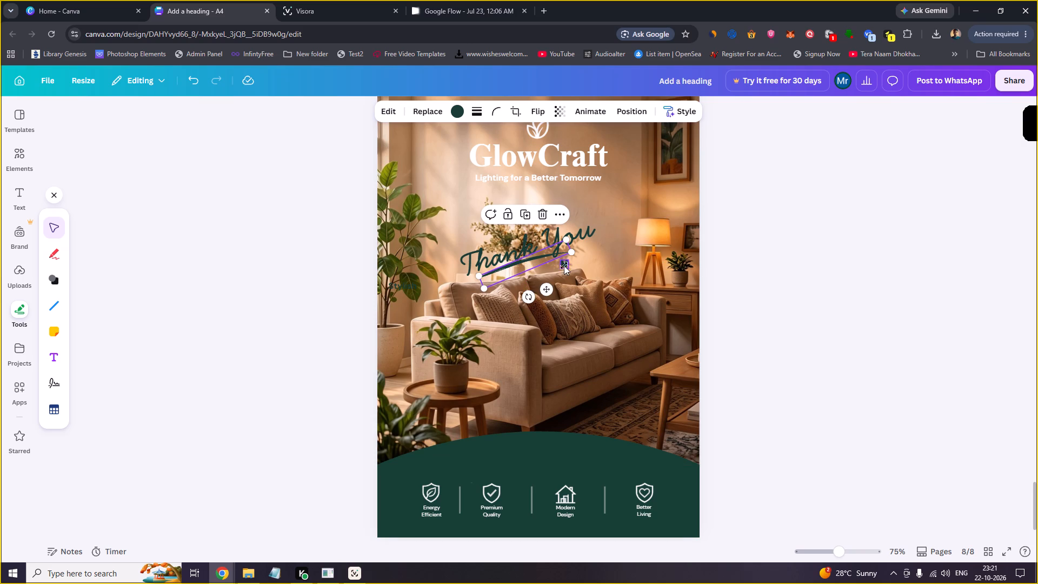
left_click_drag(564, 266, 578, 255)
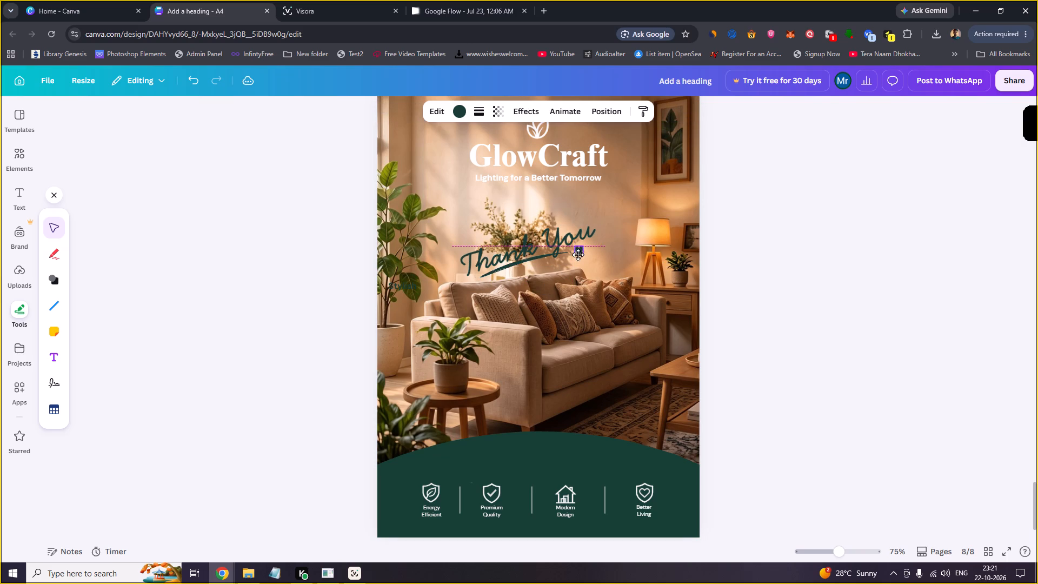
left_click_drag(578, 255, 576, 255)
left_click(708, 269)
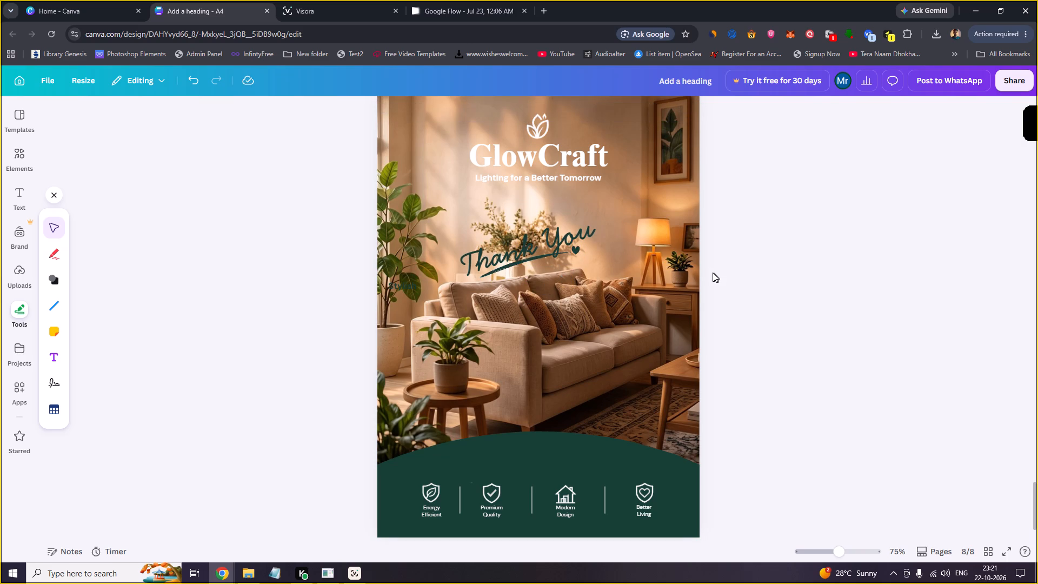
Nudge the small green heart below "You" slightly downward by one increment.
left_click(575, 253)
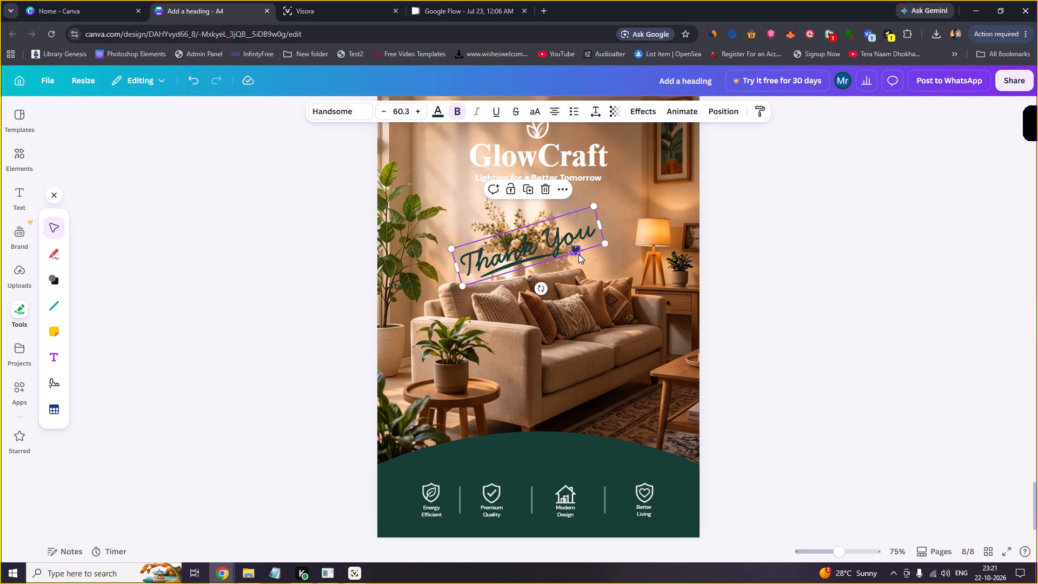
left_click(578, 254)
key("Down")
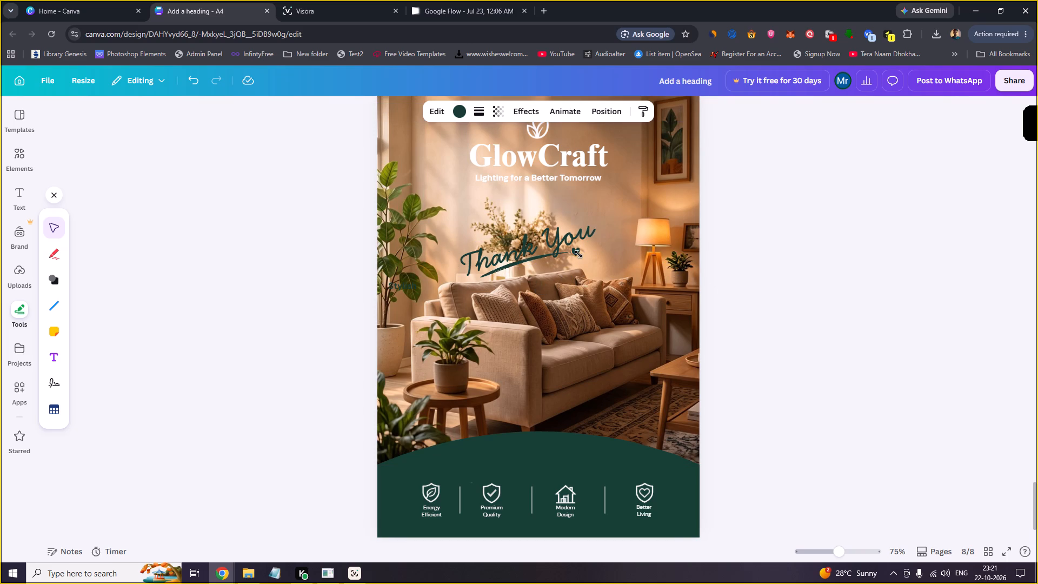
left_click(911, 288)
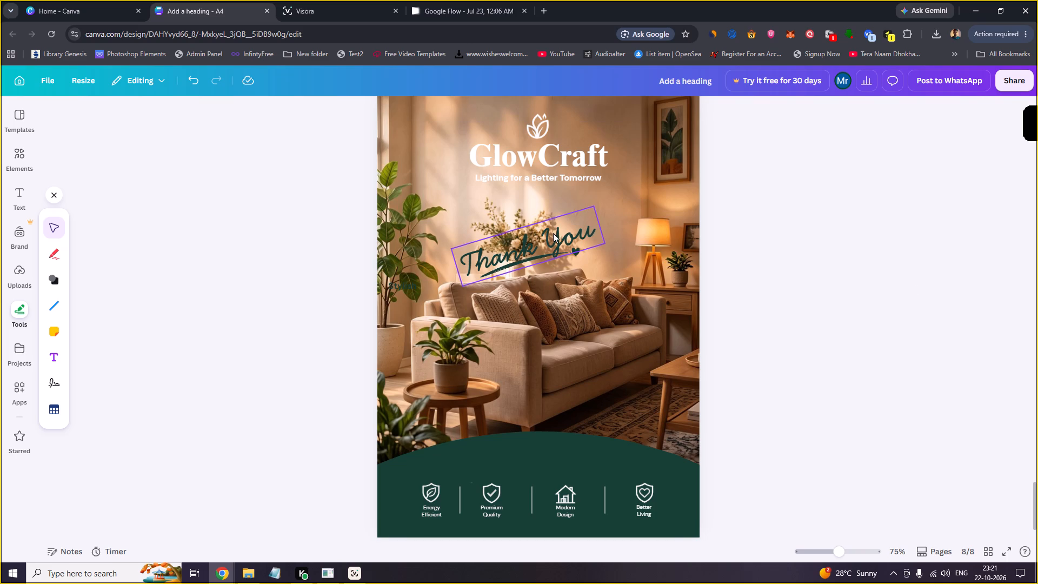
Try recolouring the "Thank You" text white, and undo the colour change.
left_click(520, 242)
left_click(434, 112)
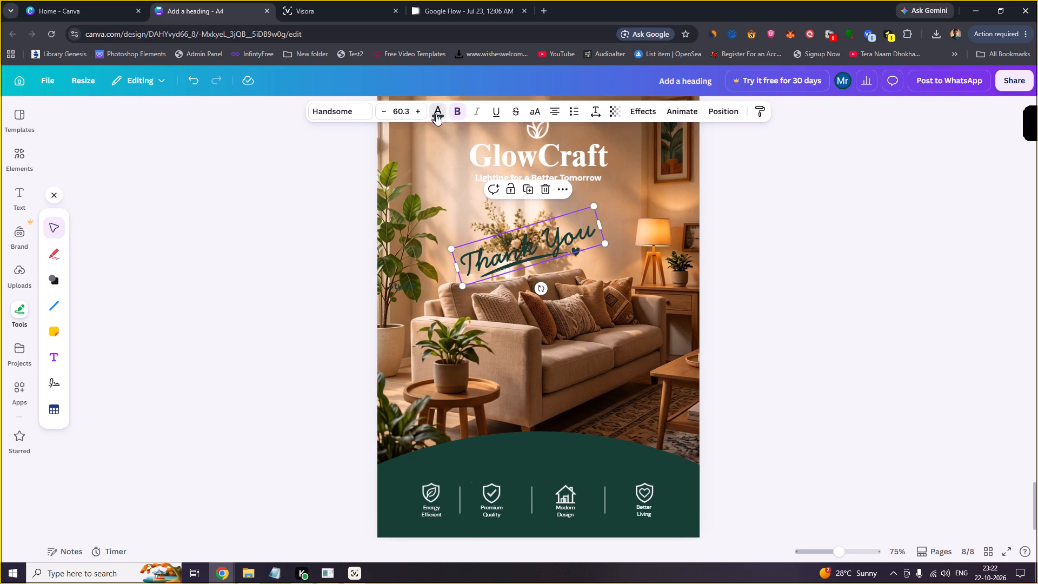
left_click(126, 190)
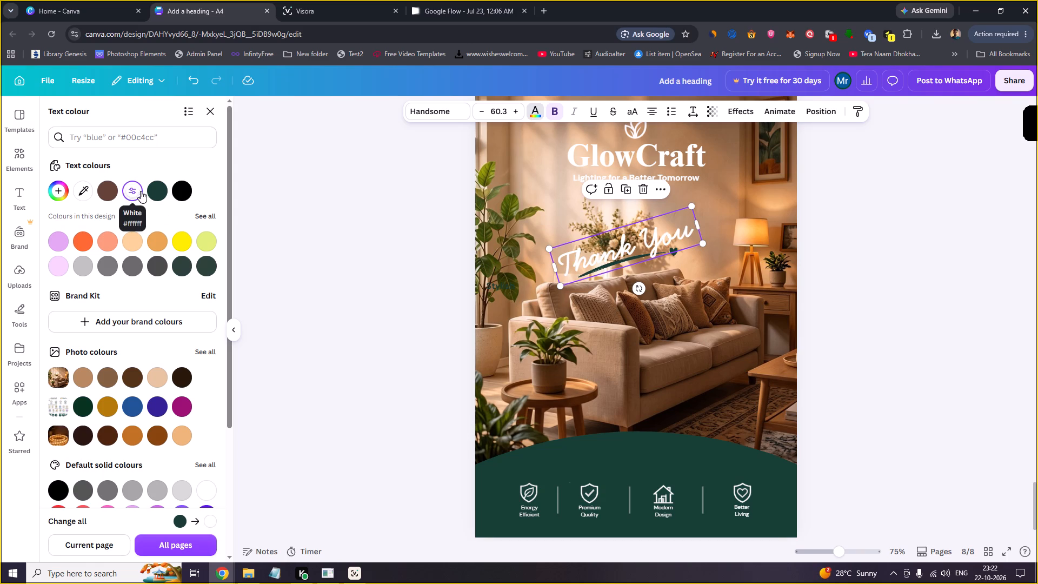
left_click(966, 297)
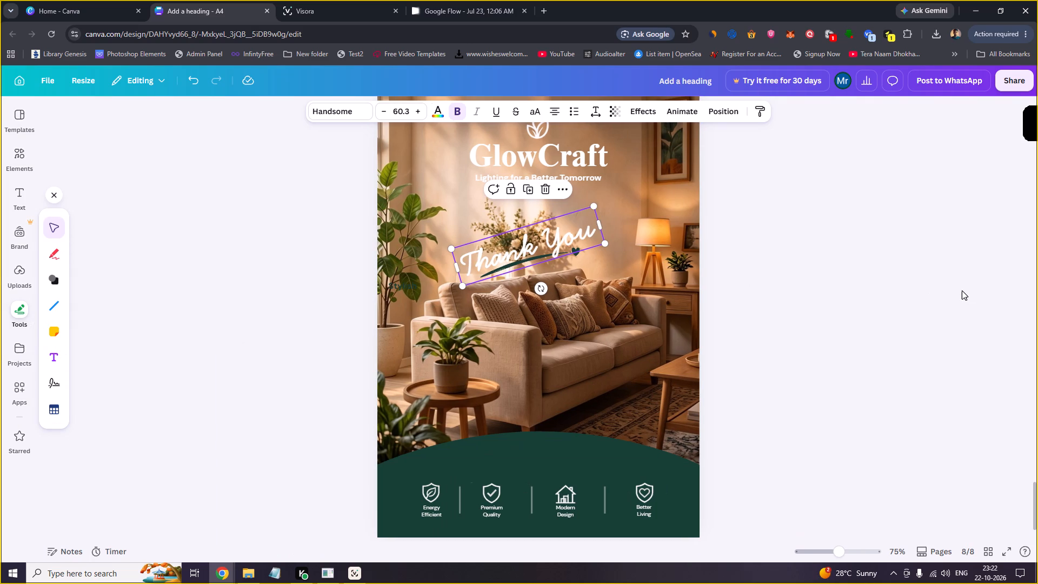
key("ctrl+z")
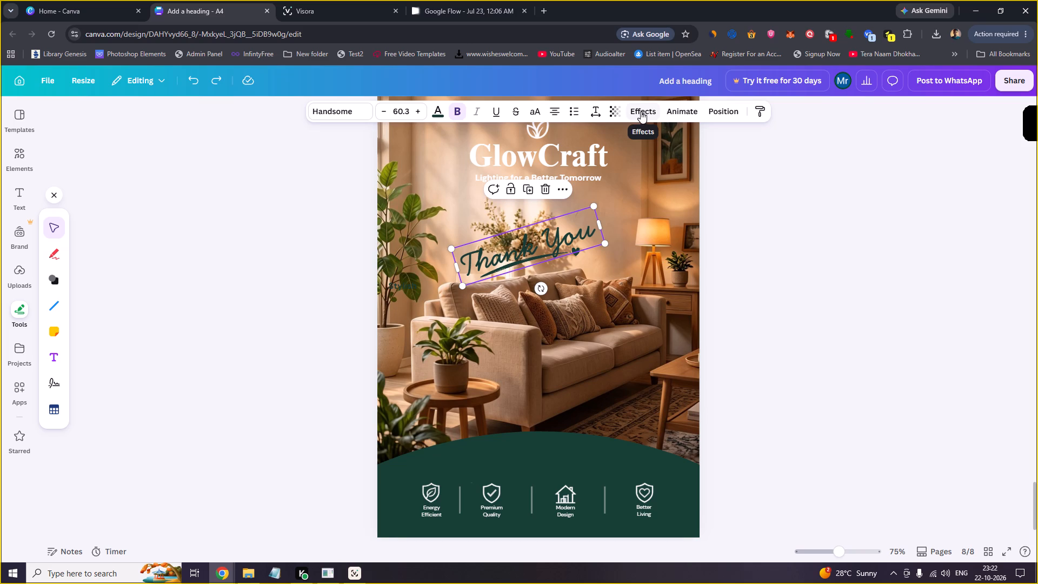
Apply a white Drop shadow effect to the "Thank You" text with blur 37 and transparency 45.
left_click(636, 115)
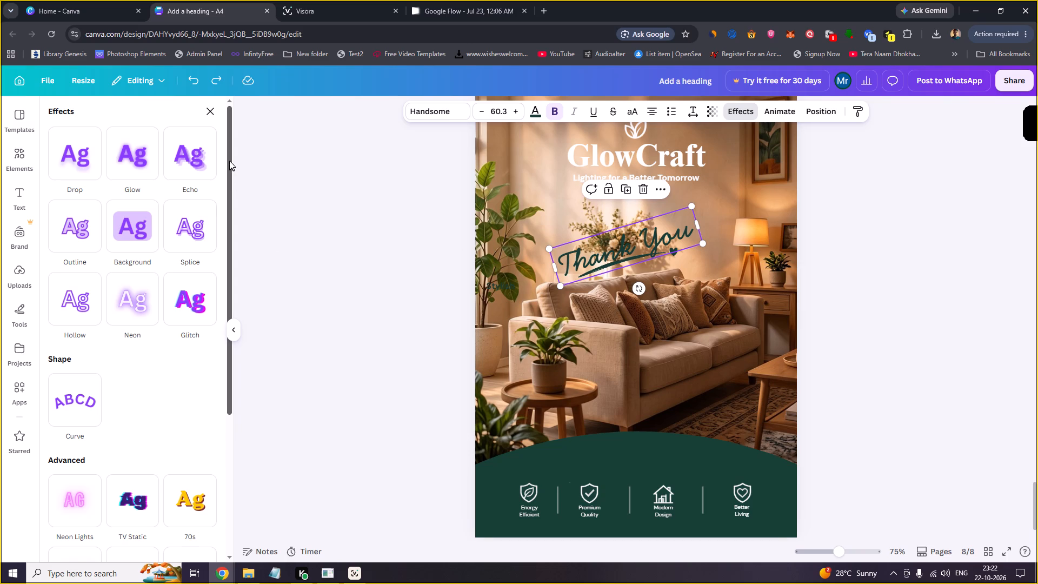
left_click(87, 164)
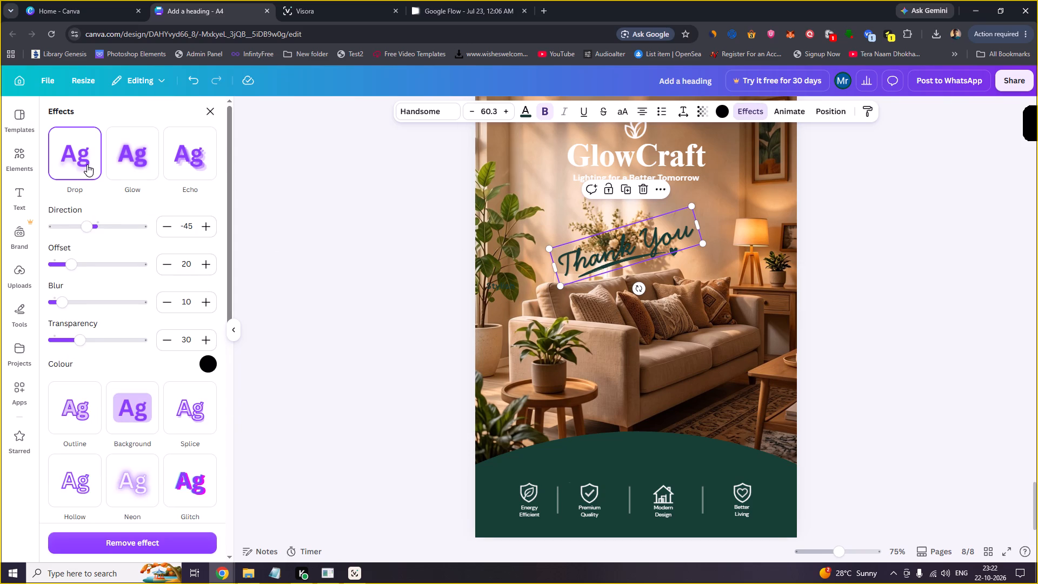
left_click(213, 362)
left_click(188, 333)
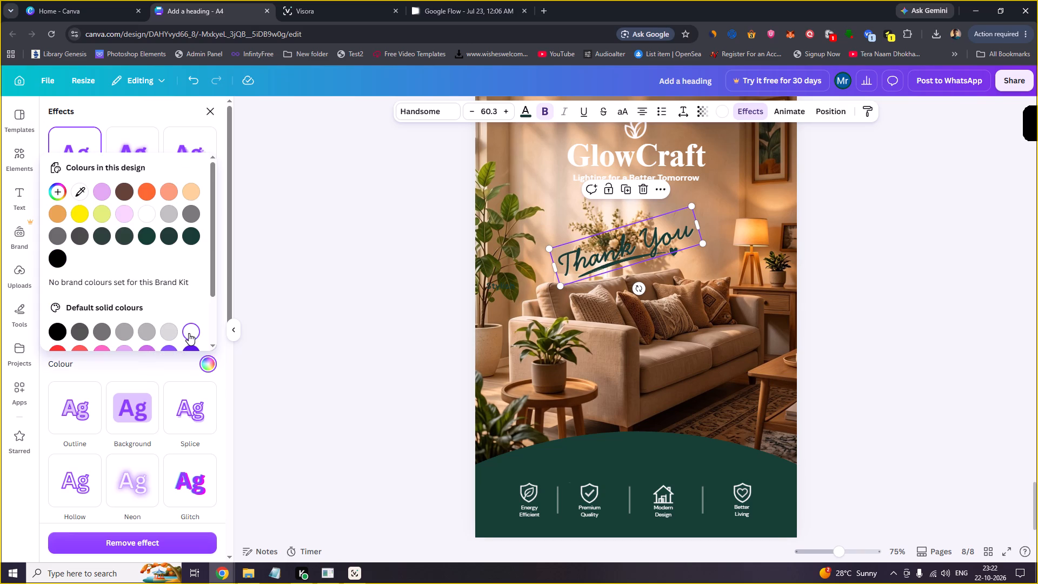
left_click(160, 366)
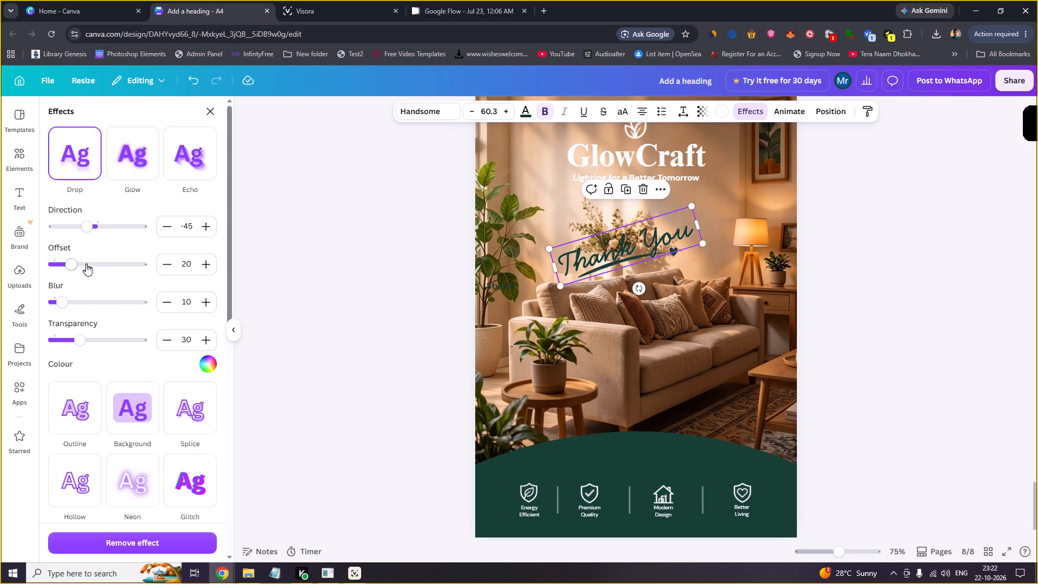
left_click_drag(82, 341, 82, 341)
left_click_drag(82, 341, 101, 343)
left_click_drag(101, 343, 97, 343)
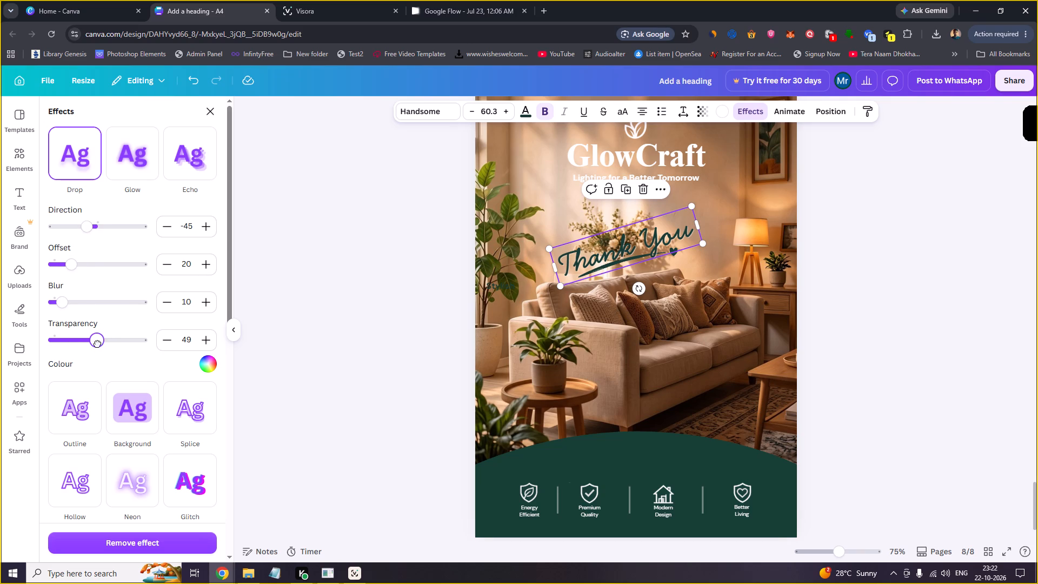
left_click_drag(97, 343, 93, 343)
left_click_drag(69, 306, 86, 306)
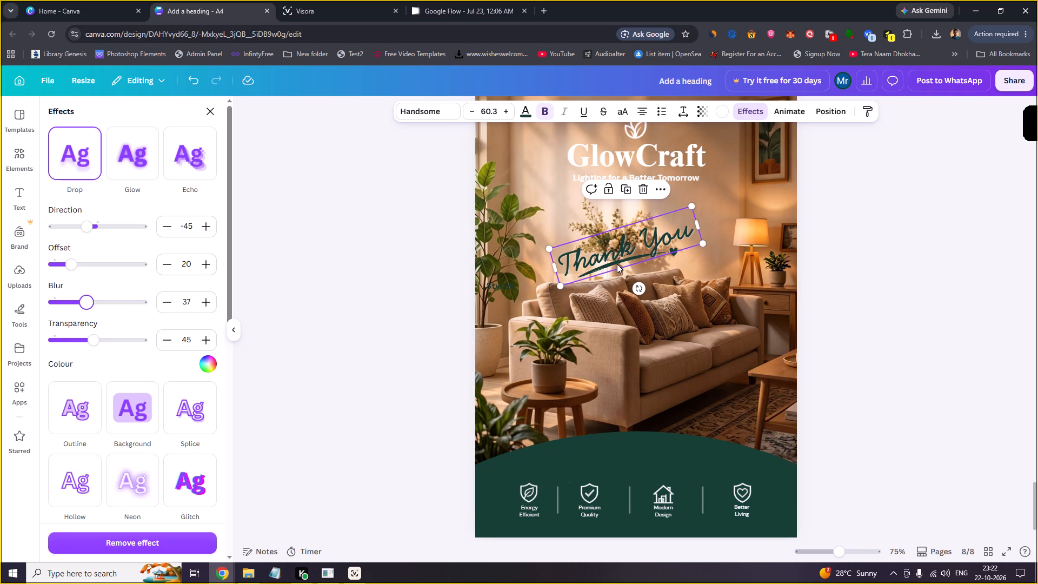
left_click(609, 264)
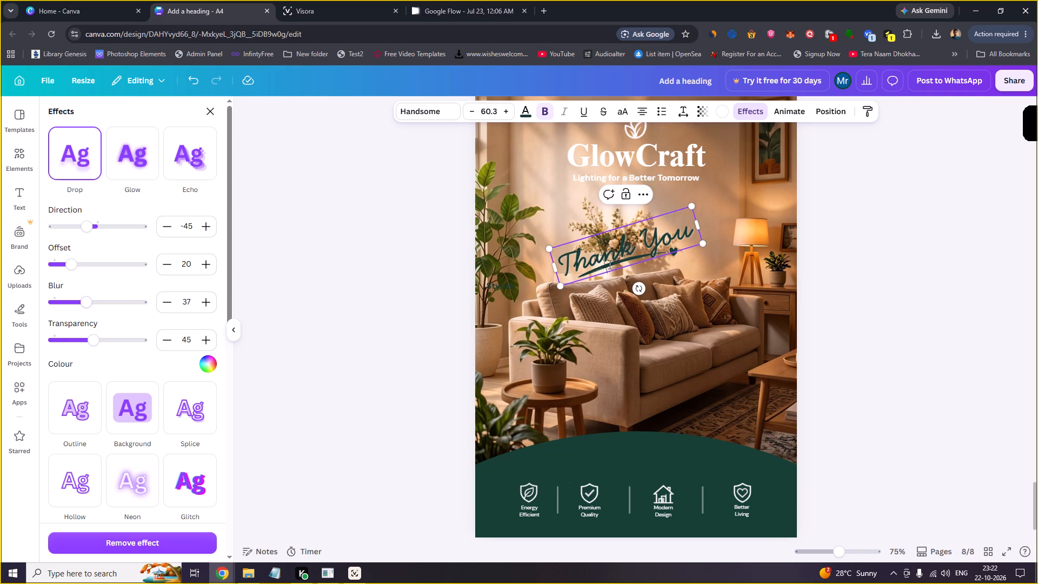
left_click(869, 294)
left_click(860, 305)
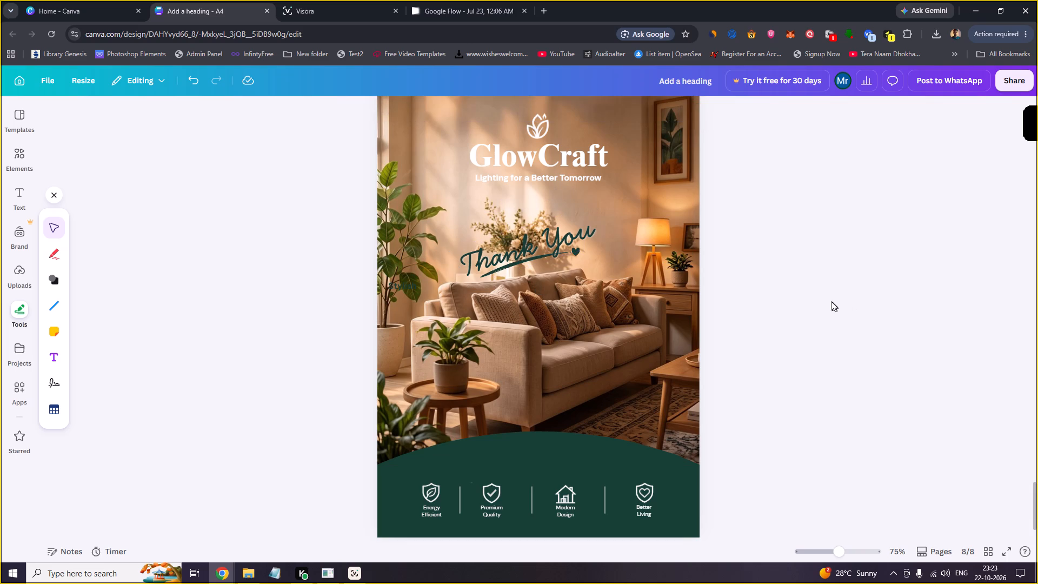
Give the small green heart a white Drop shadow with blur 37 and transparency 45.
left_click(577, 253)
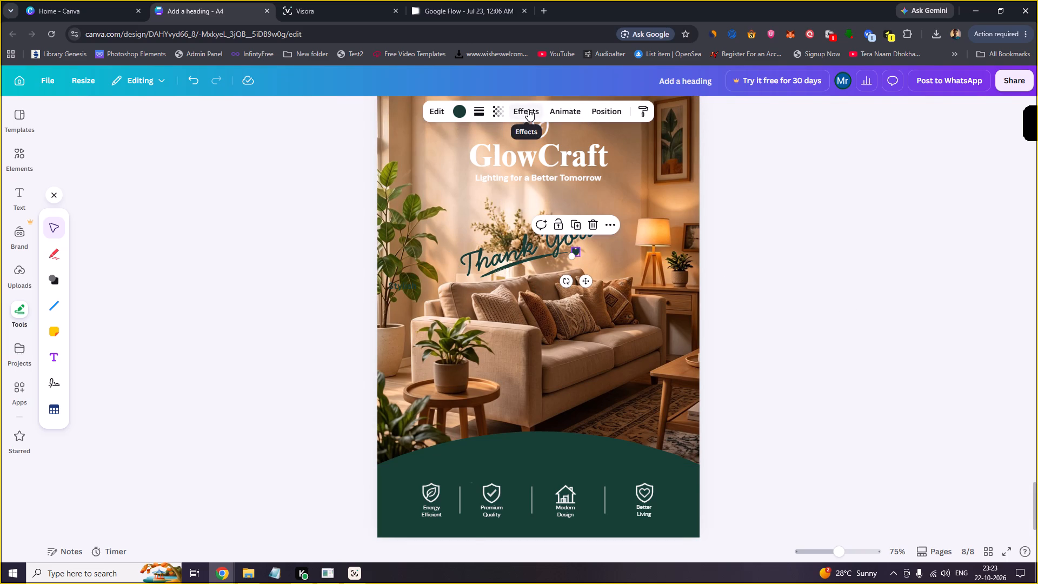
left_click(528, 109)
left_click(69, 160)
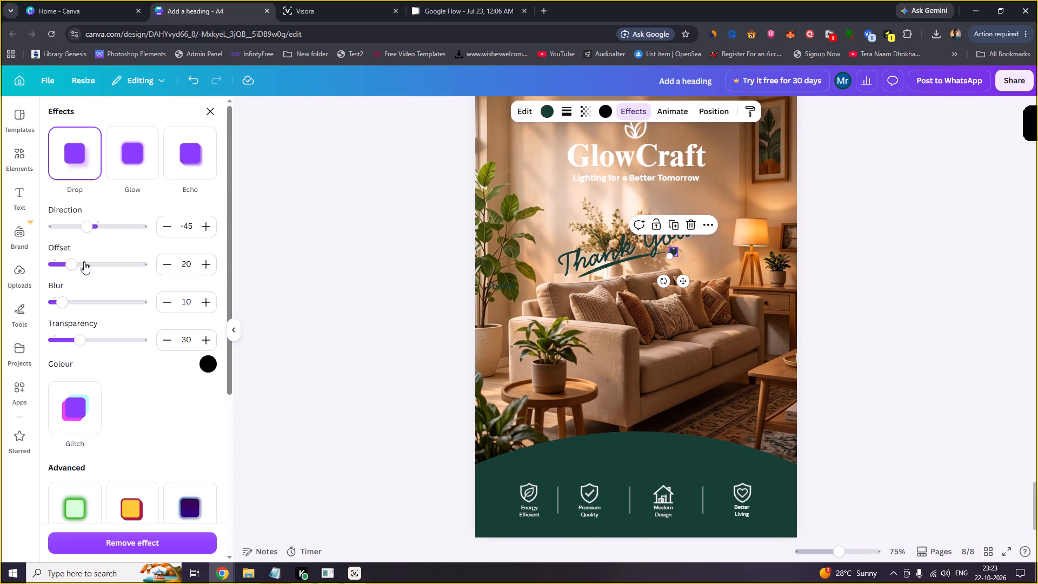
left_click(190, 300)
left_click_drag(191, 300, 186, 300)
left_click_drag(186, 300, 184, 299)
type("37")
left_click(191, 338)
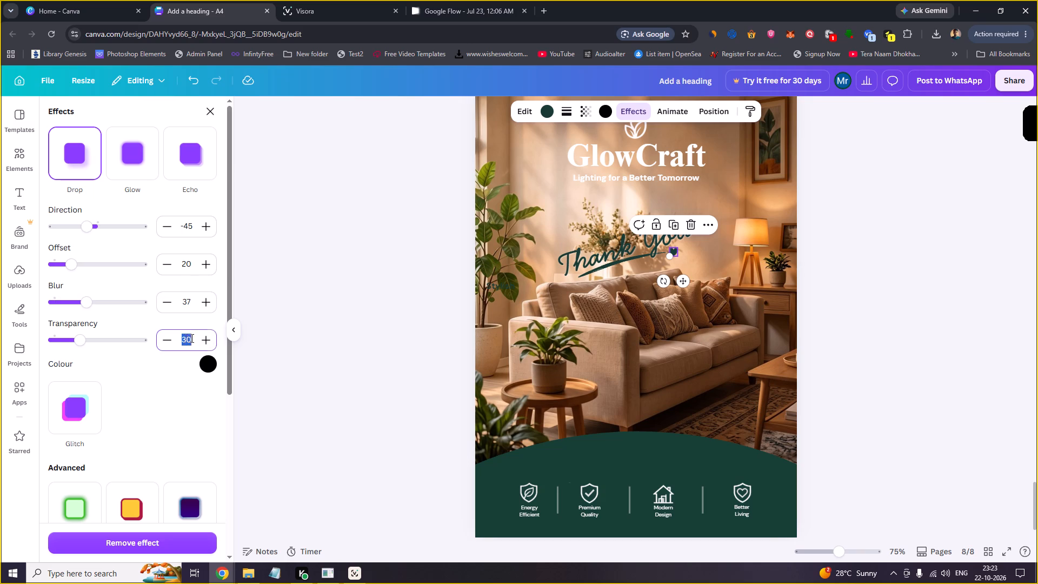
left_click(185, 338)
left_click_drag(182, 338, 189, 338)
left_click_drag(189, 338, 190, 338)
type("45")
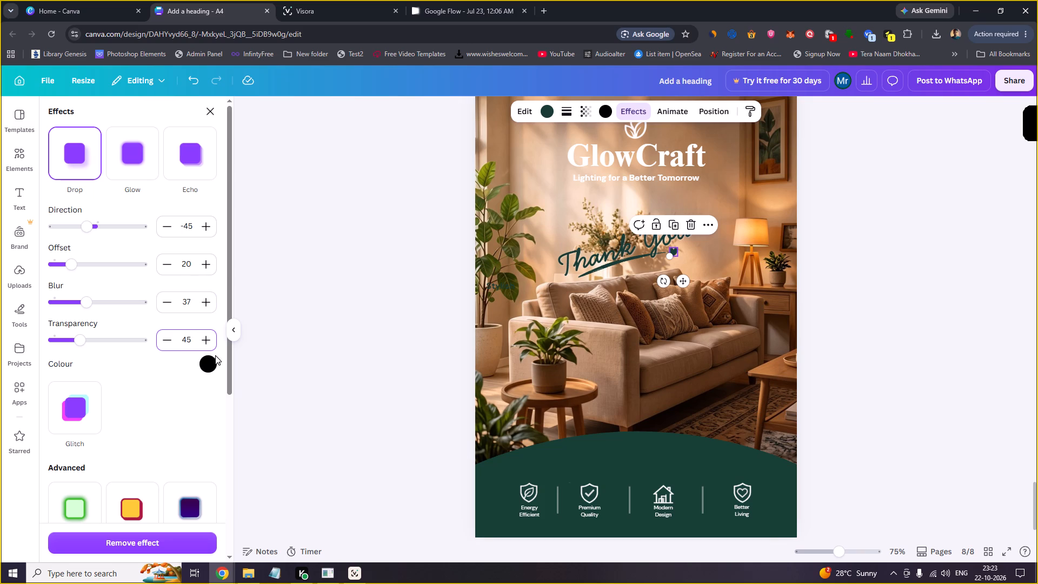
left_click(212, 356)
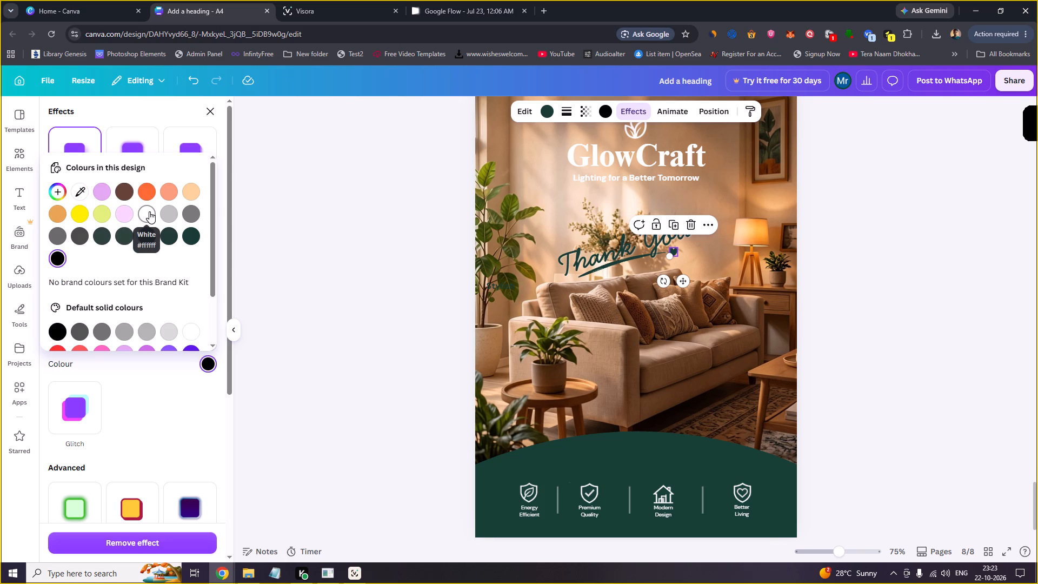
left_click(150, 211)
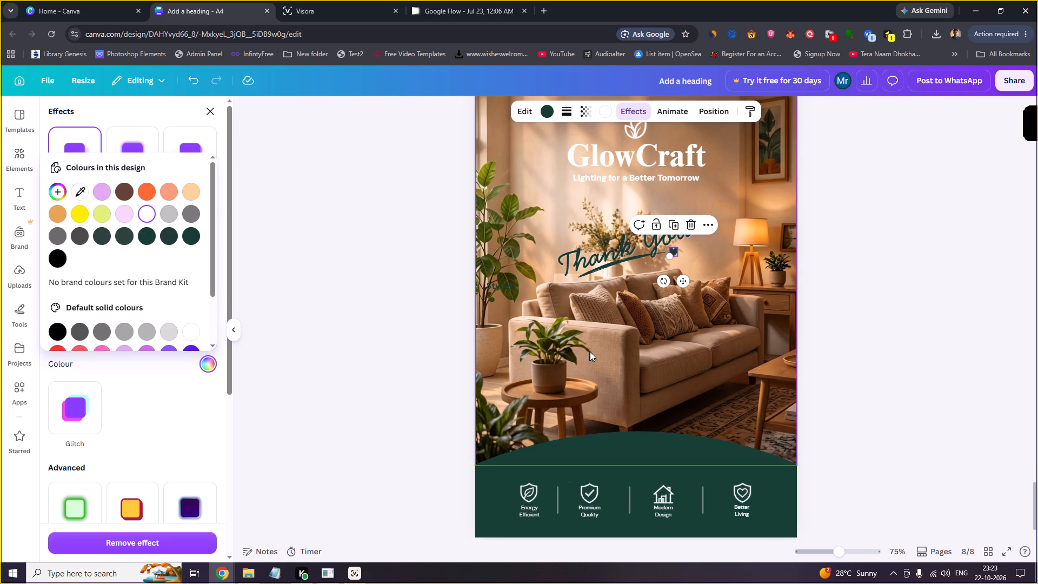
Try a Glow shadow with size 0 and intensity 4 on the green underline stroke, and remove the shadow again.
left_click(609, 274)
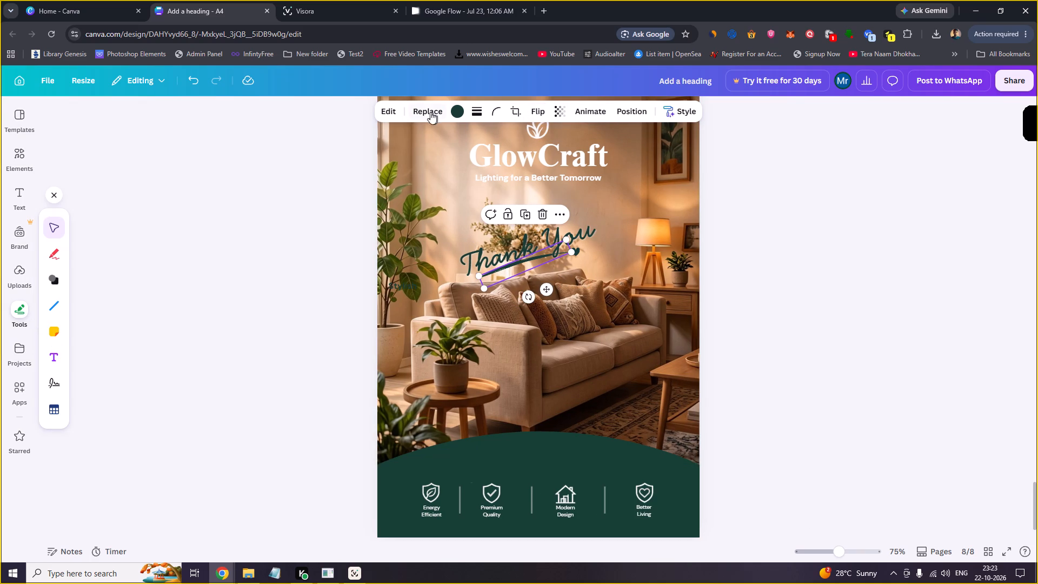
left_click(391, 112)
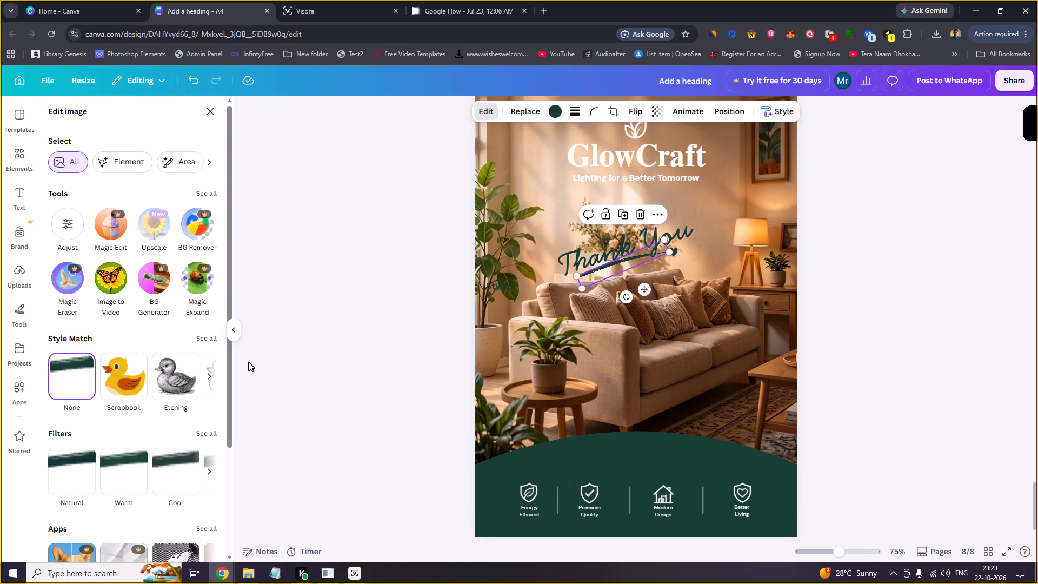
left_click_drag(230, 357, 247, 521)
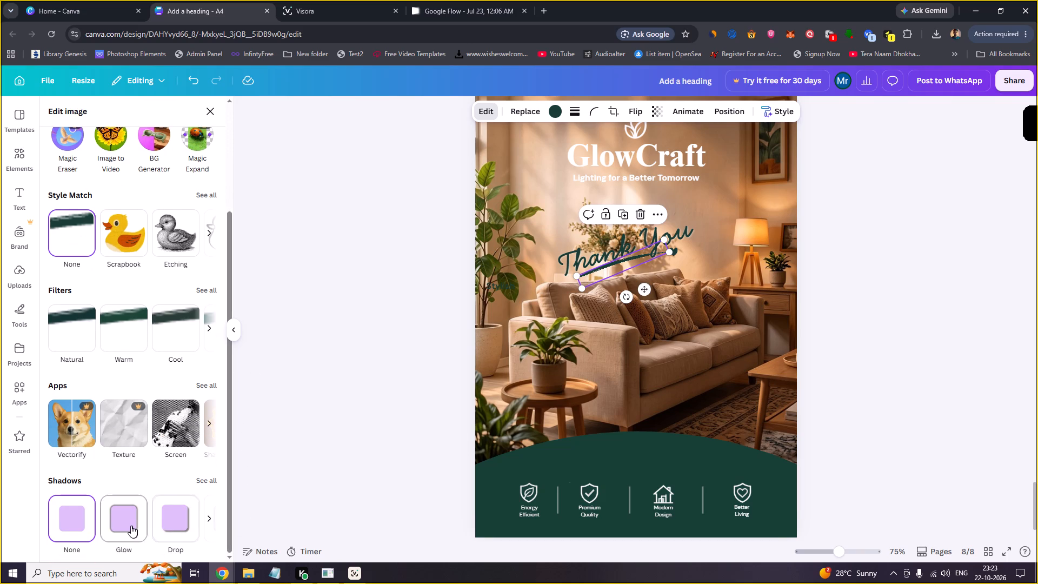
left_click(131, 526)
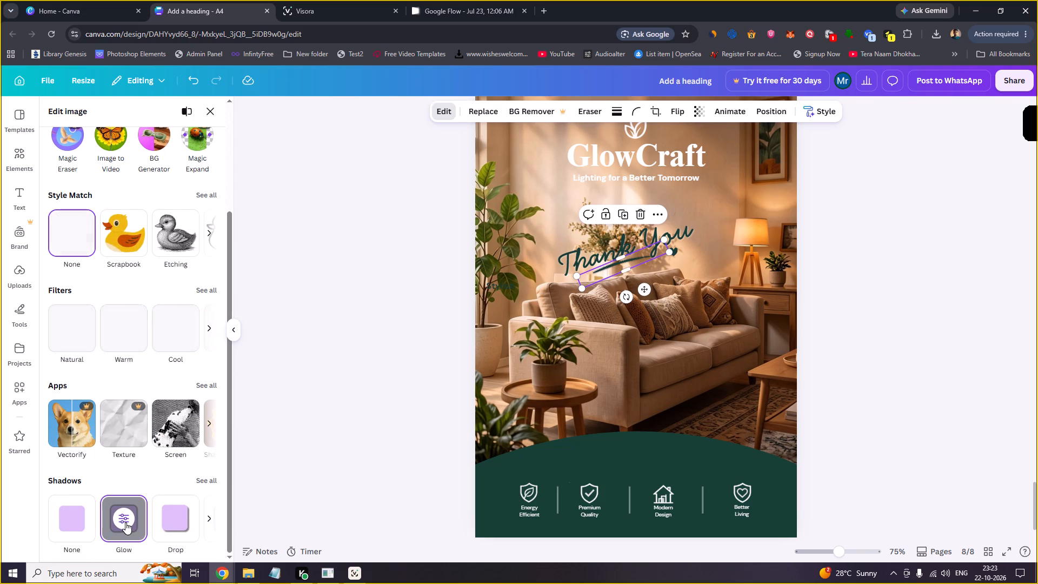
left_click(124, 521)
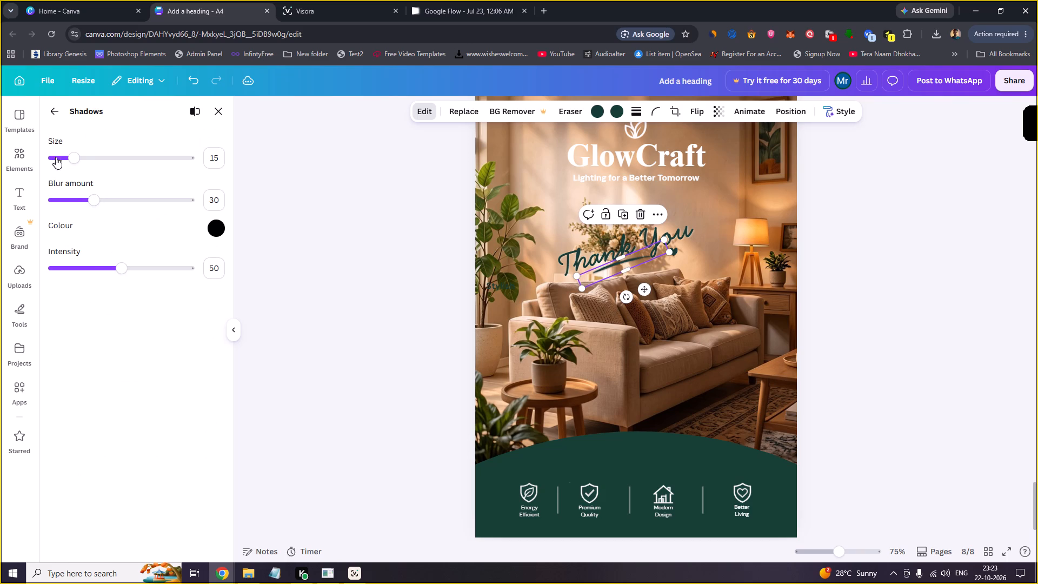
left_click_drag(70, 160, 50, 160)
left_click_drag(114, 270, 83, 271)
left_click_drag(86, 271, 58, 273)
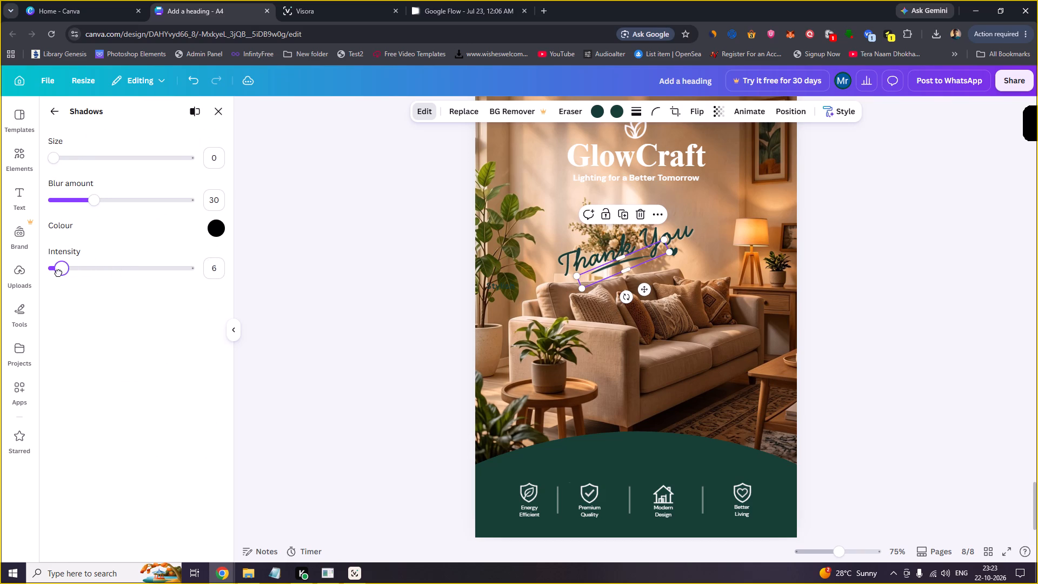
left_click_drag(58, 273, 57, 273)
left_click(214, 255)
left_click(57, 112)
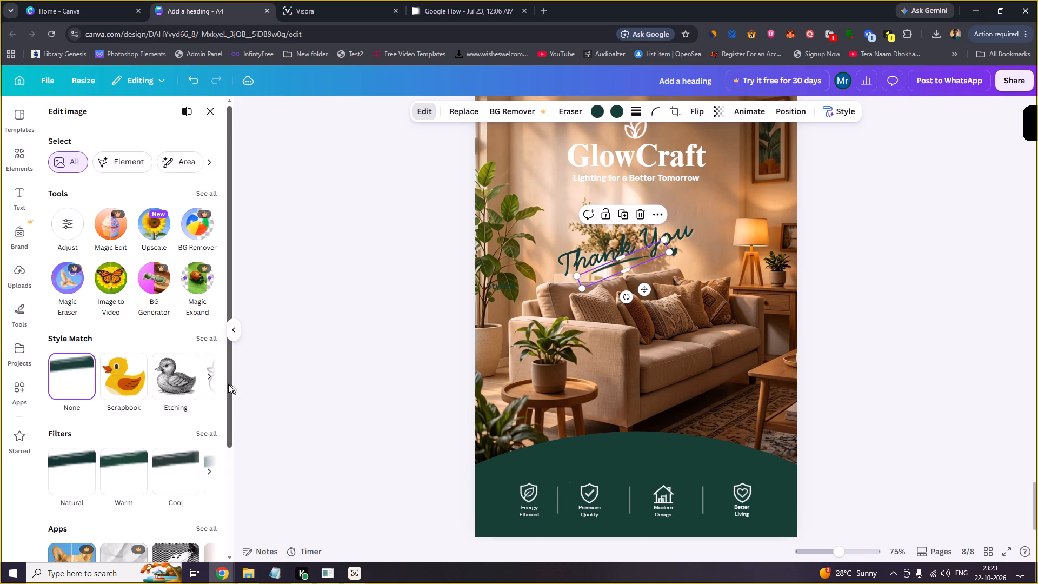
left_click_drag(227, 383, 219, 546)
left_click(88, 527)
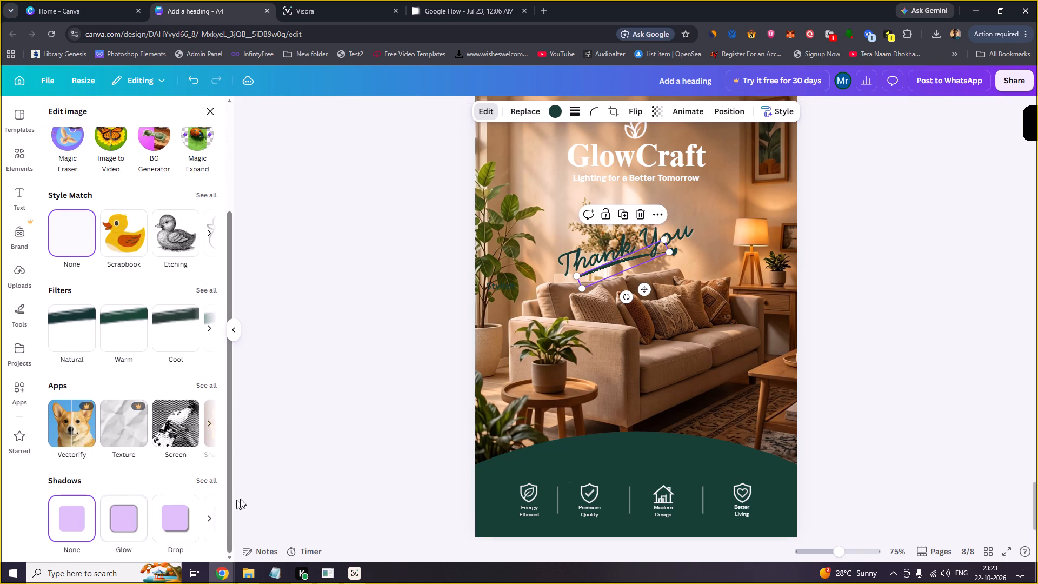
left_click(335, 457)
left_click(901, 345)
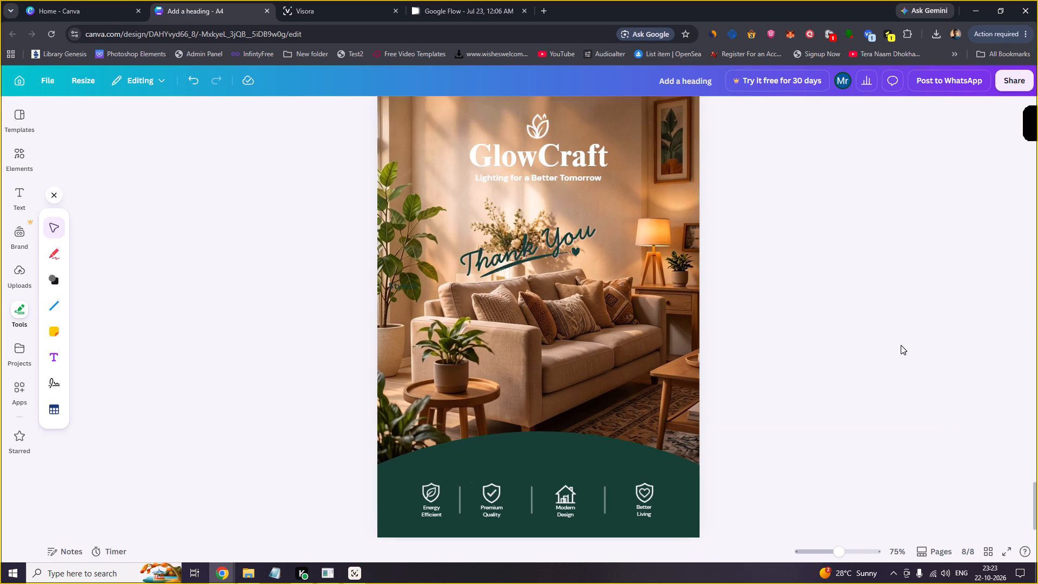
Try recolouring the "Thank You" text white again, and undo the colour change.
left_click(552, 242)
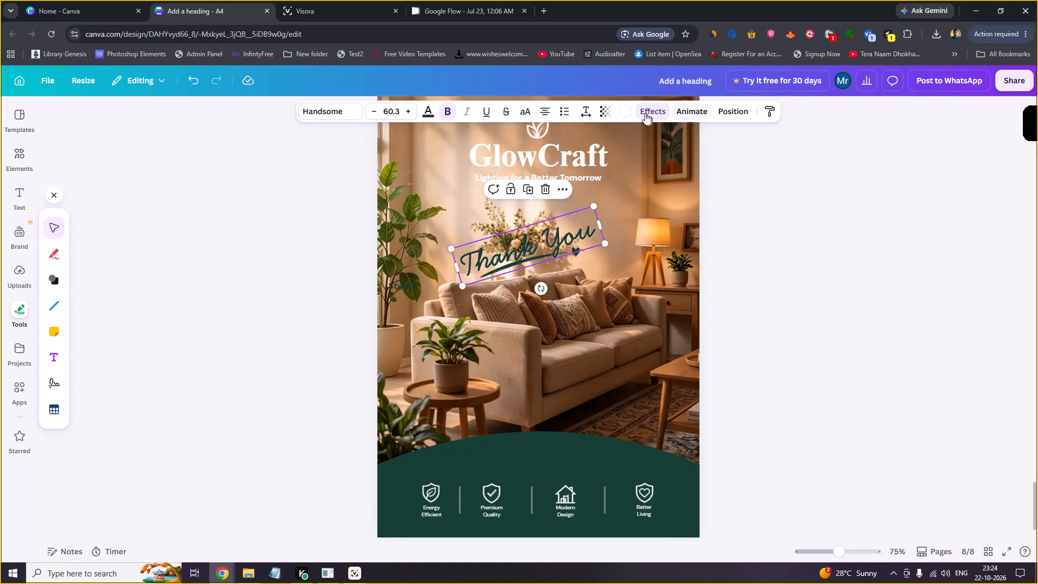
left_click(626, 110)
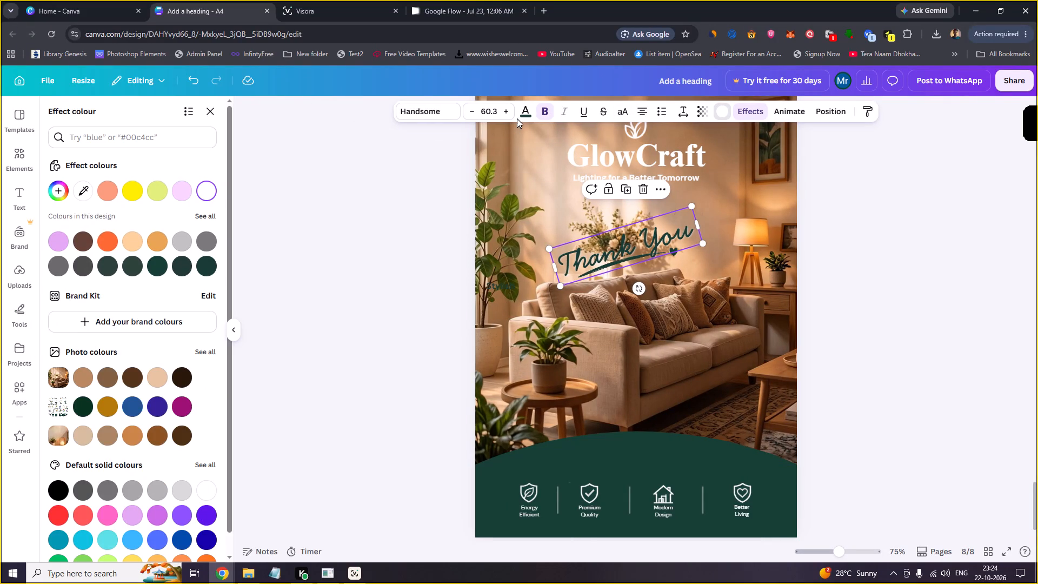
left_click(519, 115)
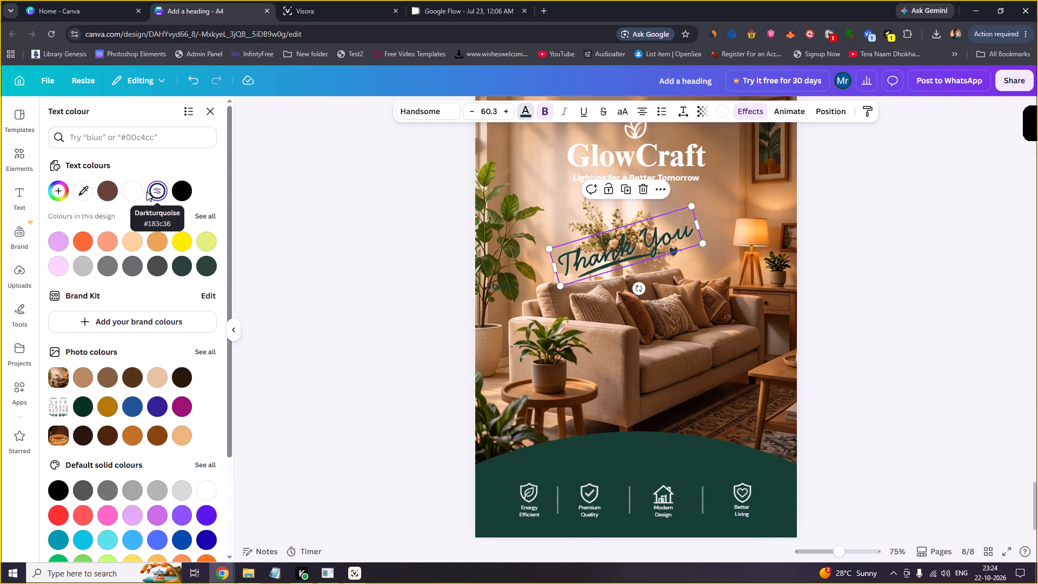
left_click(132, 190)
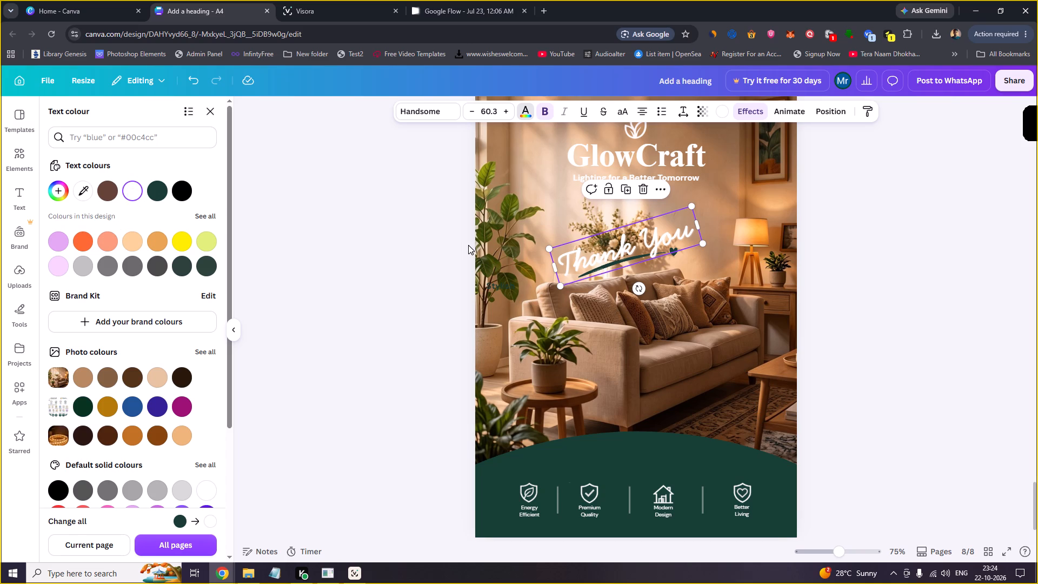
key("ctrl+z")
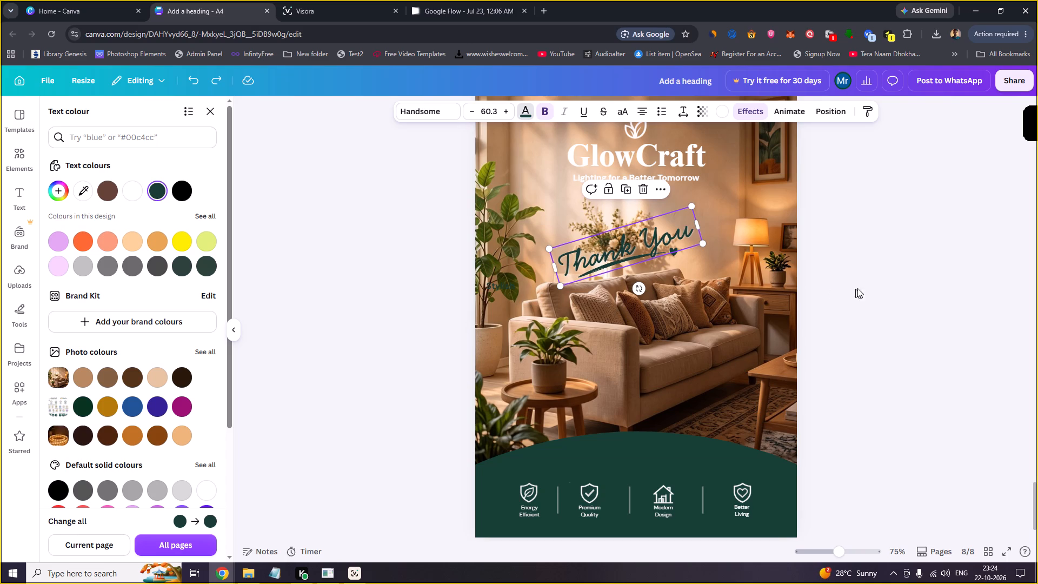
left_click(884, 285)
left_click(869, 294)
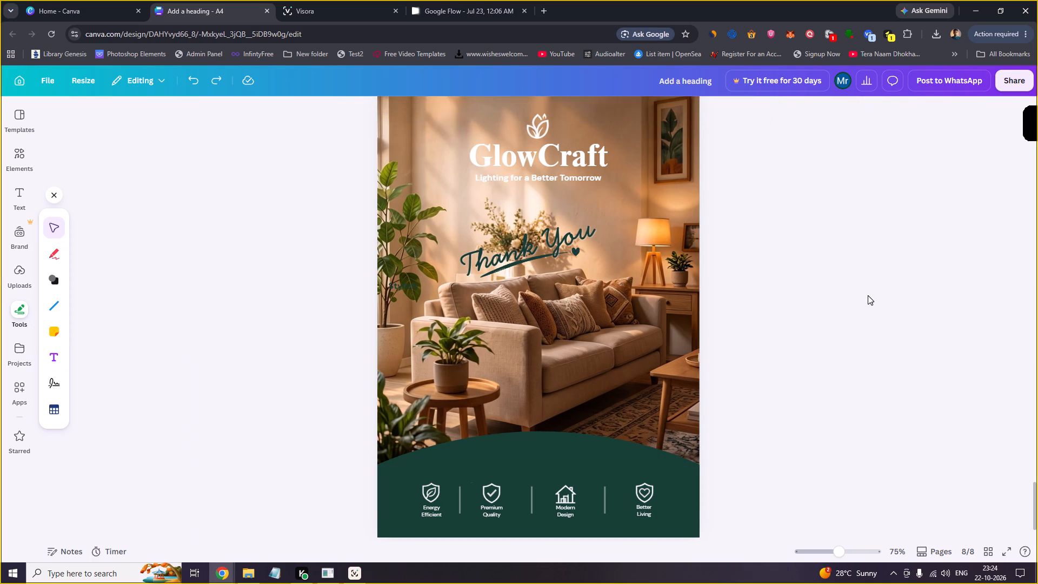
Move the "Thank You" text, its underline stroke and the small heart together up, just below the tagline and above the sofa.
left_click(532, 246)
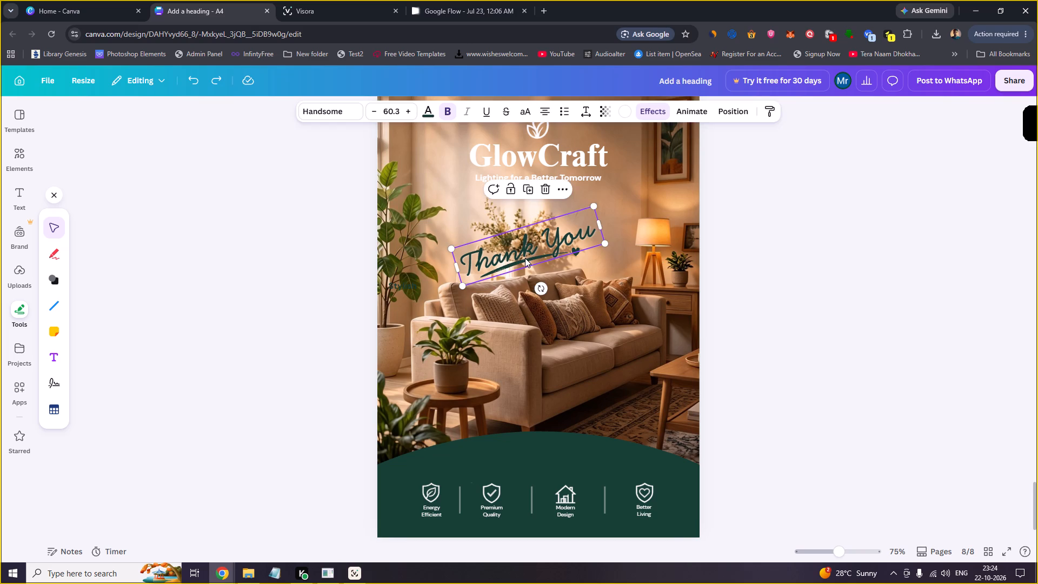
left_click(521, 271, "shift")
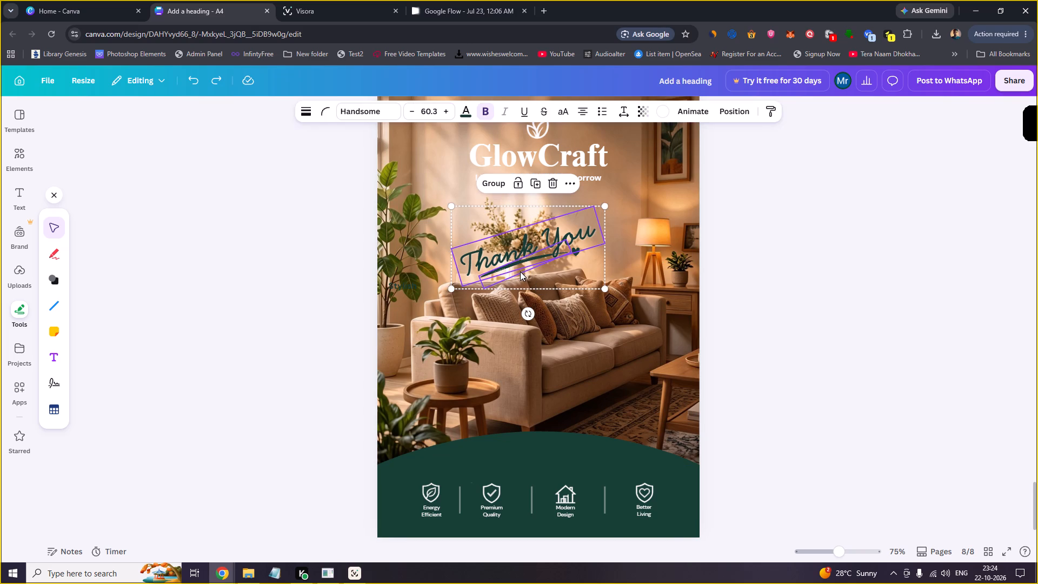
left_click(578, 253, "shift")
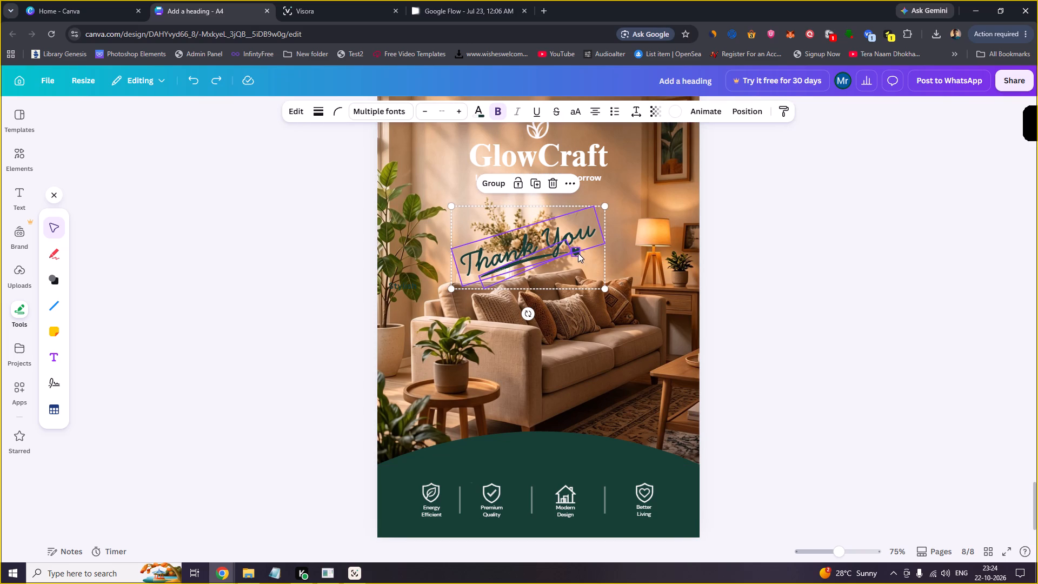
left_click_drag(543, 236, 544, 256)
left_click_drag(544, 257, 548, 219)
left_click(541, 247)
left_click_drag(541, 244, 525, 165)
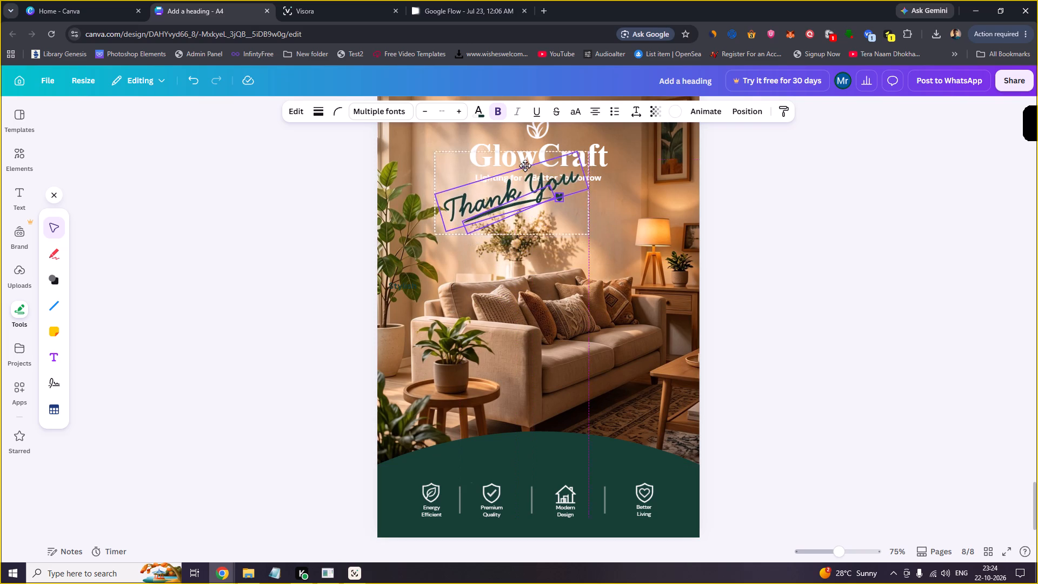
left_click_drag(525, 165, 533, 202)
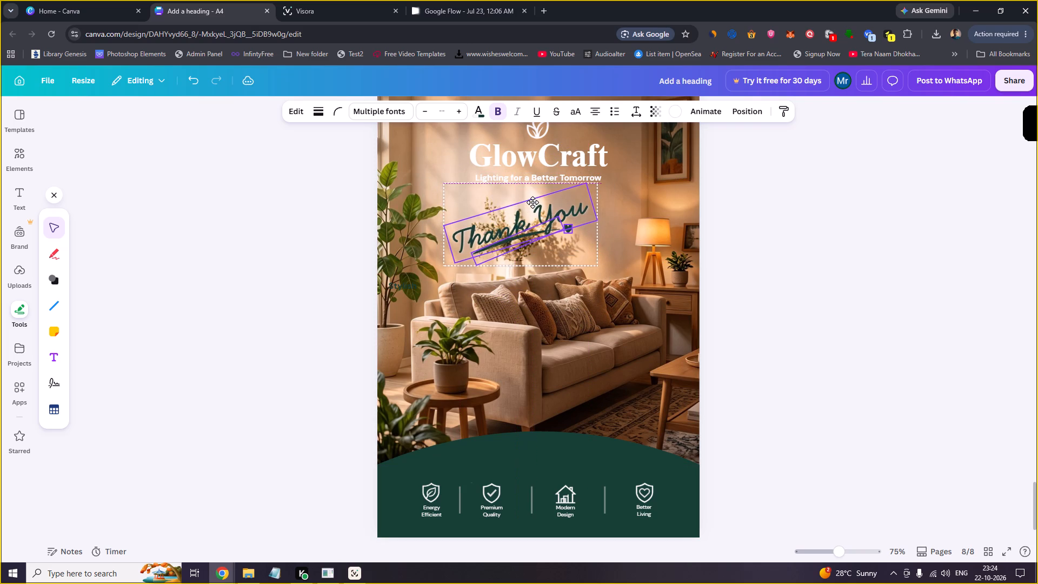
left_click_drag(533, 202, 533, 209)
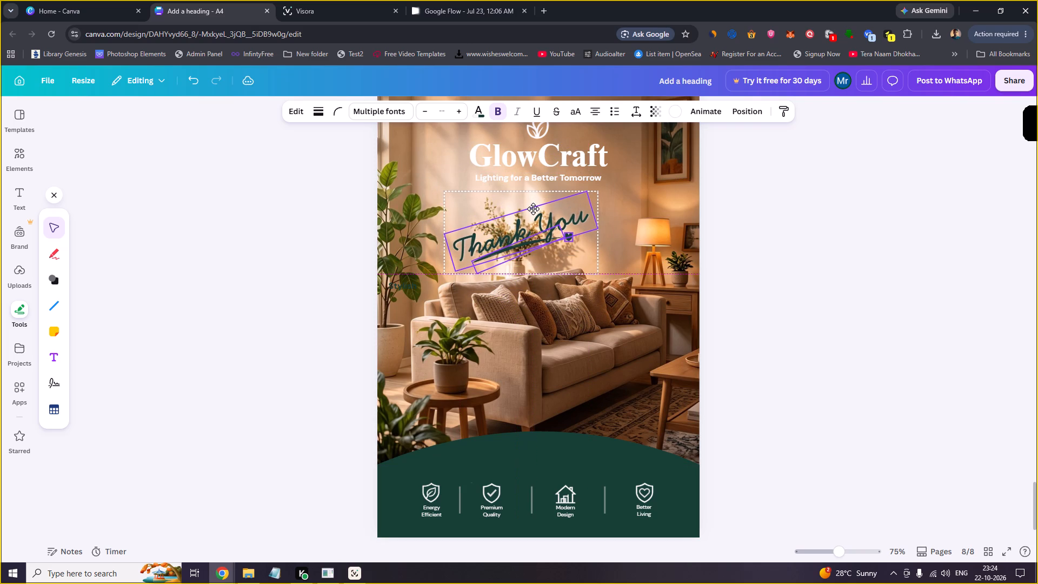
left_click_drag(533, 209, 531, 203)
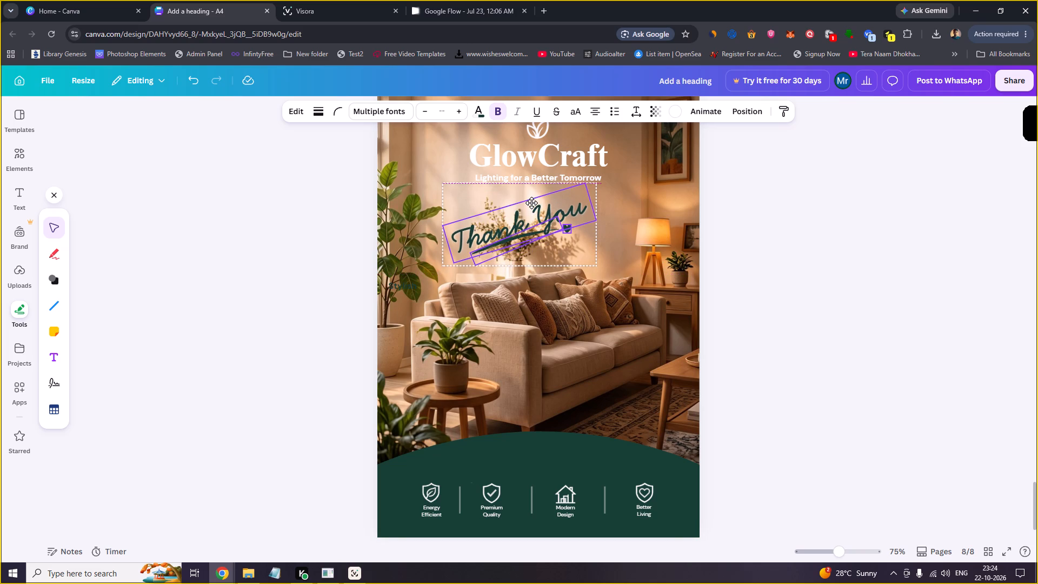
left_click_drag(531, 203, 536, 208)
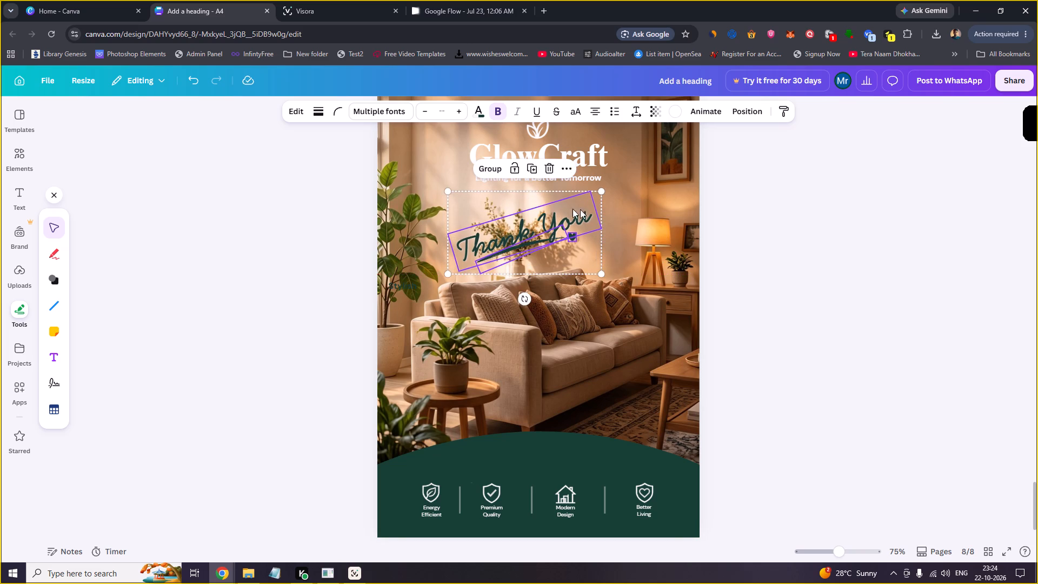
left_click(715, 229)
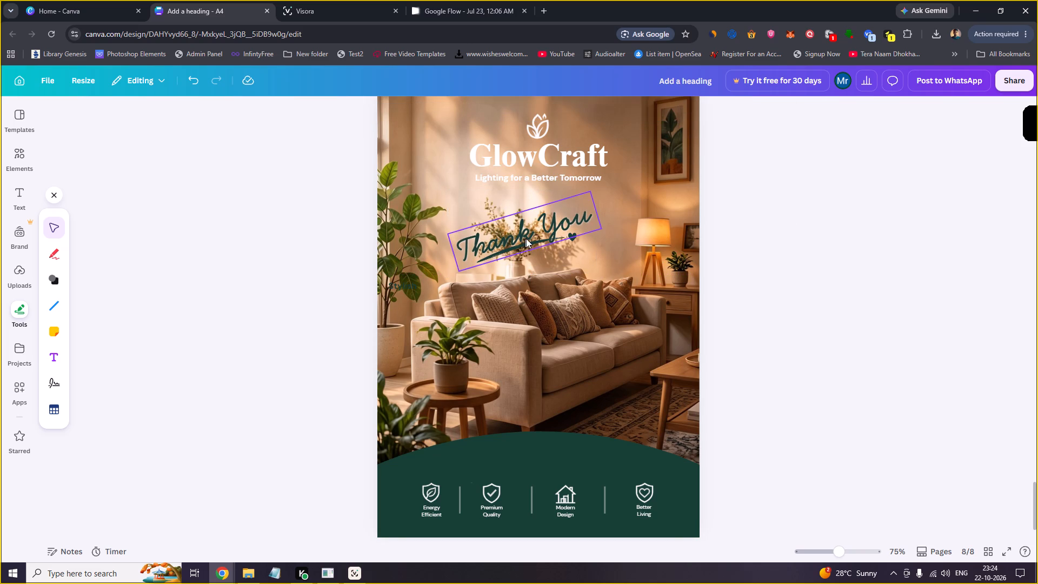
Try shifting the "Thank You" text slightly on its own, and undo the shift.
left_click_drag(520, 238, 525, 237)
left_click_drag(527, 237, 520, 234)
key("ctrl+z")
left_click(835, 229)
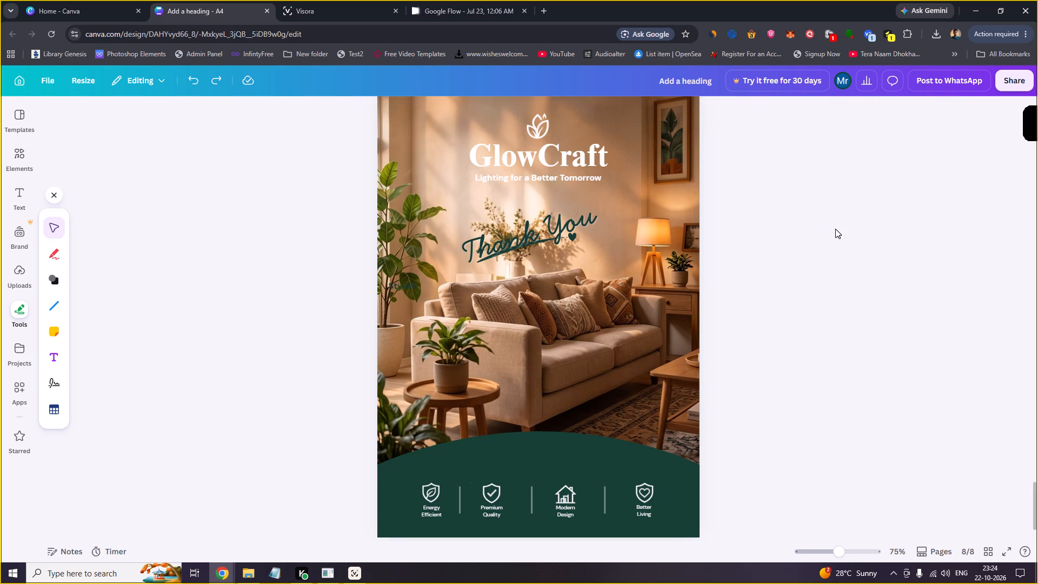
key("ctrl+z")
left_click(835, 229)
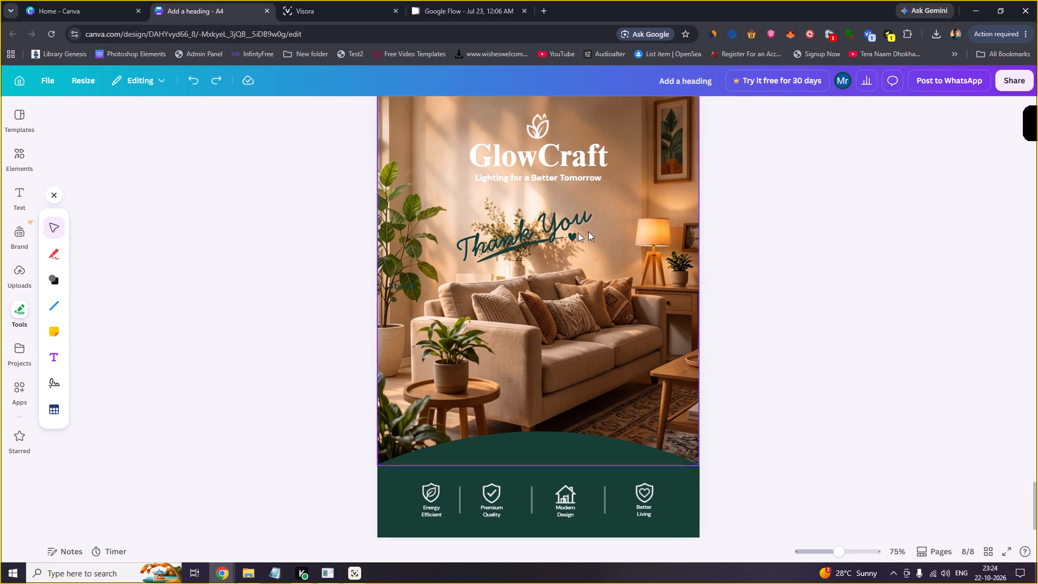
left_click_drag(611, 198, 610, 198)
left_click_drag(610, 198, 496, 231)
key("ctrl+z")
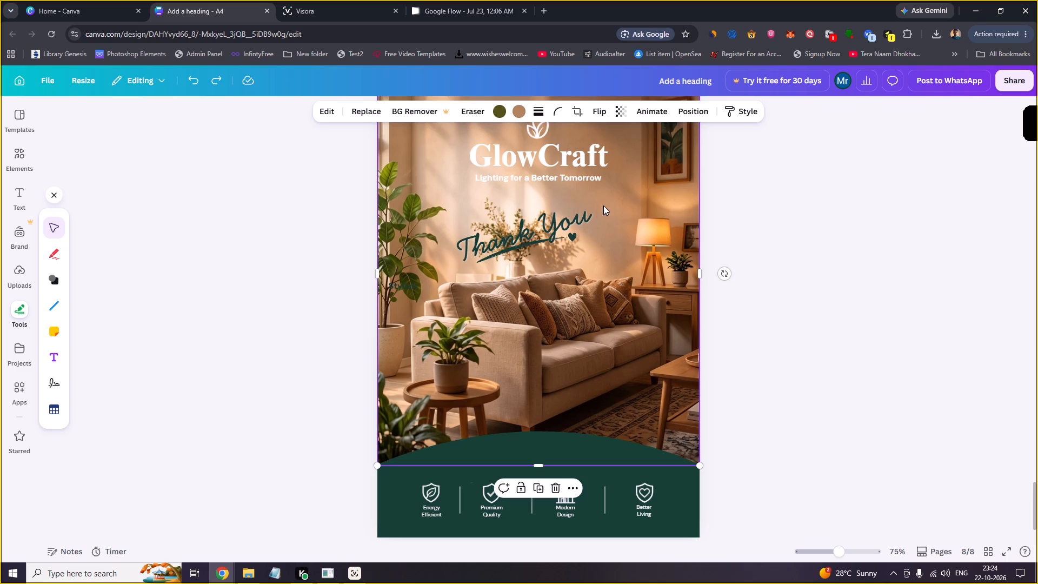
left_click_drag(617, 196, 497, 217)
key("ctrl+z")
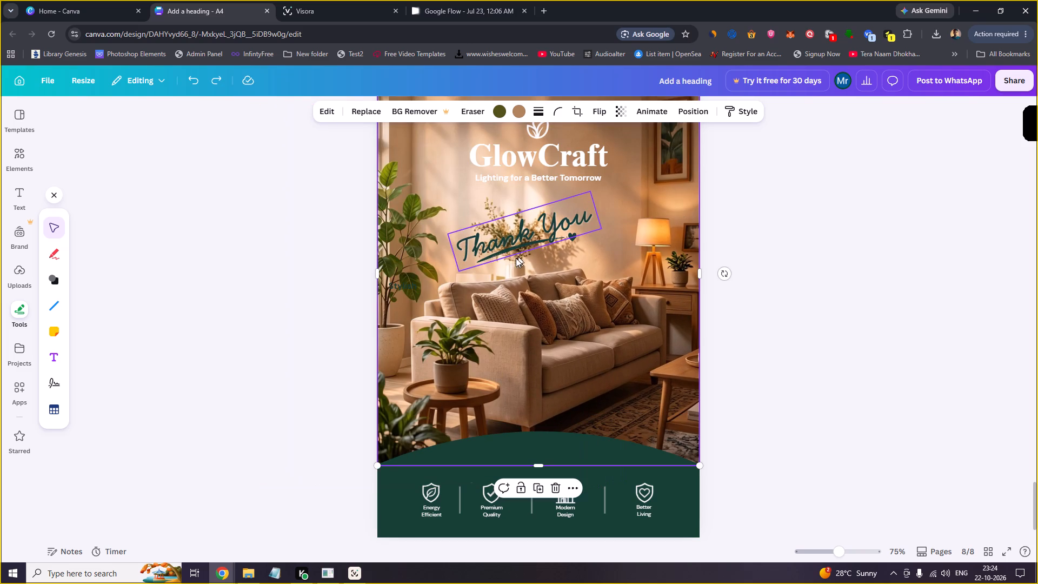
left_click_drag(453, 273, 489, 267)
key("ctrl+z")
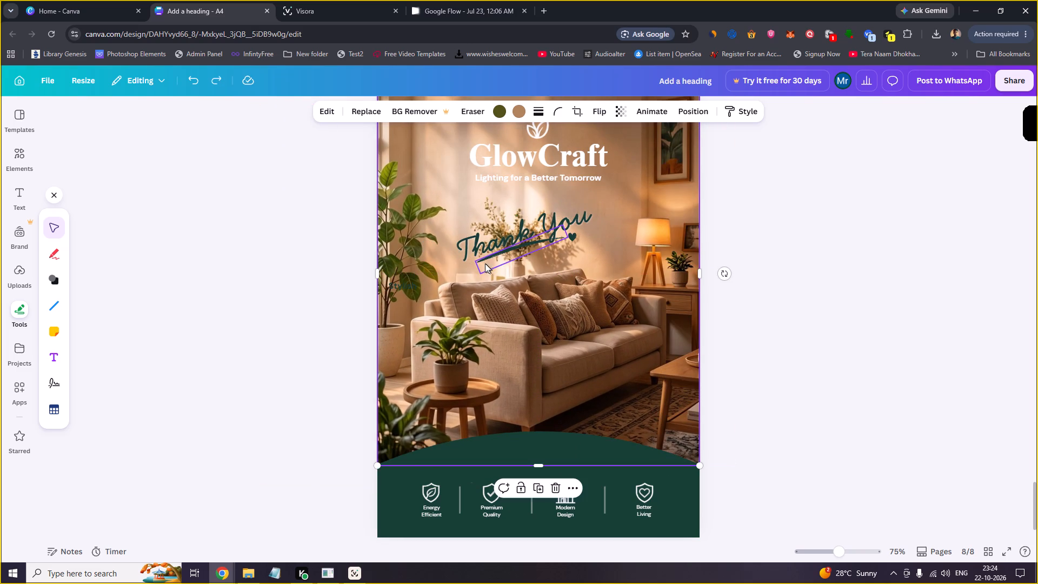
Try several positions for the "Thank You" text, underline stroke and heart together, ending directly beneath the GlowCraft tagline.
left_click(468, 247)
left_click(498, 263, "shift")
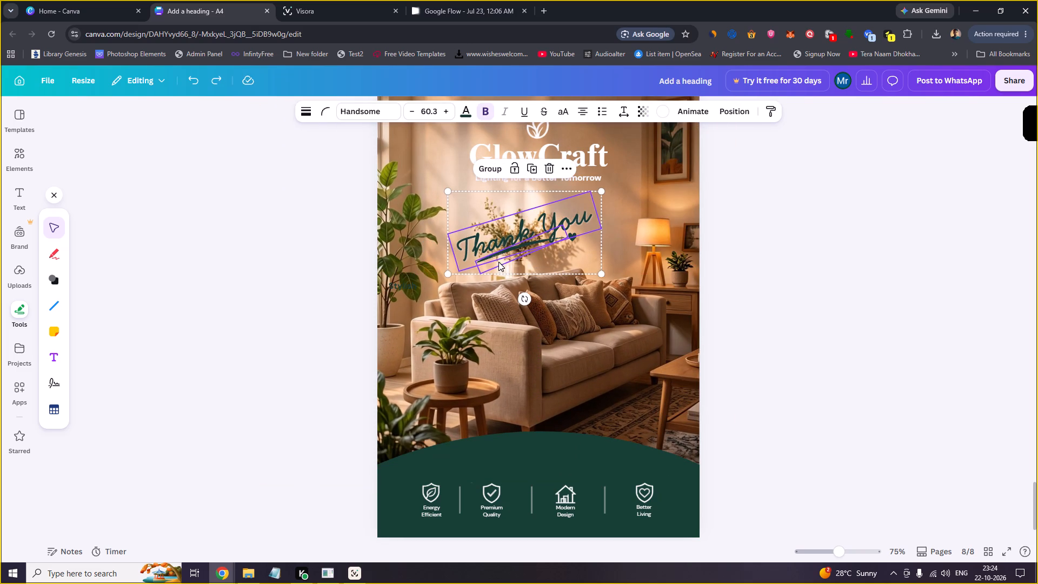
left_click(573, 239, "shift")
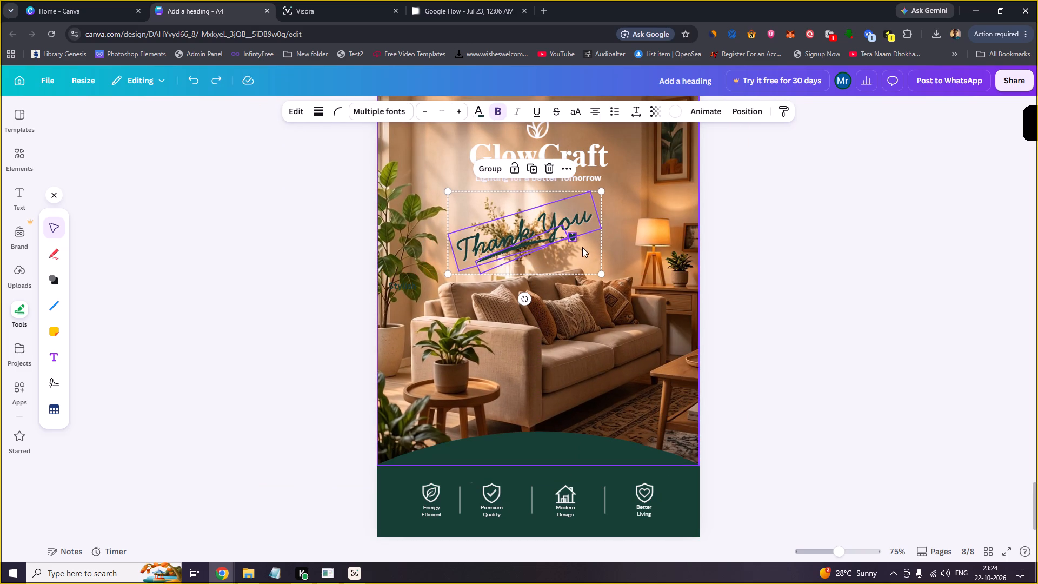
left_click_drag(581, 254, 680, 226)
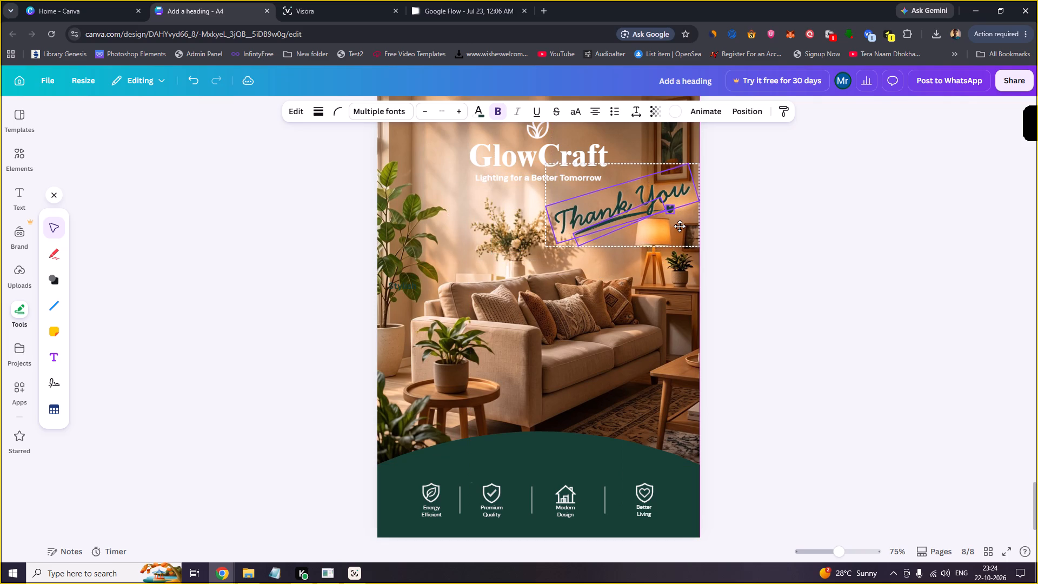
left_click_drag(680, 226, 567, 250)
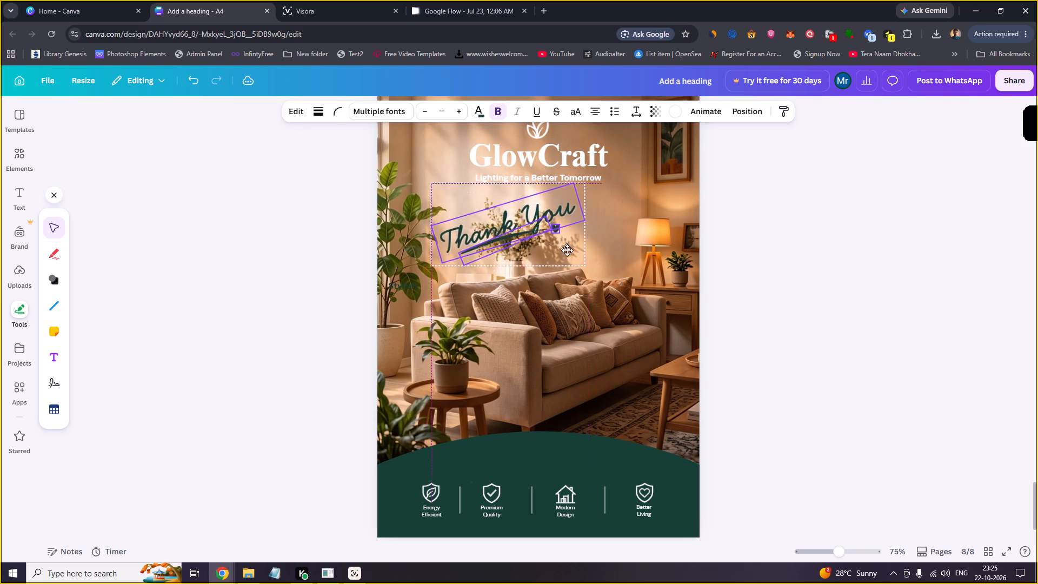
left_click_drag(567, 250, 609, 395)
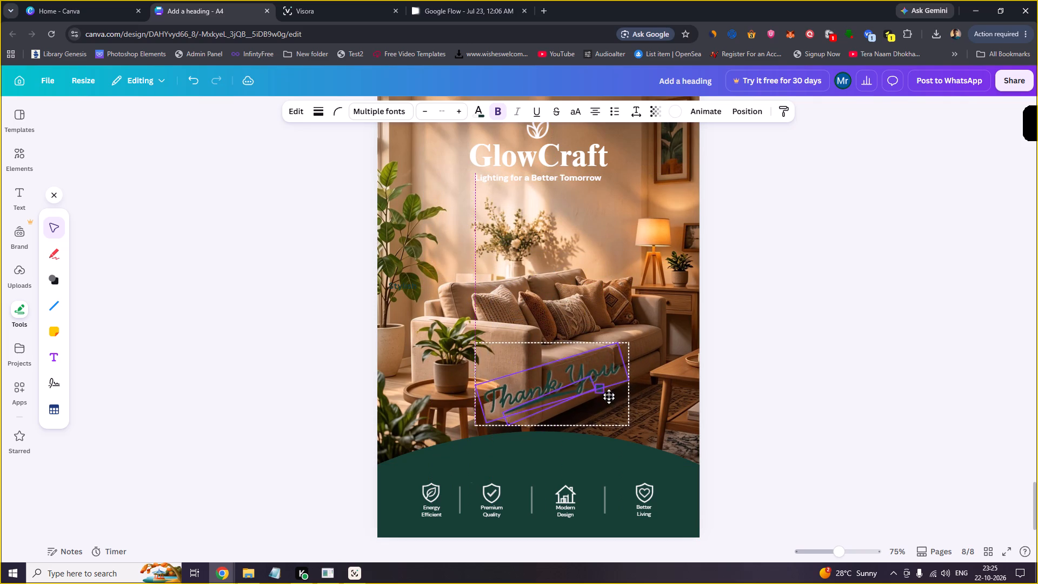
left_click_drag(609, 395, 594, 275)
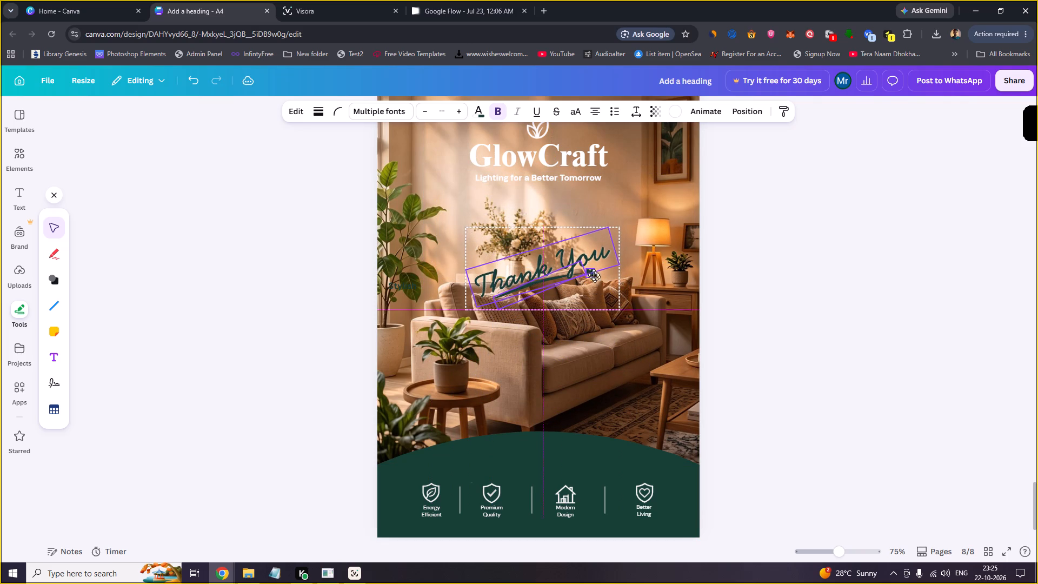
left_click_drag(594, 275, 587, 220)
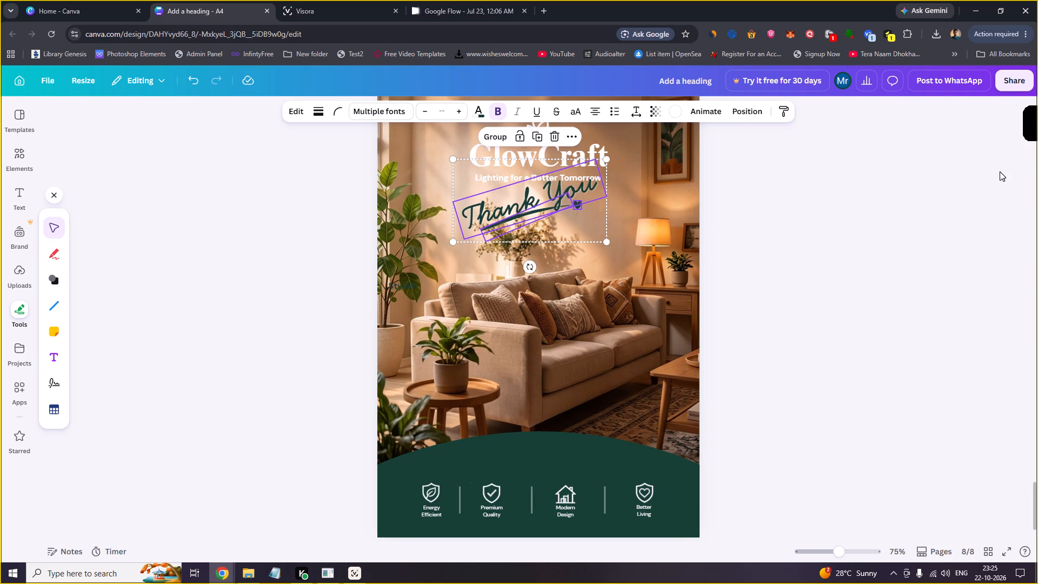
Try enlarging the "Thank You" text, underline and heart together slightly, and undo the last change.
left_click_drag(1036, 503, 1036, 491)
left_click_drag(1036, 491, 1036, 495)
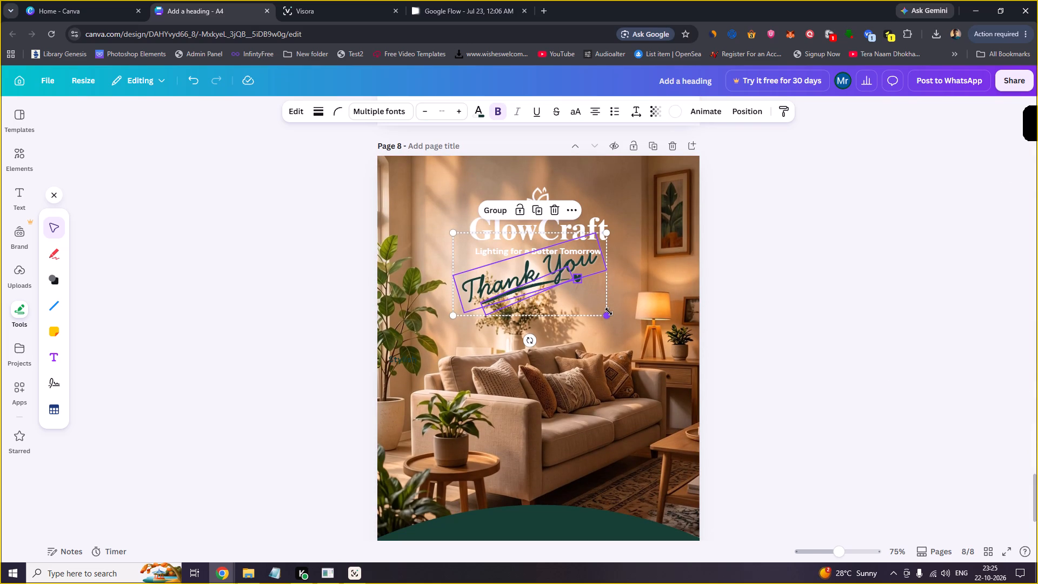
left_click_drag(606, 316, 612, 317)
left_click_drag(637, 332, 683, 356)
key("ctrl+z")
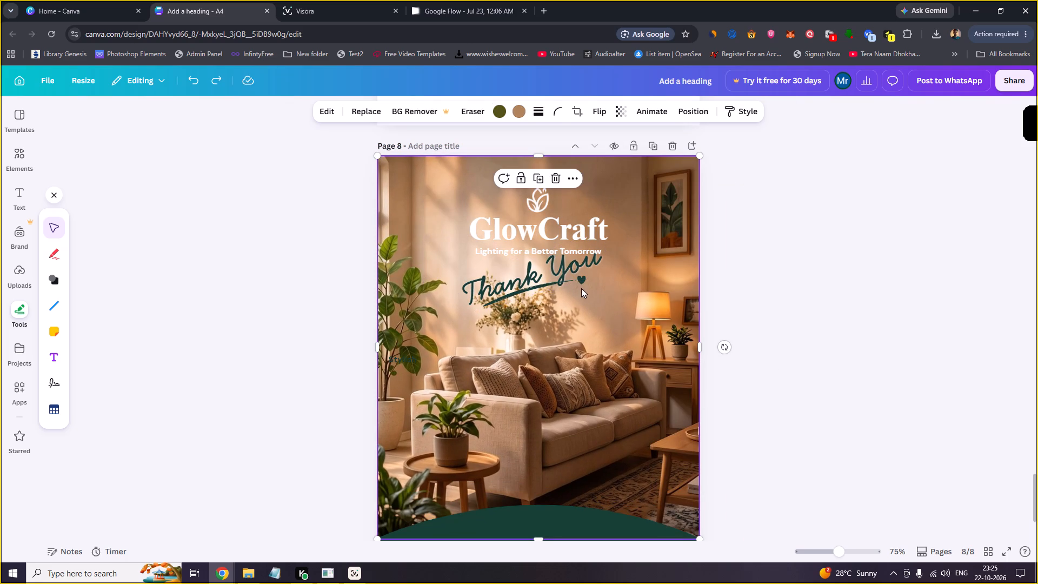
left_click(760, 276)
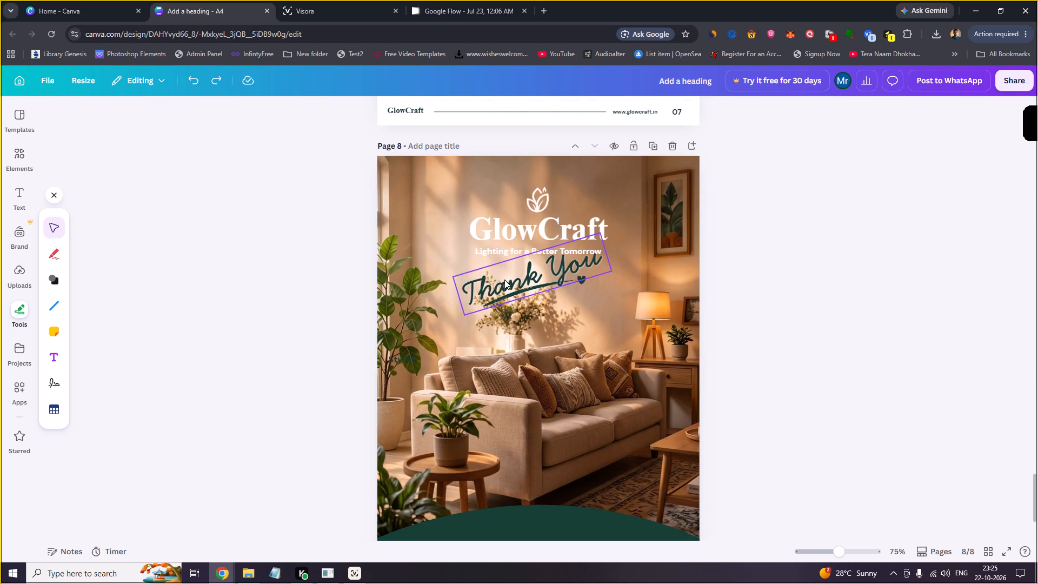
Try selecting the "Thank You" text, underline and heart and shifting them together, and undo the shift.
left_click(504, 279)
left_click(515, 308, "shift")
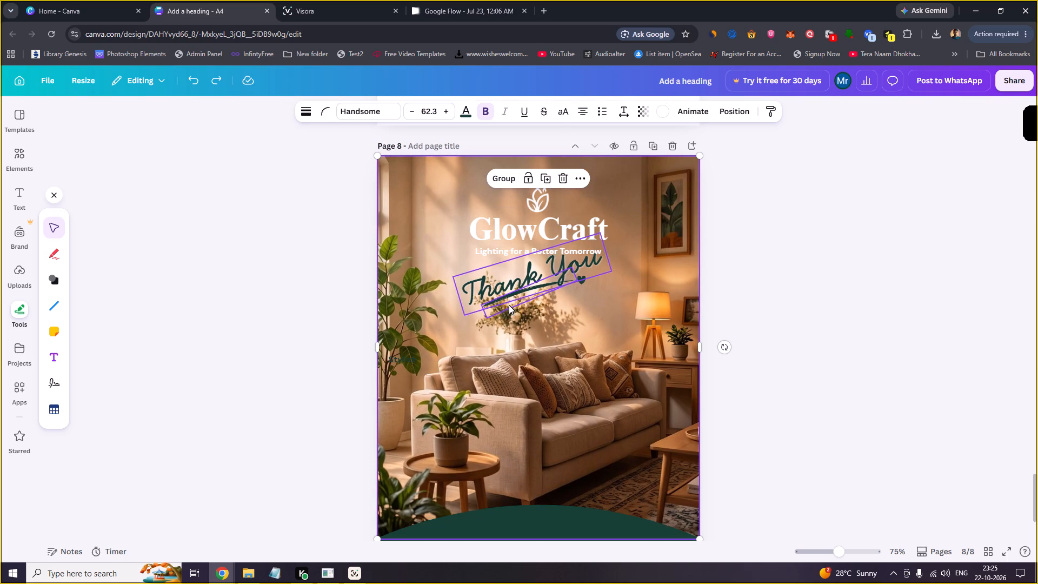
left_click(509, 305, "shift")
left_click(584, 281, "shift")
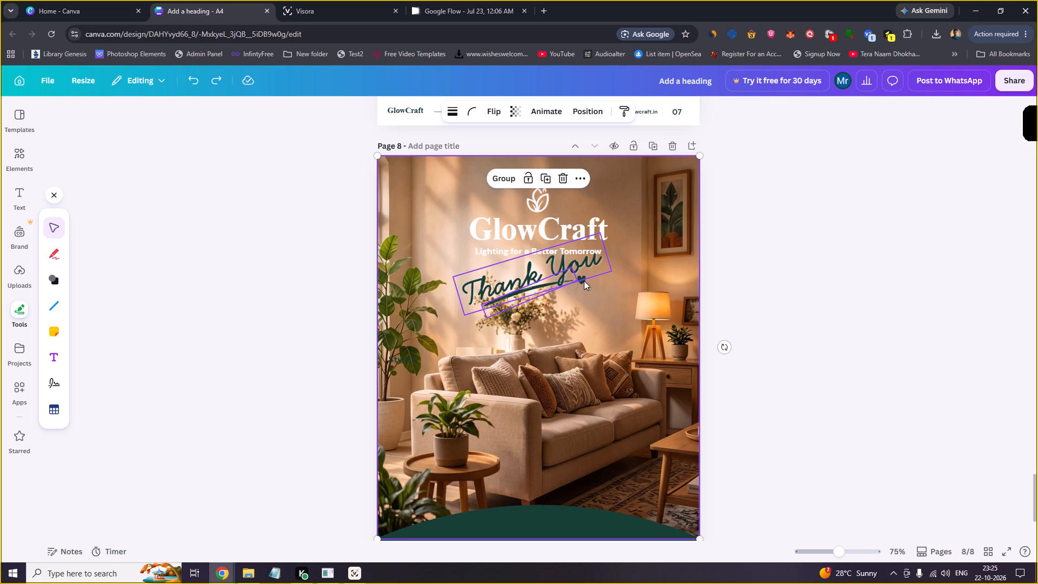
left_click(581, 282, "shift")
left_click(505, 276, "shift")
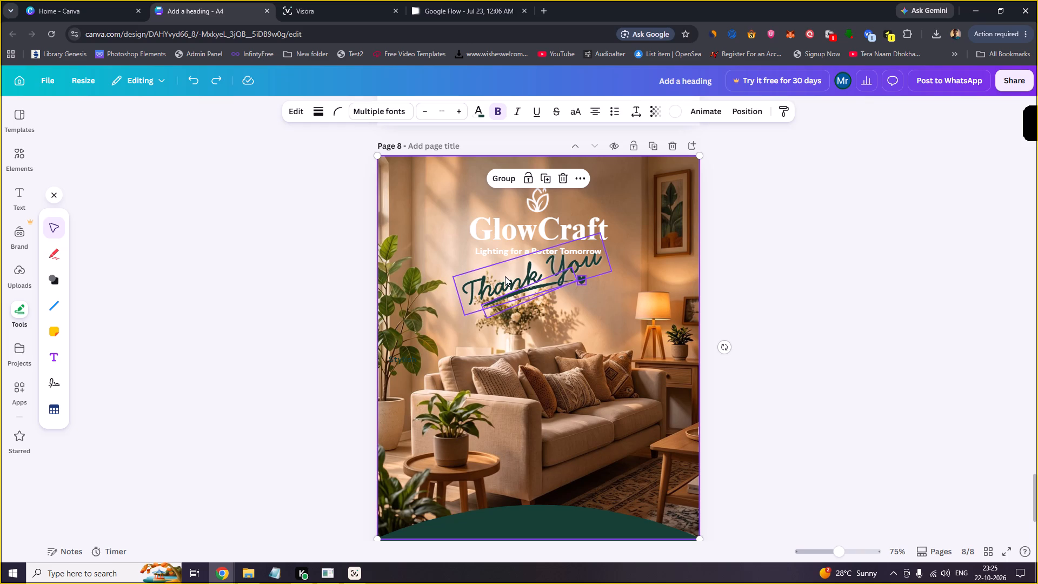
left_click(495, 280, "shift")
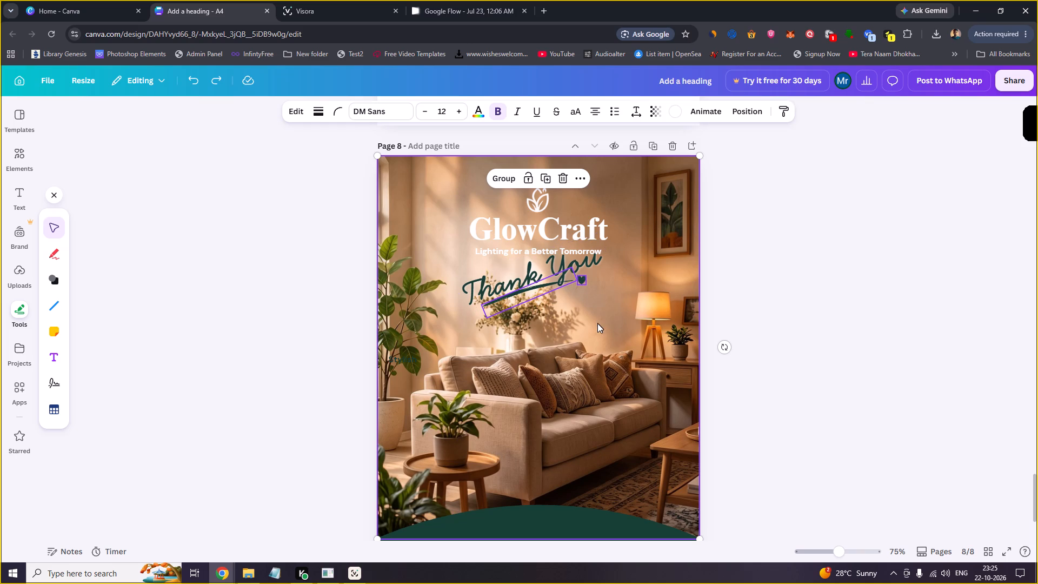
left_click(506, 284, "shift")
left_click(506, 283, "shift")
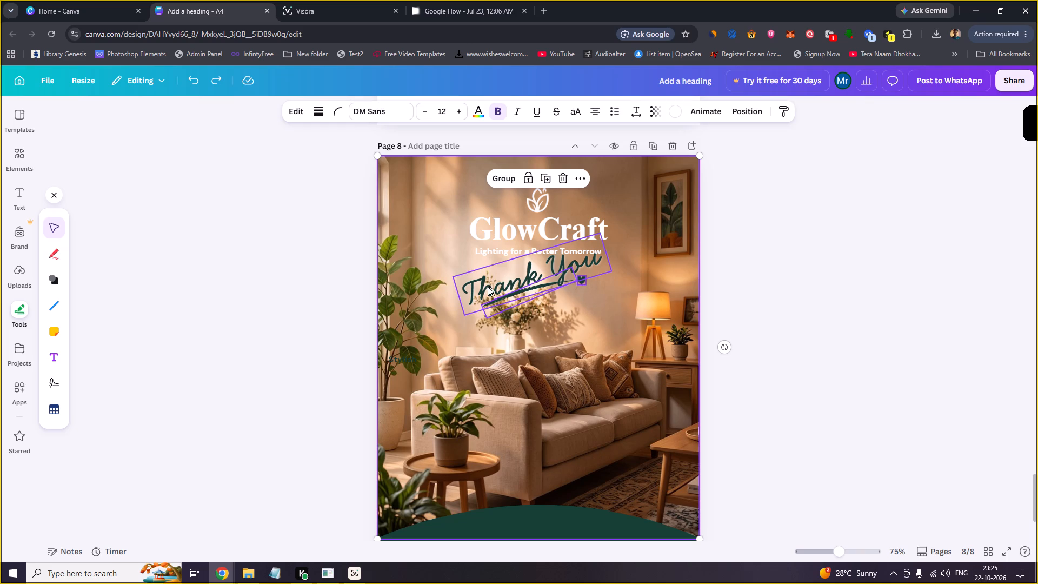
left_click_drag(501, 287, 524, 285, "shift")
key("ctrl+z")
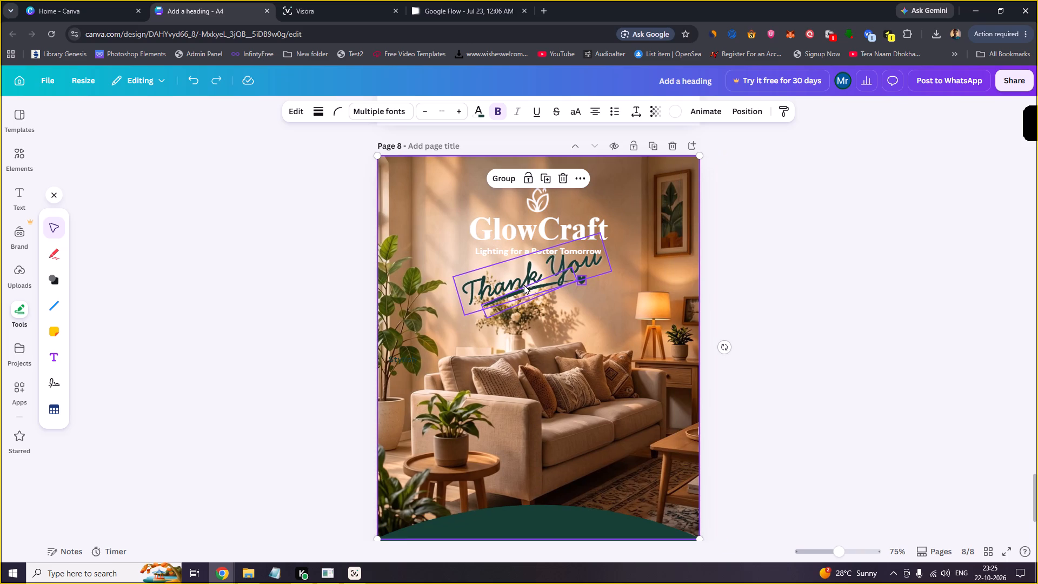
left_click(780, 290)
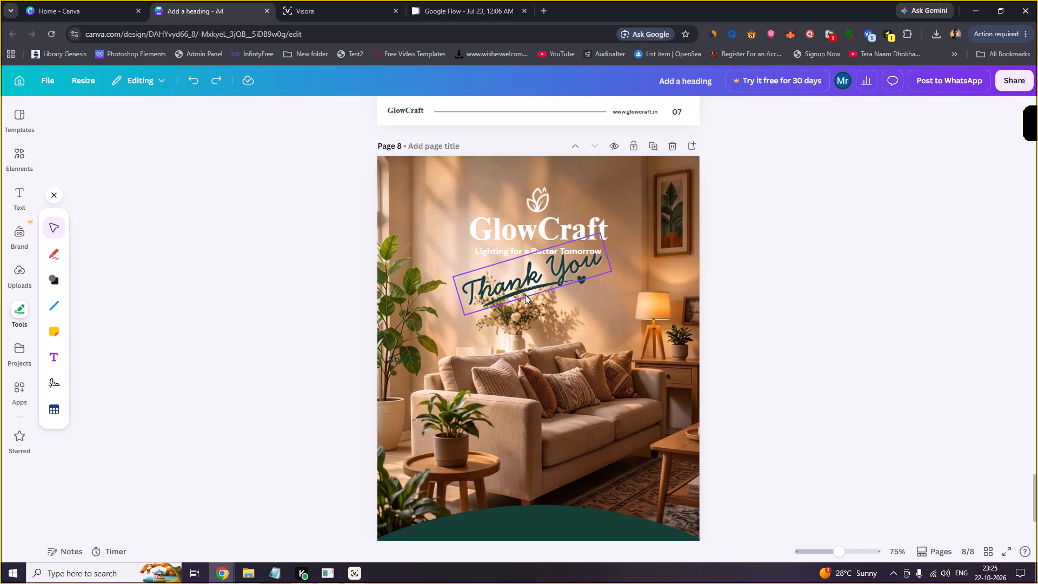
Scale the "Thank You" text, underline and heart together down to font size 36 and place them below the tagline's right end, above the sofa.
left_click(523, 302)
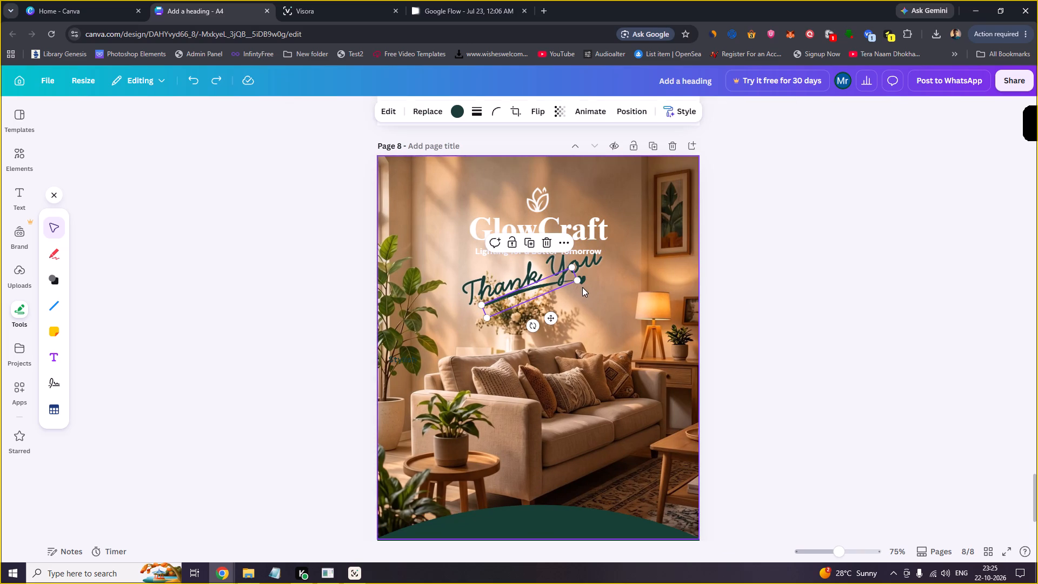
left_click(585, 280, "shift")
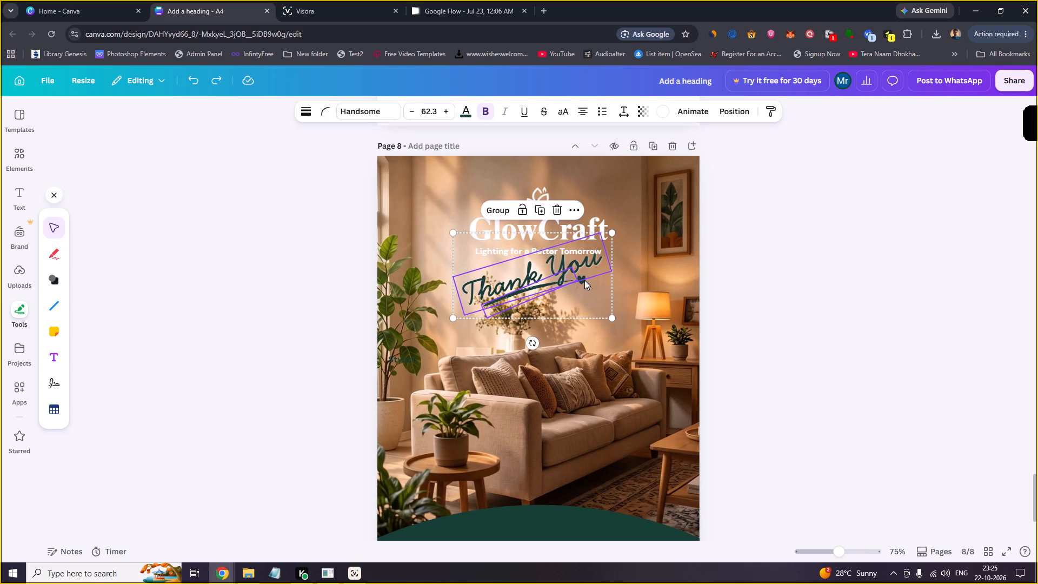
left_click(582, 280, "shift")
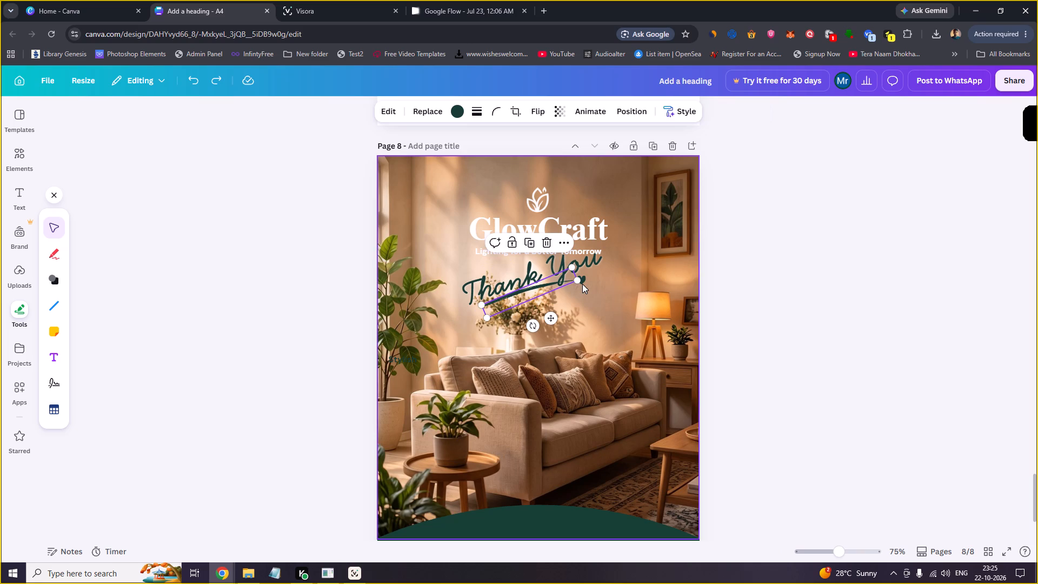
left_click(583, 281, "shift")
left_click(546, 263, "shift")
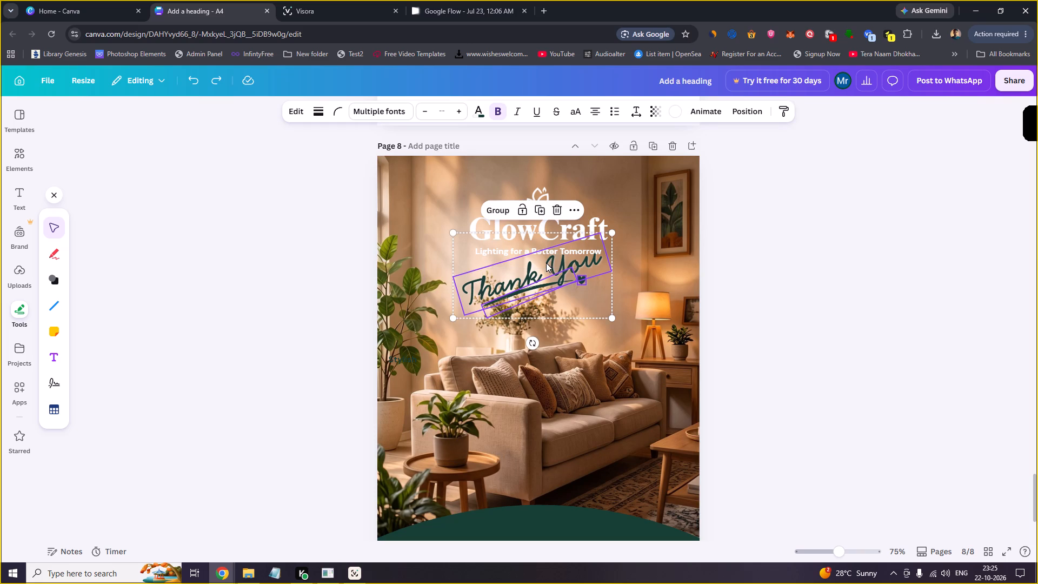
left_click_drag(545, 268, 548, 267)
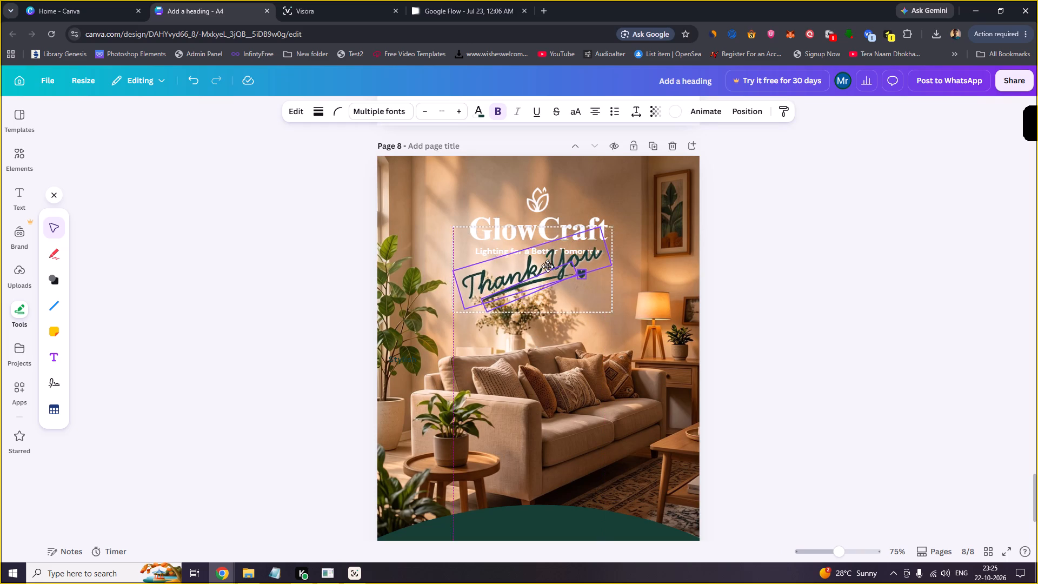
left_click_drag(548, 267, 463, 187)
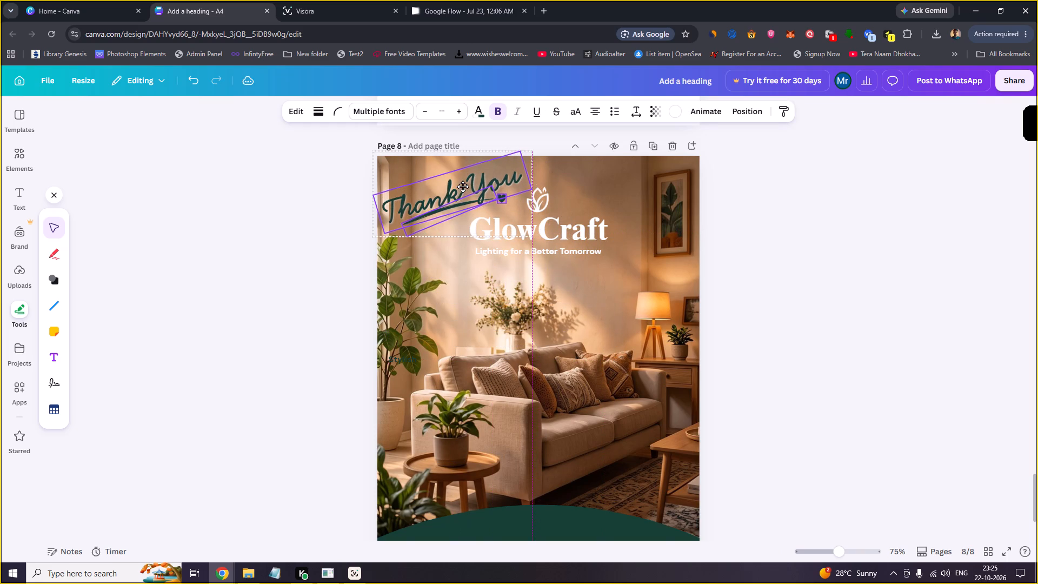
left_click_drag(463, 187, 544, 228)
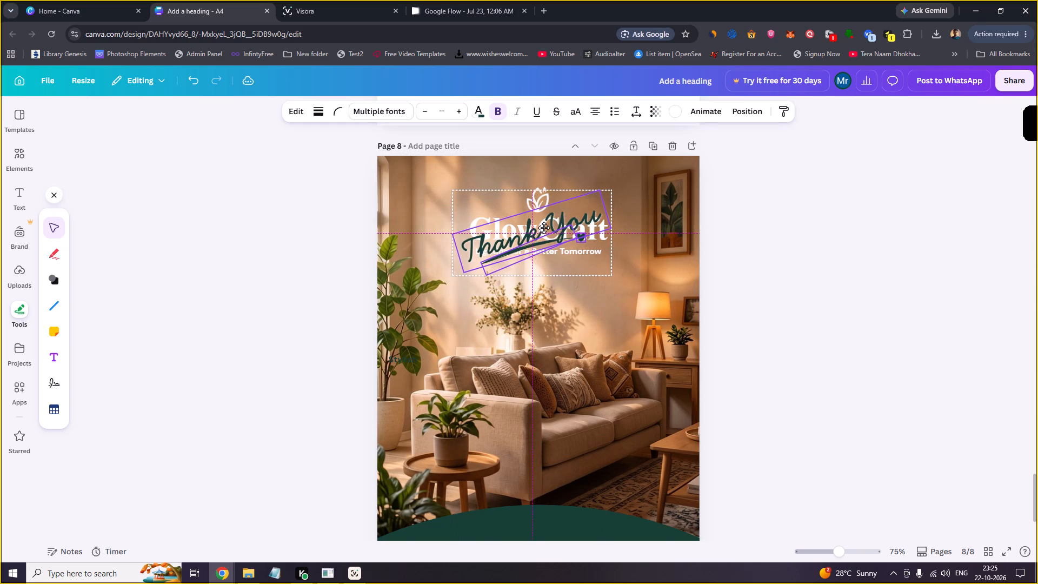
left_click_drag(544, 228, 548, 227)
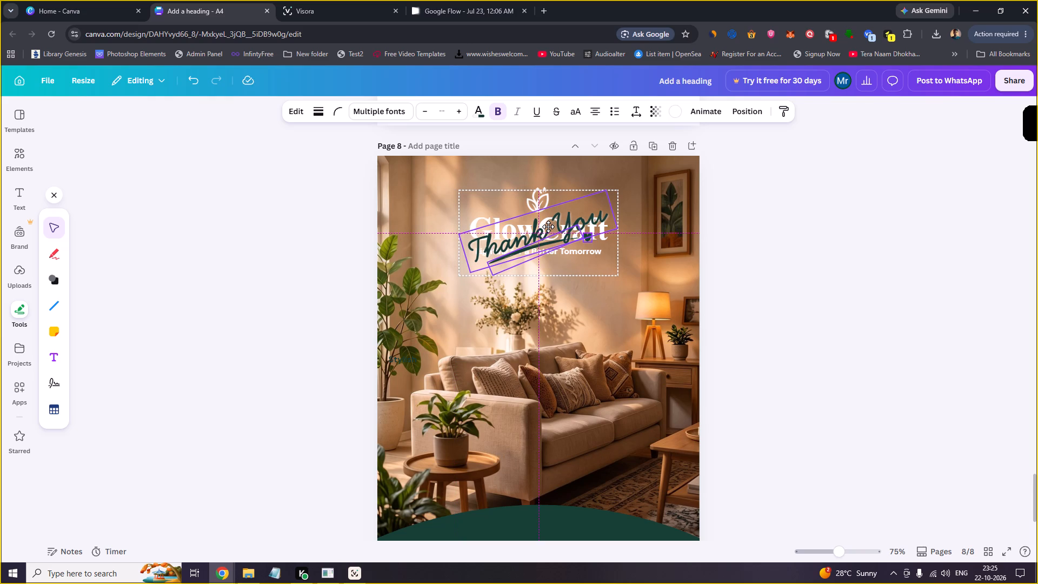
left_click_drag(548, 227, 548, 225)
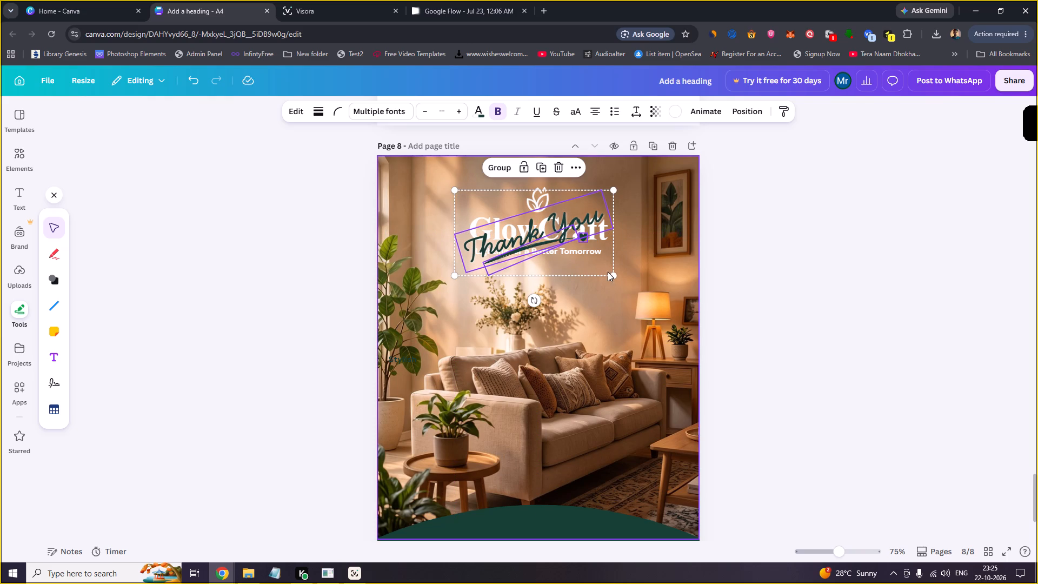
left_click_drag(611, 274, 549, 229)
left_click_drag(501, 213, 558, 276)
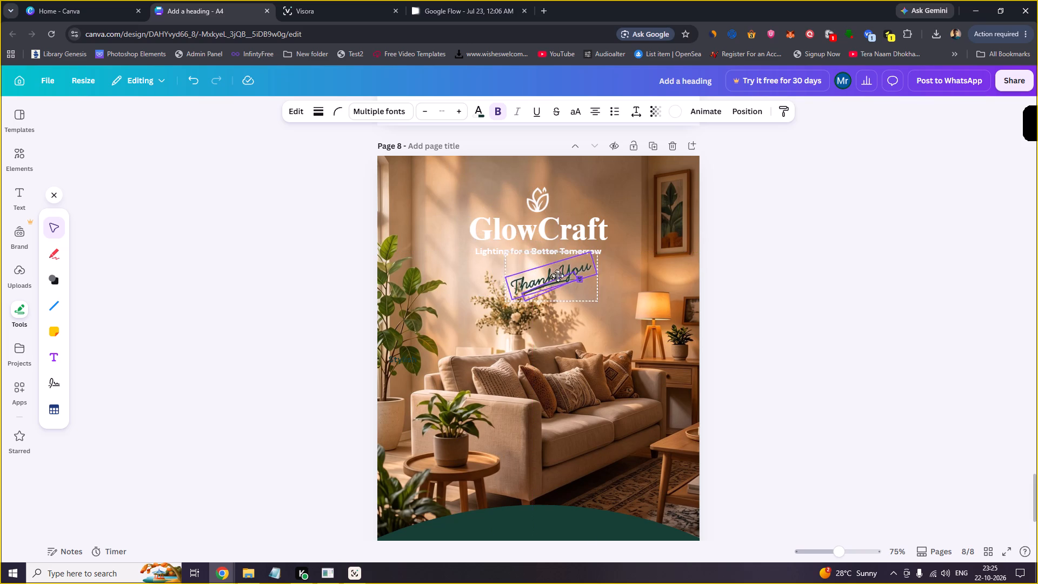
left_click_drag(558, 276, 595, 278)
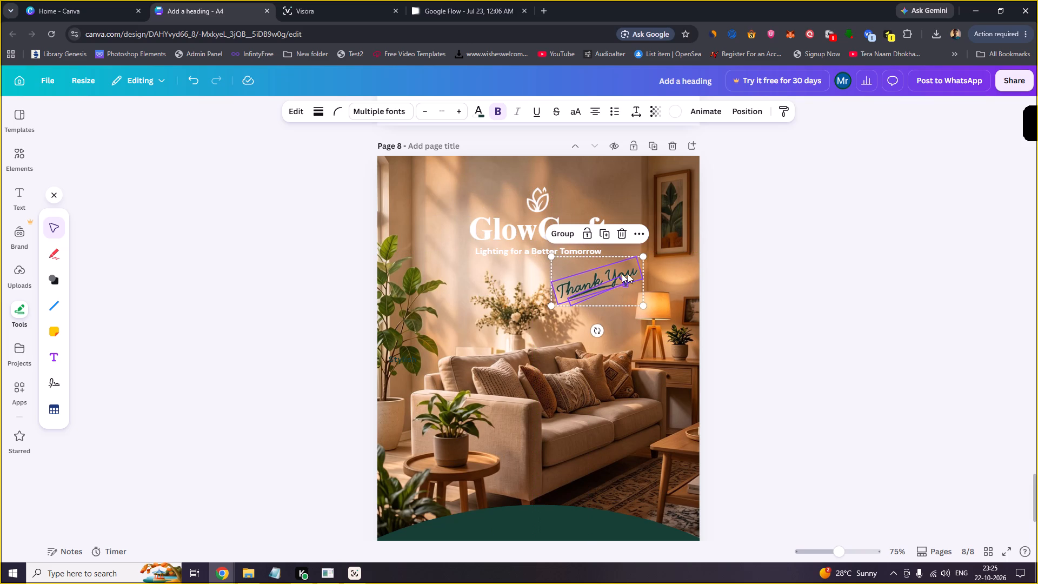
left_click(739, 281)
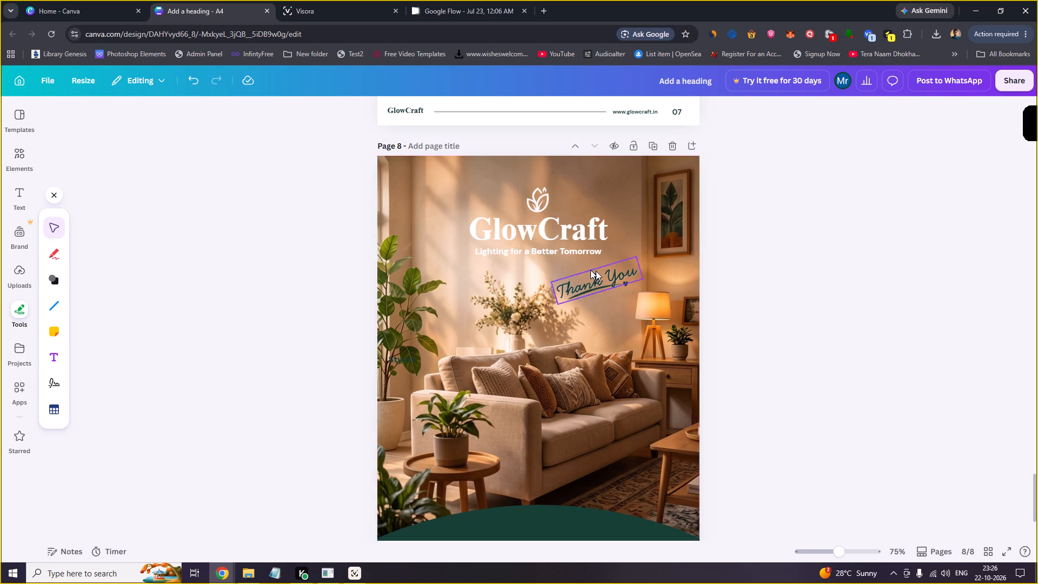
Duplicate the "Thank You" text, place the copy just below the original, and reduce its font size to 20.
left_click(577, 290)
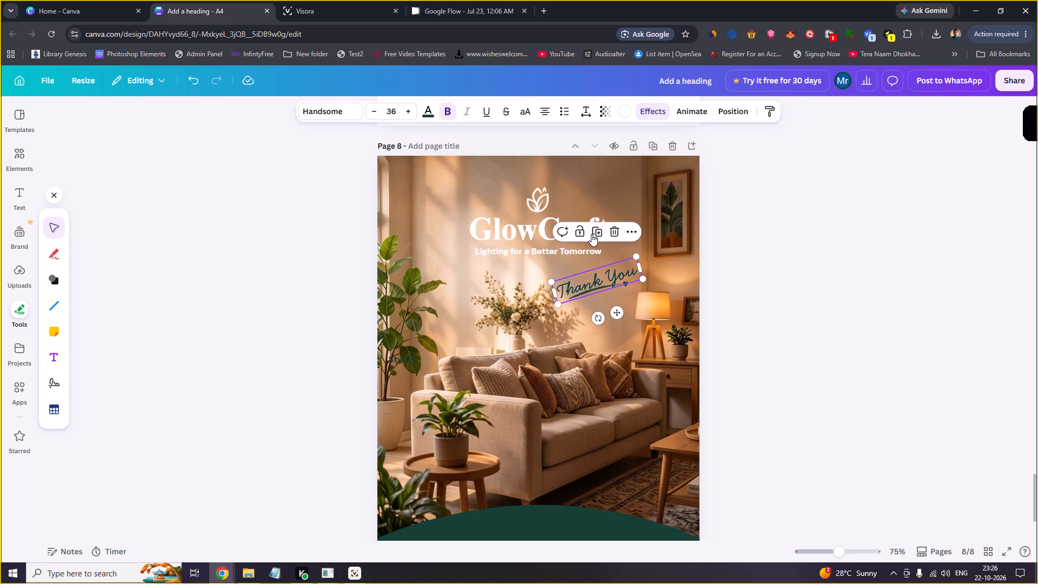
left_click(593, 231)
left_click_drag(607, 292, 607, 321)
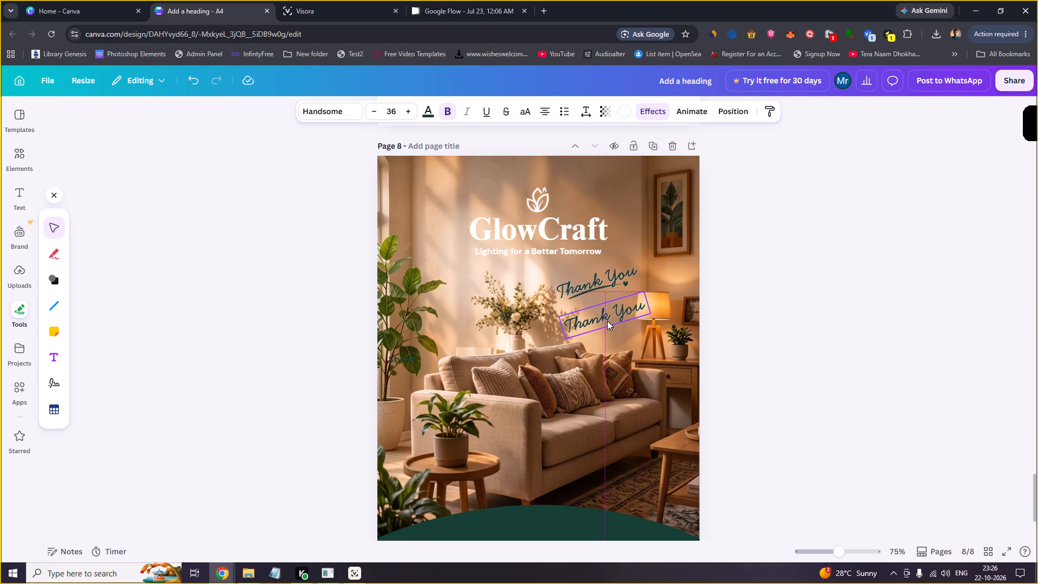
triple_click(371, 105)
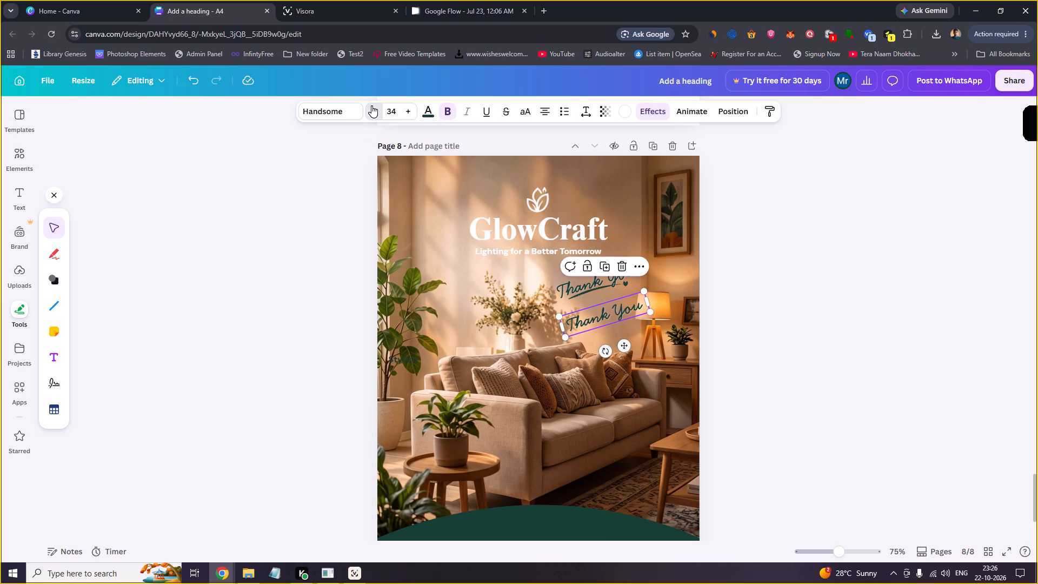
triple_click(371, 105)
triple_click(371, 105)
triple_click(371, 105)
triple_click(371, 105)
left_click(371, 105)
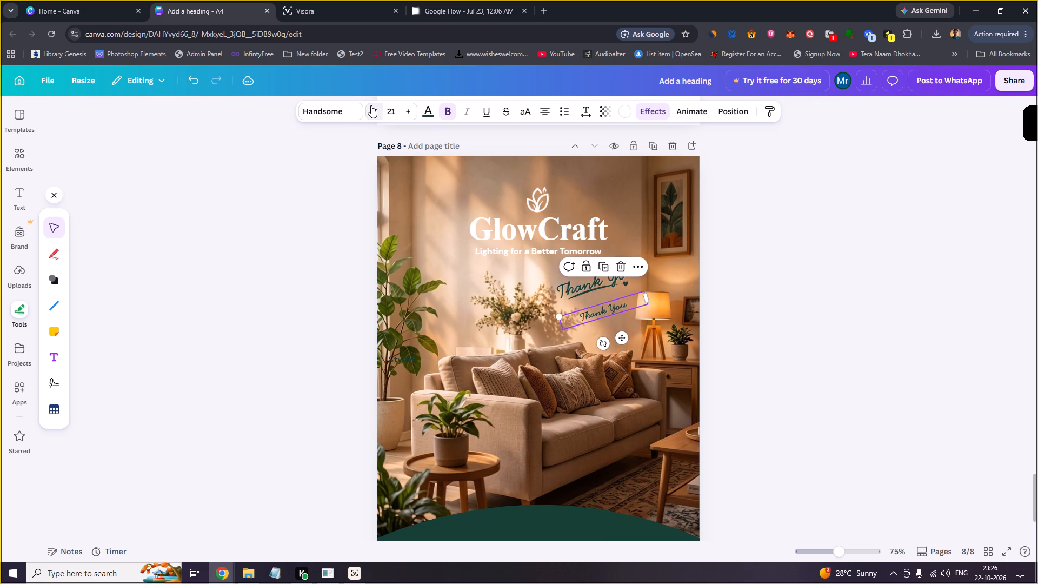
Replace the copied "Thank You" text with "for choosing GlowCraft" and widen its text box so the phrase fits on one line.
double_click(597, 317)
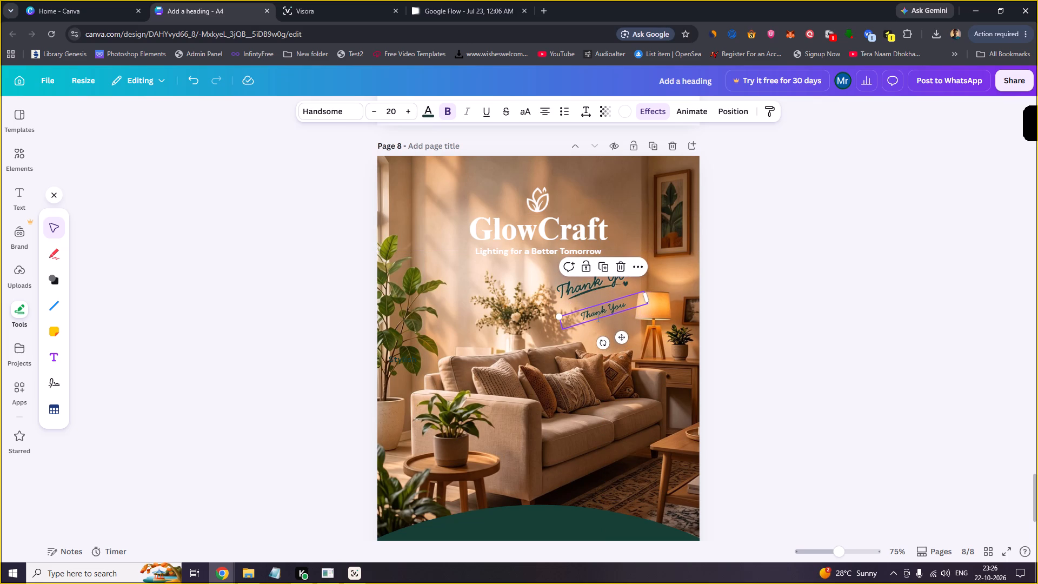
type("for")
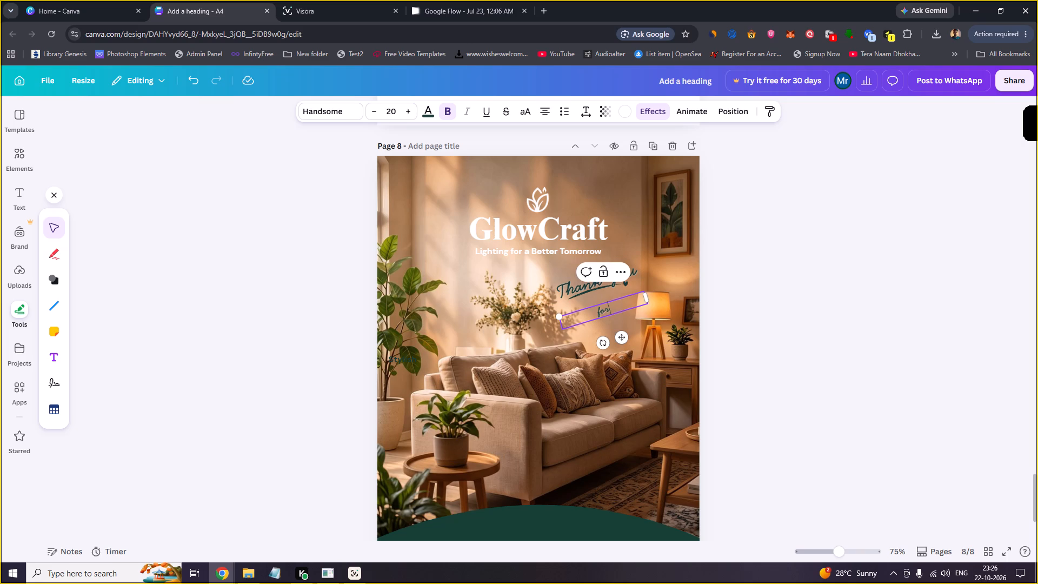
key("space")
type("cho")
type("osing")
key("space")
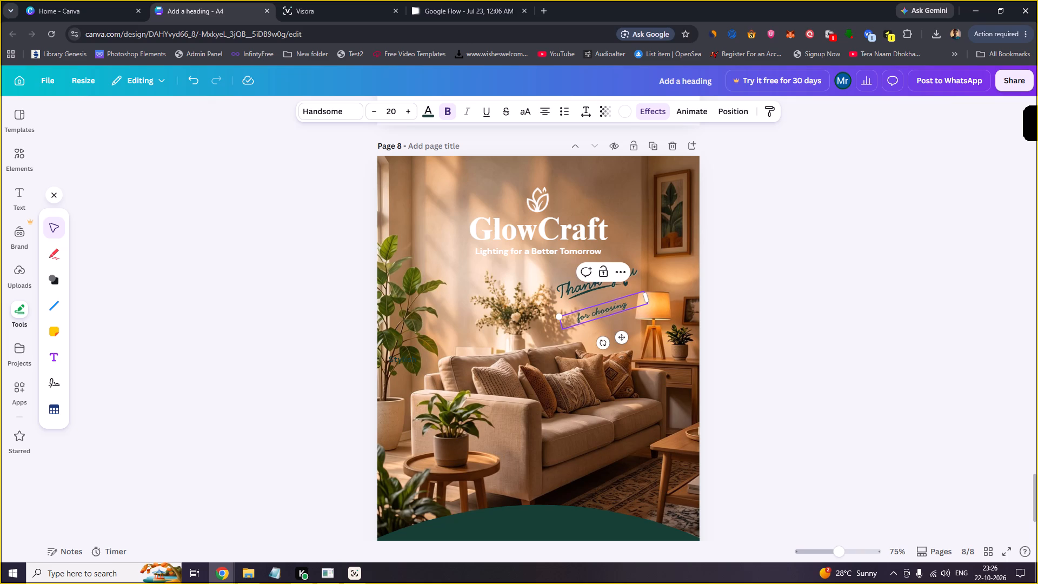
type("Glo")
key("w")
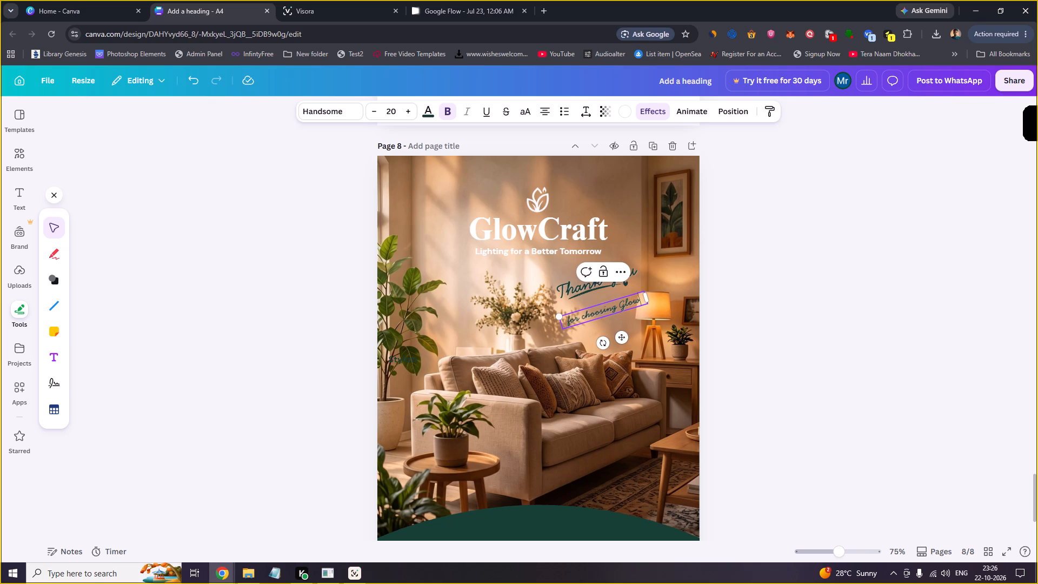
type("Craft")
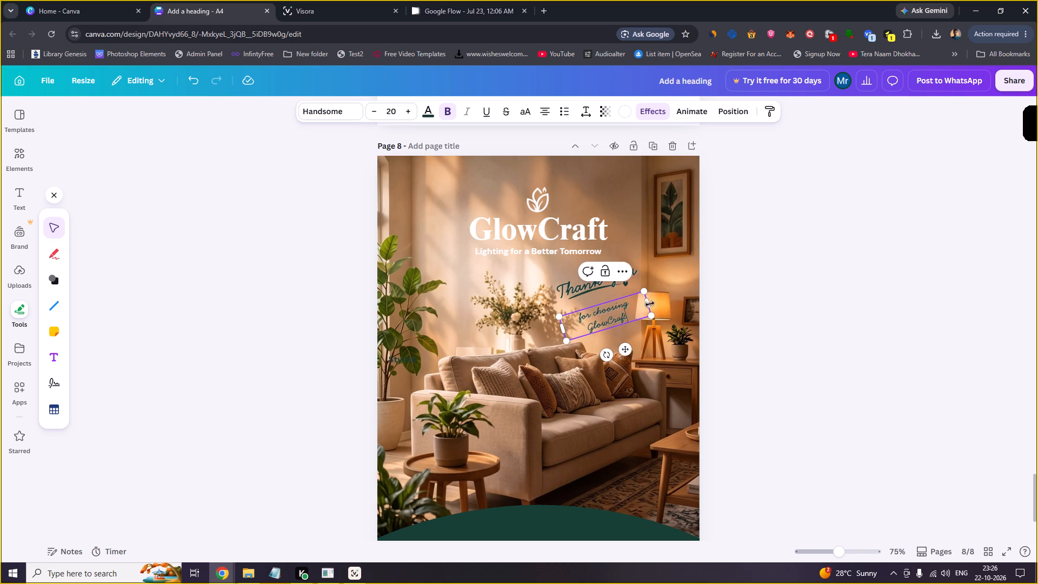
left_click_drag(650, 305, 663, 297)
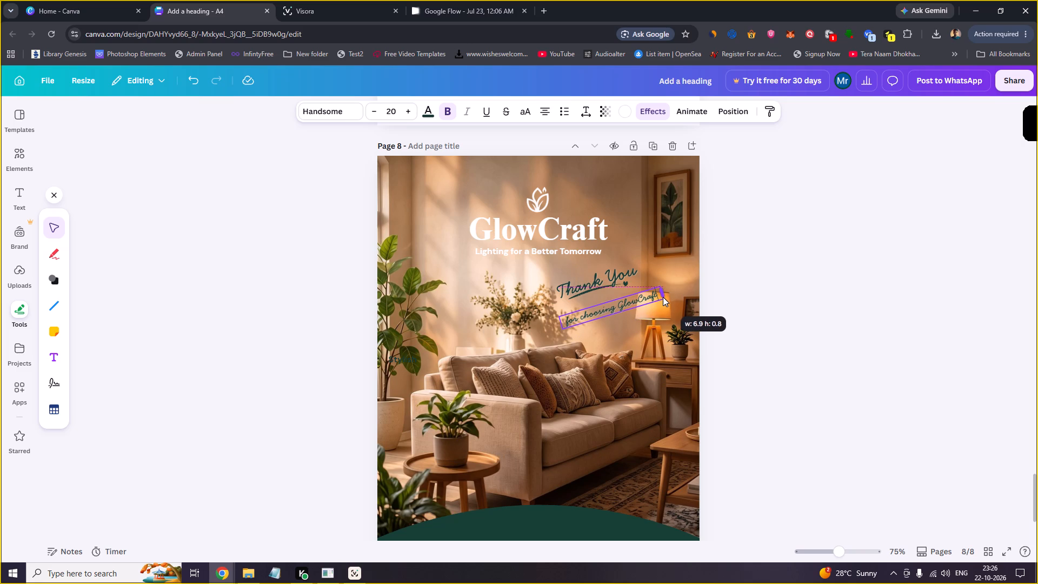
left_click_drag(663, 297, 658, 297)
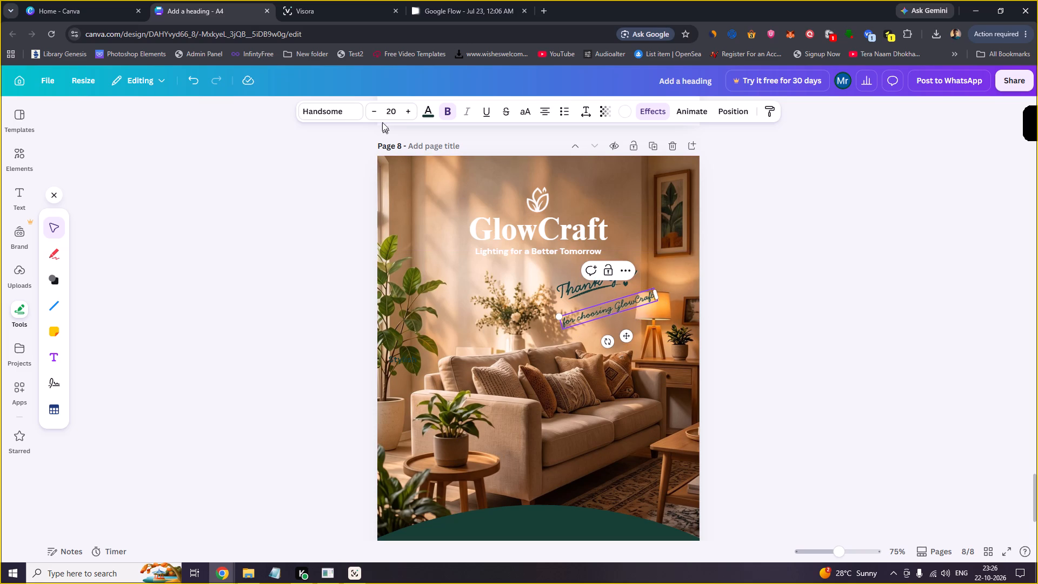
Reduce the "for choosing GlowCraft" text to font size 16 and place it directly beneath the underlined "Thank You".
triple_click(377, 110)
left_click(377, 110)
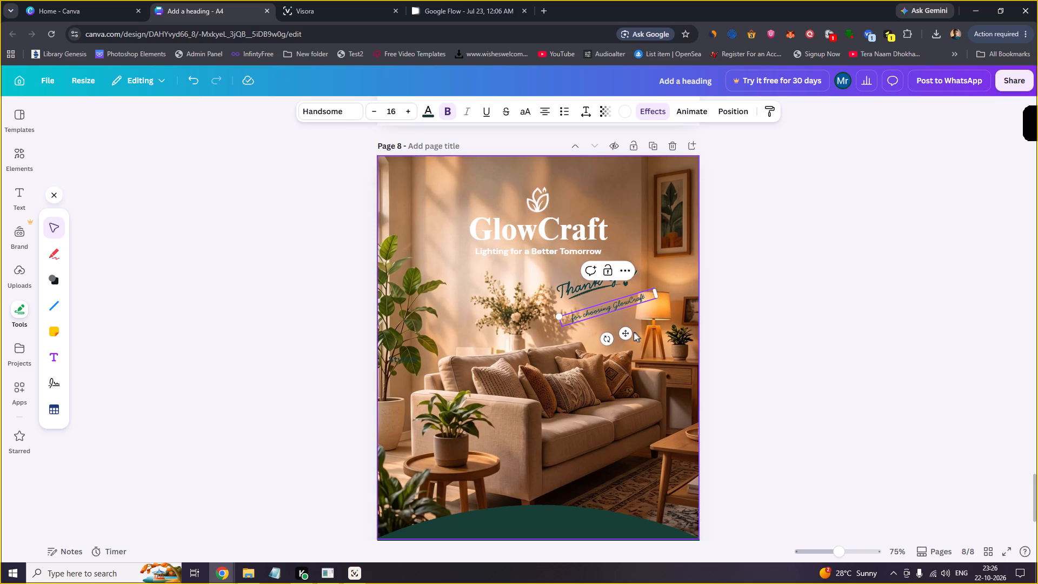
left_click_drag(626, 333, 617, 327)
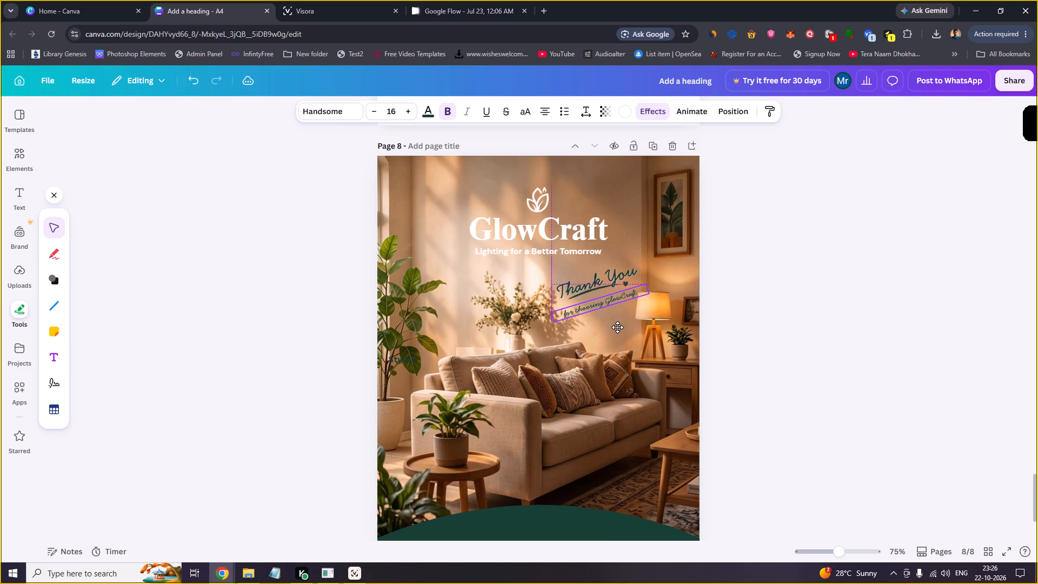
left_click_drag(617, 327, 617, 326)
left_click(784, 316)
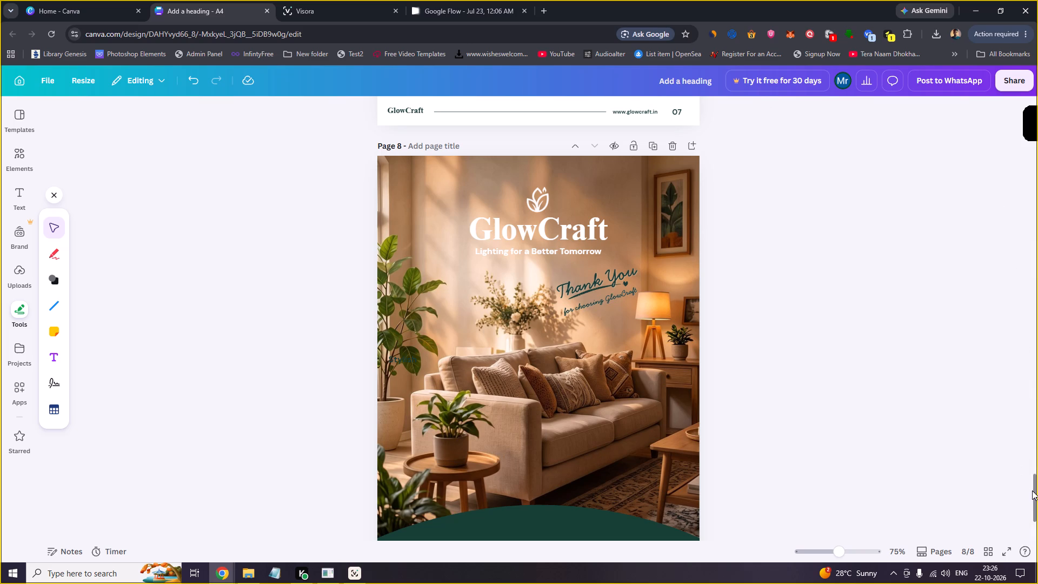
Replace the "Energy Efficient" label under the leaf shield icon in the green panel with "Brighter Homes".
left_click_drag(1033, 492, 1034, 513)
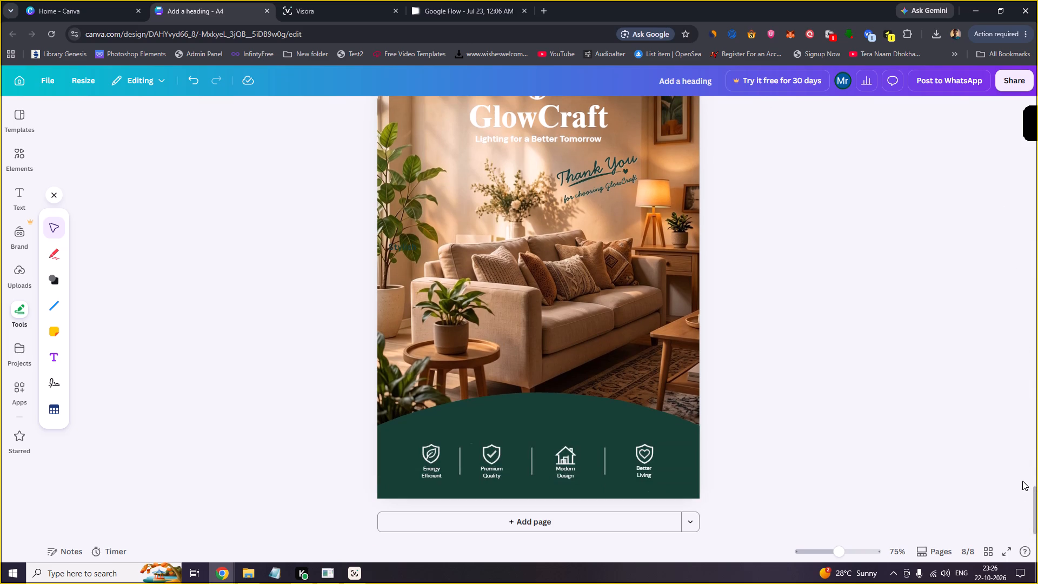
double_click(432, 471)
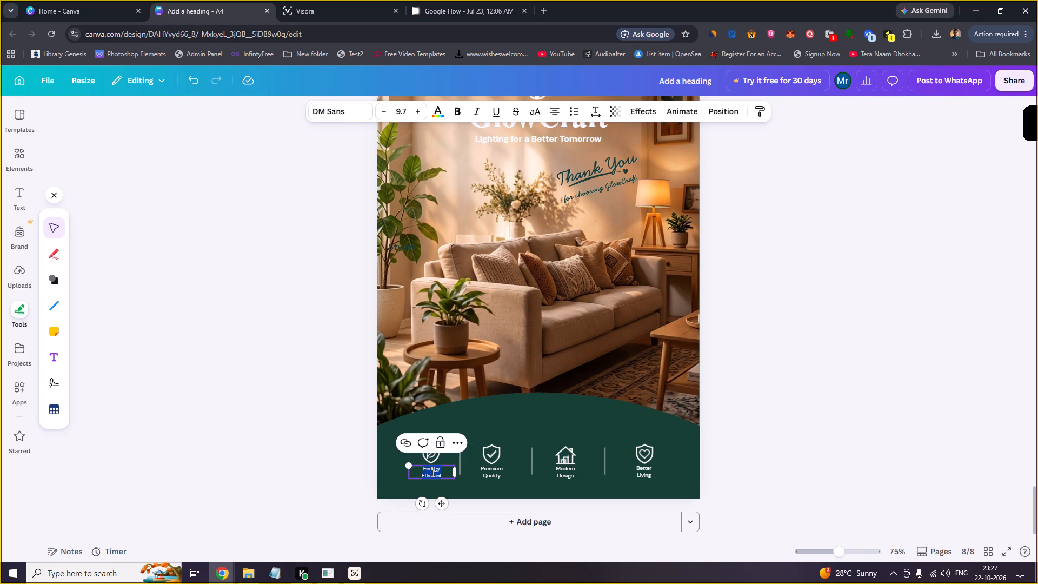
key("shift+b")
type("ri")
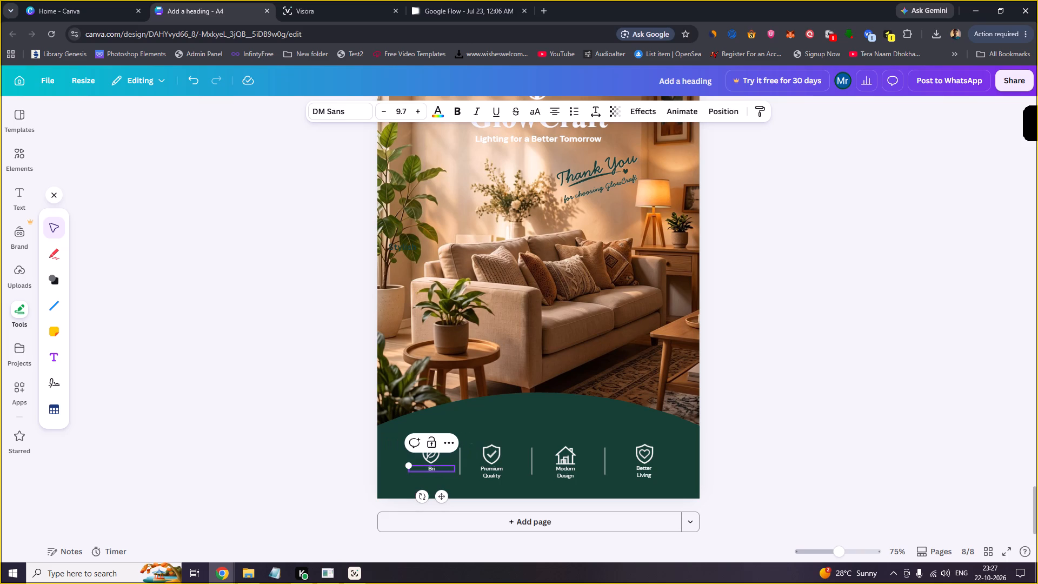
type("gh")
type("ter")
key("space")
type("Ho")
type("mes")
Delete the three vertical divider lines between the icons in the green panel.
left_click(462, 458)
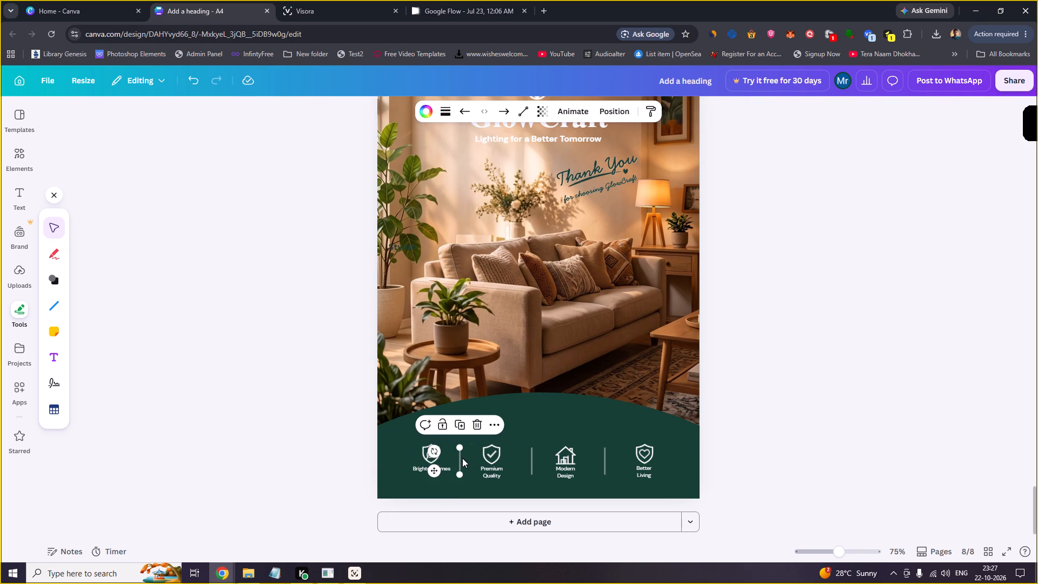
key("Delete")
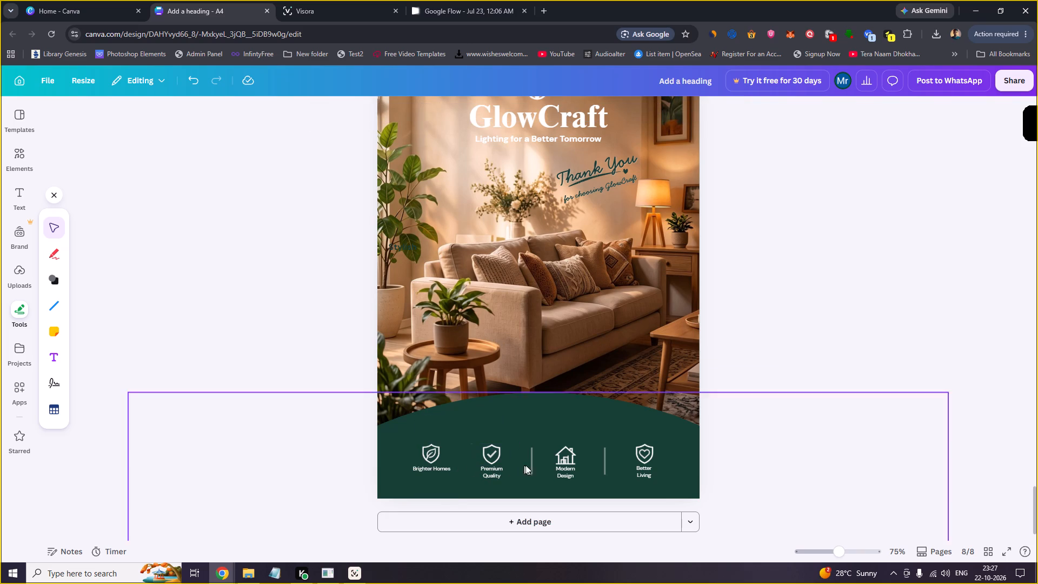
left_click(534, 459)
key("Delete")
left_click(604, 455)
key("Delete")
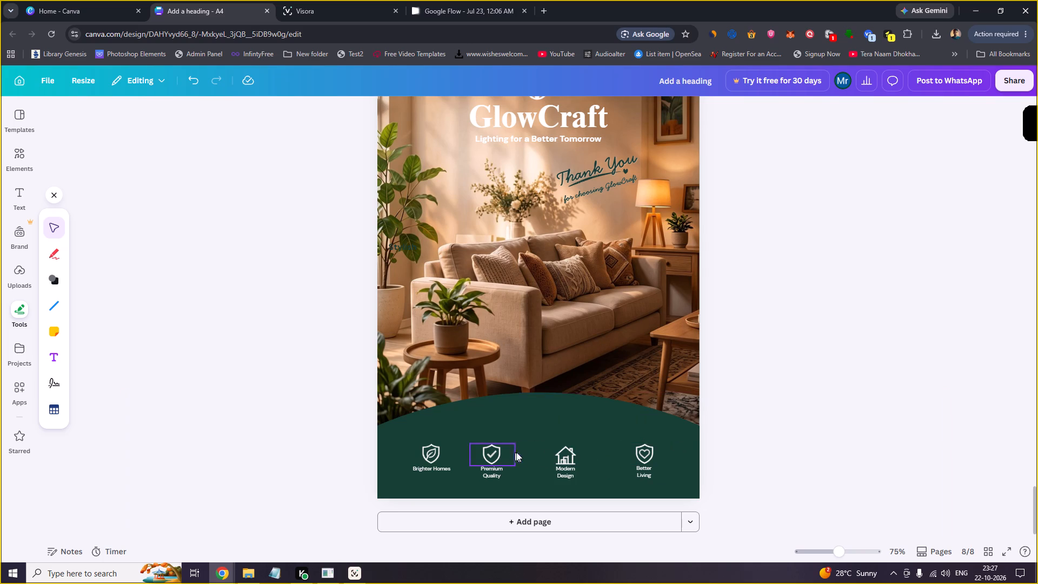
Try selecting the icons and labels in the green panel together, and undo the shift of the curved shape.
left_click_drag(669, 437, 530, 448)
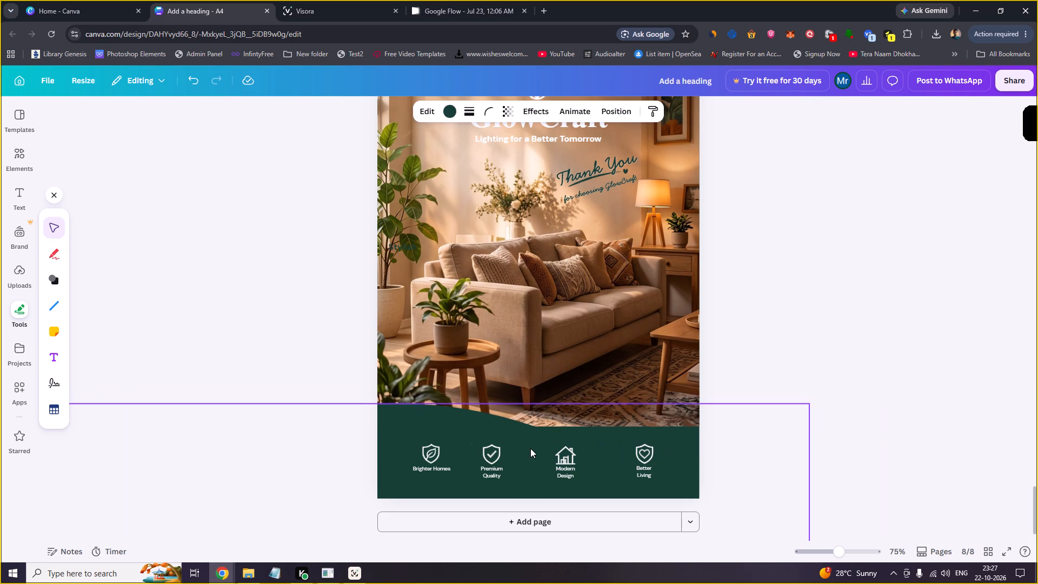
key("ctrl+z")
Delete the heart shield icon and its "Better Living" label from the green panel.
left_click(642, 454)
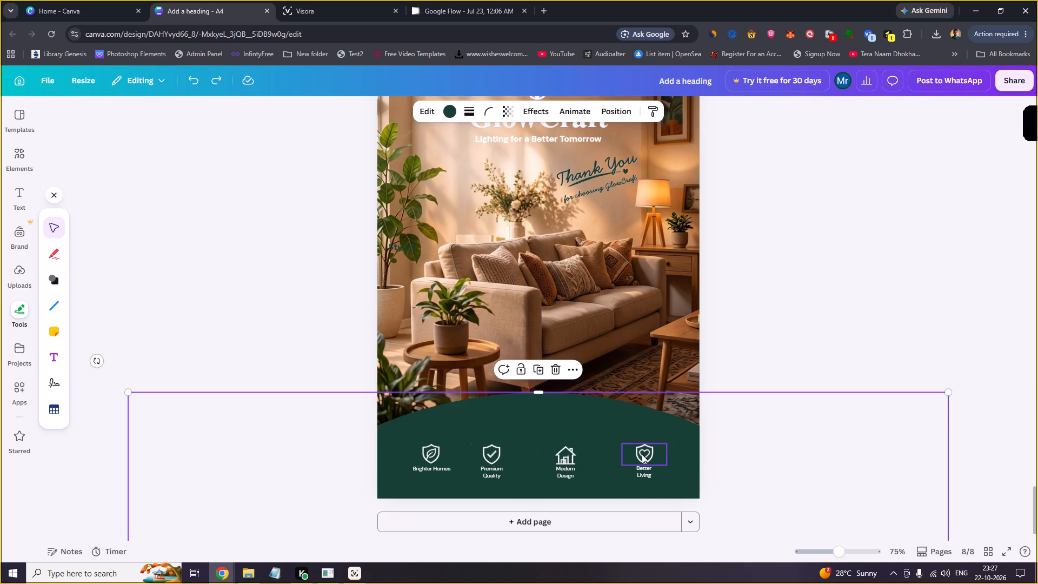
key("Delete")
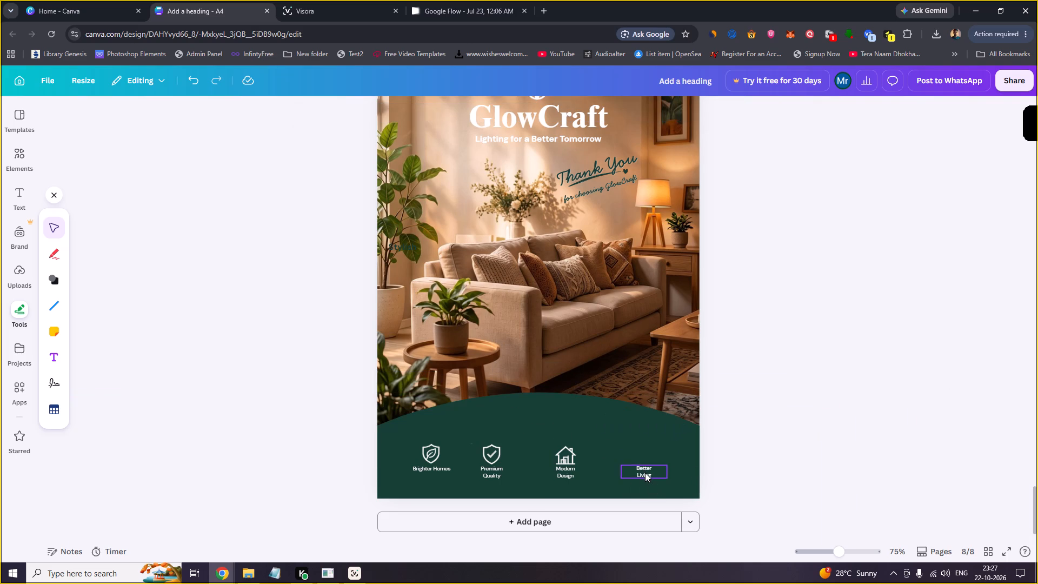
left_click(645, 473)
key("Delete")
Move the house icon and its "Modern Design" label together into the vacated spot at the right end of the green panel.
left_click(567, 460)
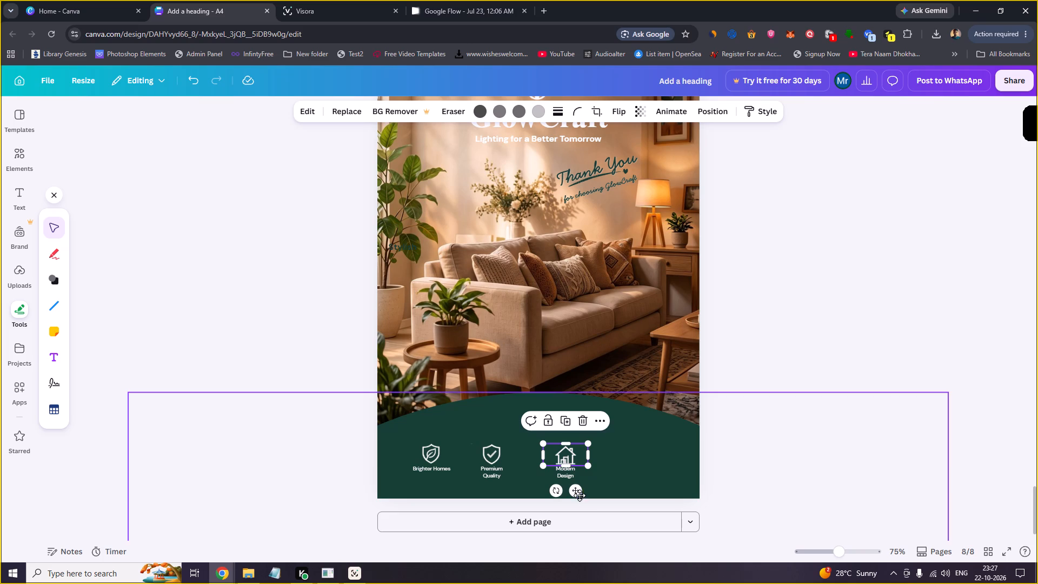
left_click_drag(576, 491, 643, 487)
key("ctrl+z")
left_click(568, 472, "shift")
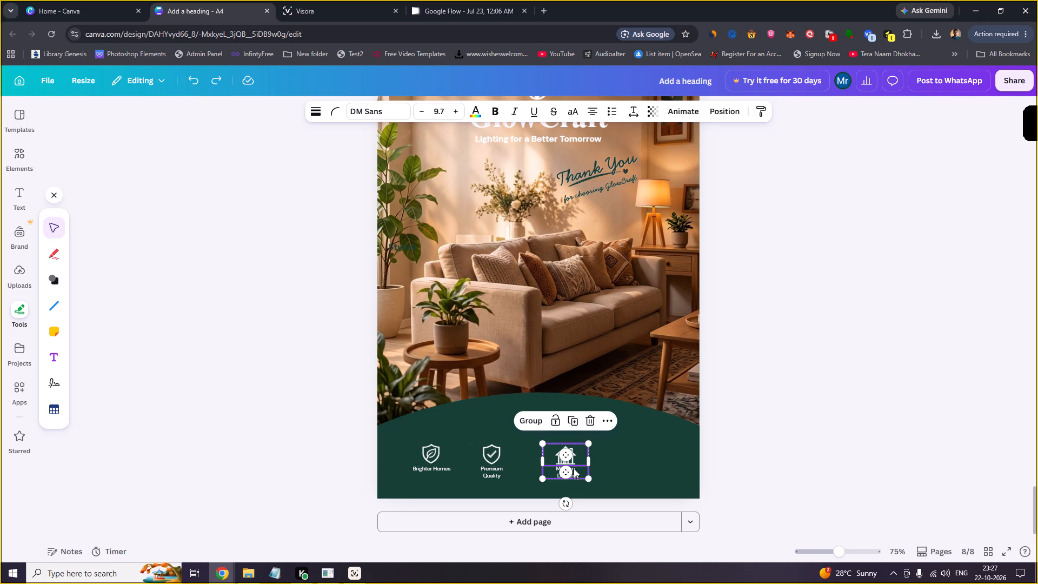
left_click_drag(577, 469, 630, 468)
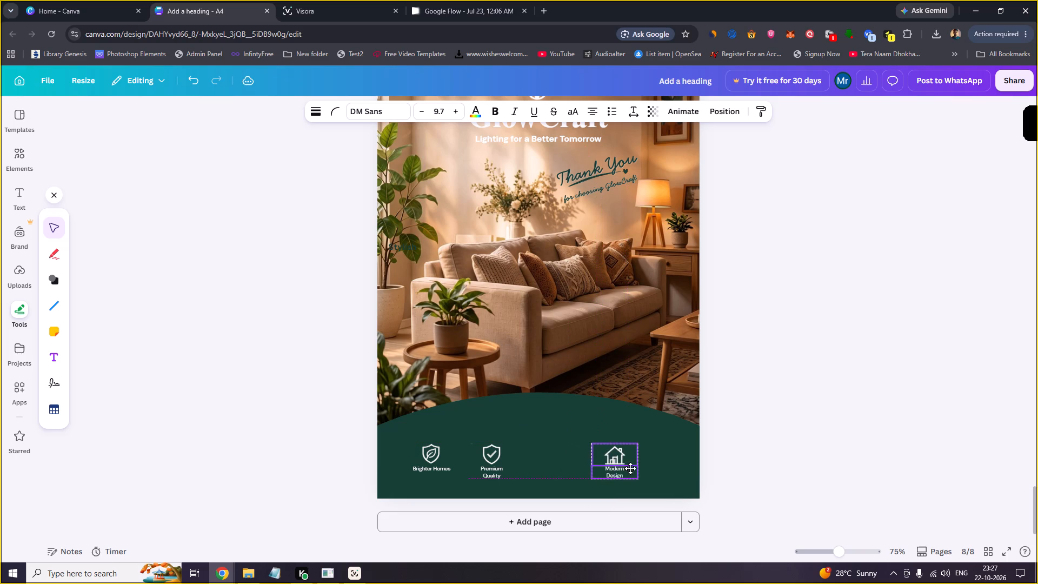
left_click_drag(630, 468, 641, 468)
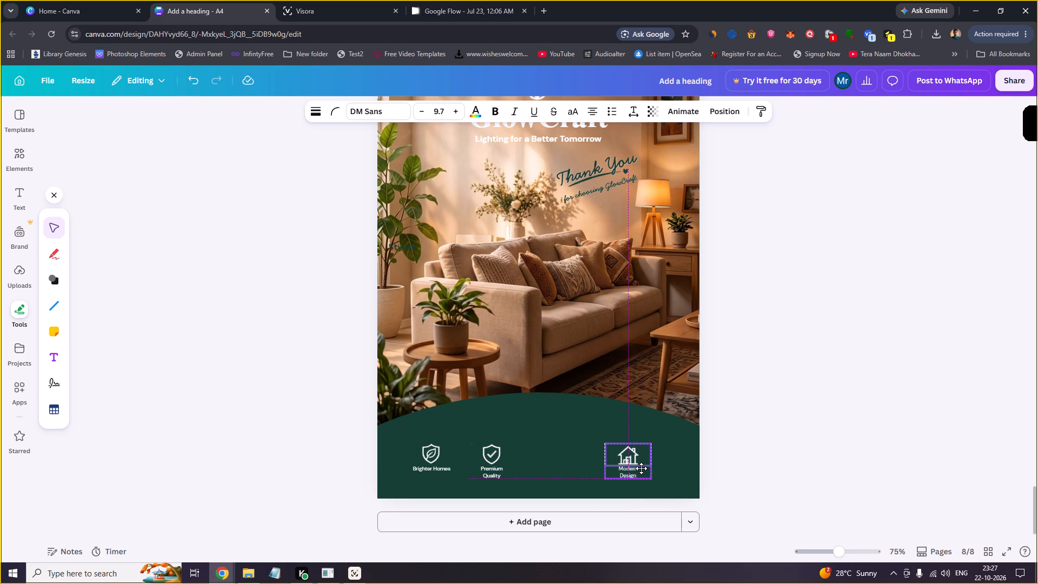
left_click_drag(641, 468, 655, 468)
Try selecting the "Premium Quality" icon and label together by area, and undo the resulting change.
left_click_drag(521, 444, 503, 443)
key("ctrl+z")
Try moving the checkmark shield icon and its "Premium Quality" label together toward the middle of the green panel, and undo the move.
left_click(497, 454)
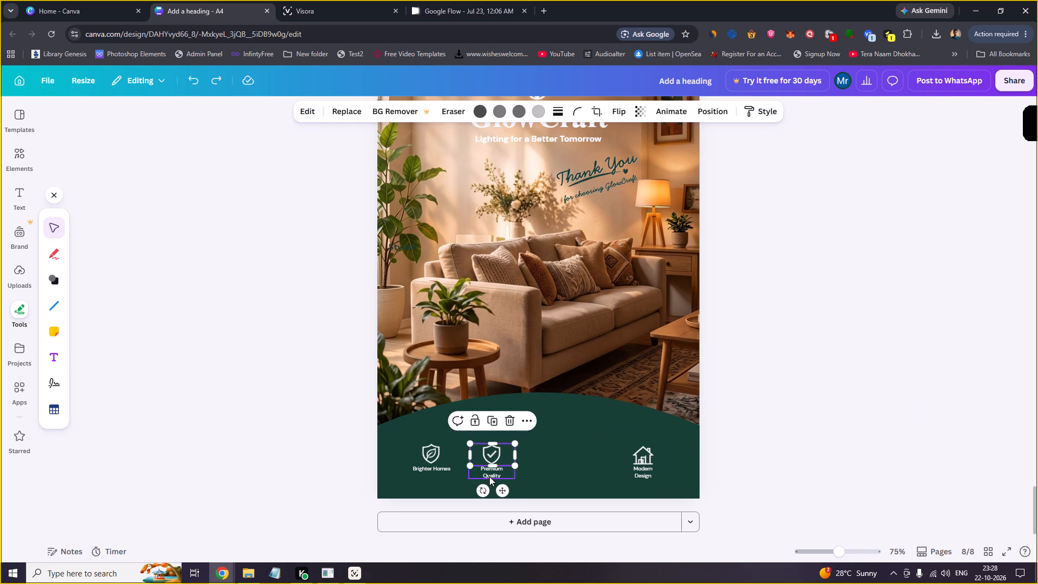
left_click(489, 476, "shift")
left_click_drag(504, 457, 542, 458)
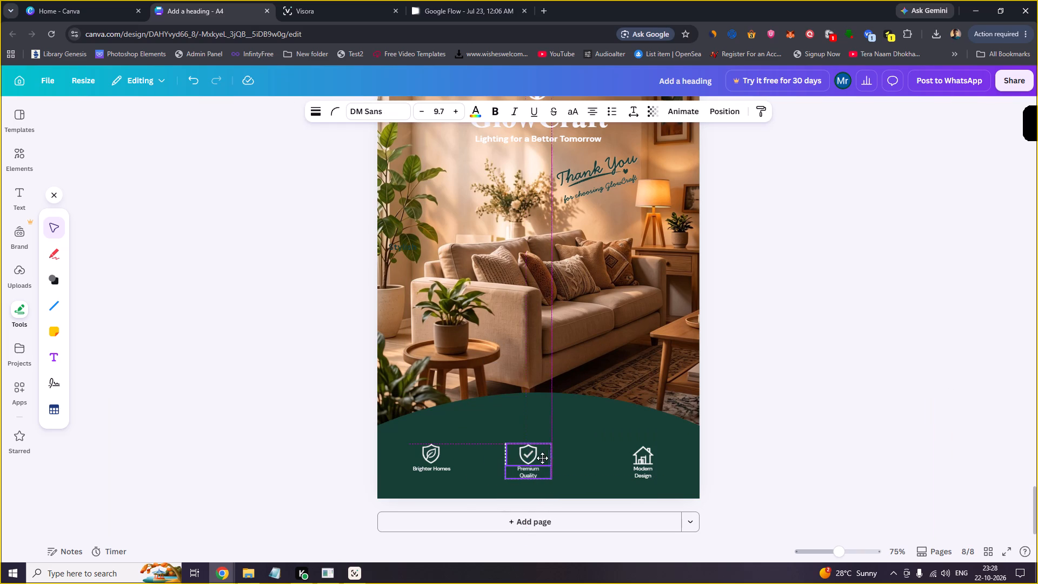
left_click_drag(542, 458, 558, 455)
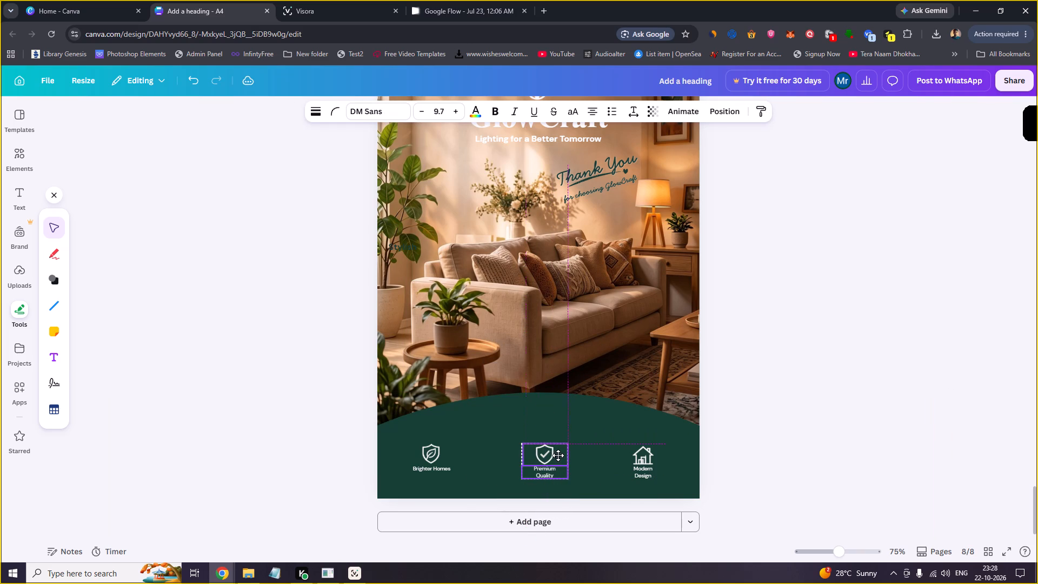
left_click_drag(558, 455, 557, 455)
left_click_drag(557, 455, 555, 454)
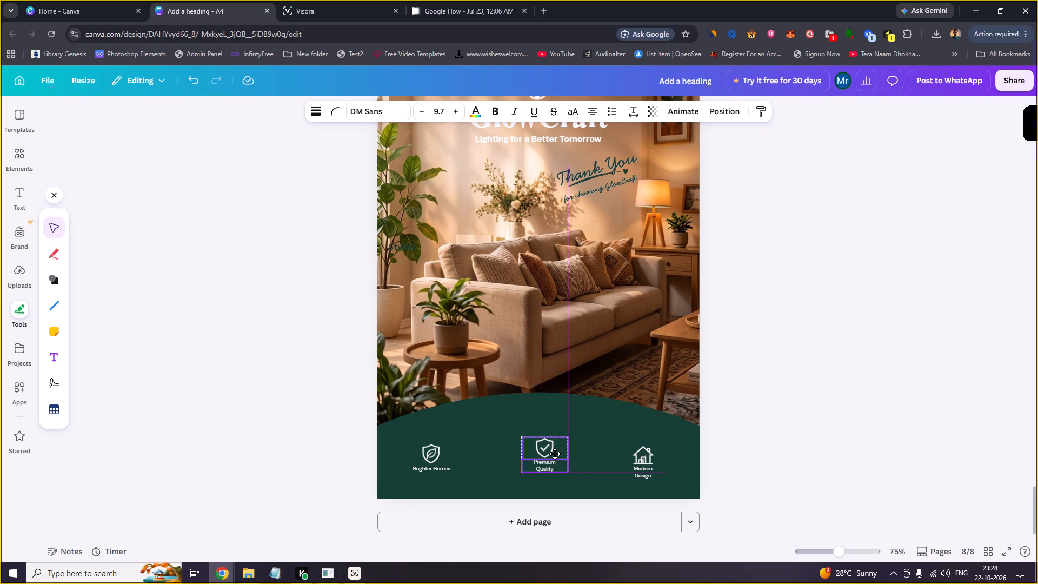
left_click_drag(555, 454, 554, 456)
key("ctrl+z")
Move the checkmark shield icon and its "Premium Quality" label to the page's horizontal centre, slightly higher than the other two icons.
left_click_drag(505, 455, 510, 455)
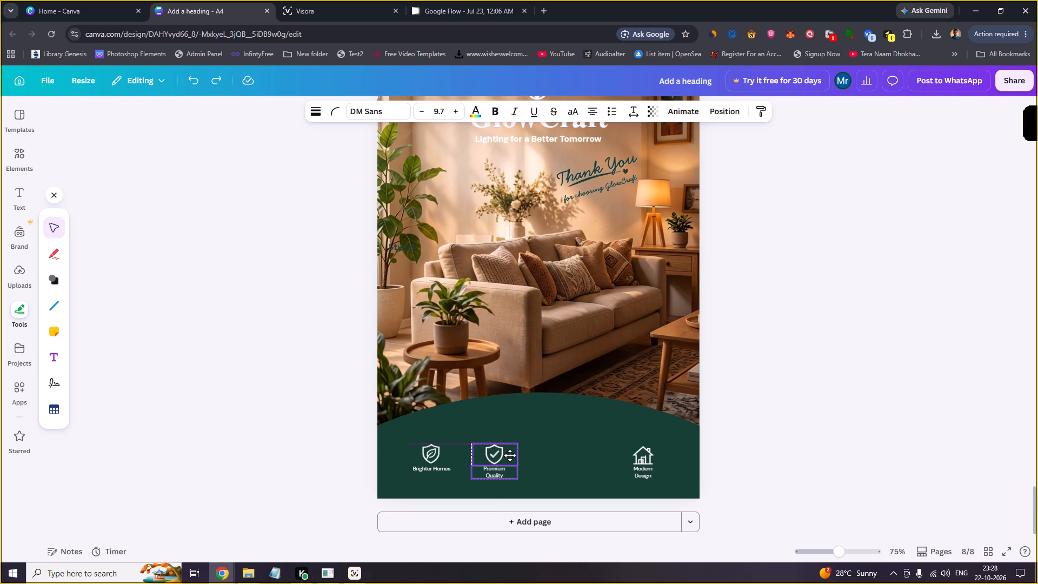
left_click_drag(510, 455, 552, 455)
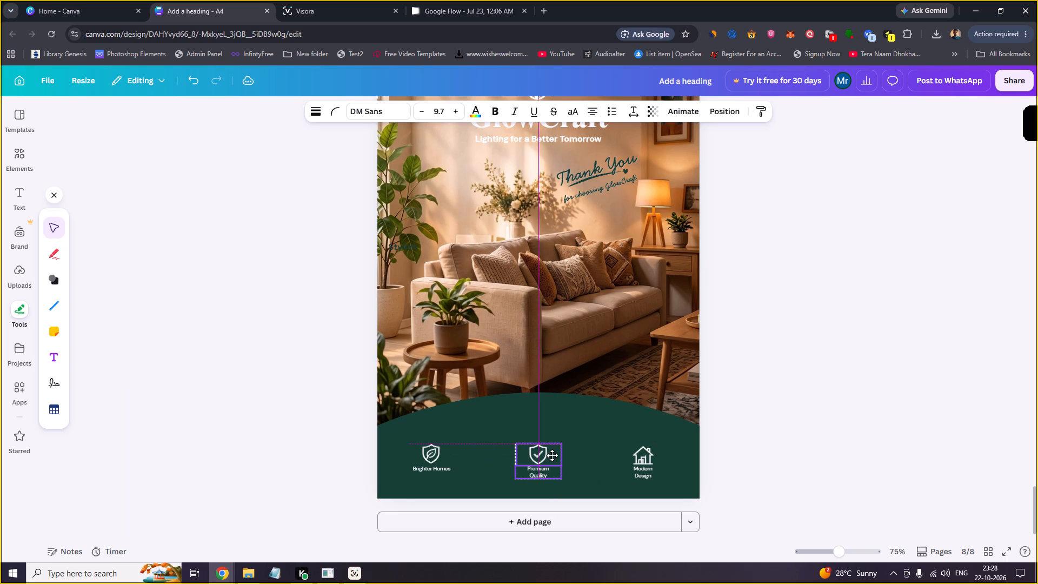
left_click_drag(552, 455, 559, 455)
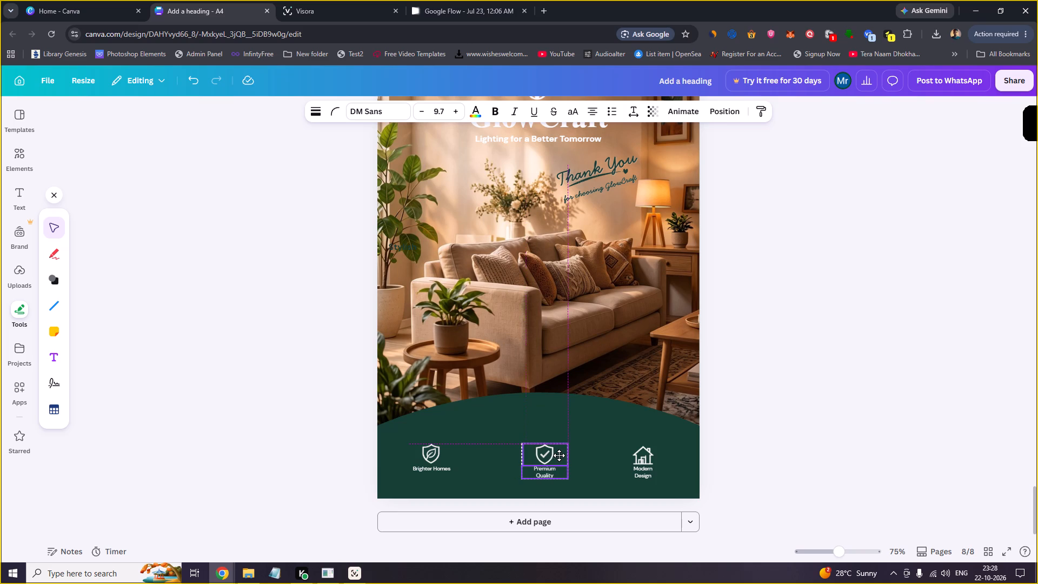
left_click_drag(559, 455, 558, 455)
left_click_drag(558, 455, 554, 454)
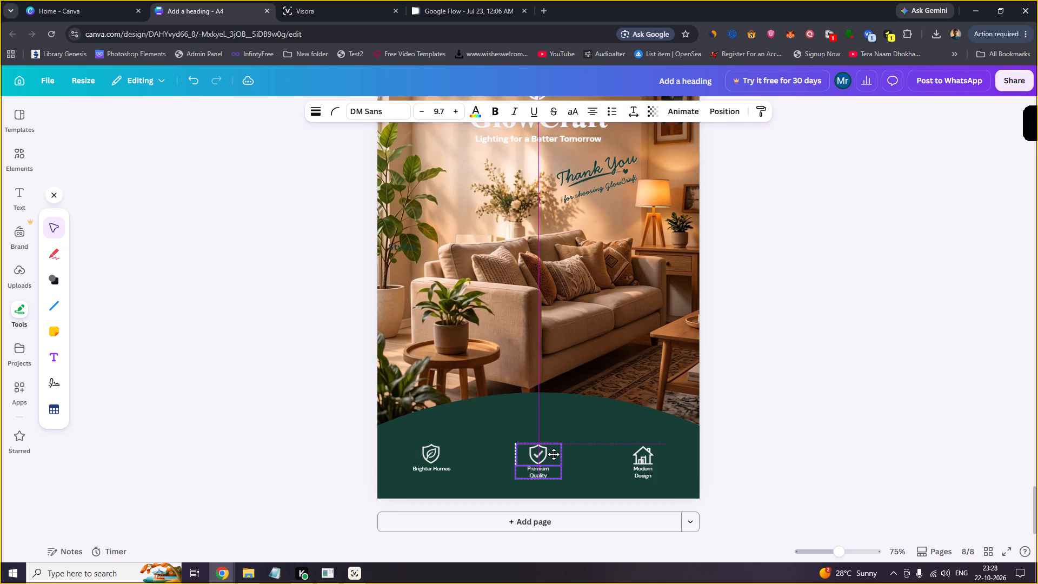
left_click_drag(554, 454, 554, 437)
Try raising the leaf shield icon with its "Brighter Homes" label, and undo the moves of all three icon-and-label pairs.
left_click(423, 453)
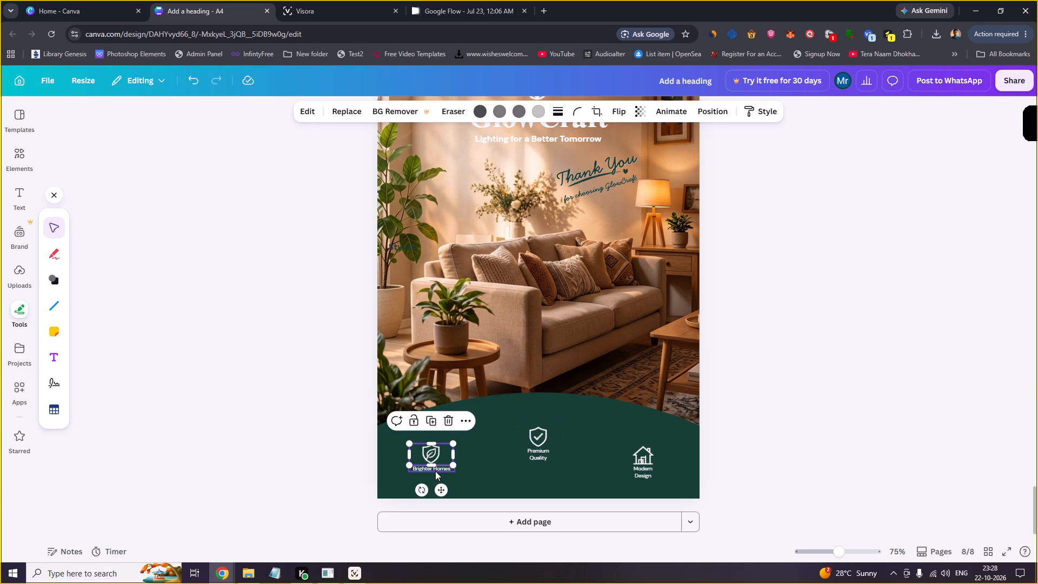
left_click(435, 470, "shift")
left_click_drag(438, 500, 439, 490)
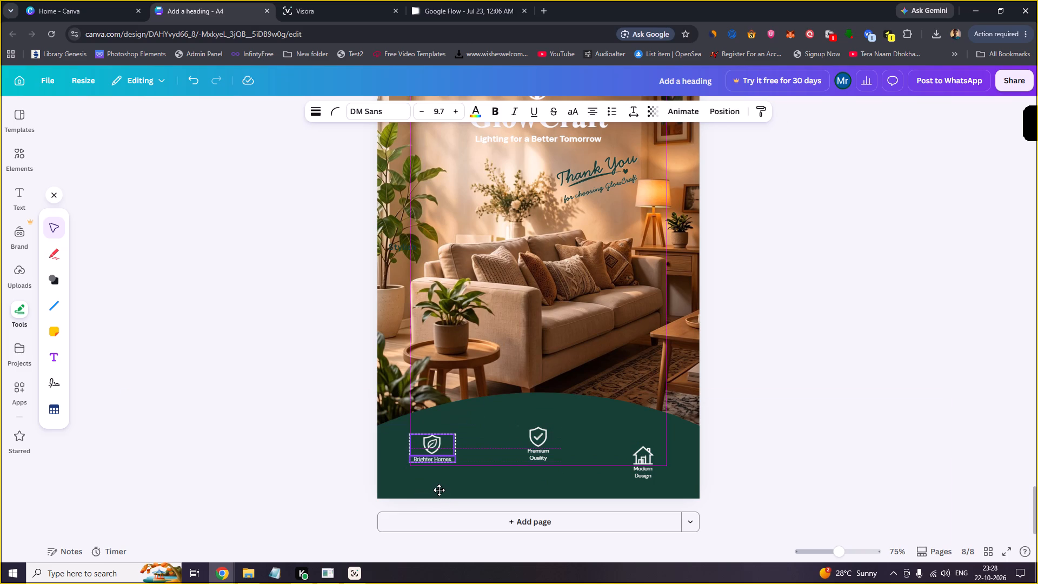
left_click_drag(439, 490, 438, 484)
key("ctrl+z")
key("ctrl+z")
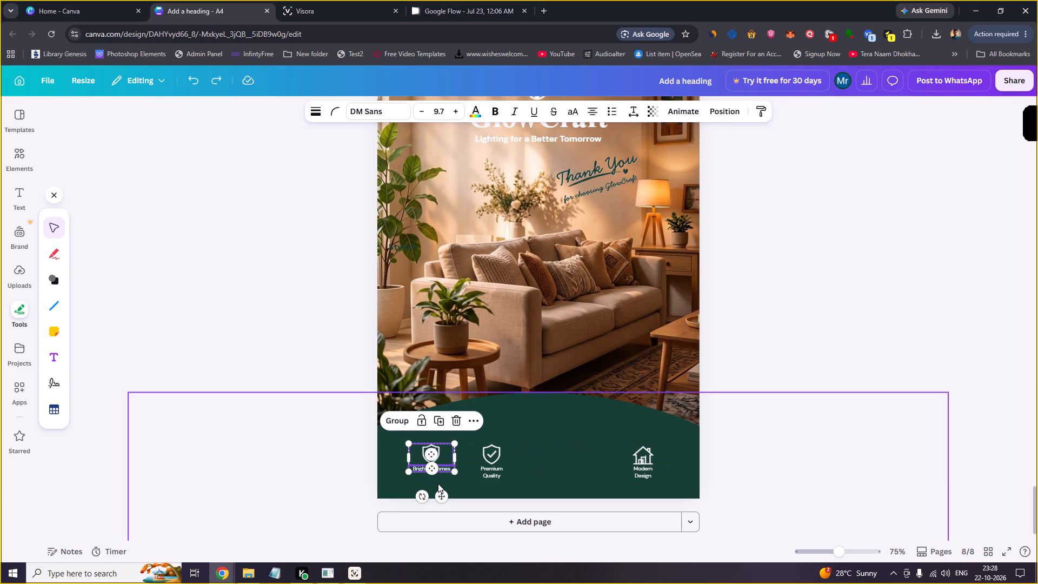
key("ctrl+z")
Move all three icons and their labels together to the horizontal centre of the green panel, higher up beneath its curved edge.
left_click(571, 452)
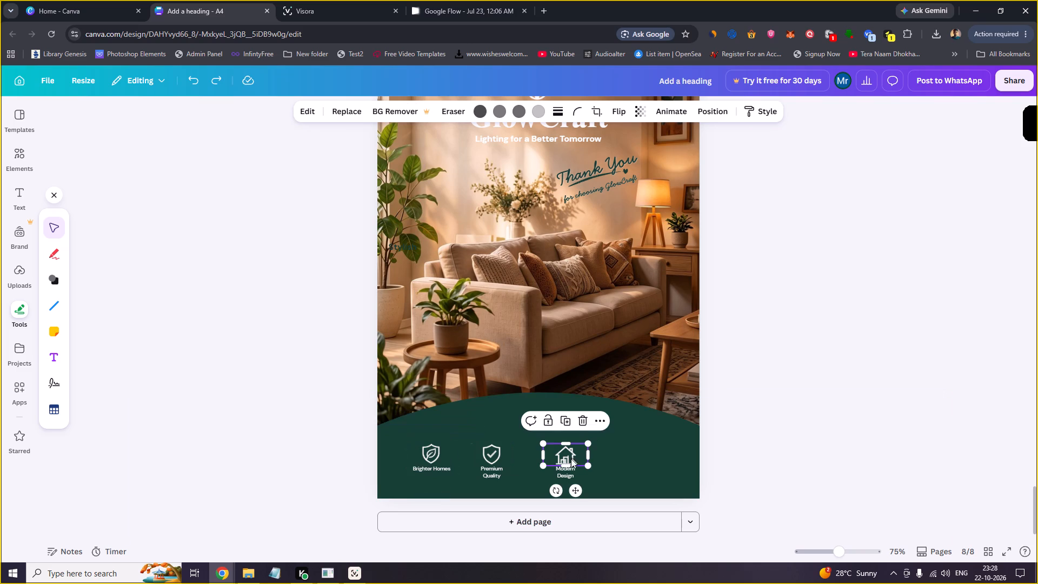
left_click(566, 473, "shift")
left_click(485, 454, "shift")
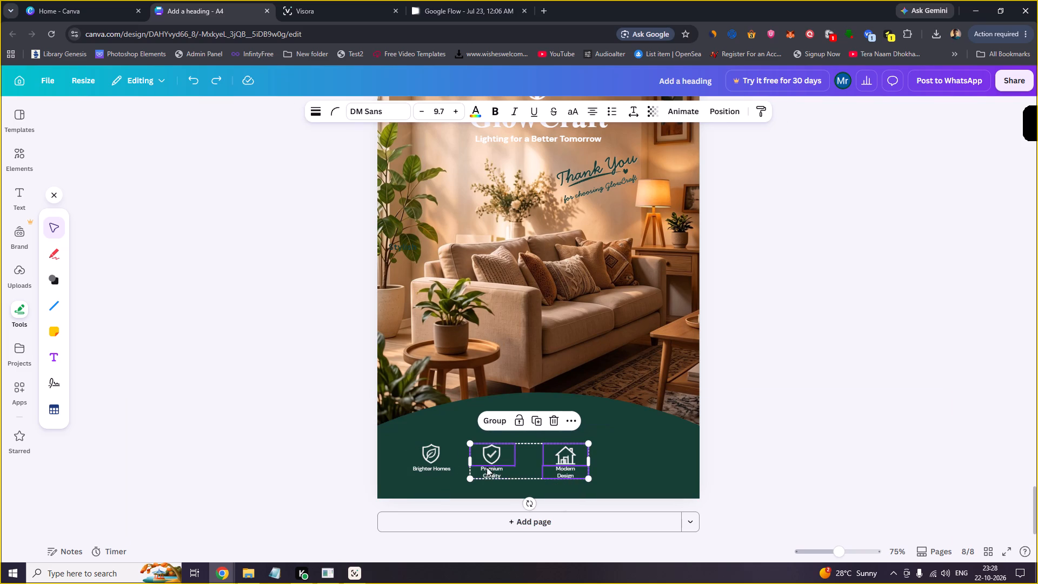
left_click(487, 473, "shift")
left_click(418, 447, "shift")
left_click(430, 472, "shift")
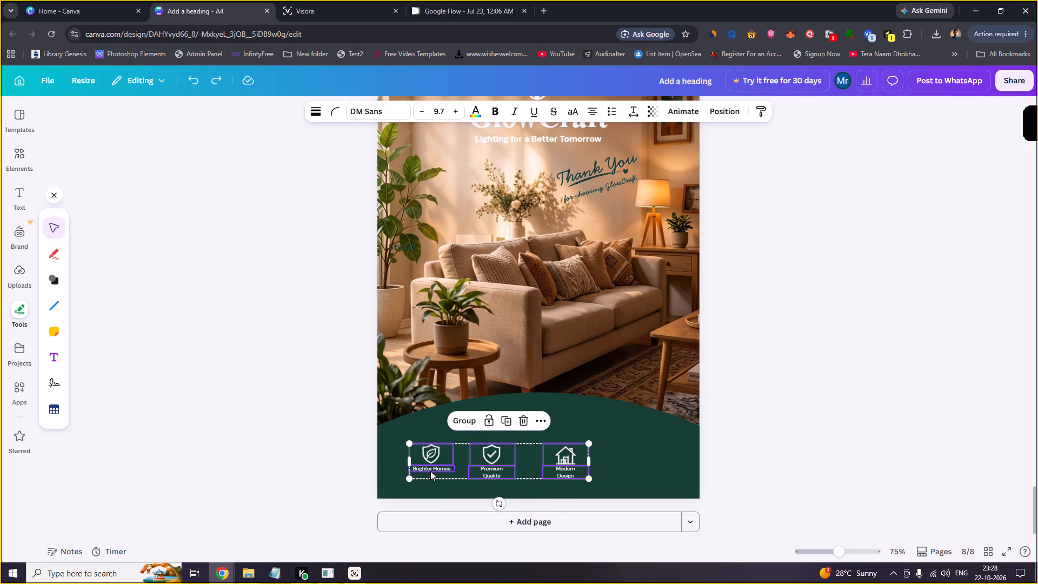
left_click_drag(522, 470, 529, 468)
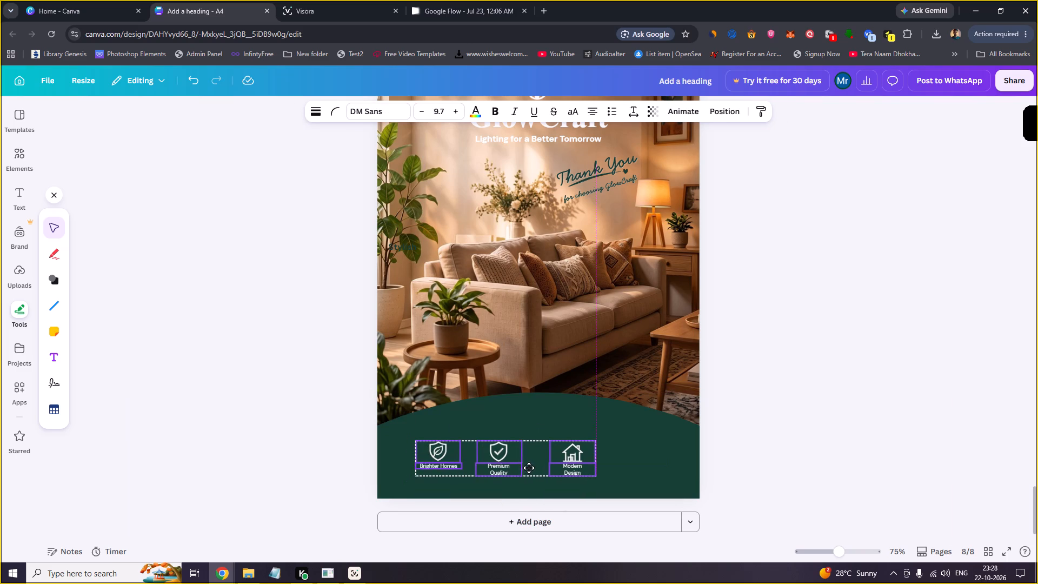
left_click_drag(529, 468, 564, 446)
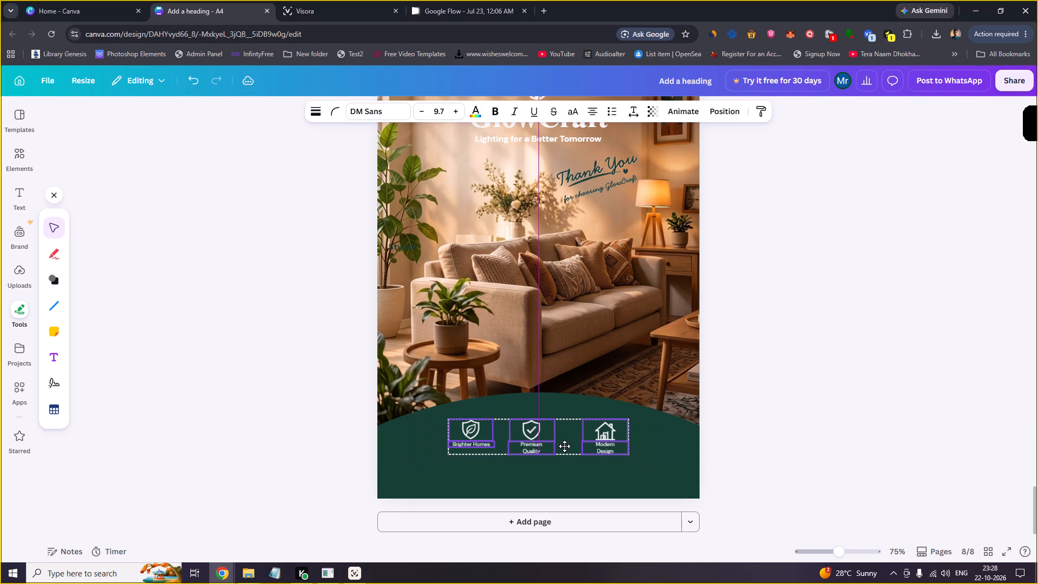
left_click_drag(564, 446, 563, 446)
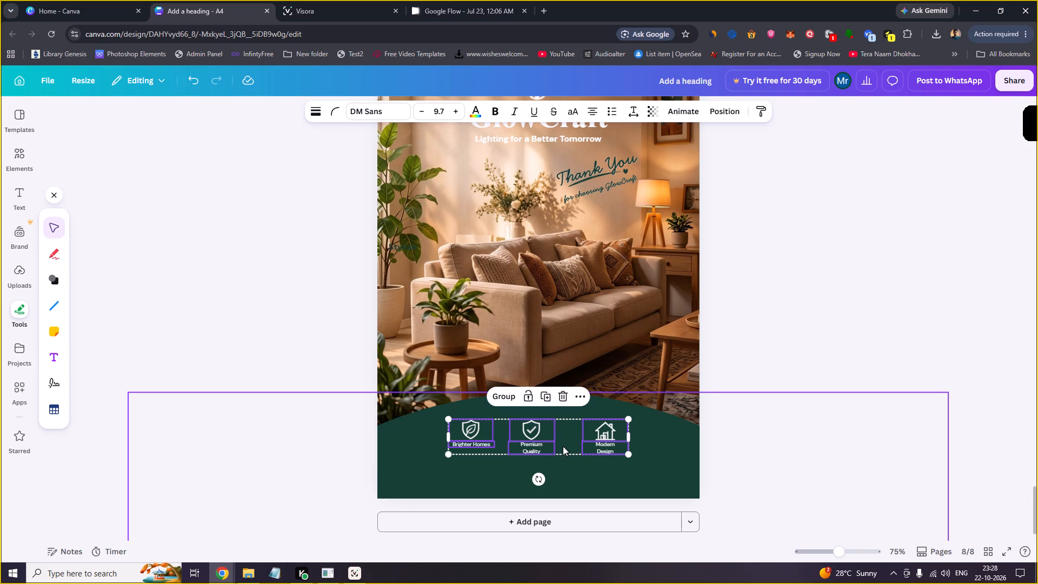
left_click(567, 458)
Select the checkmark shield icon together with its "Premium Quality" label in the green panel.
left_click(536, 423)
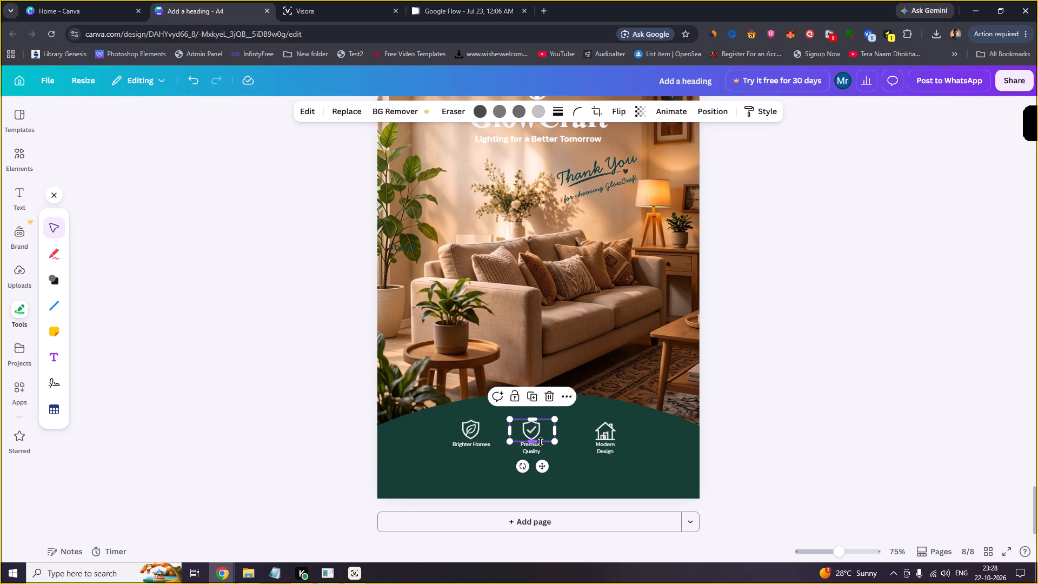
left_click(536, 447, "shift")
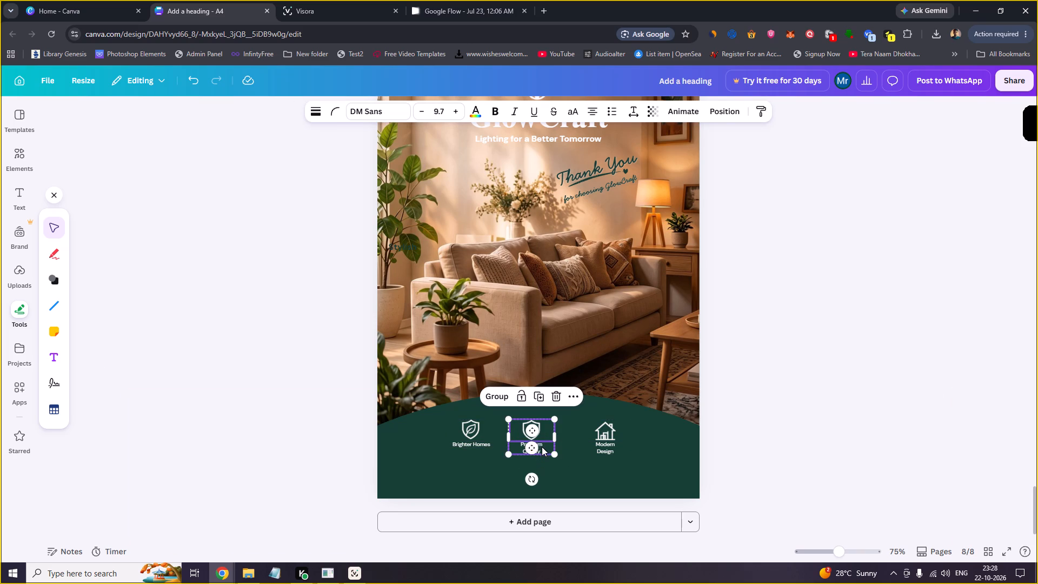
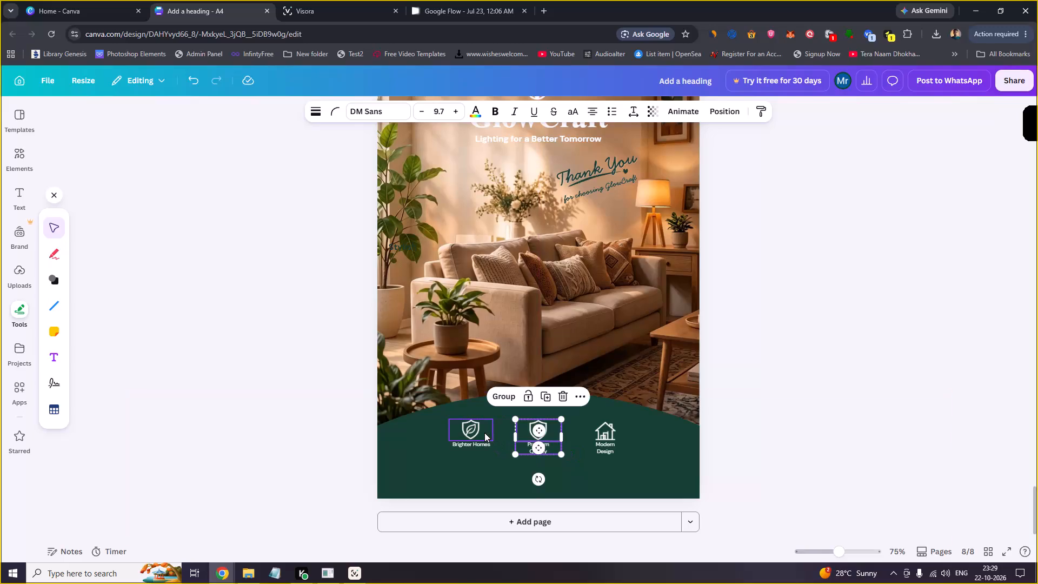
Move the leaf shield icon with its "Brighter Homes" label outward from the central checkmark icon, keeping the same height.
left_click(479, 430)
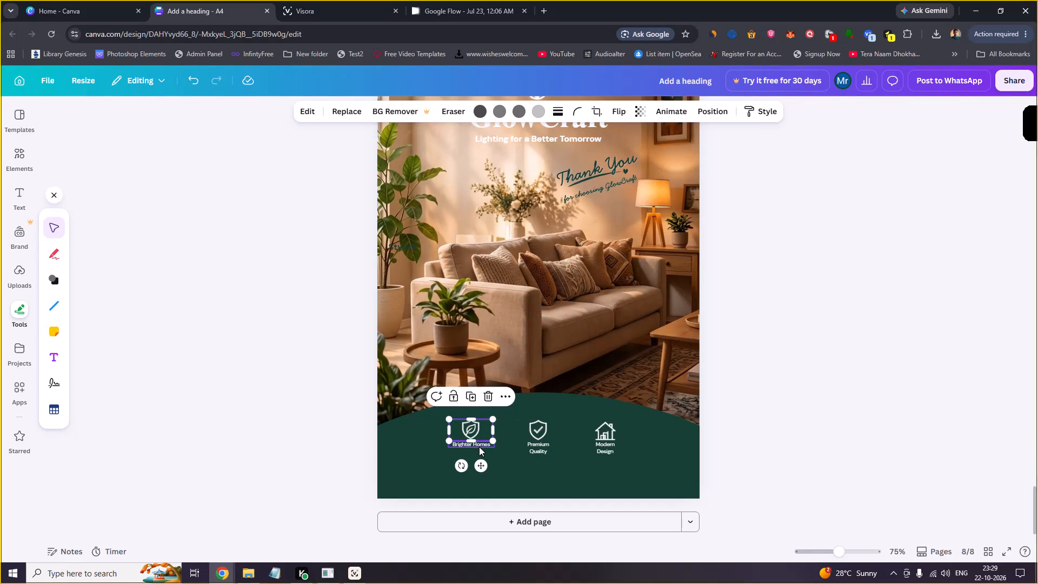
left_click(479, 447, "shift")
left_click_drag(485, 434, 462, 433)
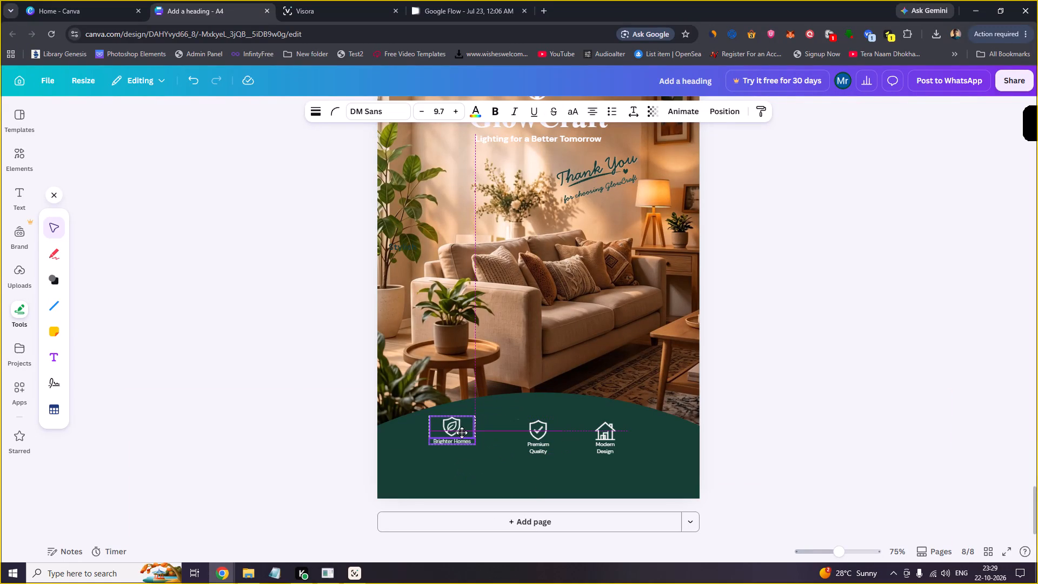
left_click_drag(462, 433, 456, 436)
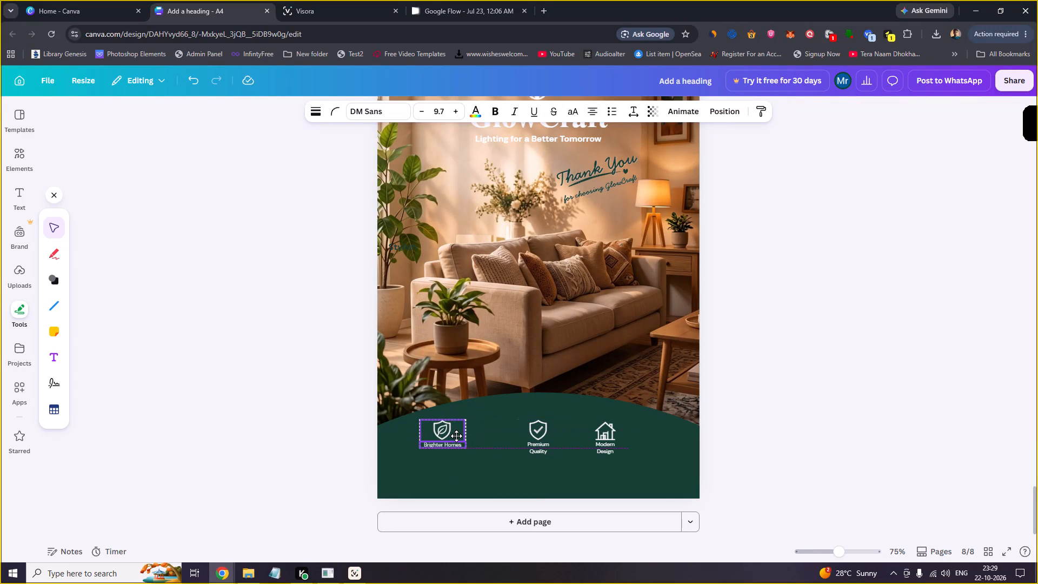
left_click_drag(456, 436, 456, 434)
left_click_drag(456, 434, 455, 434)
Move the house icon with its "Modern Design" label outward, spacing it from the checkmark icon equally to the leaf icon.
left_click(612, 428)
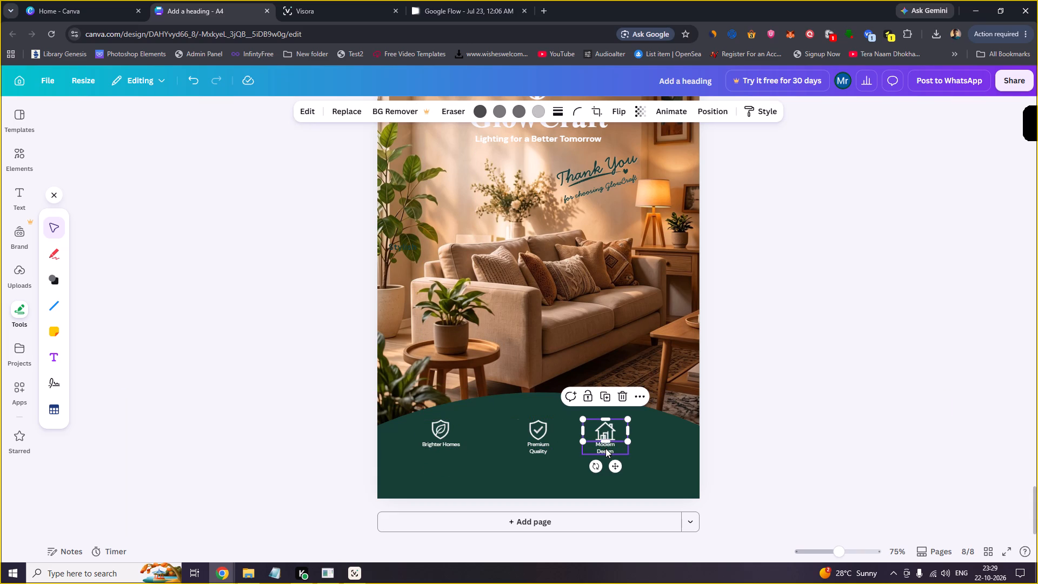
left_click(605, 448, "shift")
left_click(615, 431)
left_click_drag(620, 431, 623, 431)
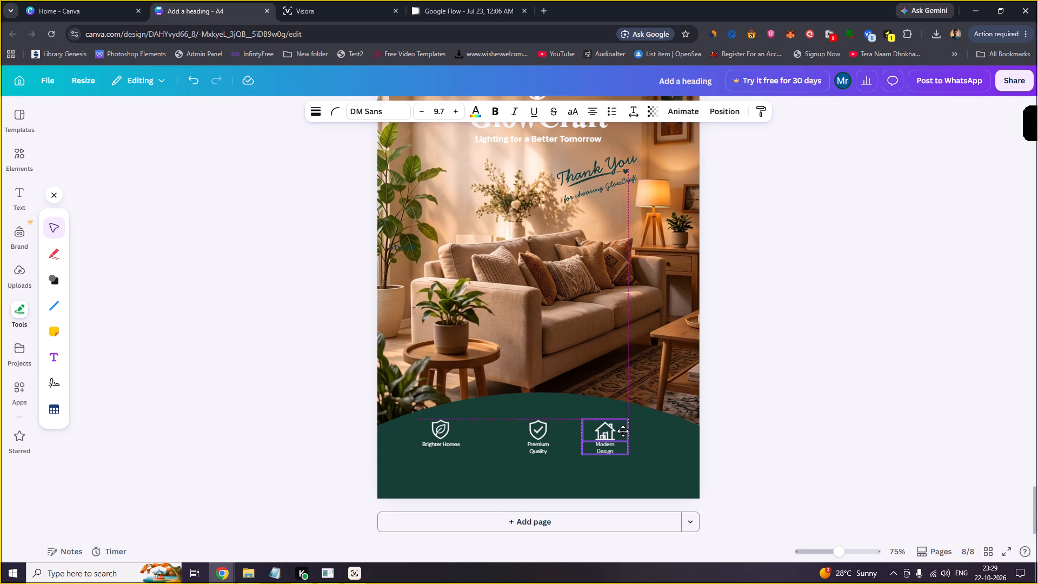
left_click_drag(623, 431, 639, 429)
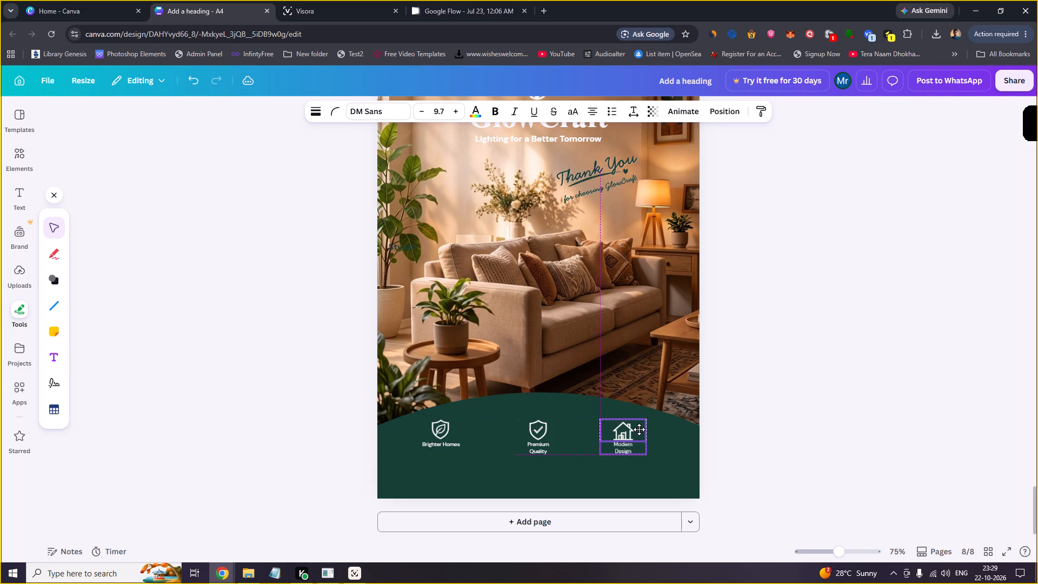
left_click_drag(639, 429, 647, 429)
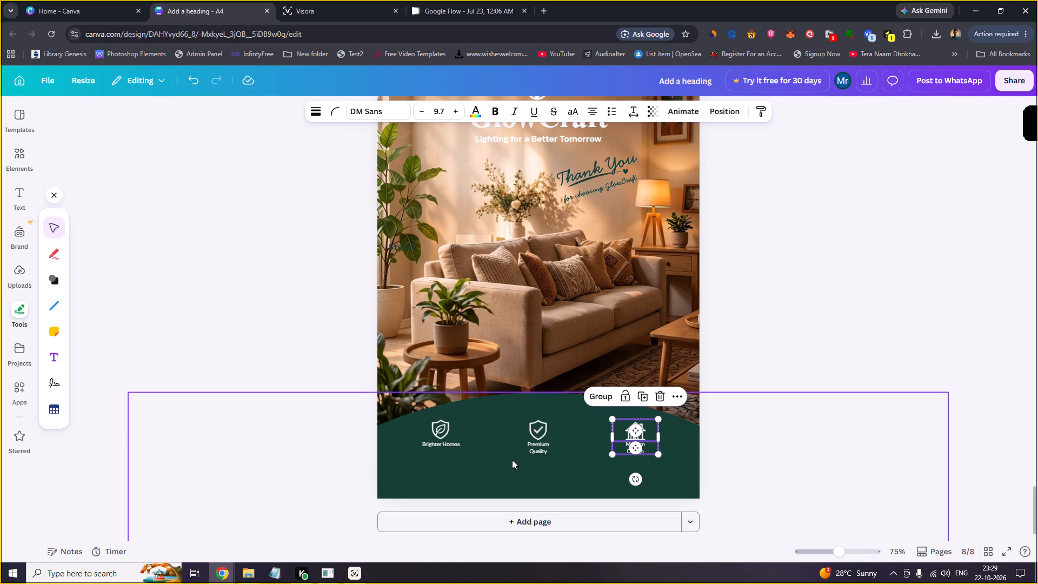
Replace the "Premium Quality" label beneath the checkmark shield with "Happier Lives".
double_click(541, 442)
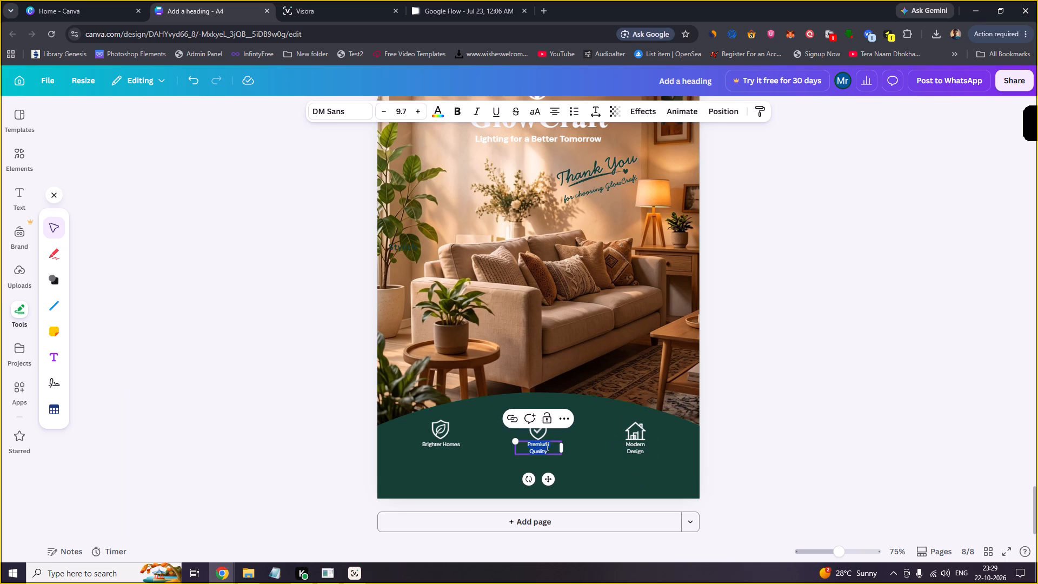
type("Happ")
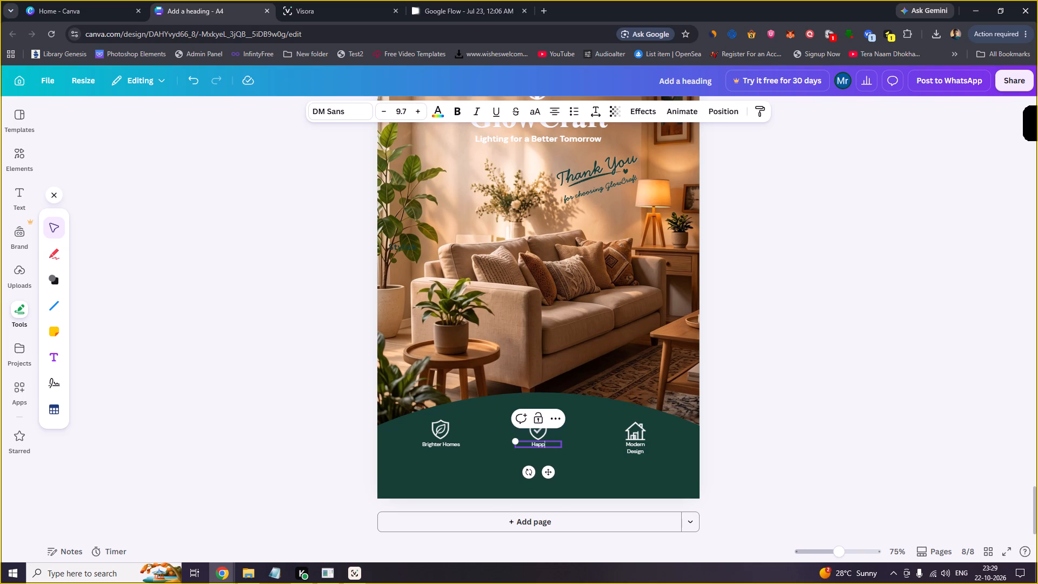
type("ier")
key("space")
type("Lives")
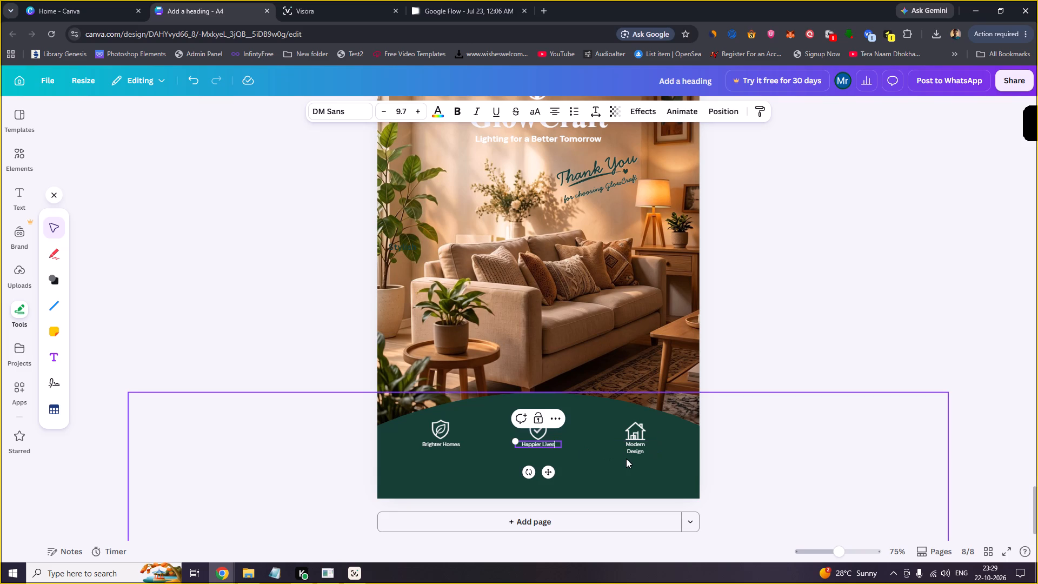
Replace the "Modern Design" label with "A Greener Tomorrow" and widen its text box to fit on one line.
double_click(641, 448)
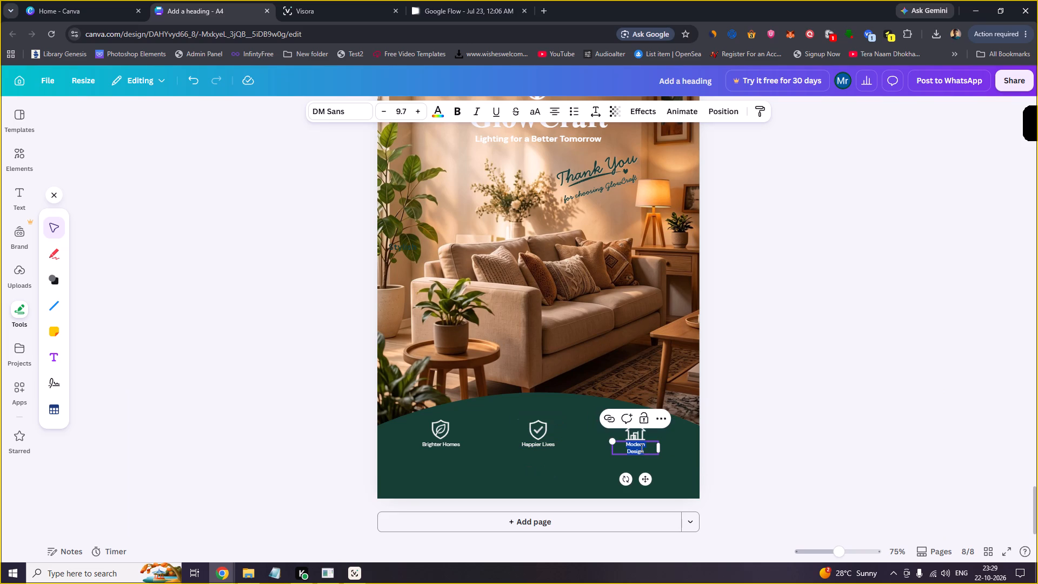
key("shift+a")
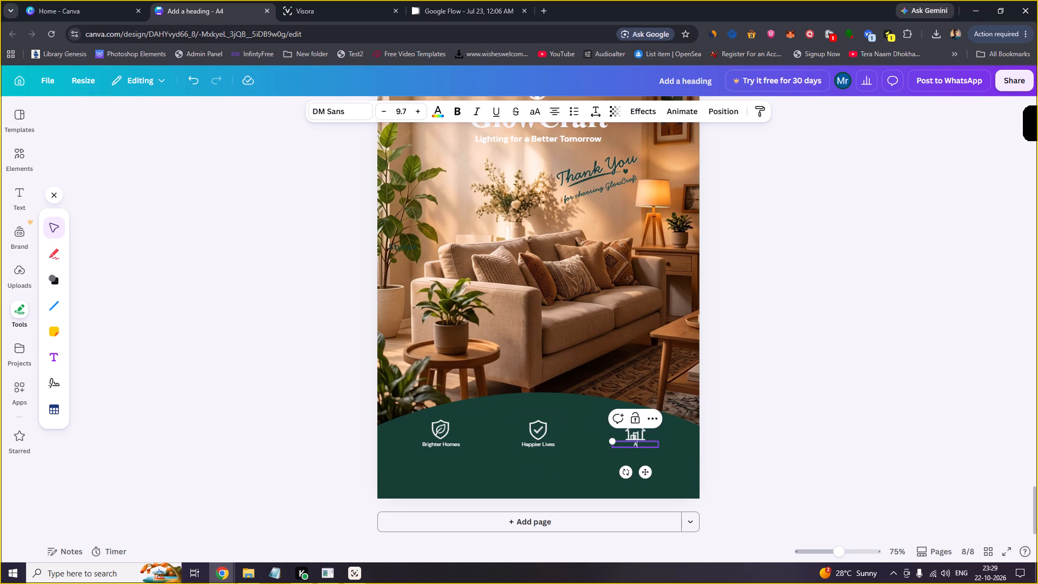
key("space")
type("G")
type("ree")
type("ner")
key("space")
type("To")
key("m")
type("orro")
key("w")
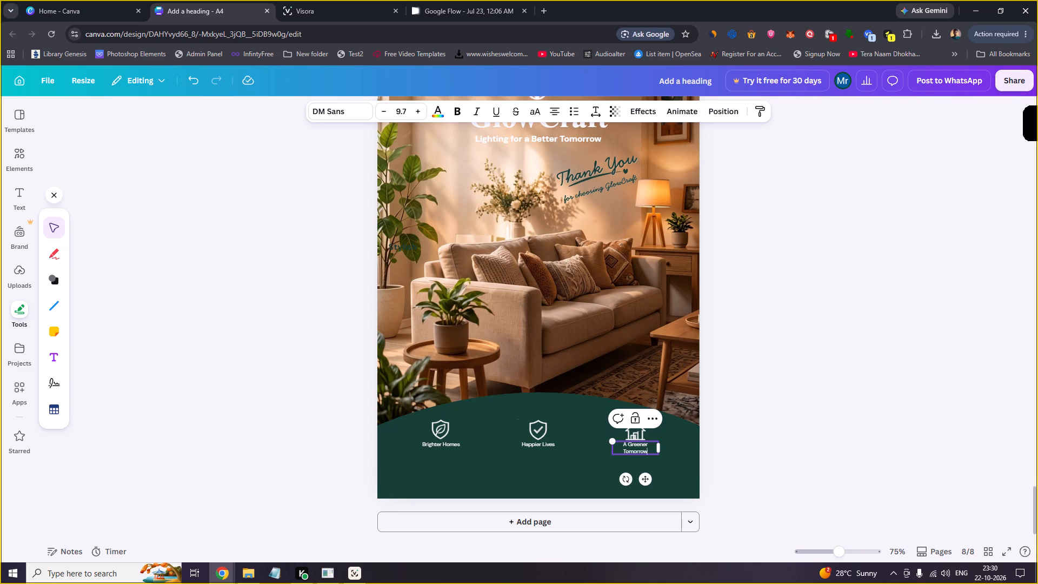
left_click_drag(659, 450, 667, 450)
left_click(796, 469)
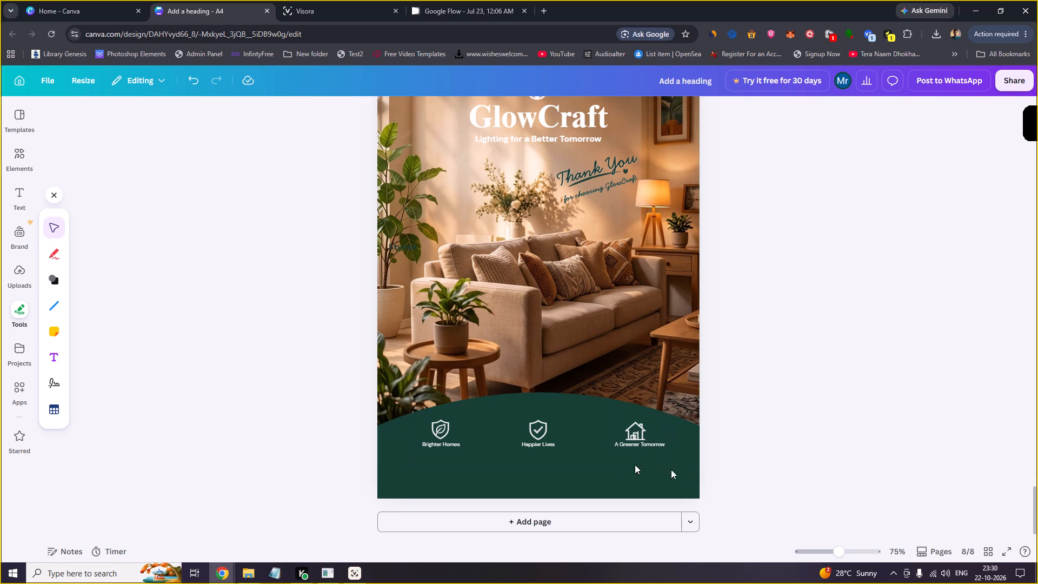
Nudge the "A Greener Tomorrow", "Happier Lives" and "Brighter Homes" labels one step down, away from their icons.
left_click(643, 448)
key("Down")
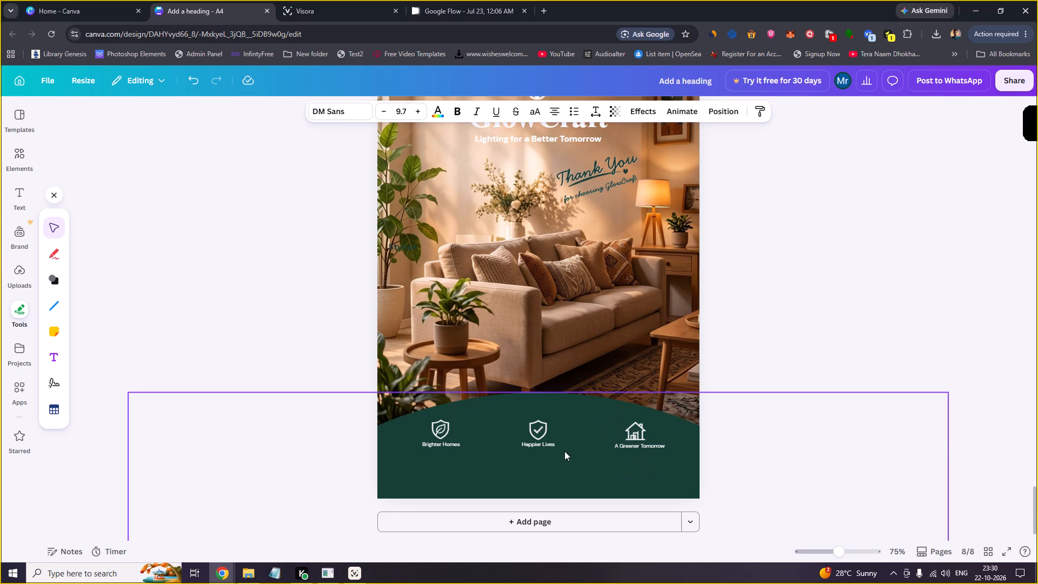
left_click(548, 446)
key("Down")
left_click(454, 447)
key("Down")
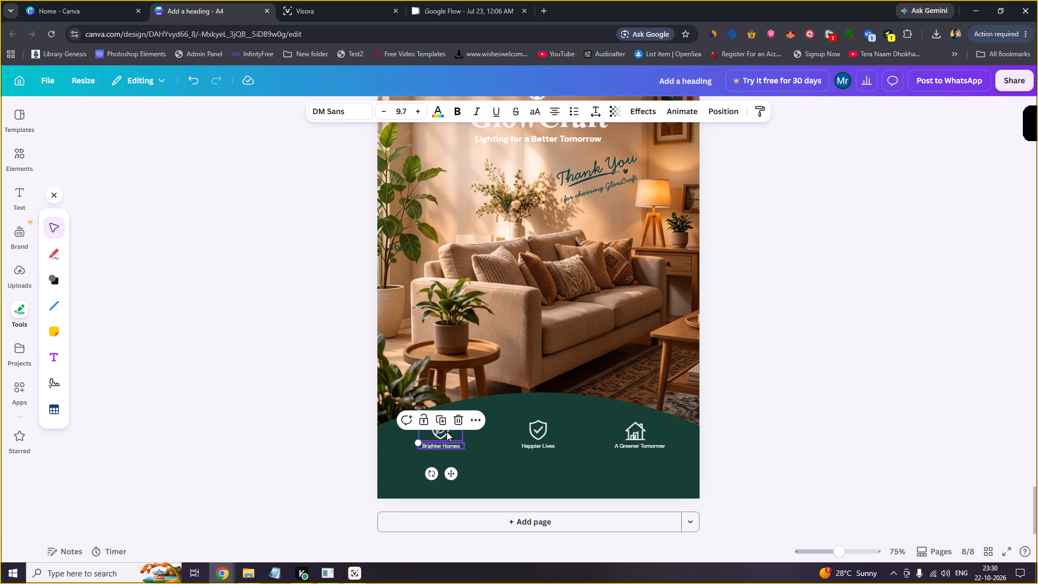
Erase the shield outline around the leaf in the "Brighter Homes" icon with the Pixel Eraser, keeping the leaf itself.
left_click(447, 432)
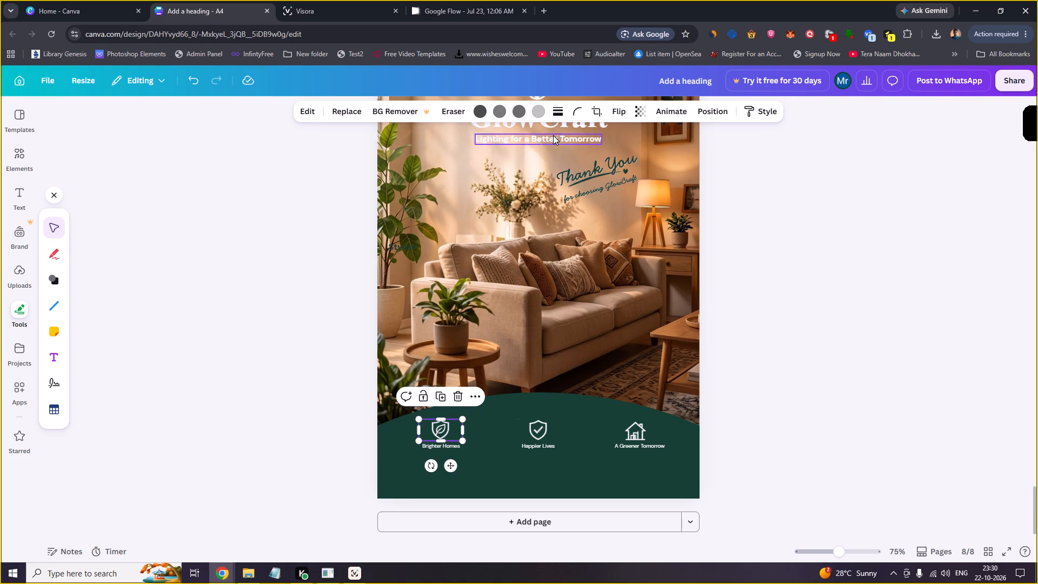
left_click(460, 110)
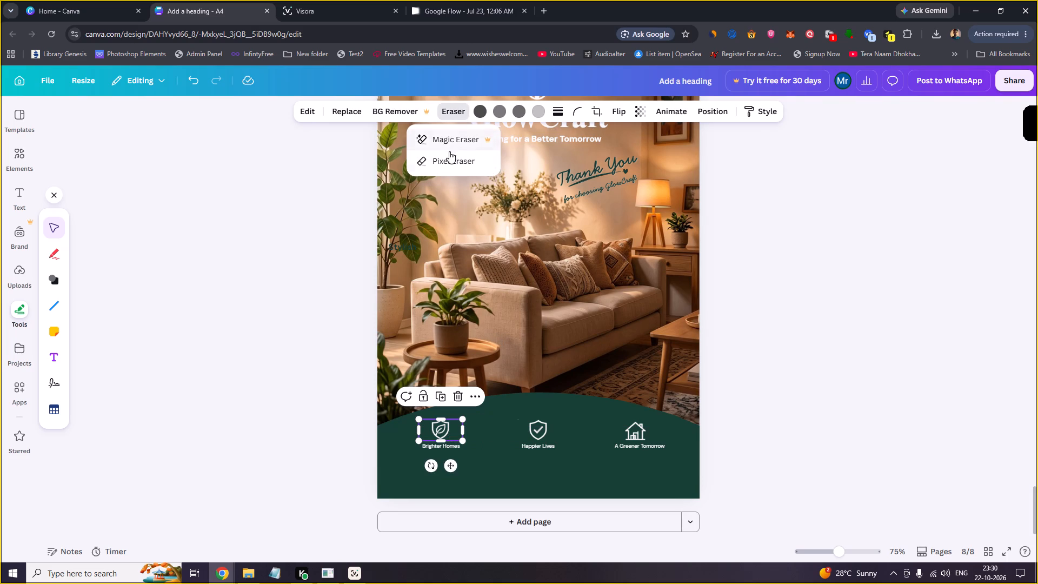
left_click(445, 158)
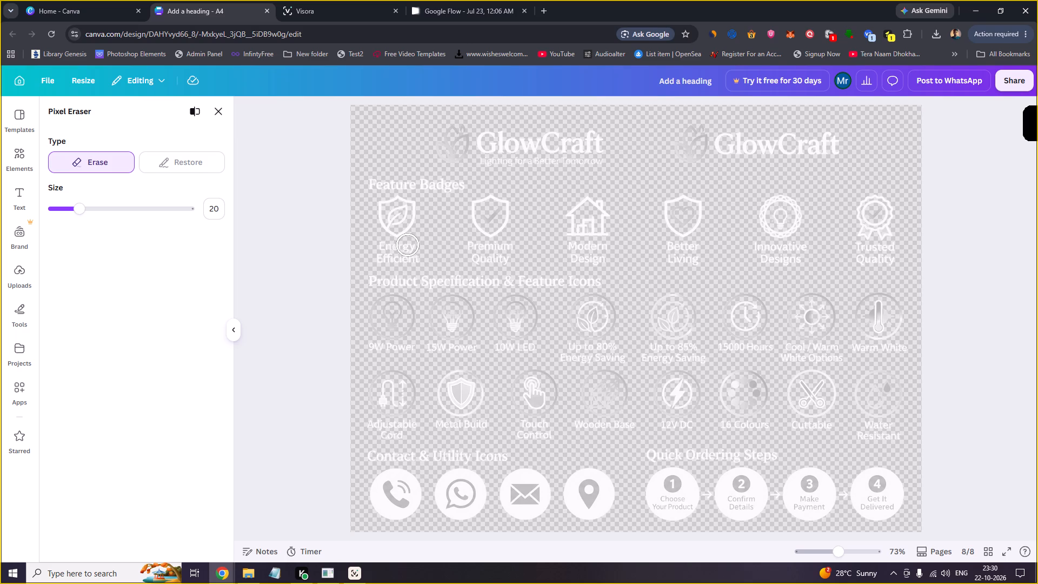
left_click_drag(405, 241, 410, 241)
left_click_drag(410, 241, 416, 193)
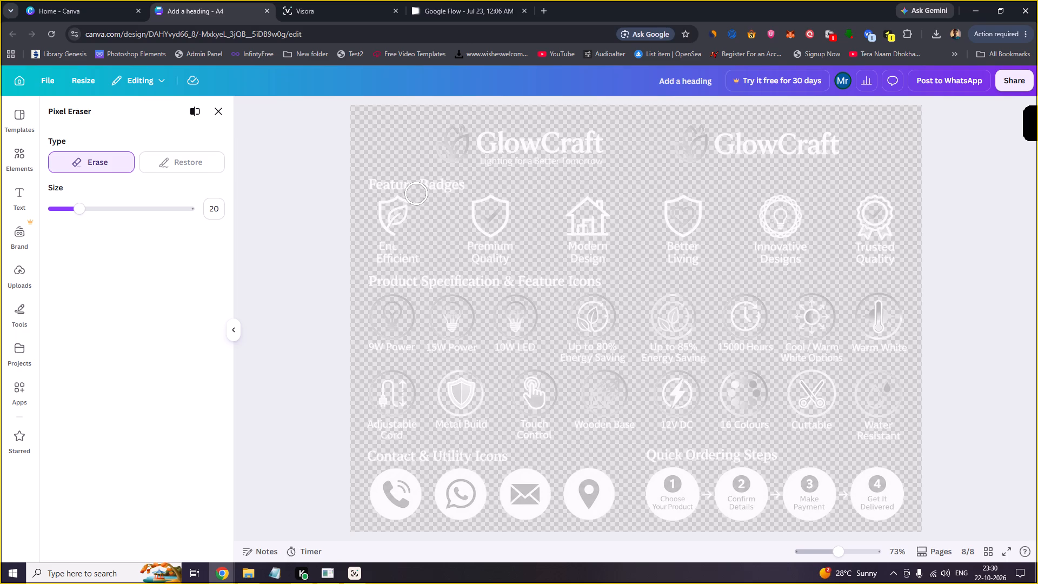
left_click_drag(416, 193, 375, 200)
left_click_drag(375, 200, 381, 240)
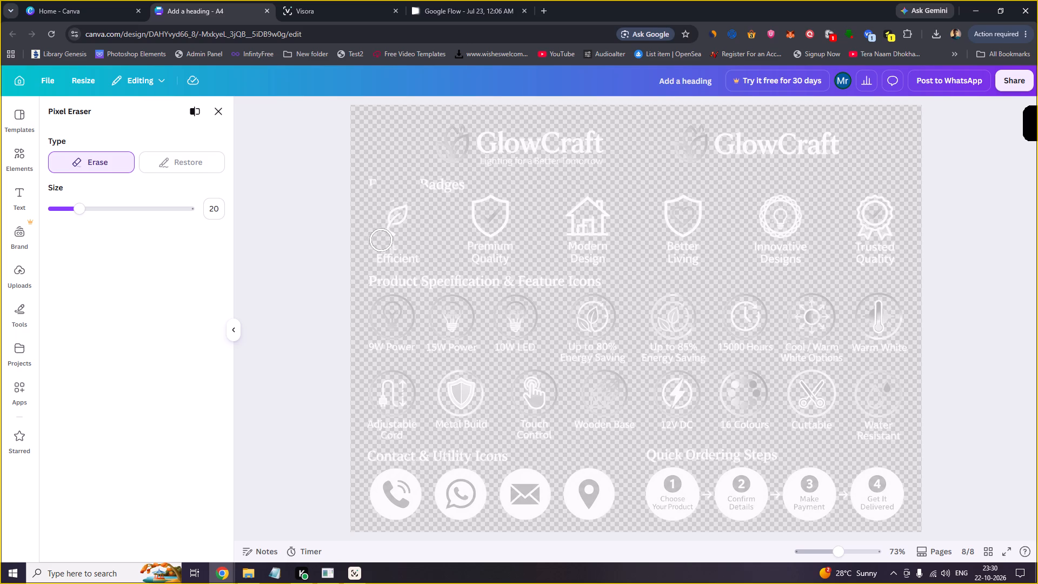
left_click_drag(381, 240, 387, 245)
left_click_drag(387, 245, 385, 248)
left_click(223, 111)
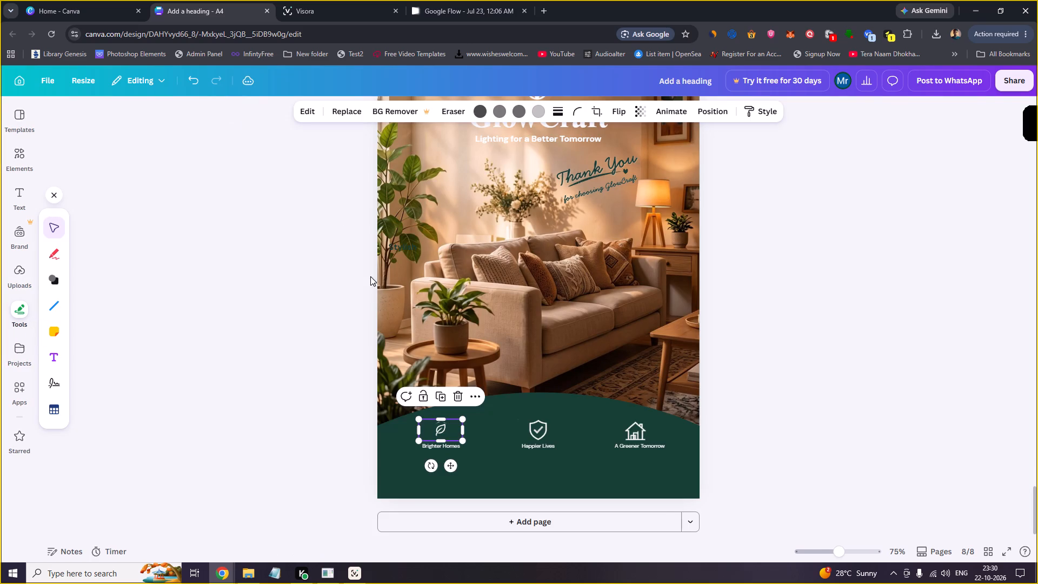
Erase leftover traces just above the leaf in the "Brighter Homes" icon with the Pixel Eraser at size 20.
left_click(453, 108)
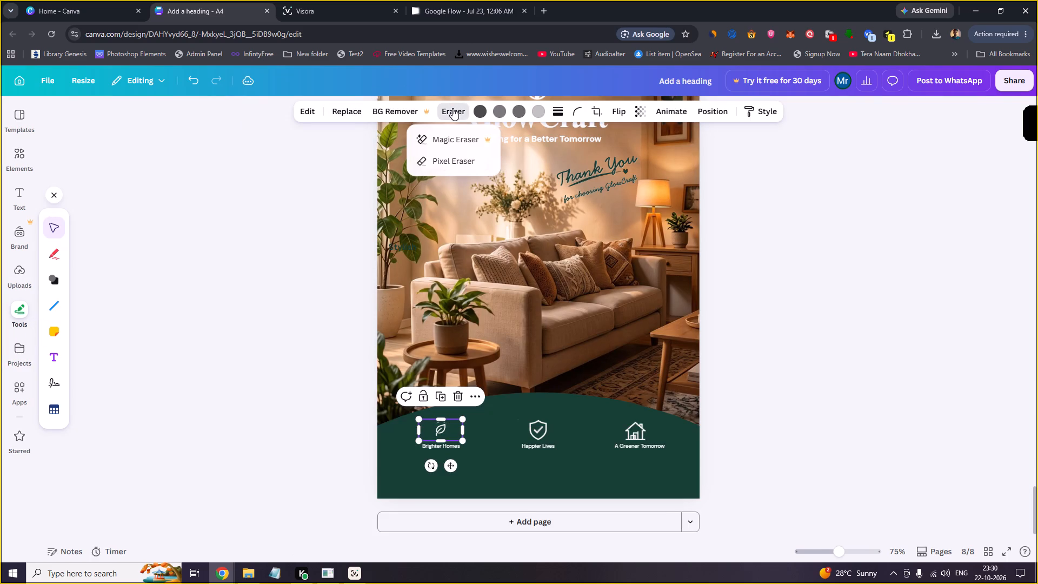
left_click(453, 155)
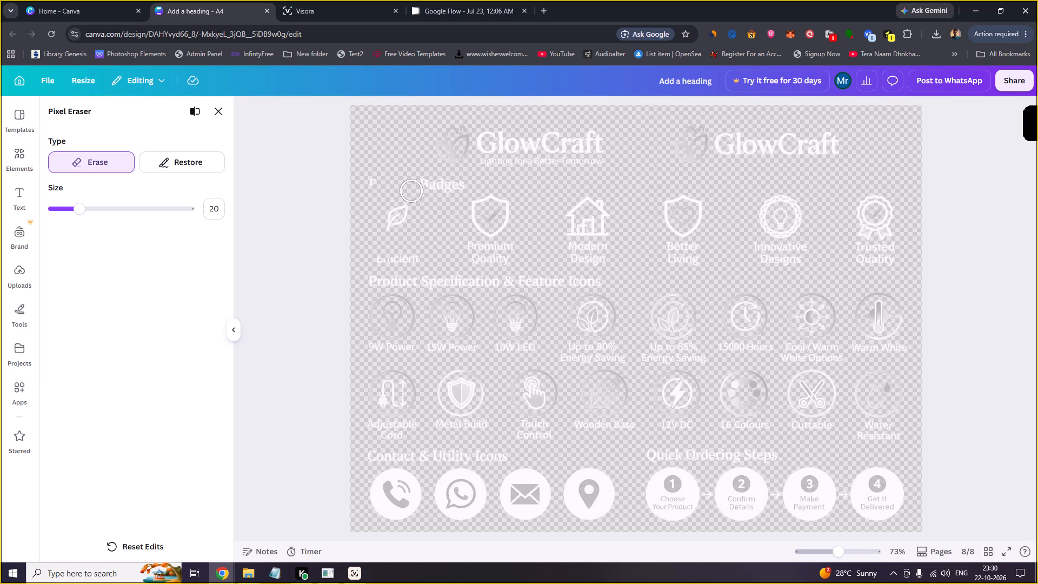
left_click_drag(411, 191, 400, 191)
left_click_drag(400, 191, 417, 187)
left_click(227, 110)
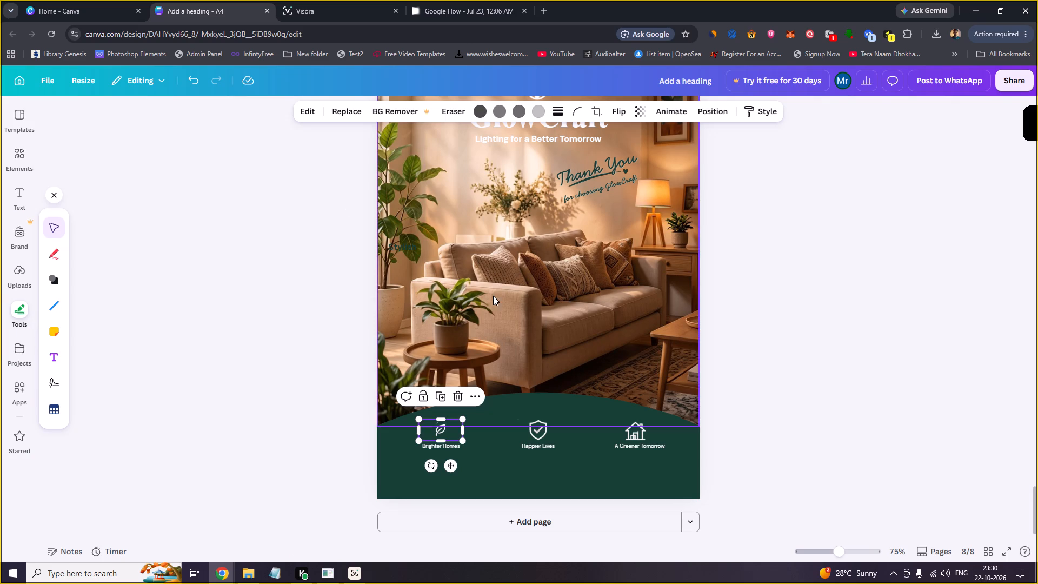
Make a second, finer Pixel Eraser pass over the area above the "Brighter Homes" leaf to clear remaining specks.
left_click(451, 113)
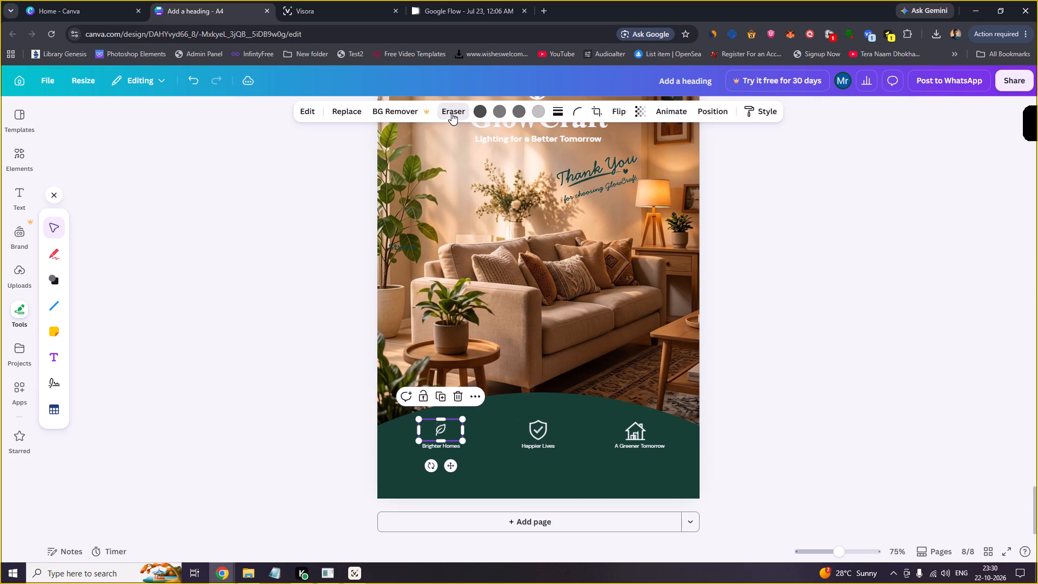
left_click(458, 164)
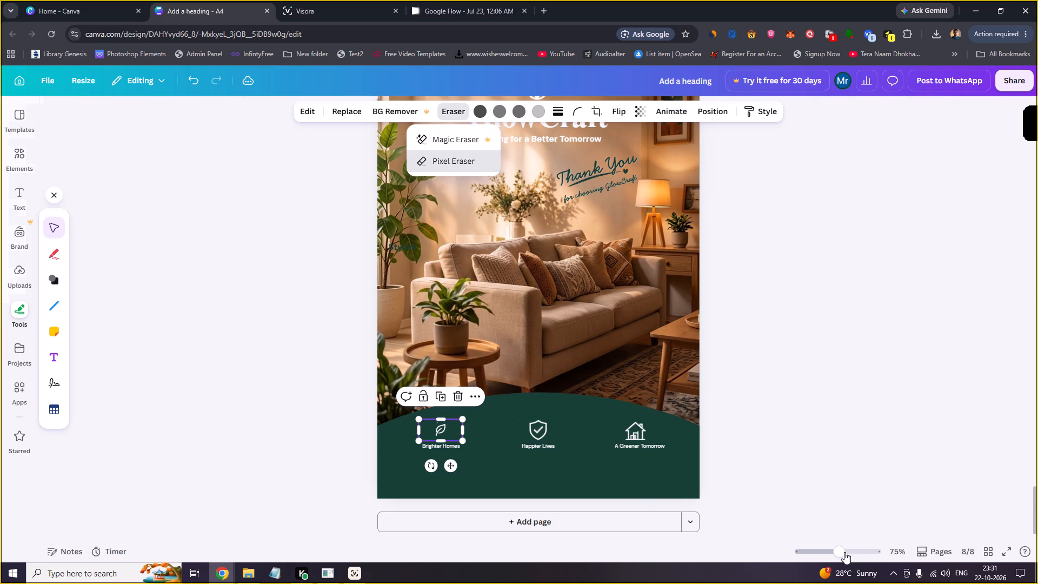
left_click_drag(839, 559, 846, 559)
left_click(848, 559)
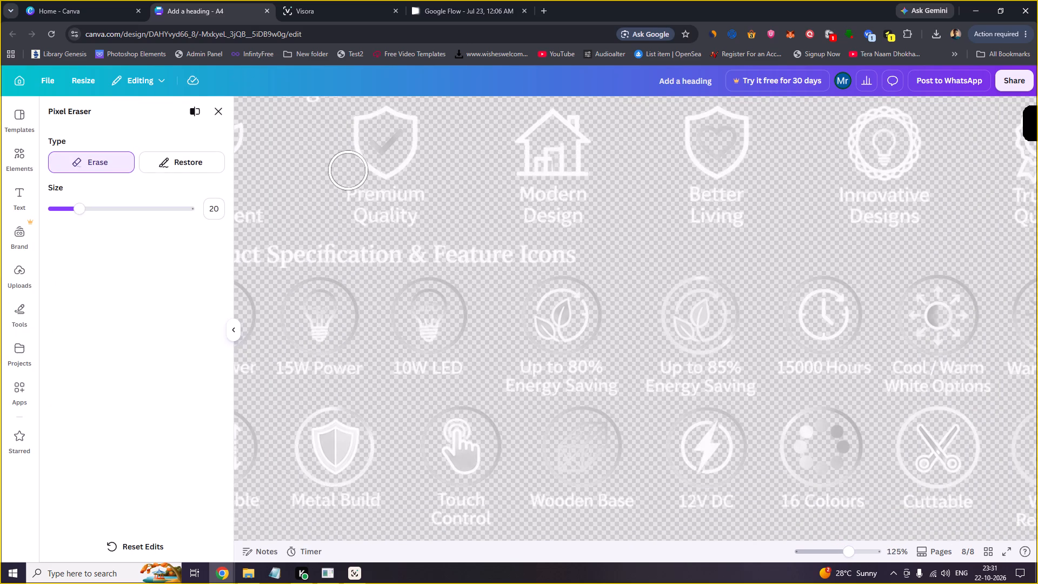
right_click_drag(348, 170, 525, 332)
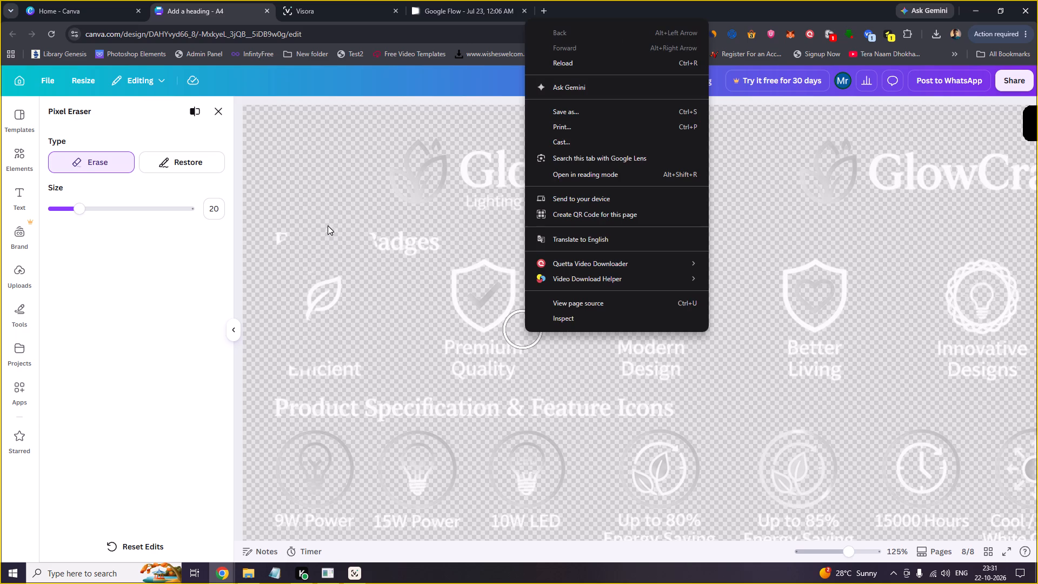
left_click(327, 220)
left_click_drag(333, 254, 307, 257)
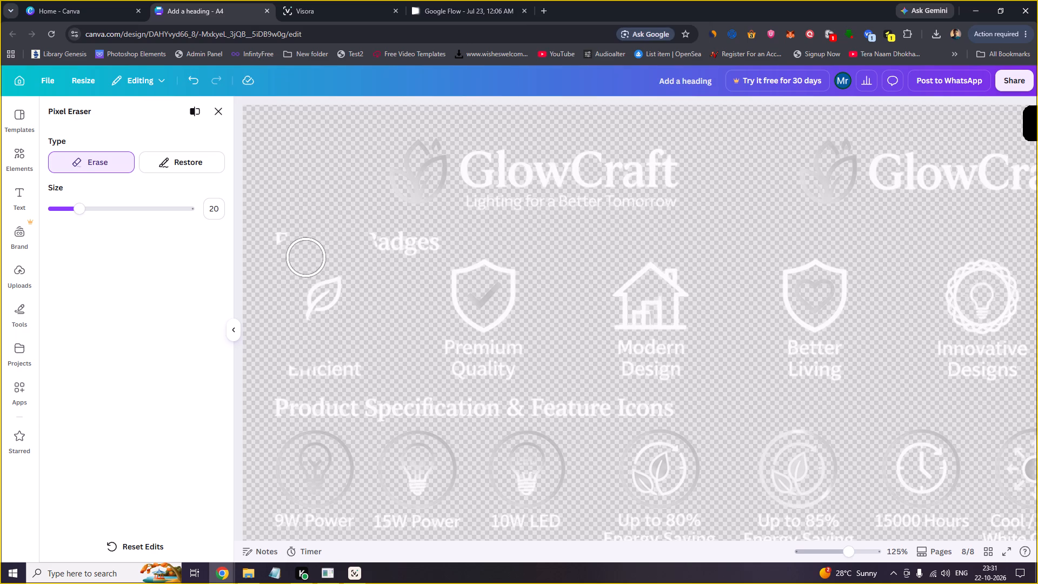
left_click_drag(307, 257, 340, 251)
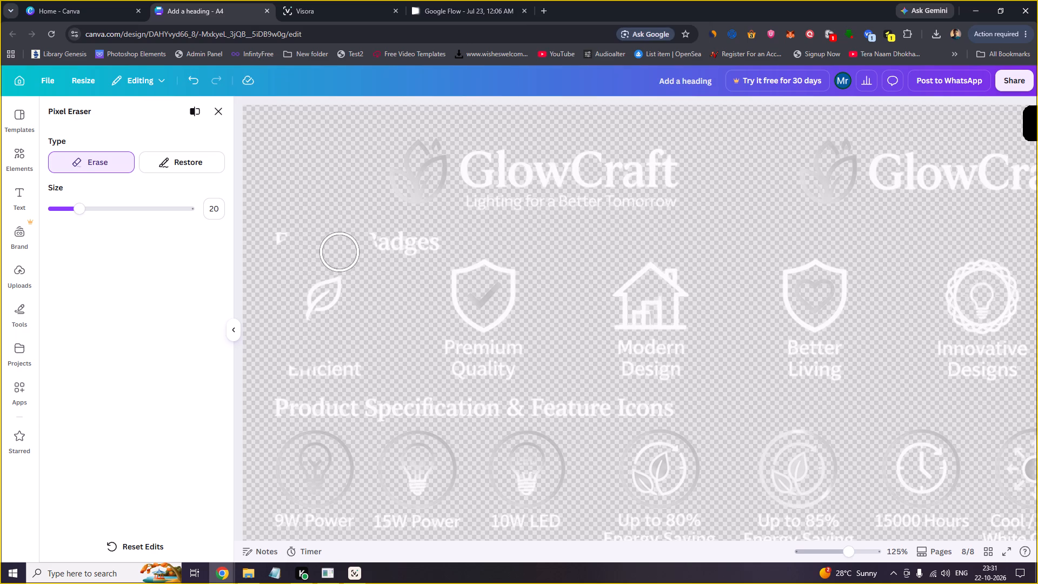
left_click_drag(340, 251, 341, 250)
left_click(222, 111)
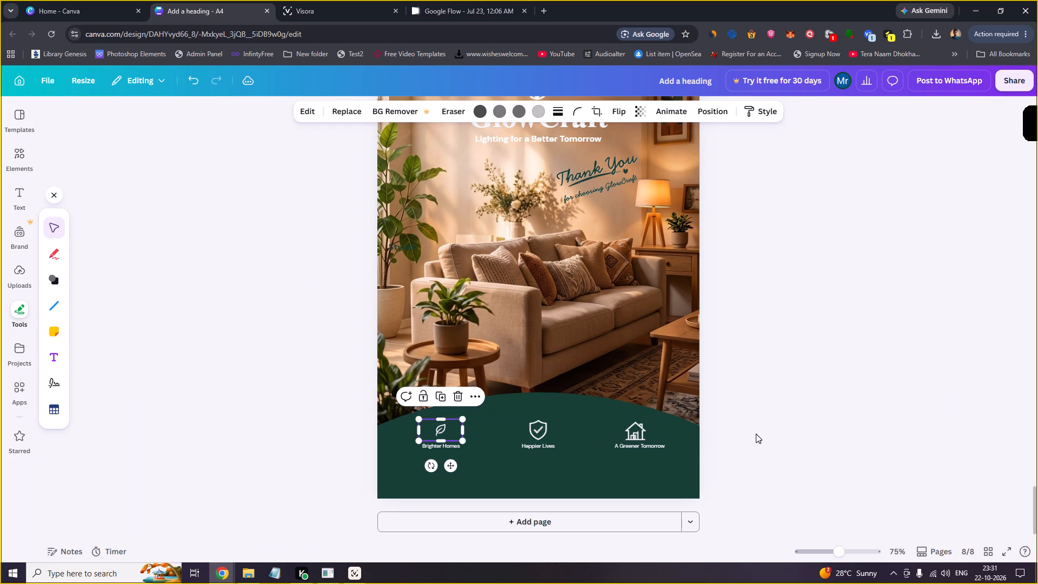
left_click(760, 442)
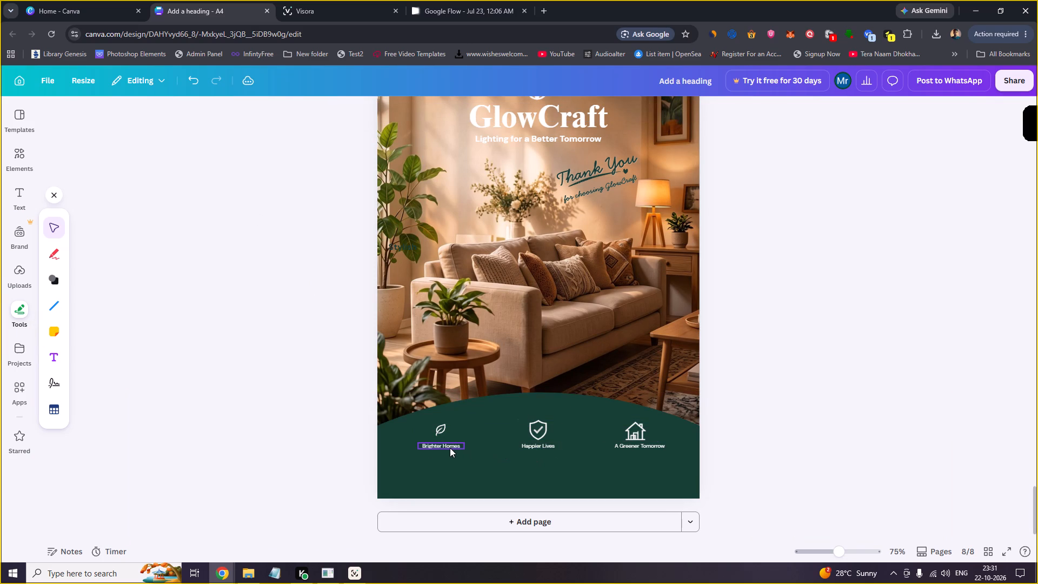
Recrop the icon above "Happier Lives" so its frame shows the heart shield from the "Better Living" badge, centred.
left_click(528, 448)
left_click(544, 436)
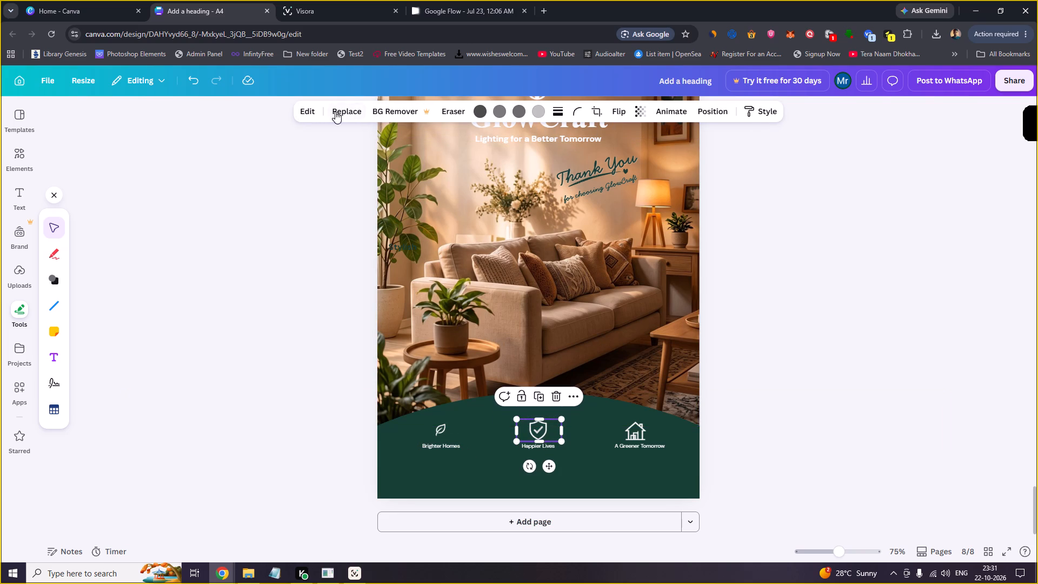
left_click(596, 113)
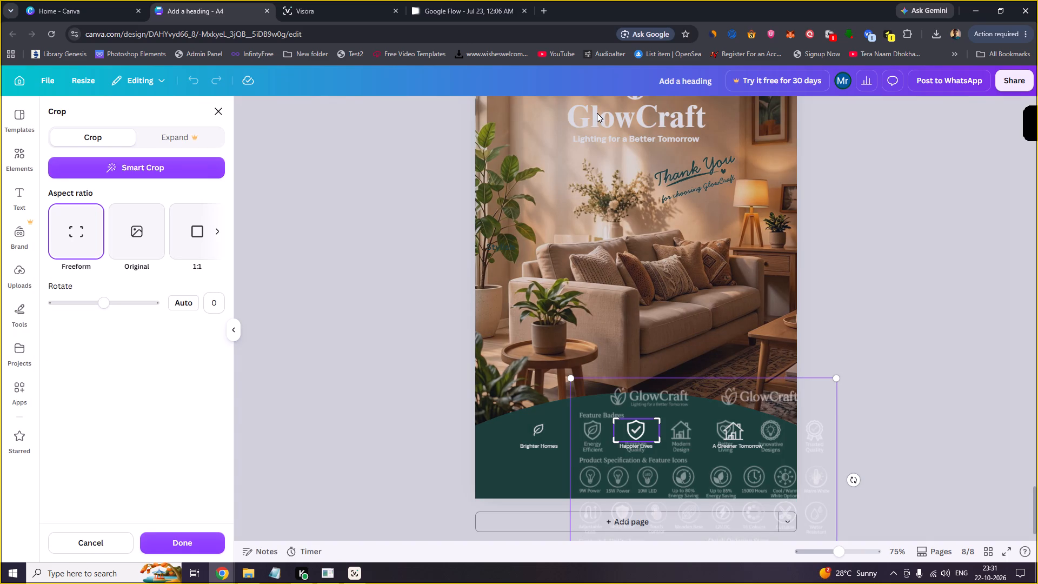
left_click_drag(732, 457, 724, 453)
left_click_drag(717, 449, 703, 417)
left_click_drag(763, 453, 756, 452)
left_click_drag(753, 450, 746, 449)
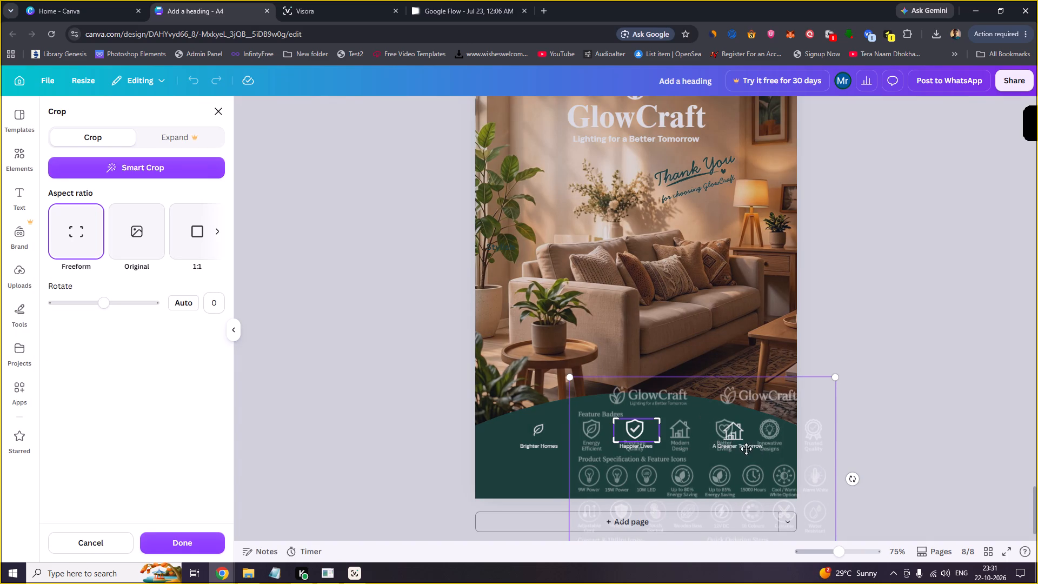
left_click_drag(746, 449, 672, 377)
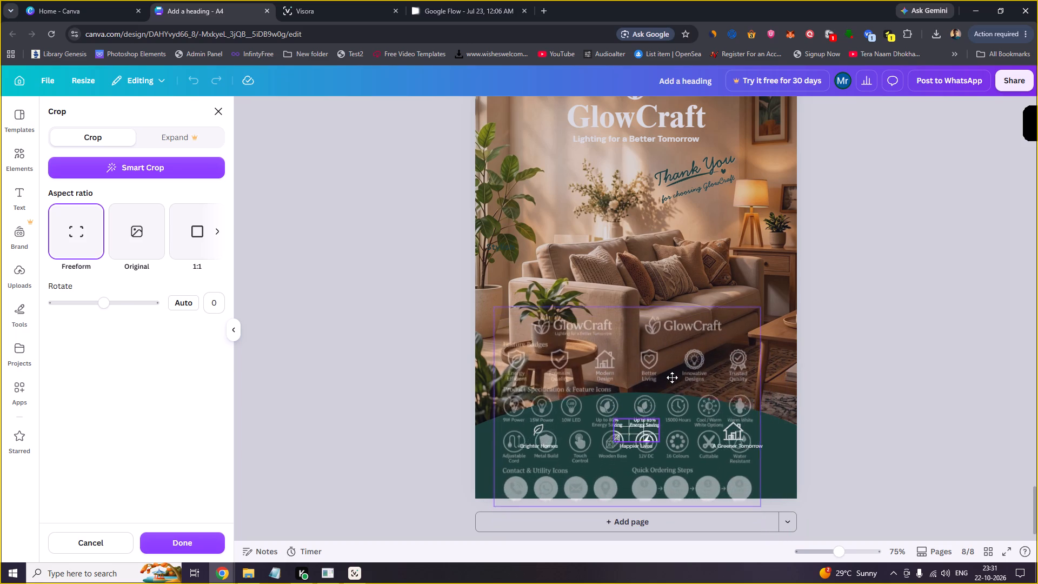
left_click_drag(672, 377, 660, 370)
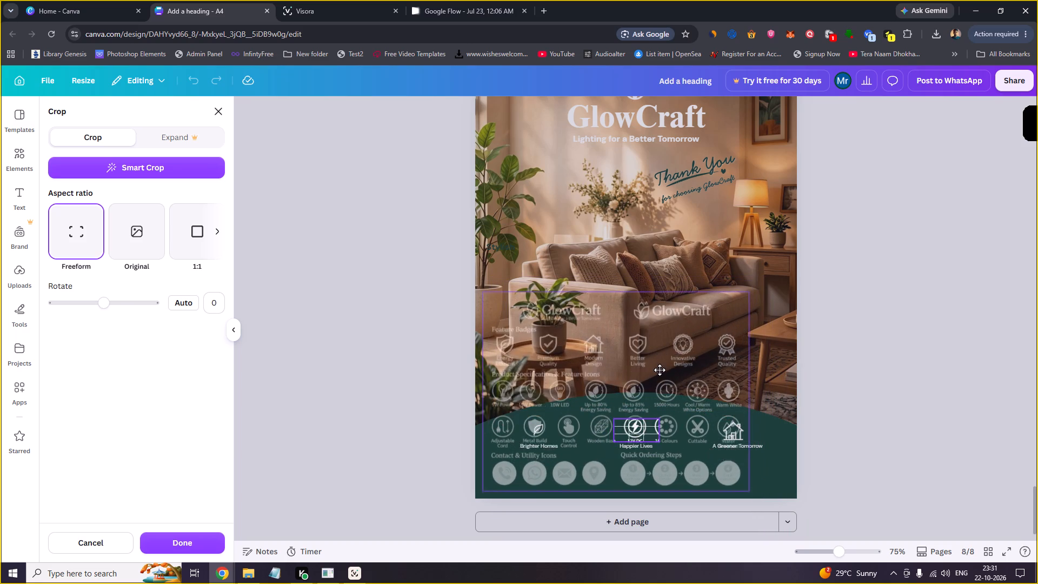
left_click_drag(660, 370, 672, 400)
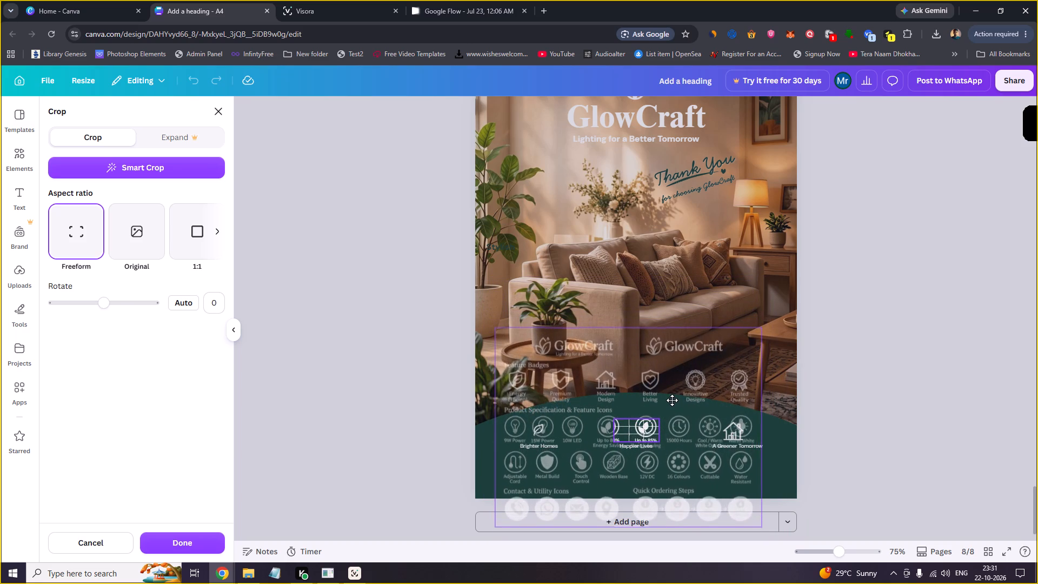
left_click_drag(672, 400, 657, 448)
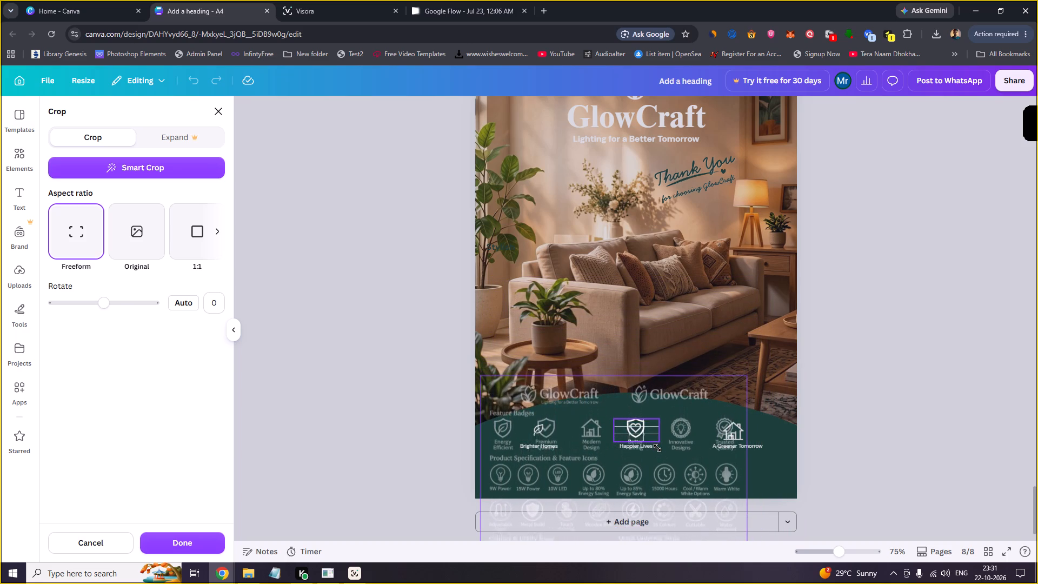
left_click_drag(657, 448, 657, 450)
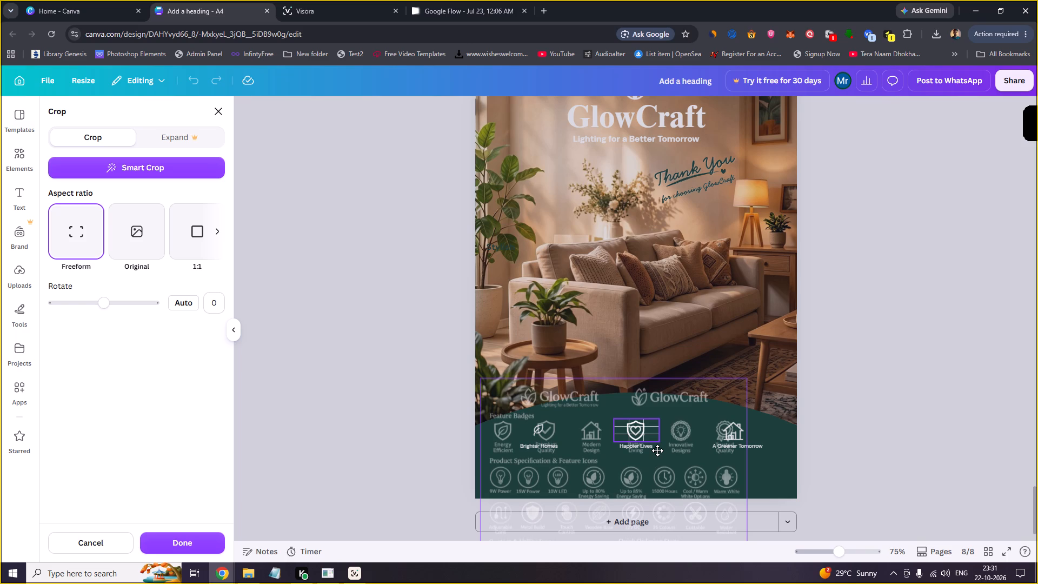
left_click_drag(657, 450, 658, 450)
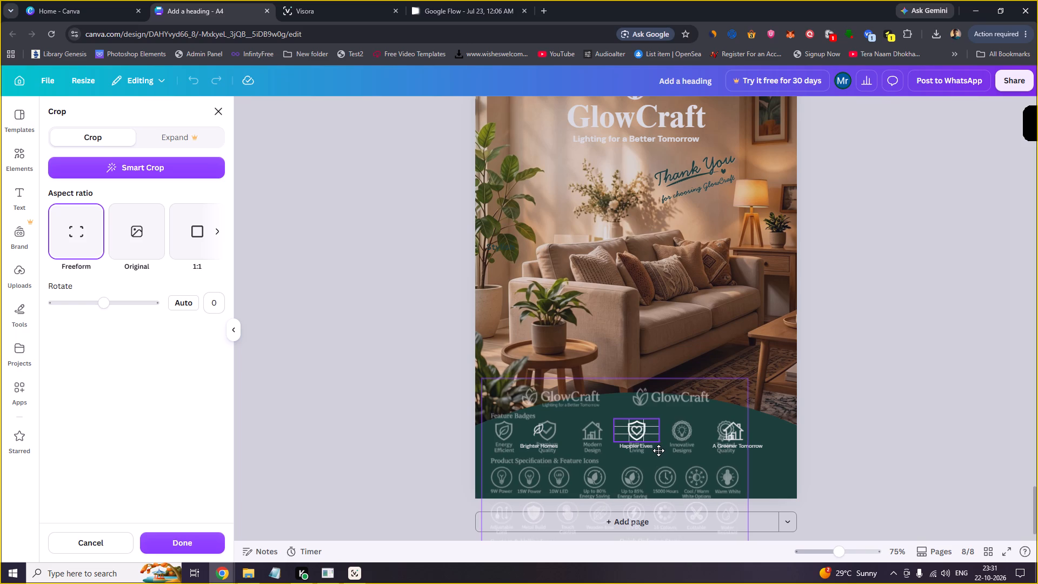
left_click_drag(658, 450, 658, 450)
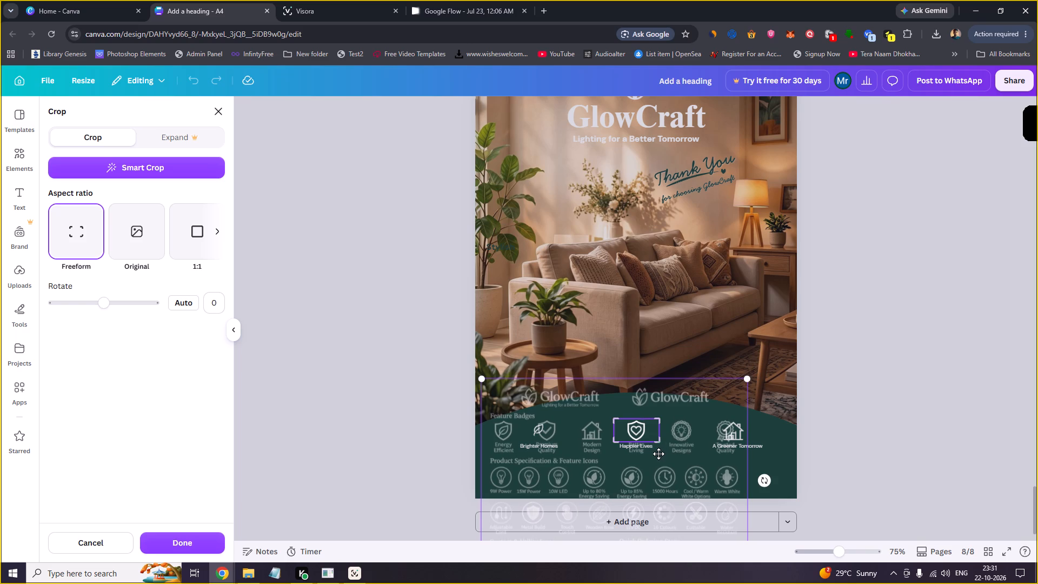
left_click(173, 543)
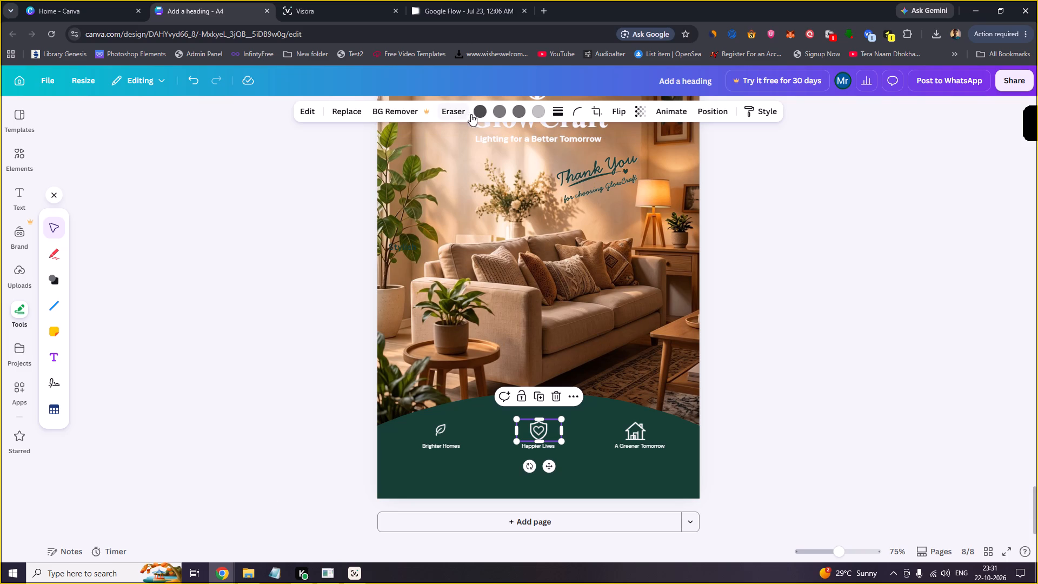
Erase the shield outline around the heart in the "Happier Lives" icon with the Pixel Eraser, keeping the heart itself.
left_click(453, 107)
left_click(449, 162)
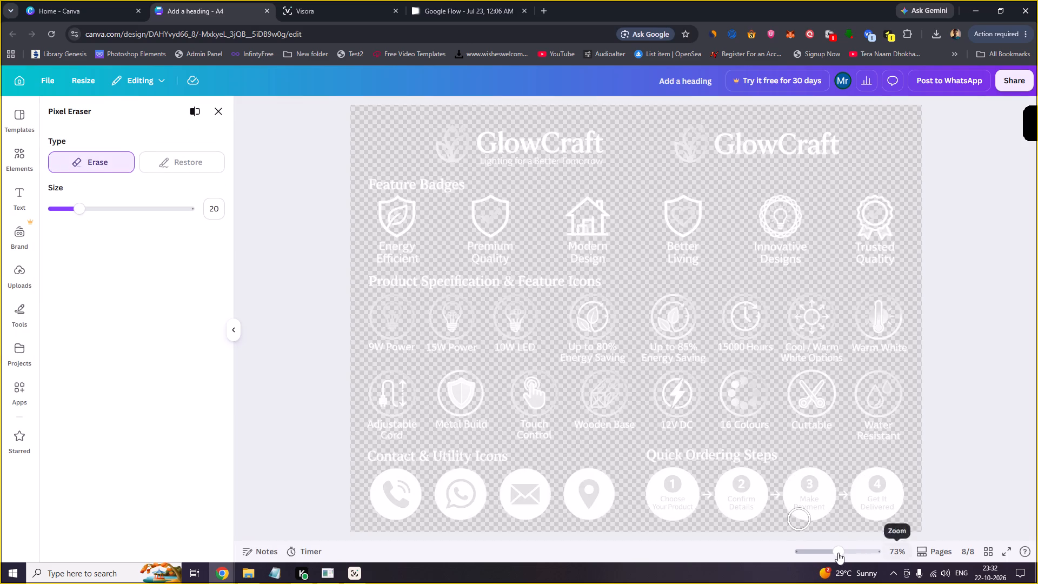
left_click_drag(838, 553, 852, 555)
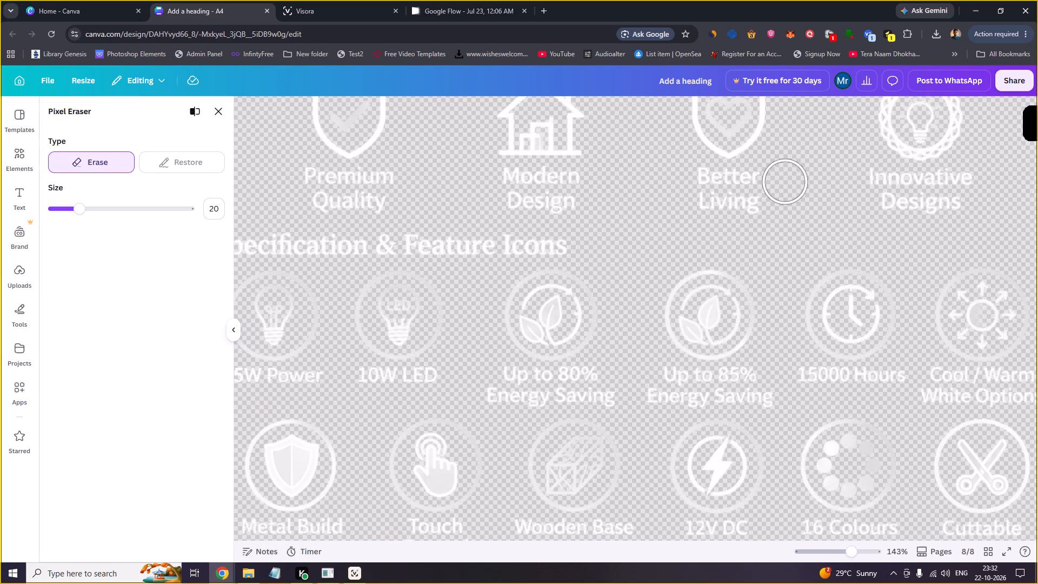
right_click_drag(786, 180, 629, 422)
left_click(609, 296)
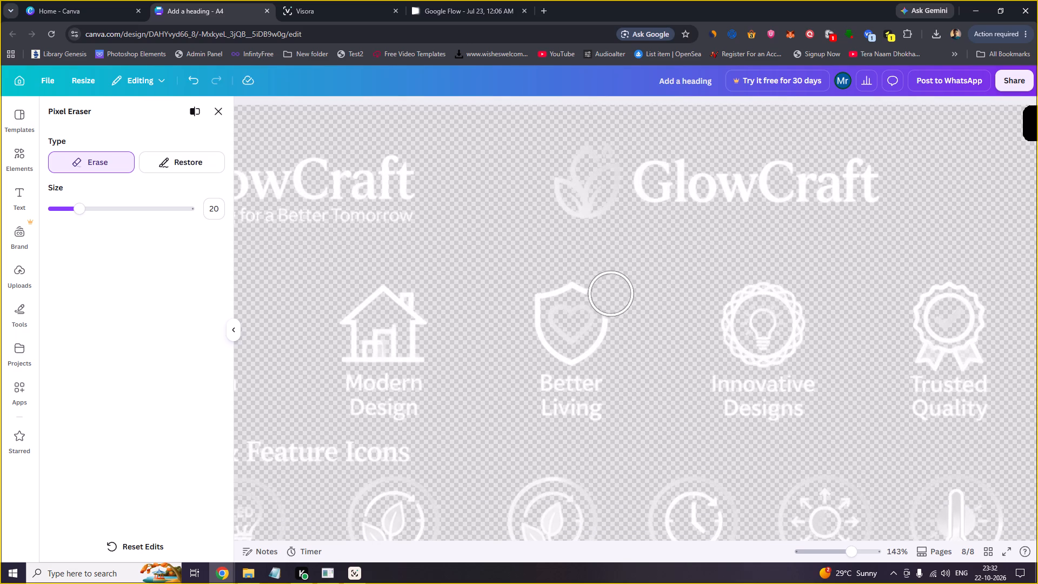
left_click_drag(624, 314, 606, 356)
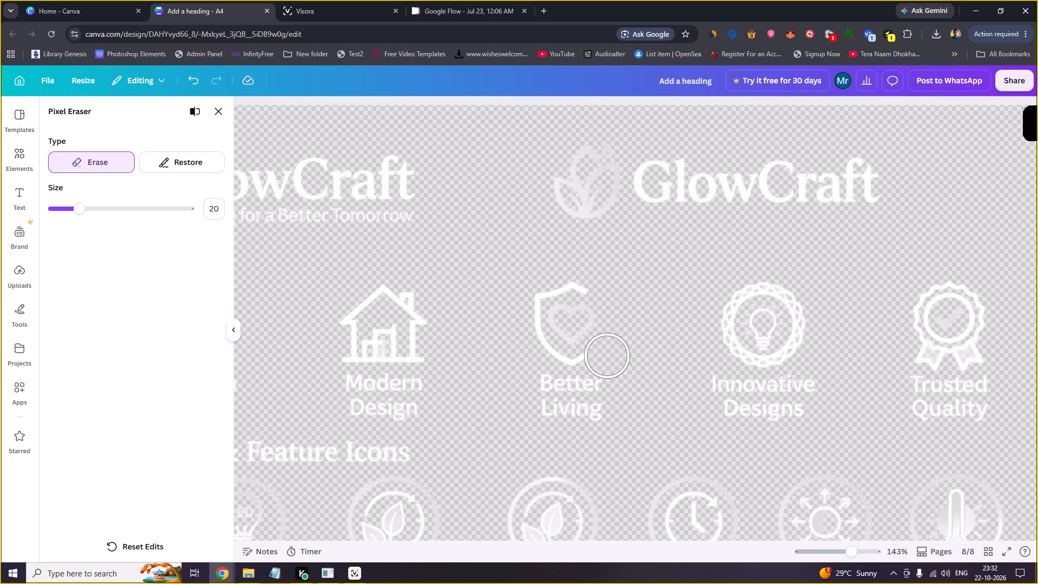
left_click_drag(606, 356, 518, 323)
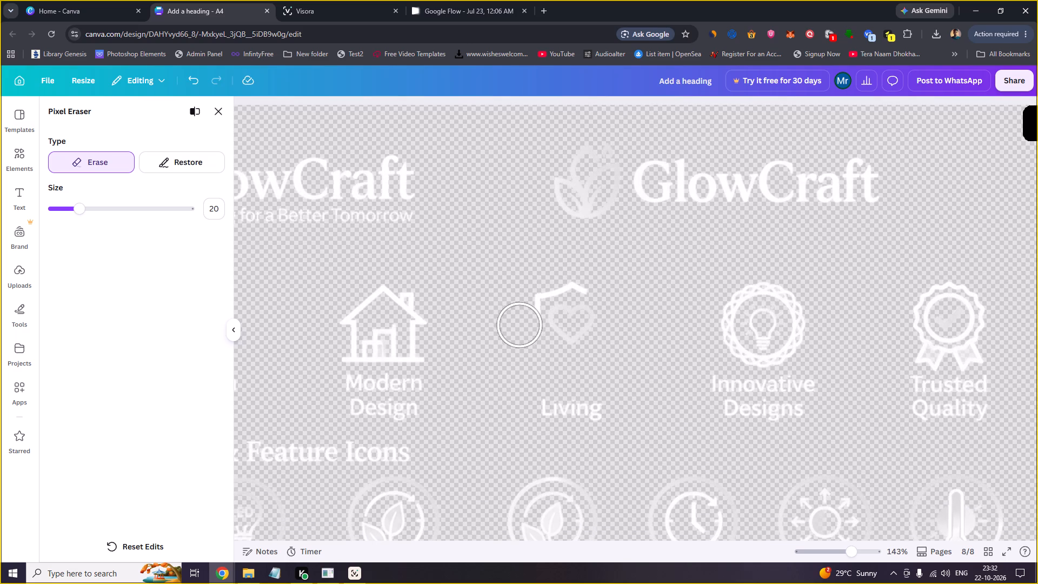
left_click_drag(518, 323, 581, 272)
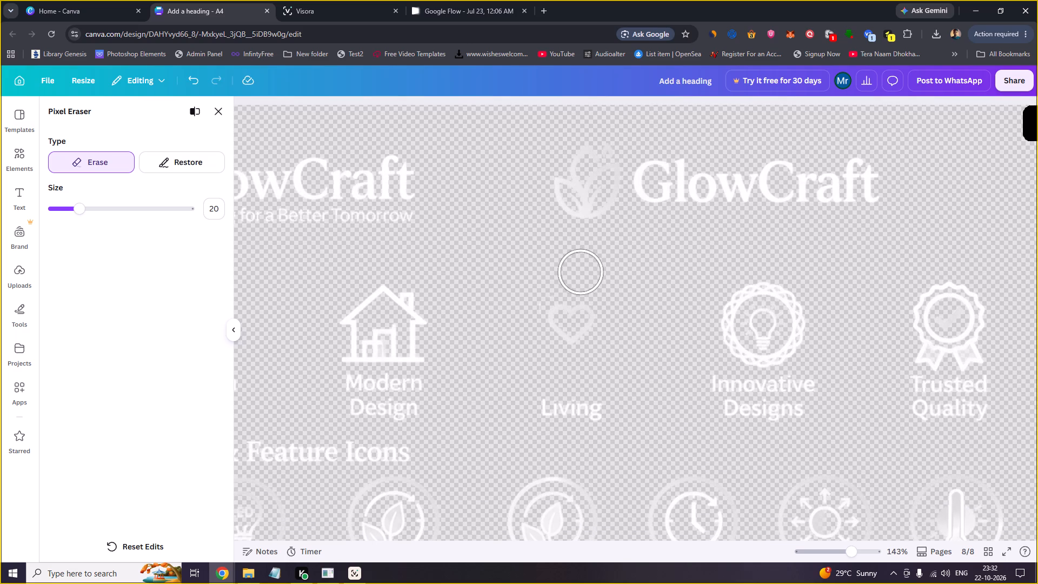
left_click_drag(581, 272, 650, 302)
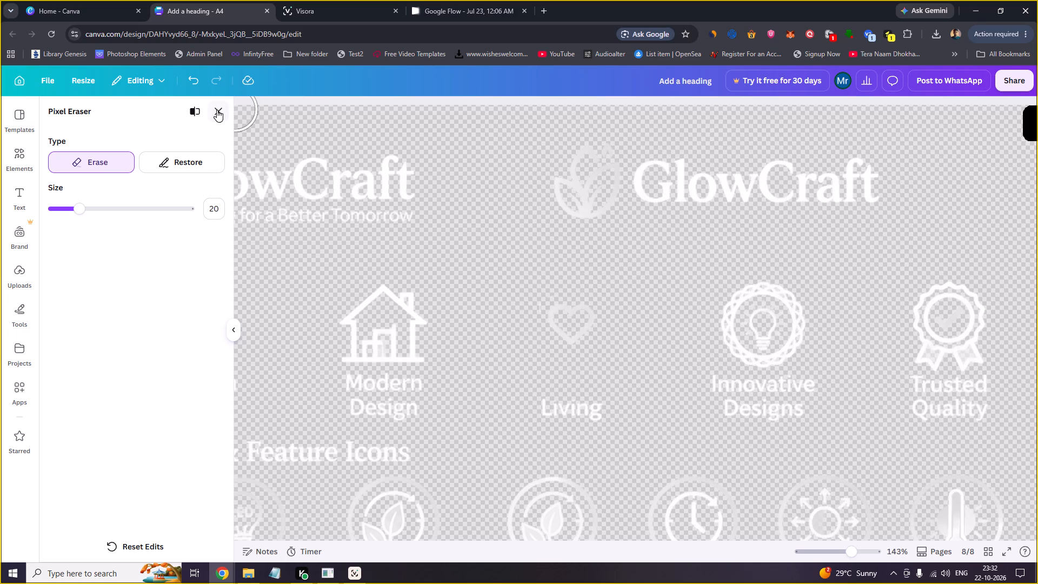
left_click(217, 110)
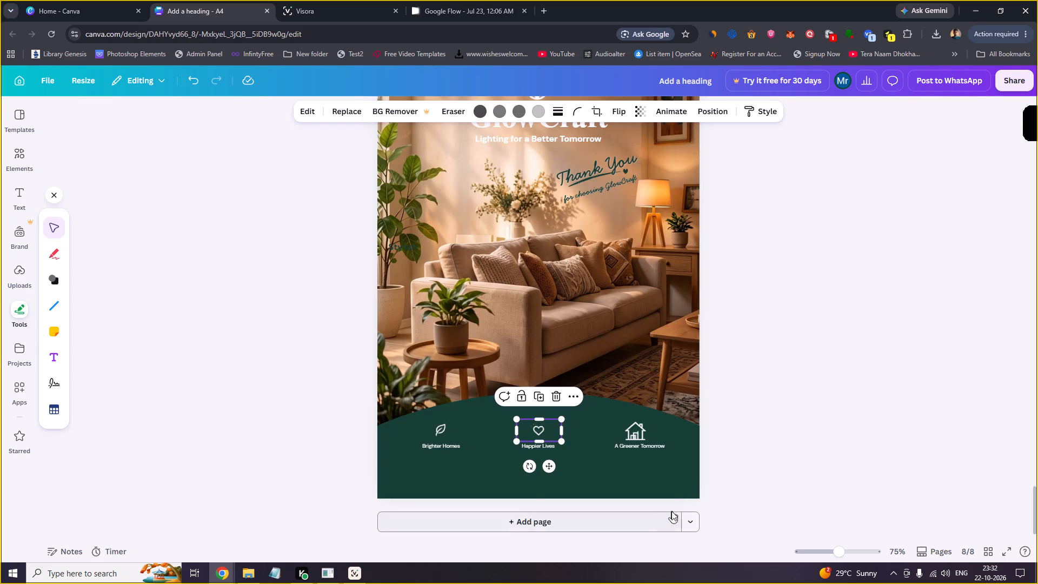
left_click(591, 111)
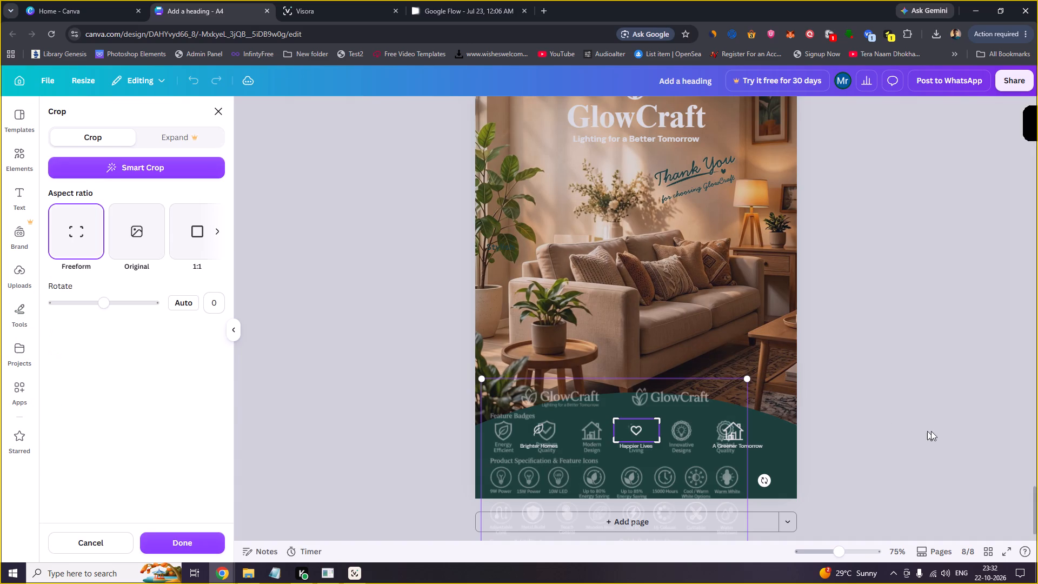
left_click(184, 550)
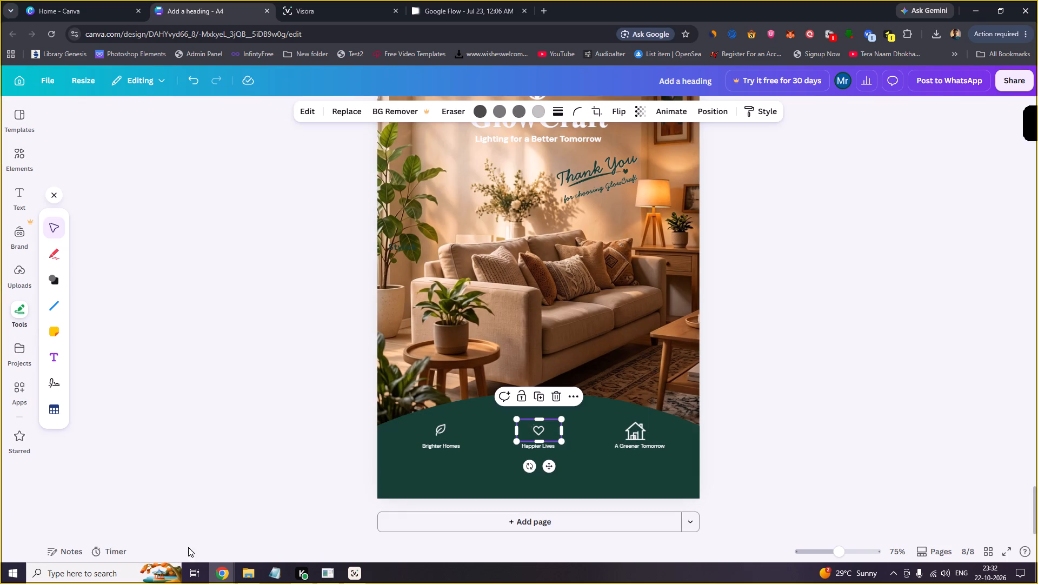
Erase the leftover specks around the upper-left edge of the "Happier Lives" heart with the Pixel Eraser at size 20.
left_click(448, 109)
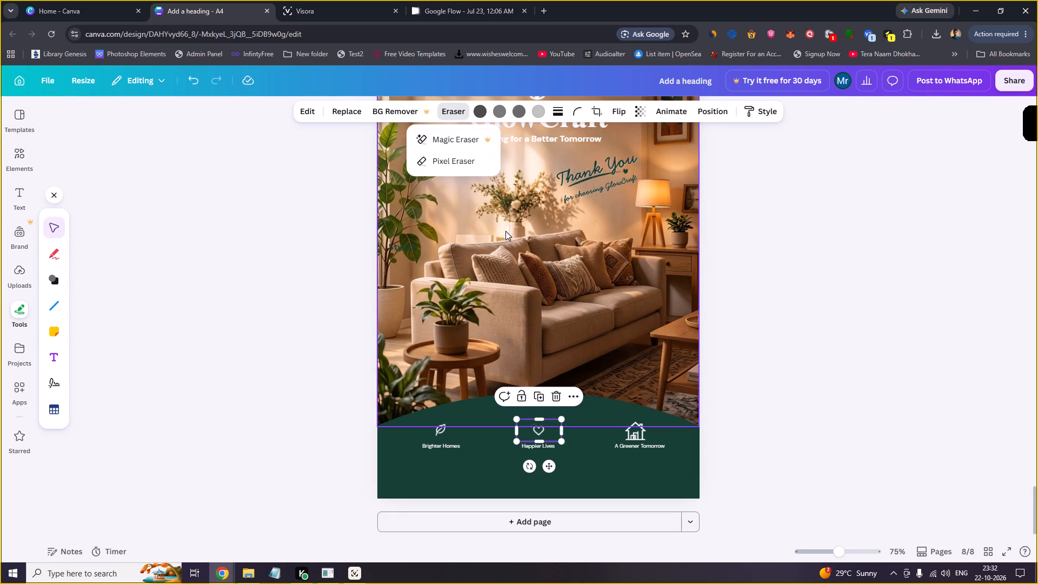
left_click(457, 163)
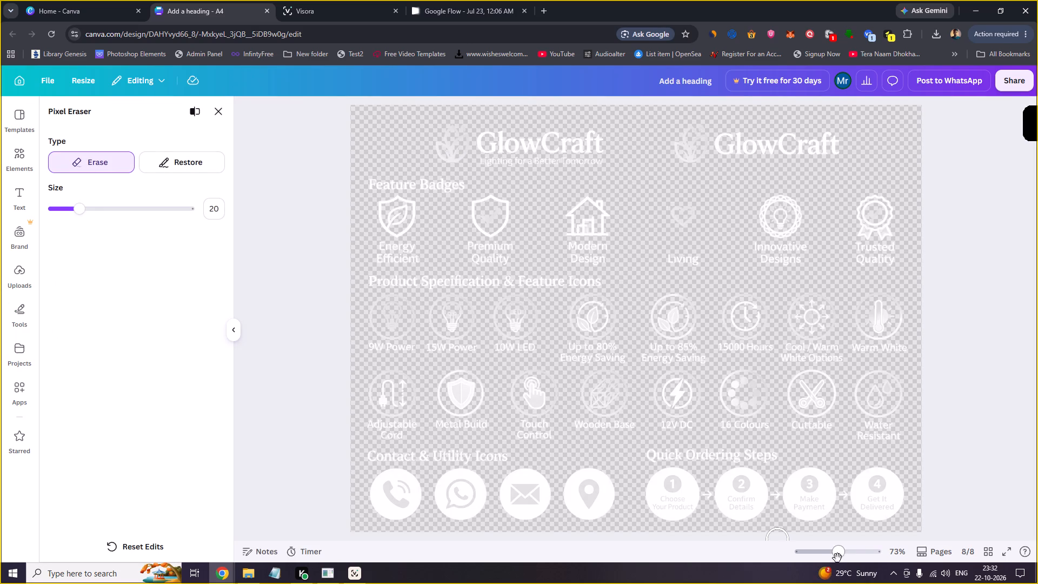
left_click_drag(837, 556, 855, 556)
left_click(856, 556)
right_click_drag(780, 151, 675, 383)
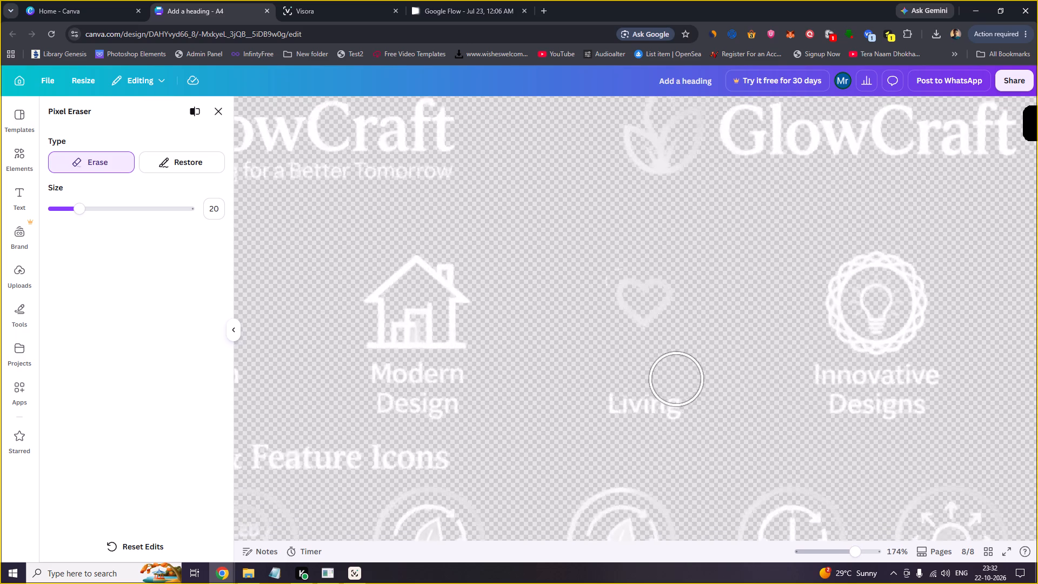
right_click_drag(675, 383, 672, 388)
left_click(604, 262)
left_click_drag(590, 262, 588, 276)
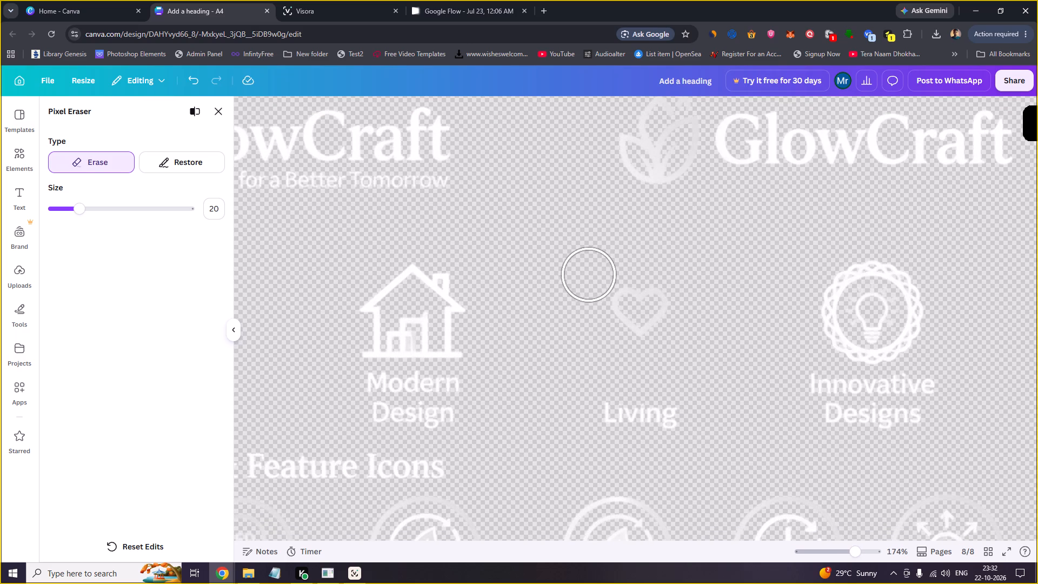
left_click_drag(588, 276, 573, 301)
left_click_drag(573, 301, 594, 266)
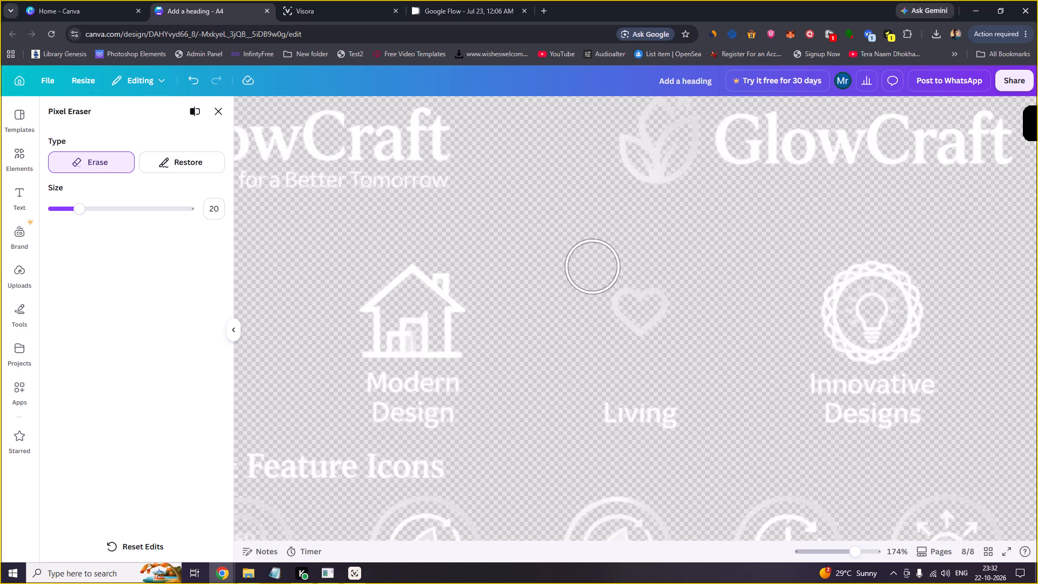
left_click_drag(594, 266, 619, 250)
left_click(219, 112)
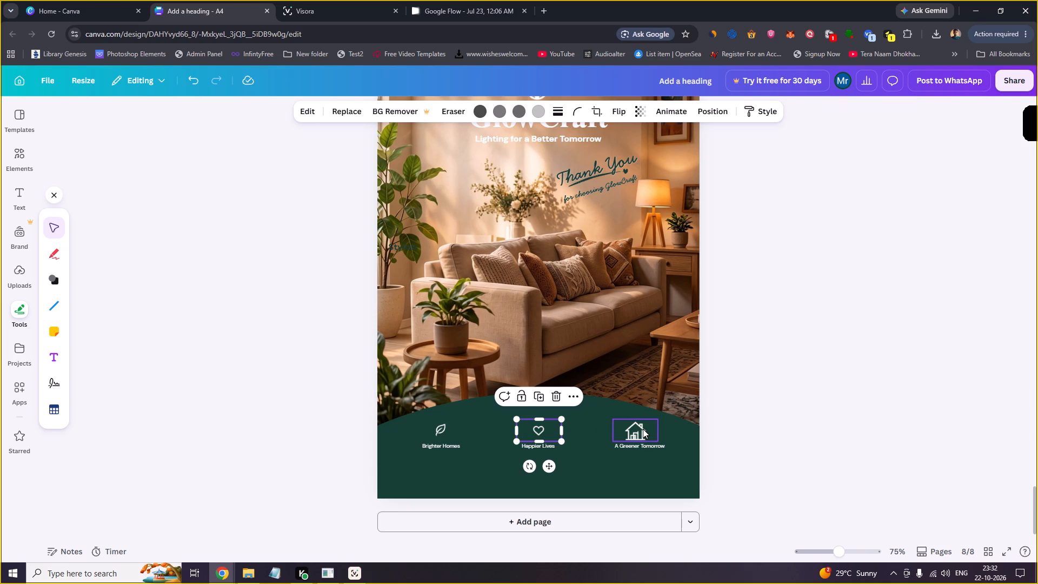
Recrop the icon above "A Greener Tomorrow" so its frame shows the sun icon from "Cool / Warm White Options" instead of the house.
left_click(631, 426)
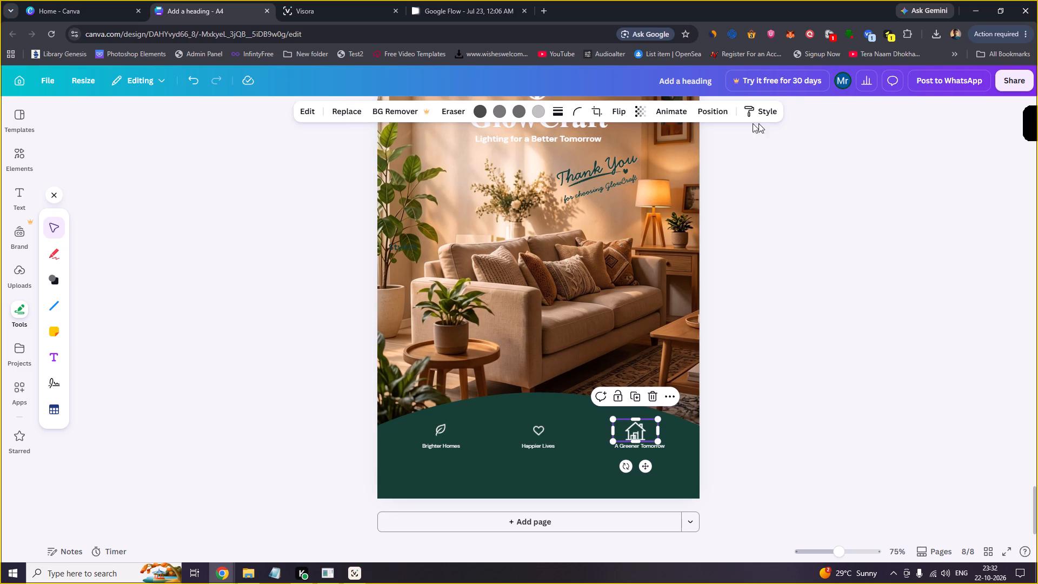
left_click(594, 114)
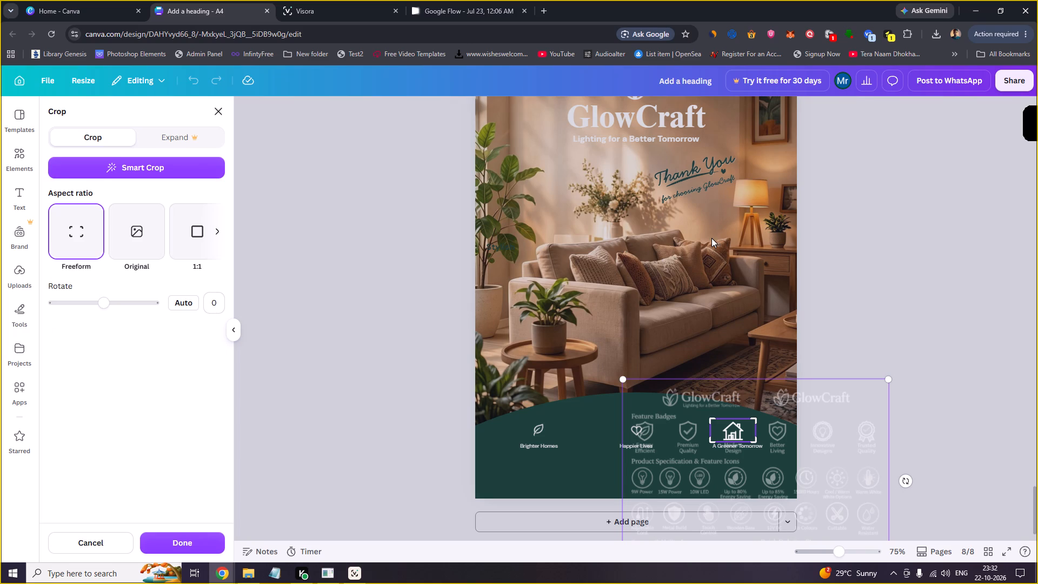
left_click(829, 461)
left_click_drag(784, 457, 768, 456)
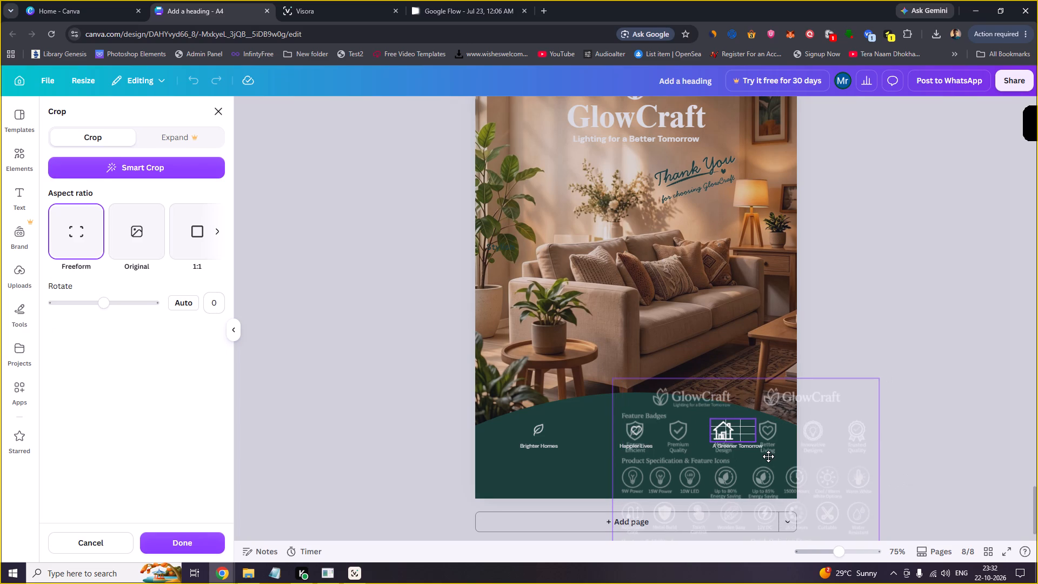
left_click_drag(768, 456, 748, 454)
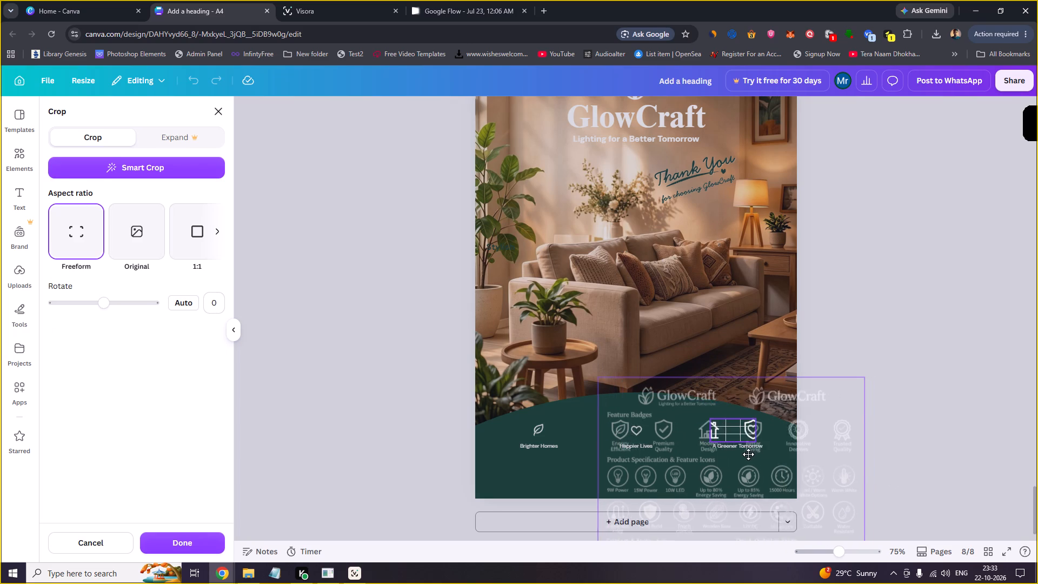
left_click_drag(748, 454, 676, 408)
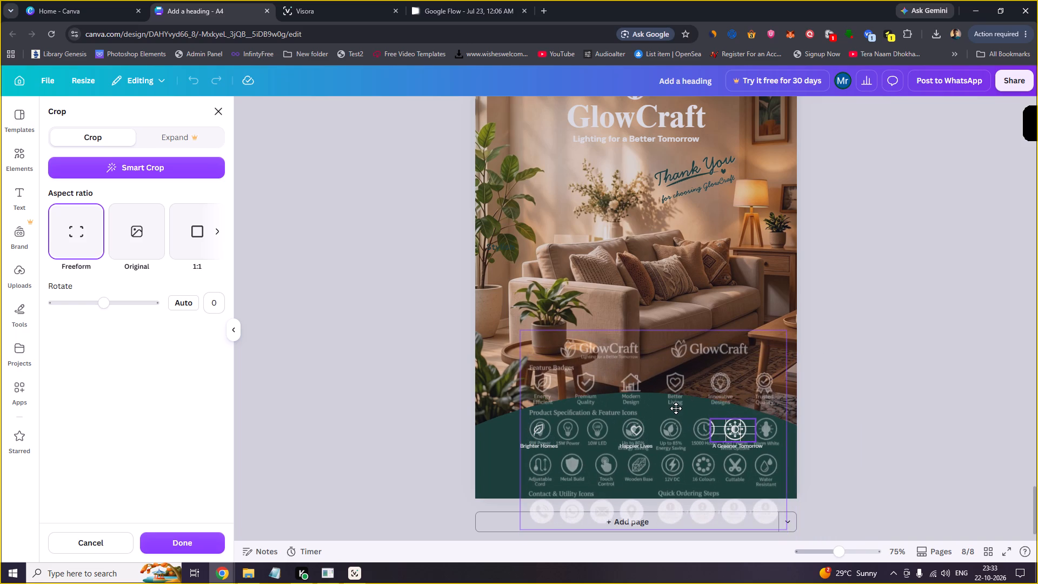
left_click_drag(676, 408, 676, 410)
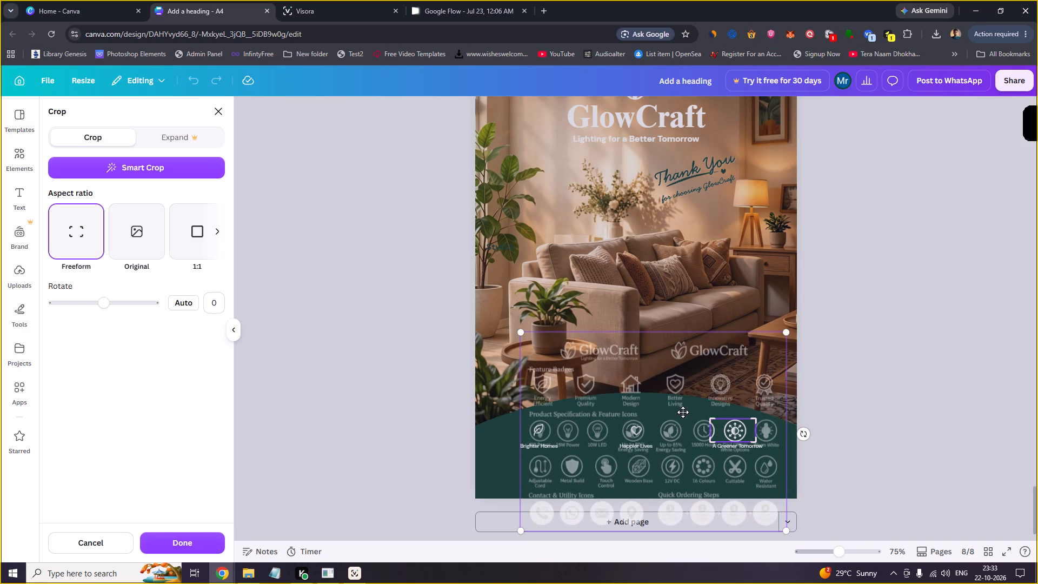
left_click_drag(762, 472, 745, 469)
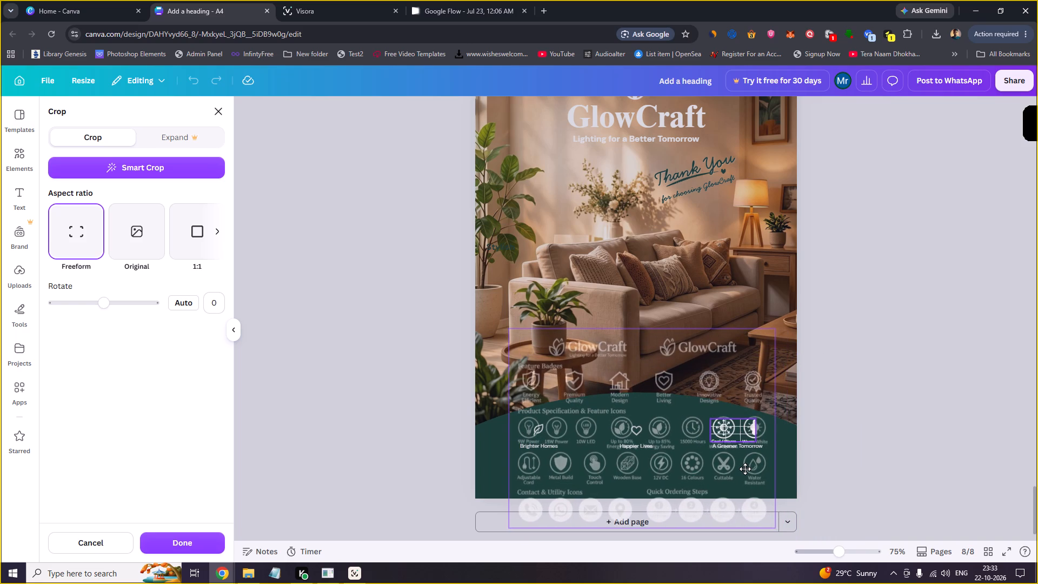
left_click_drag(745, 469, 746, 469)
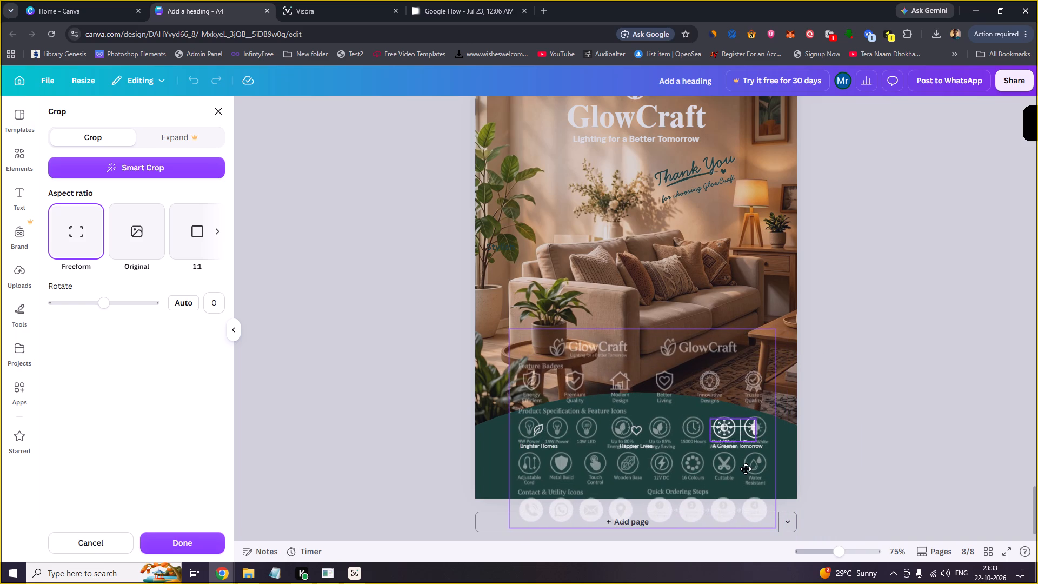
left_click_drag(746, 469, 727, 470)
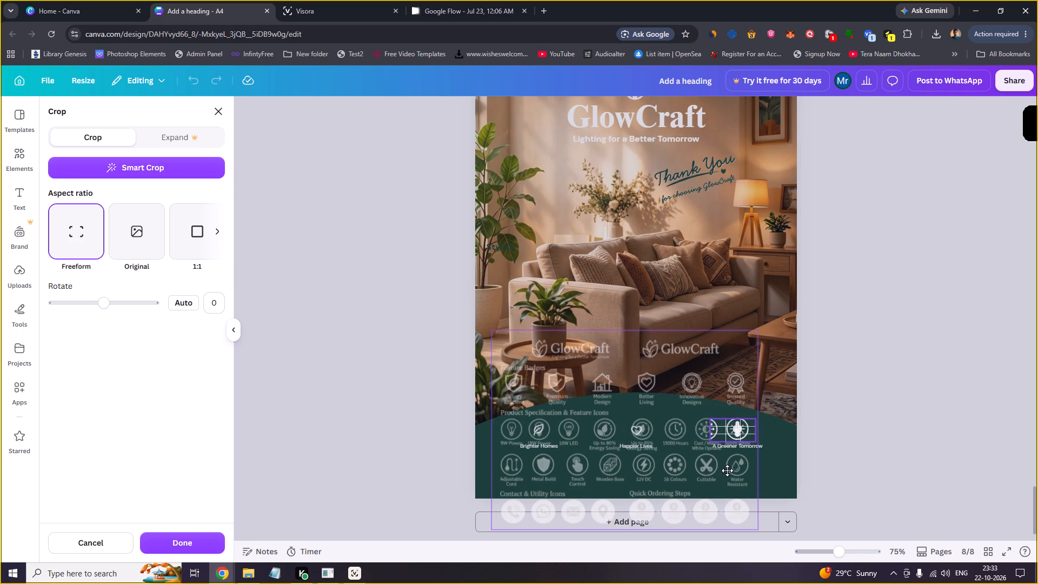
left_click_drag(727, 470, 725, 472)
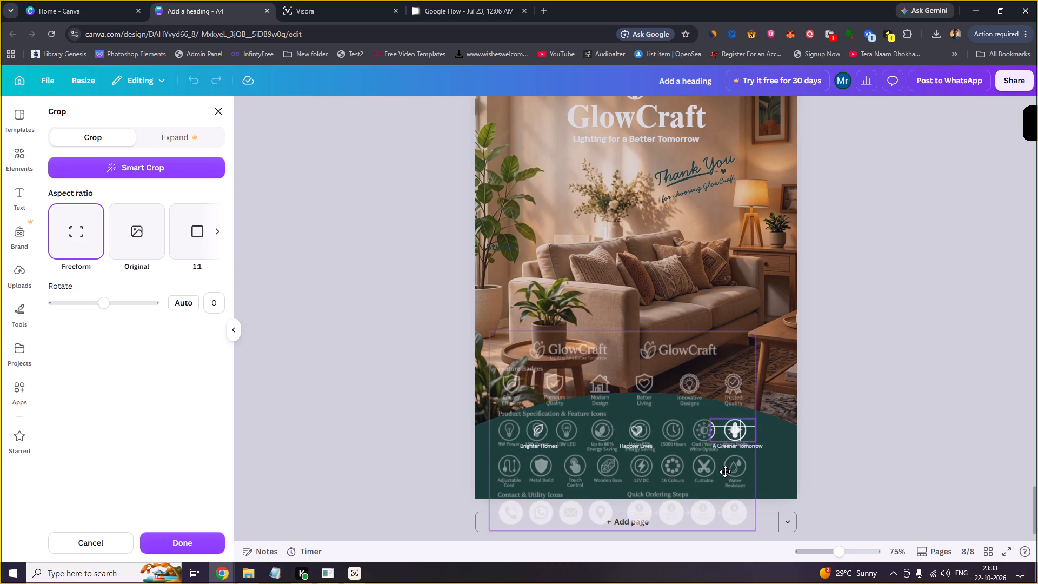
left_click_drag(725, 472, 748, 474)
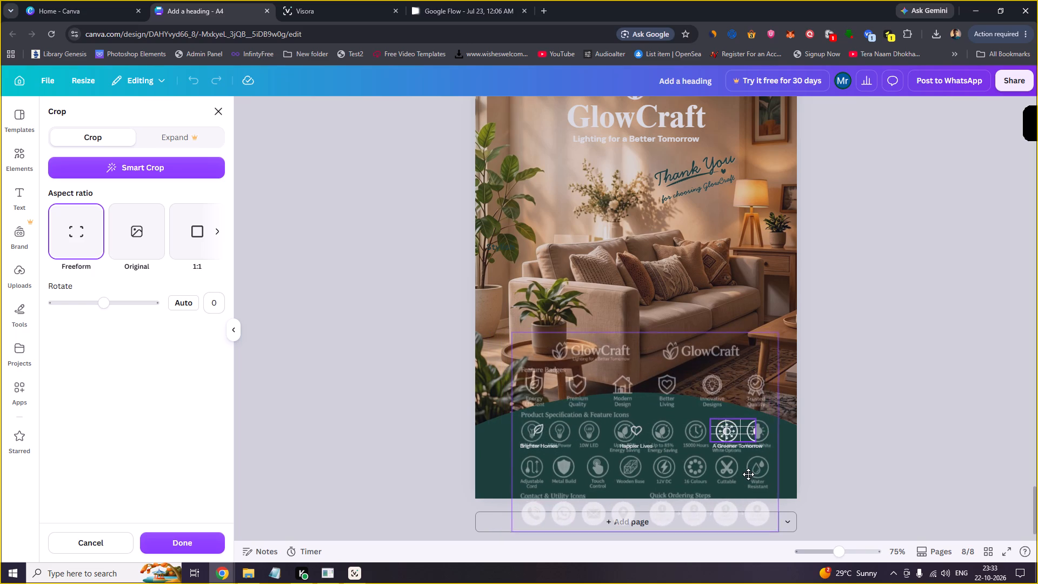
left_click_drag(748, 474, 751, 473)
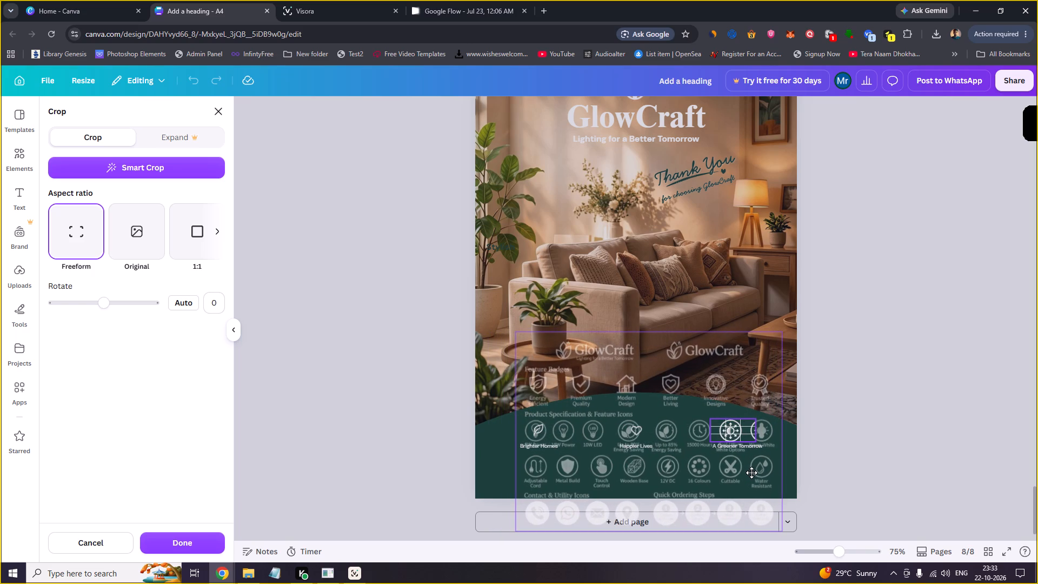
left_click_drag(751, 473, 753, 473)
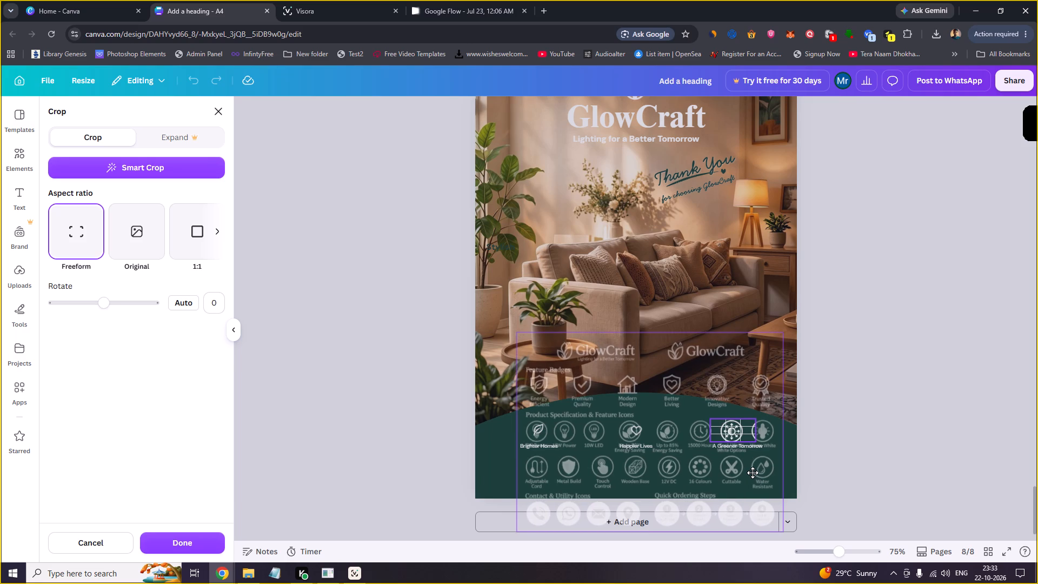
left_click_drag(753, 473, 753, 472)
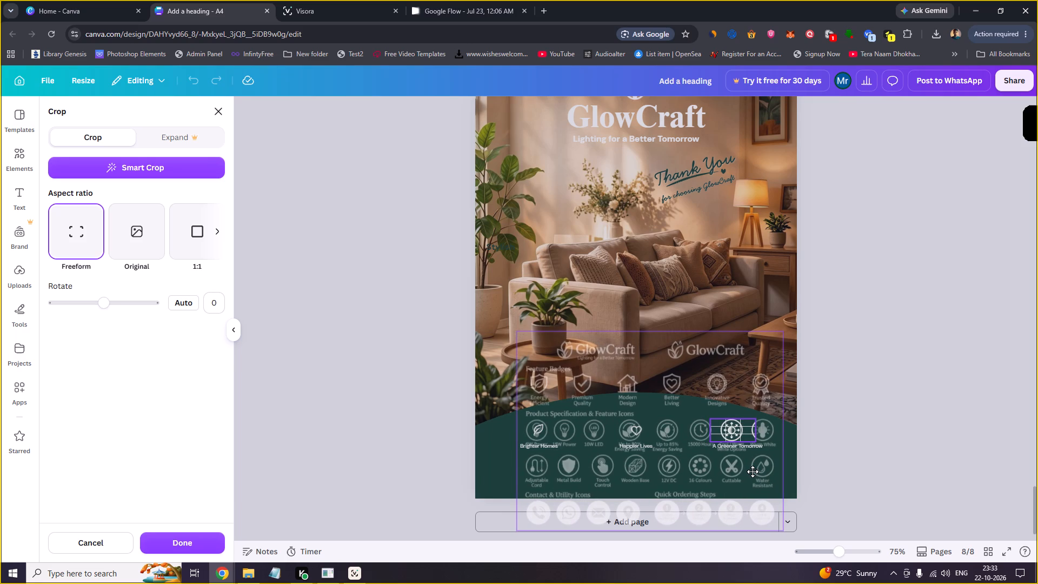
left_click_drag(753, 472, 751, 472)
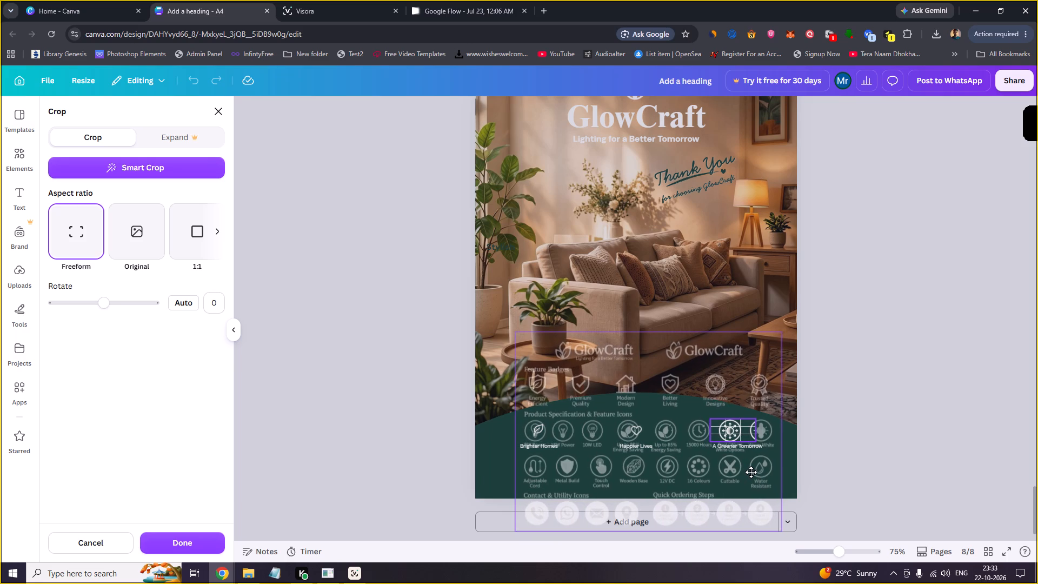
left_click_drag(751, 472, 753, 472)
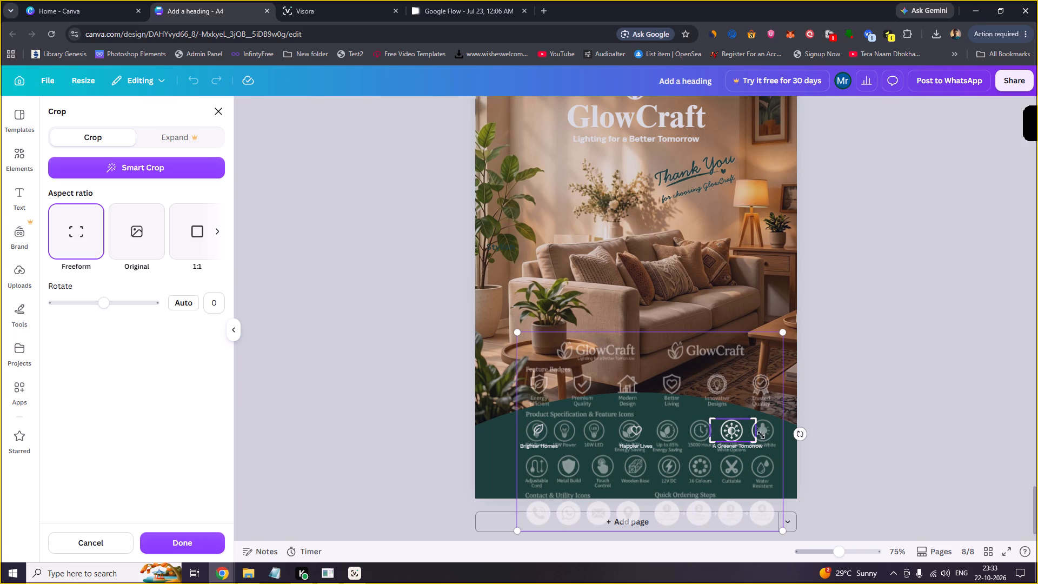
Narrow the crop frame from both sides around the sun icon above "A Greener Tomorrow" and apply the crop.
left_click_drag(755, 442, 748, 443)
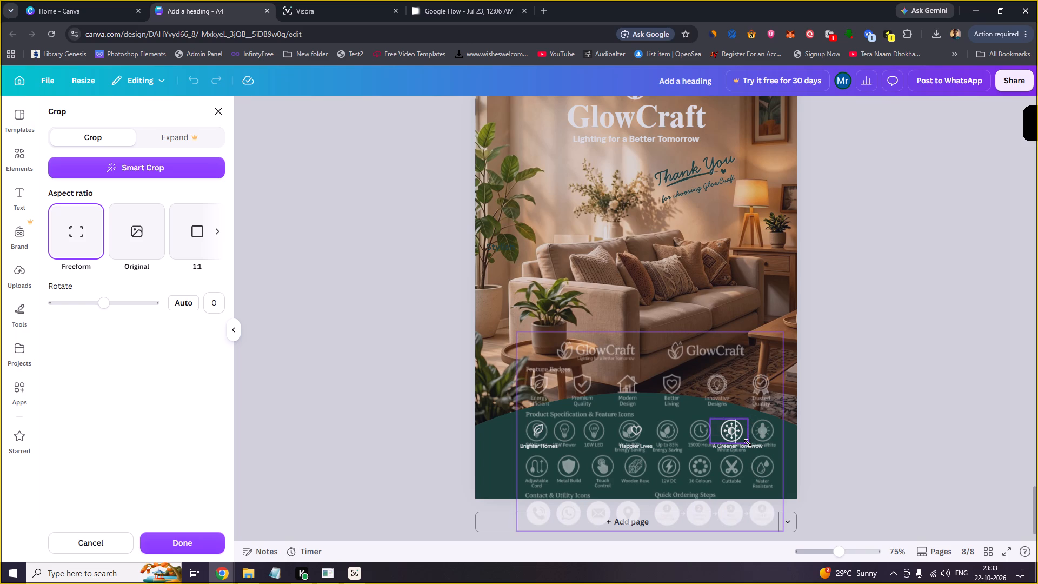
left_click_drag(748, 443, 748, 442)
left_click(711, 442)
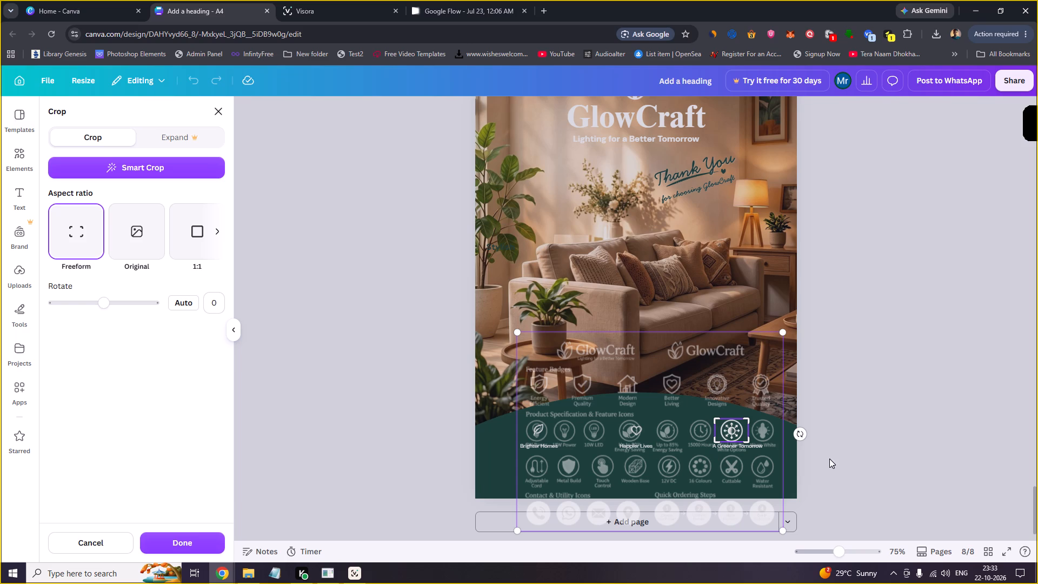
left_click(206, 539)
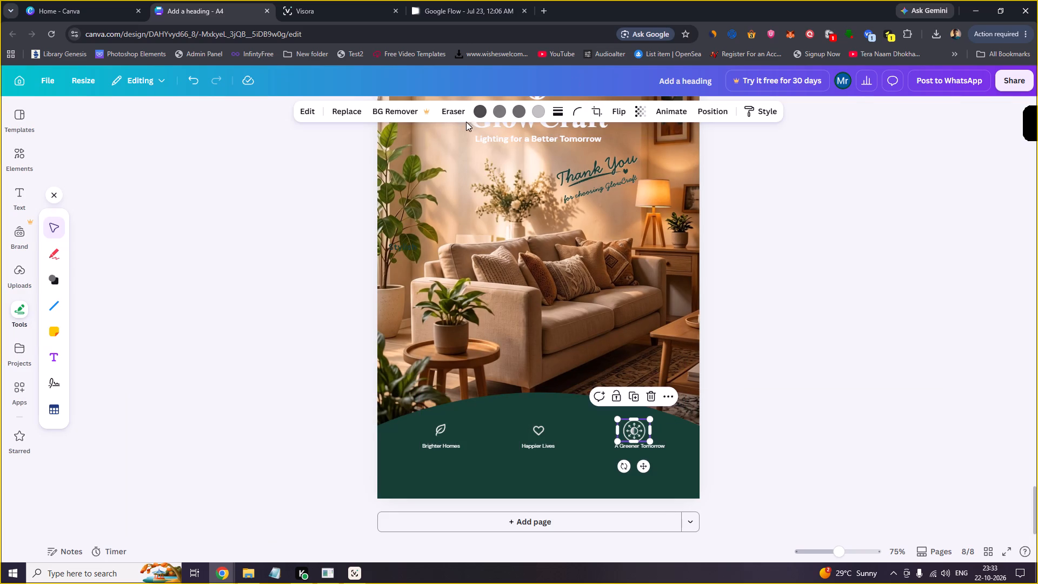
Erase the circular ring around the sun in the "A Greener Tomorrow" icon with the Pixel Eraser at size 20, keeping the sun and arrows.
left_click(458, 109)
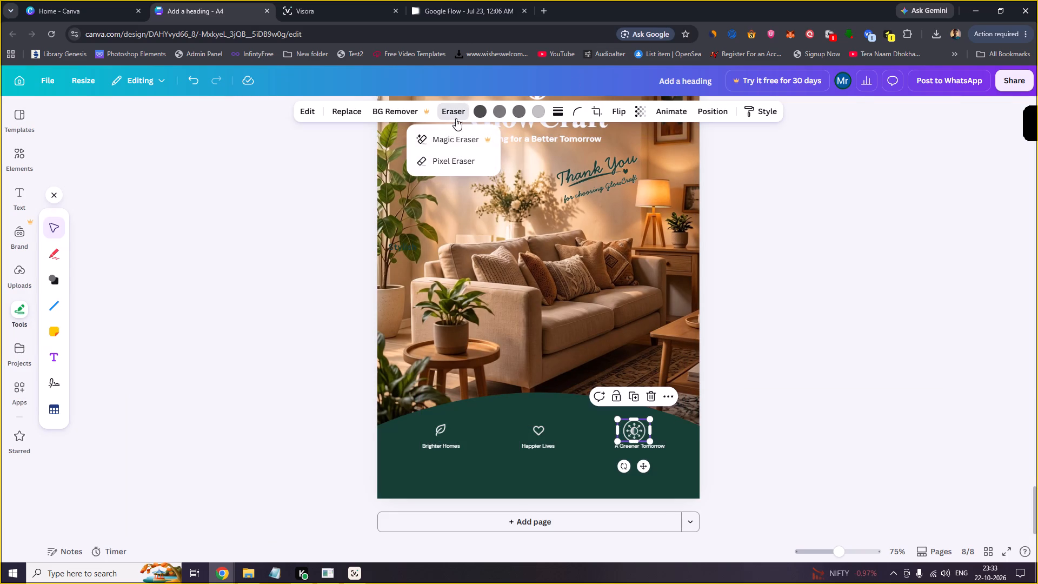
left_click(445, 159)
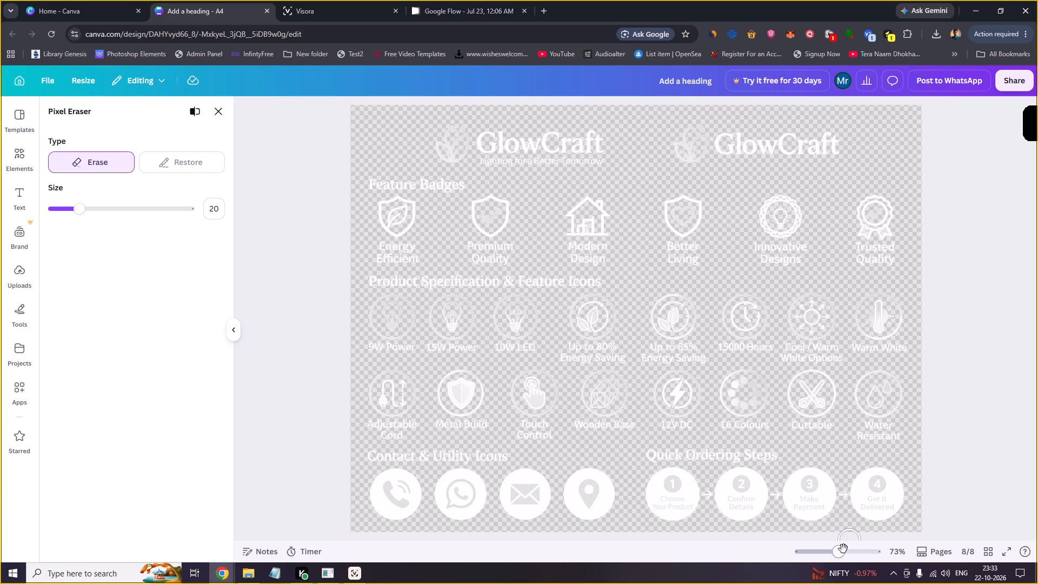
left_click_drag(843, 549, 861, 549)
right_click_drag(947, 427, 368, 424)
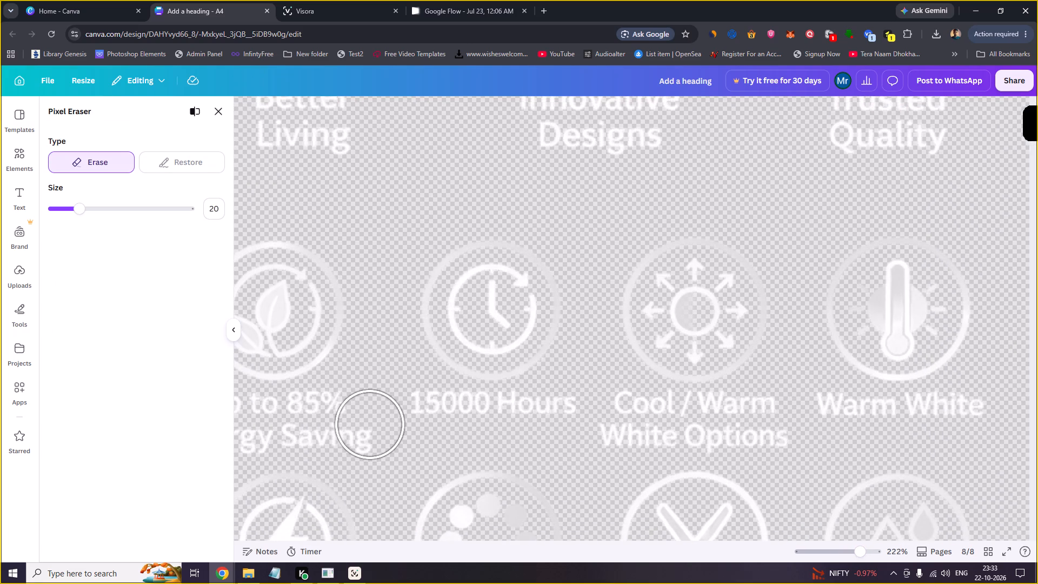
left_click(803, 232)
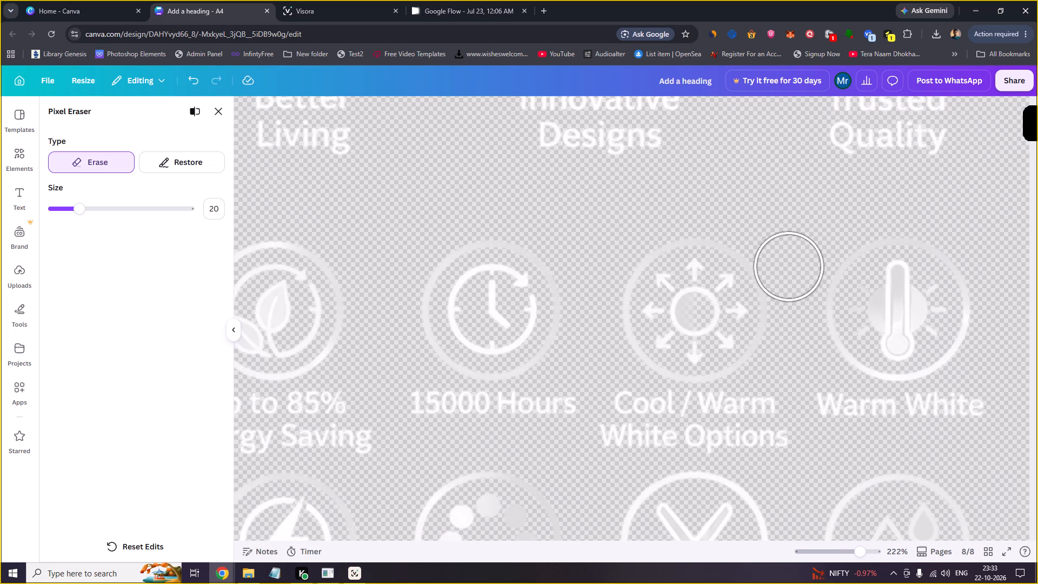
left_click_drag(789, 267, 764, 381)
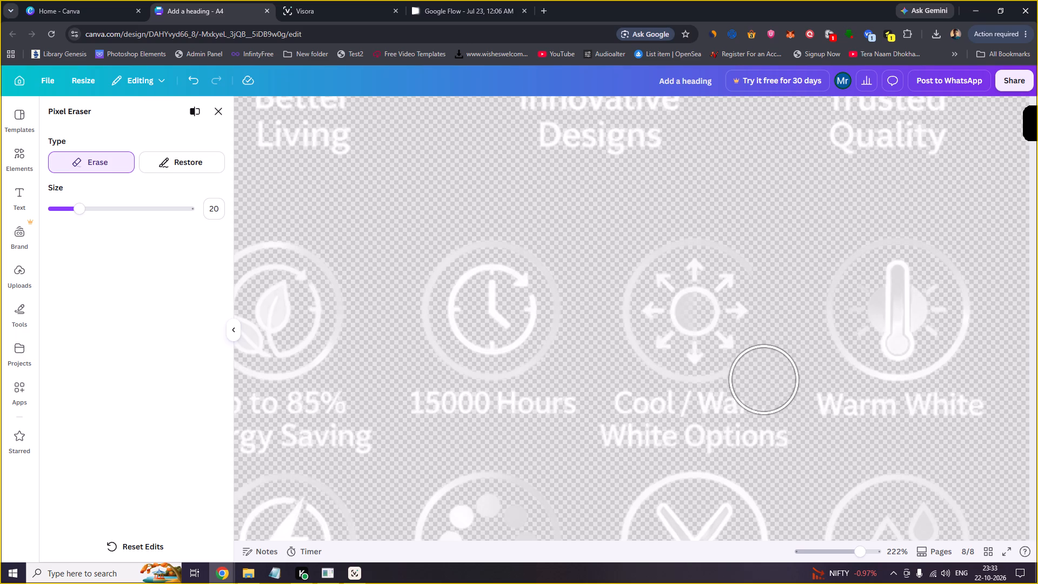
left_click_drag(764, 381, 631, 389)
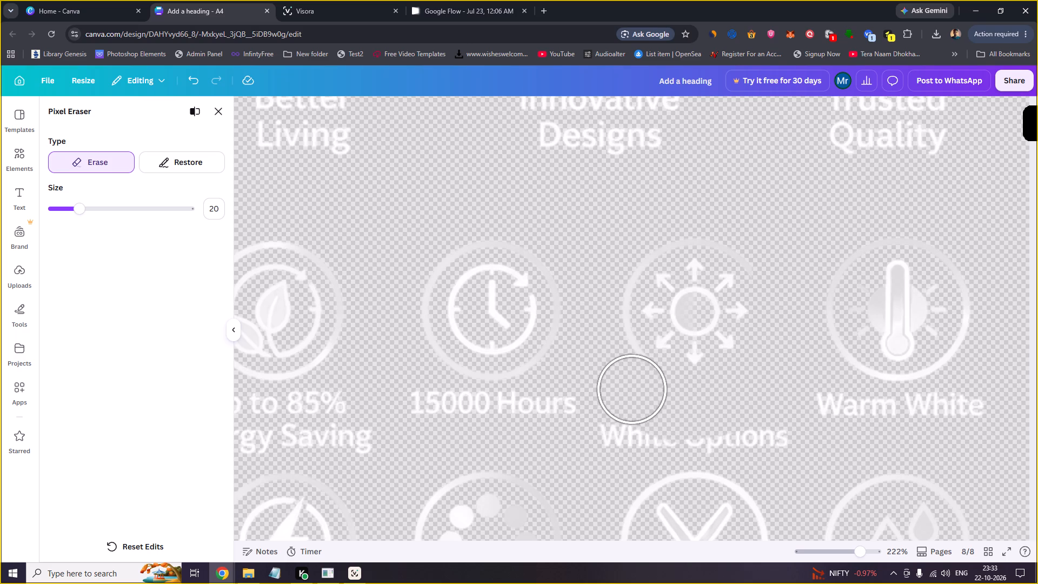
left_click_drag(631, 389, 603, 287)
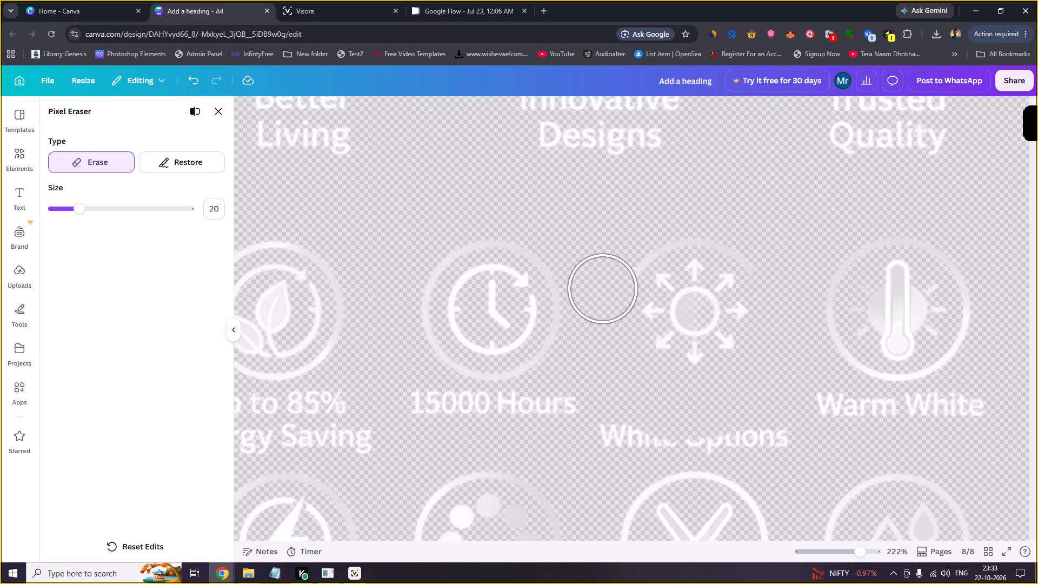
left_click_drag(603, 287, 682, 224)
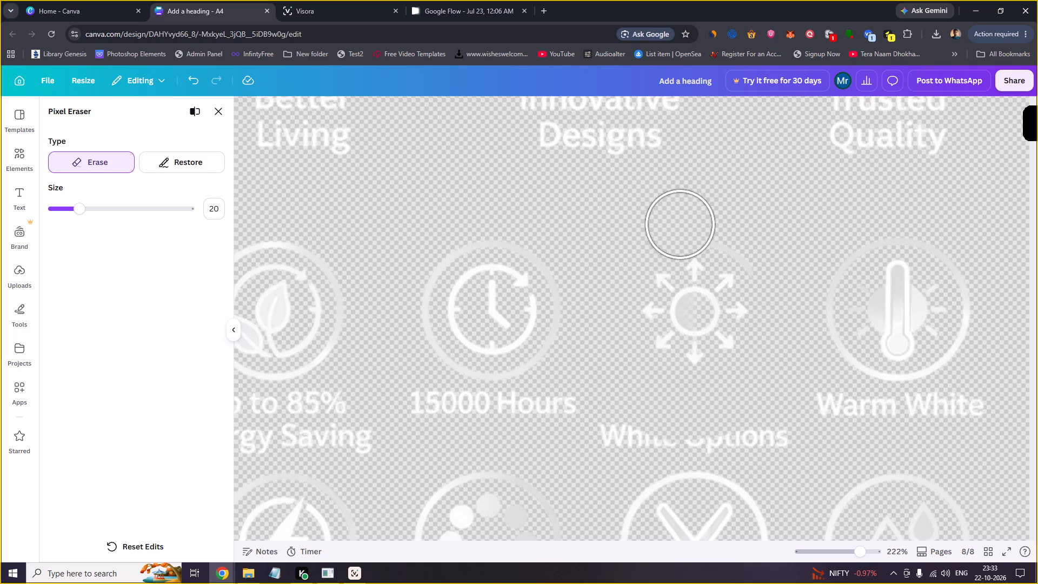
left_click_drag(682, 224, 760, 239)
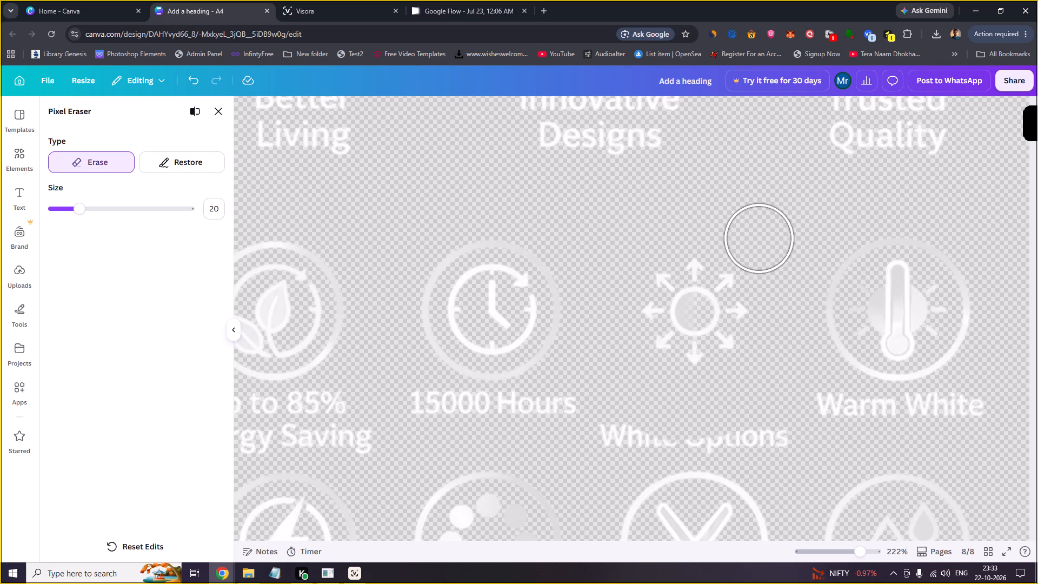
left_click_drag(760, 239, 785, 286)
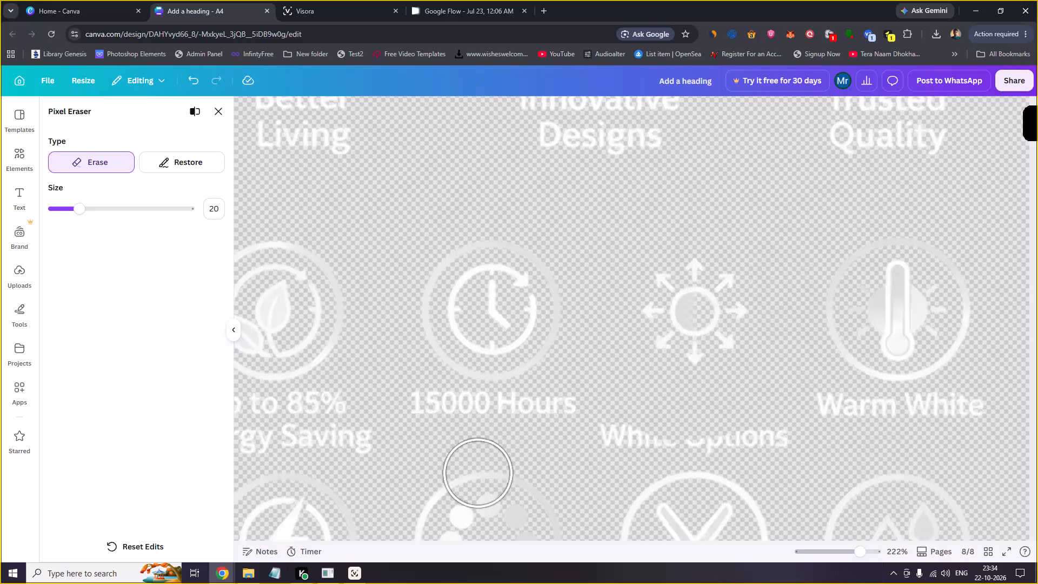
Finish the Pixel Eraser edits on the "A Greener Tomorrow" sun icon and return to page 8.
left_click(222, 113)
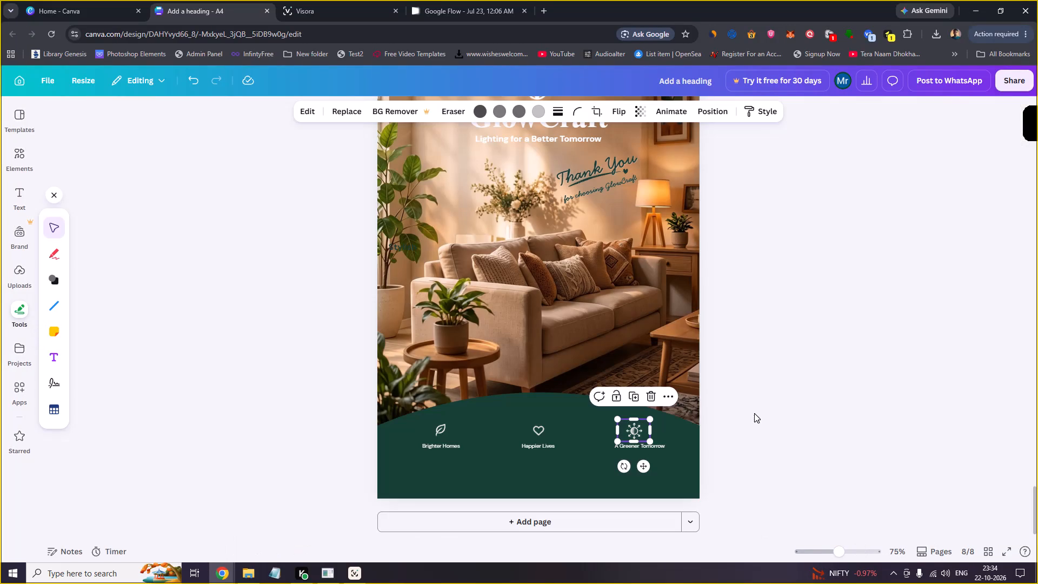
left_click(784, 413)
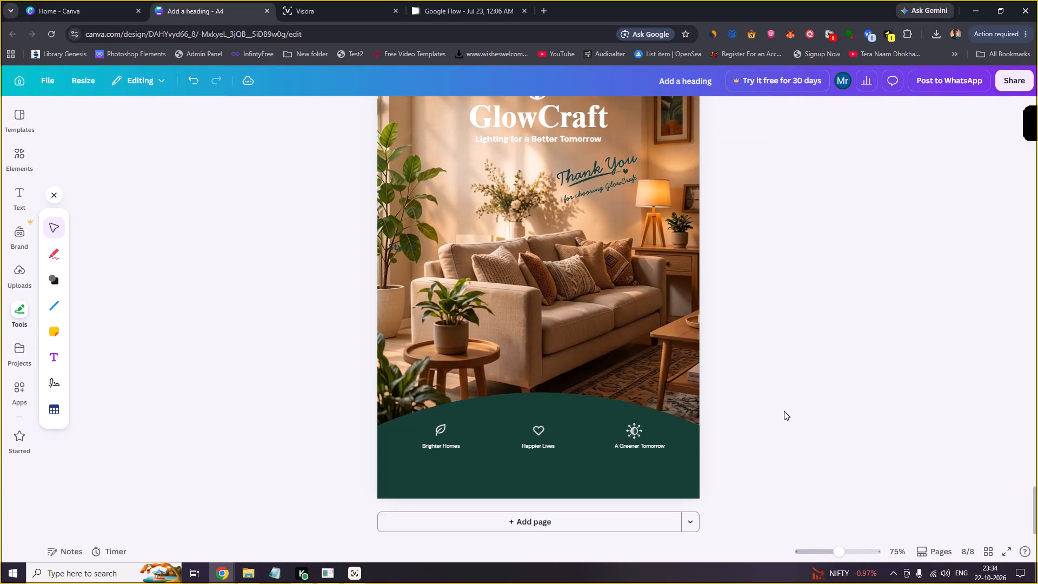
Enlarge the heart icon slightly and recentre it above the "Happier Lives" label on page 8.
left_click(534, 430)
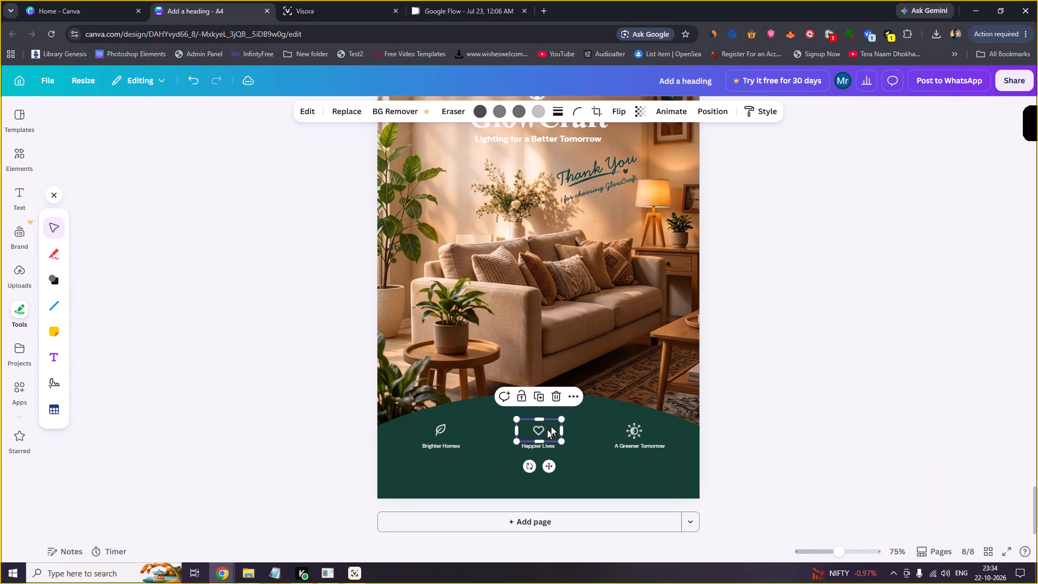
left_click(561, 420)
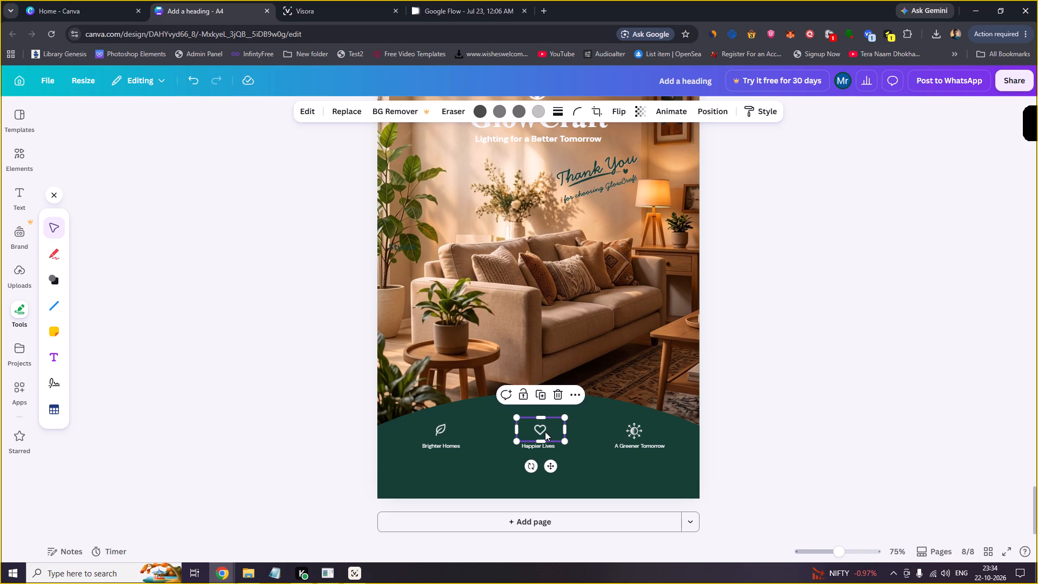
double_click(545, 432)
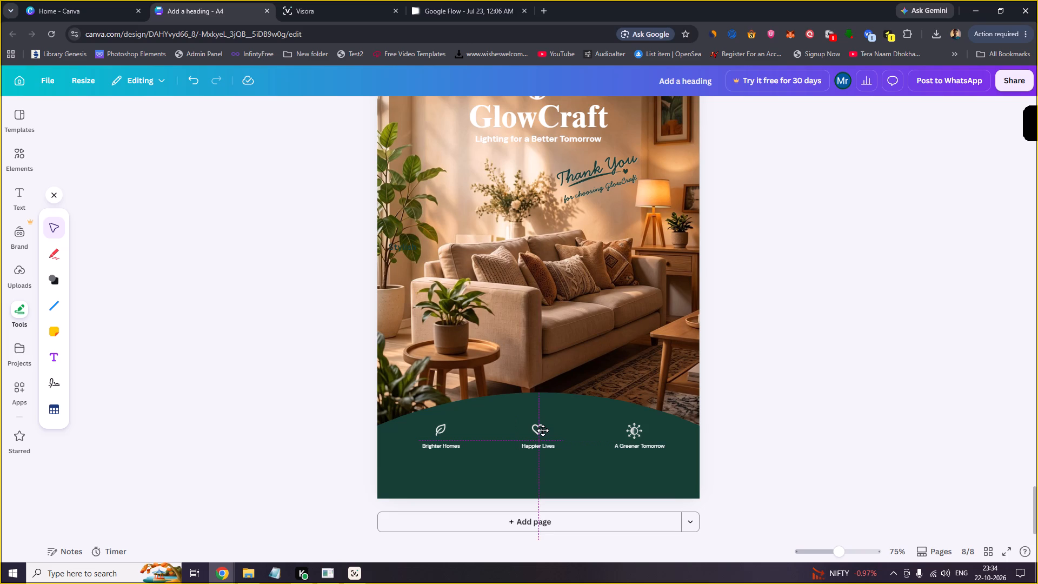
Resize the sun icon slightly to about 2.1 by 1.4 and centre it above "A Greener Tomorrow".
left_click(644, 434)
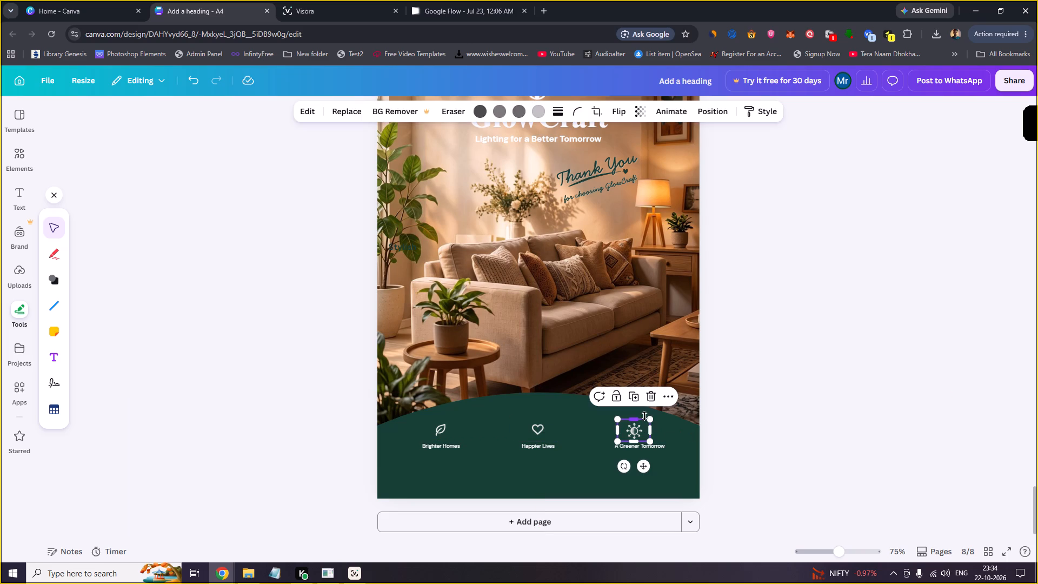
left_click(649, 420)
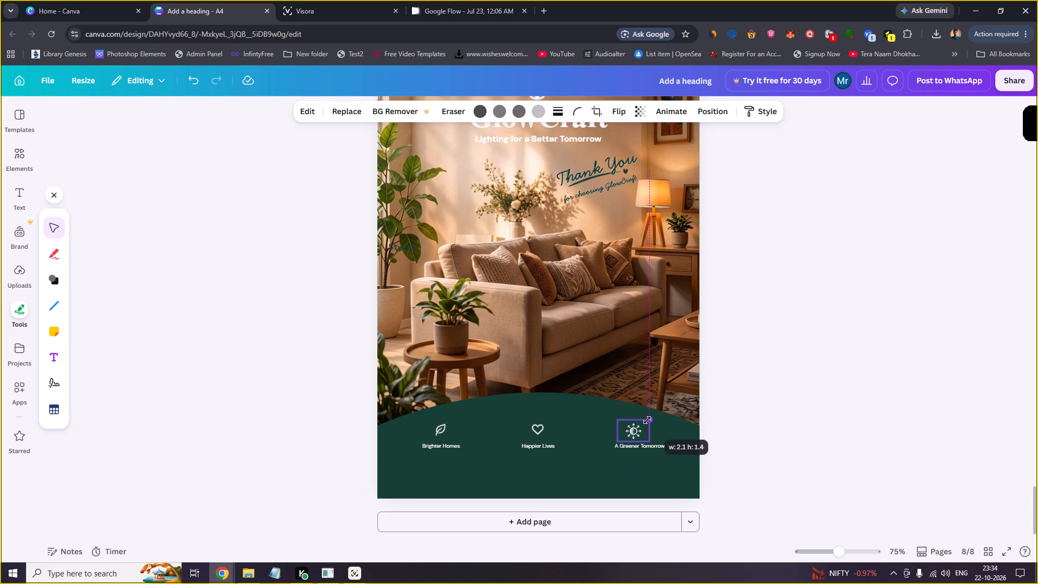
left_click(634, 433)
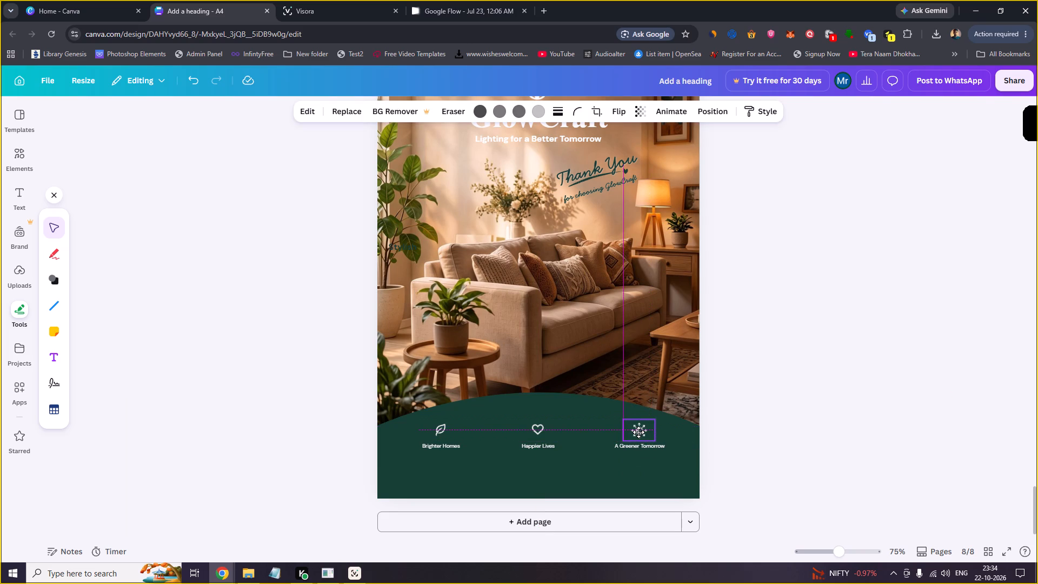
left_click(751, 475)
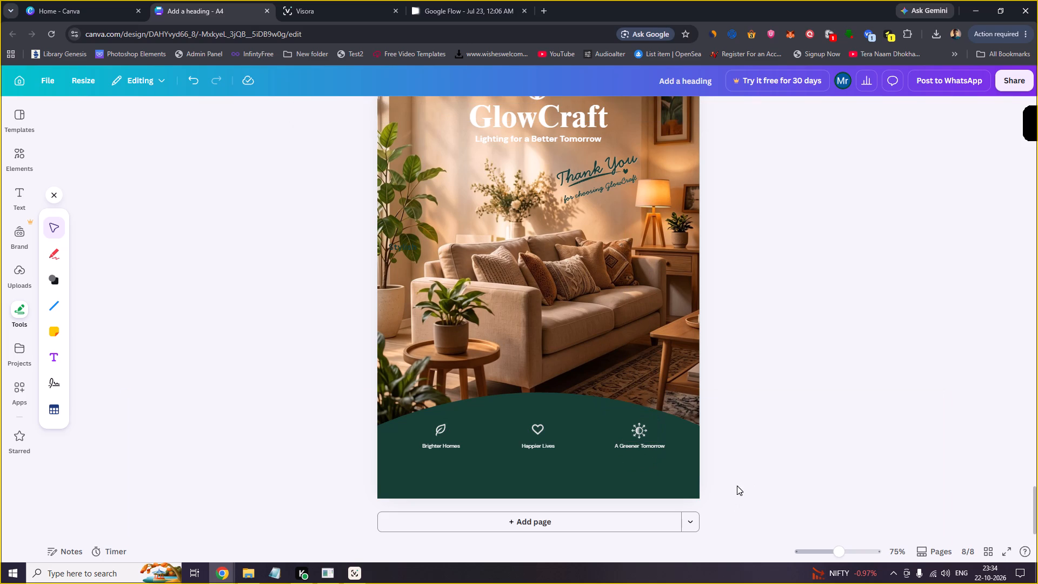
left_click(859, 420)
left_click(545, 444)
left_click(538, 417)
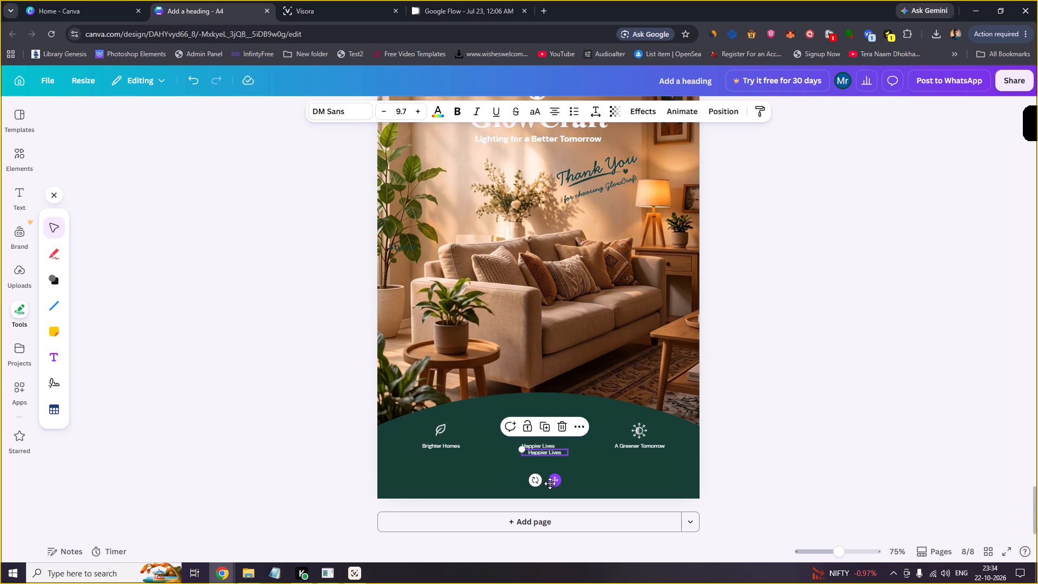
left_click_drag(551, 484, 544, 510)
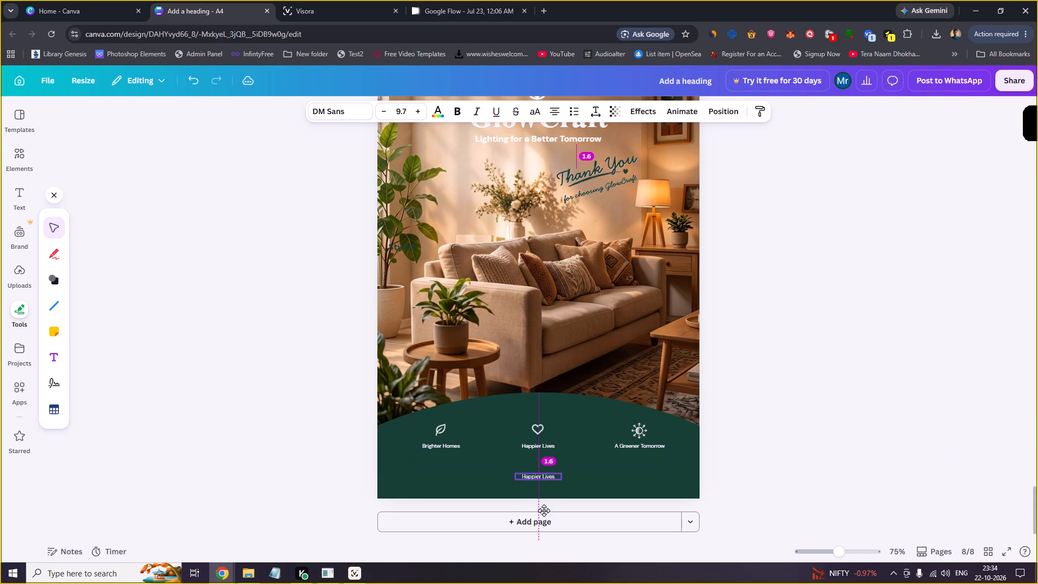
left_click_drag(544, 510, 544, 510)
double_click(536, 476)
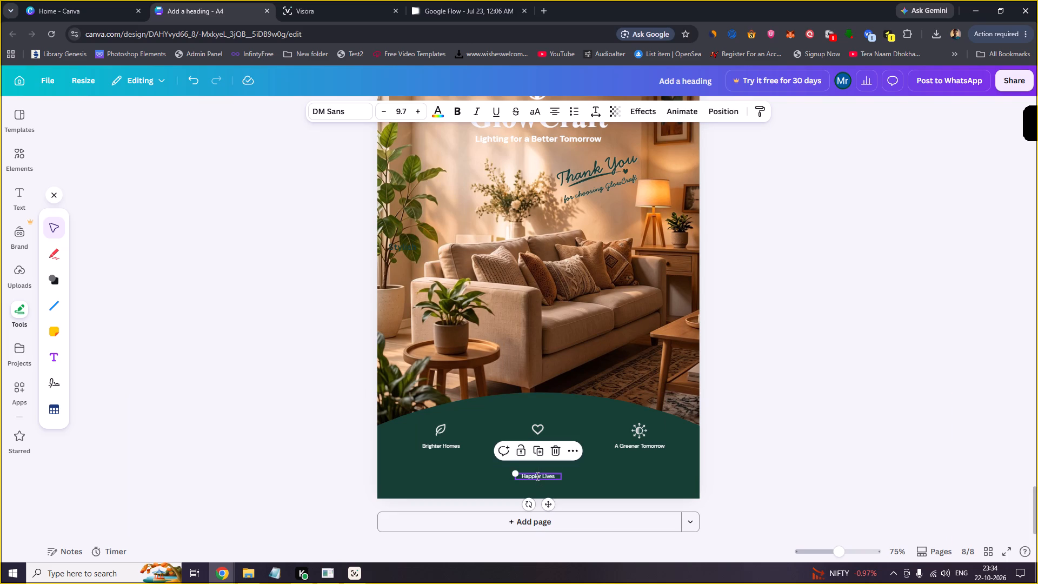
type("www")
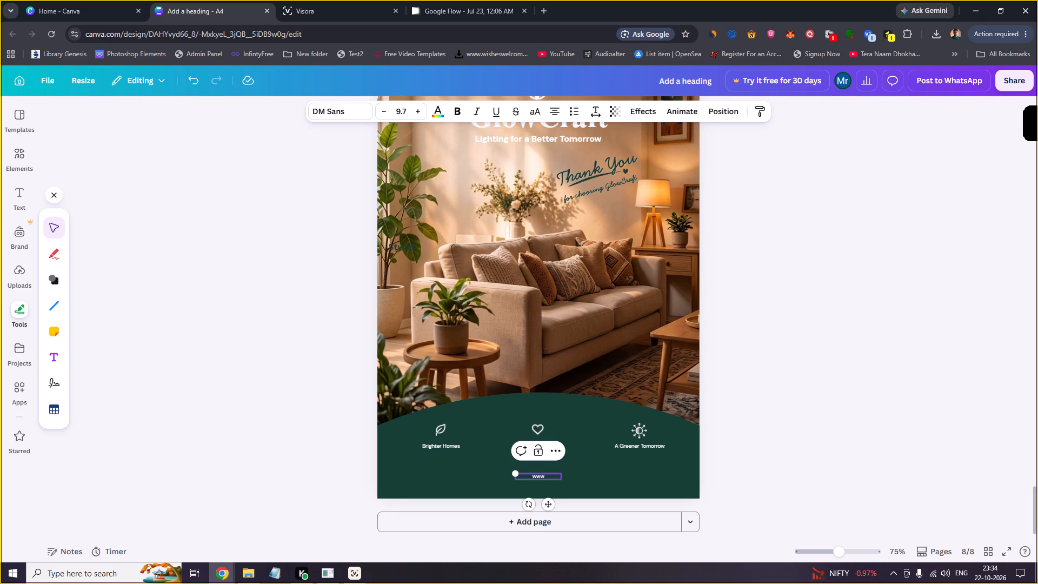
key("period")
type("glow")
type("craft")
type(".in")
left_click(876, 342)
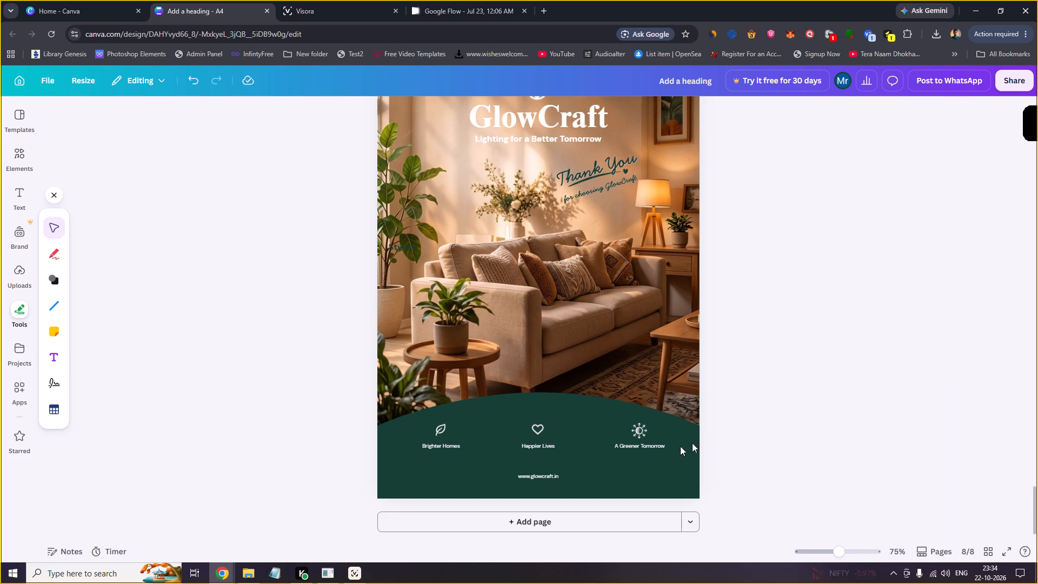
Open the website text at the bottom of page 8 for editing.
left_click(562, 475)
double_click(560, 475)
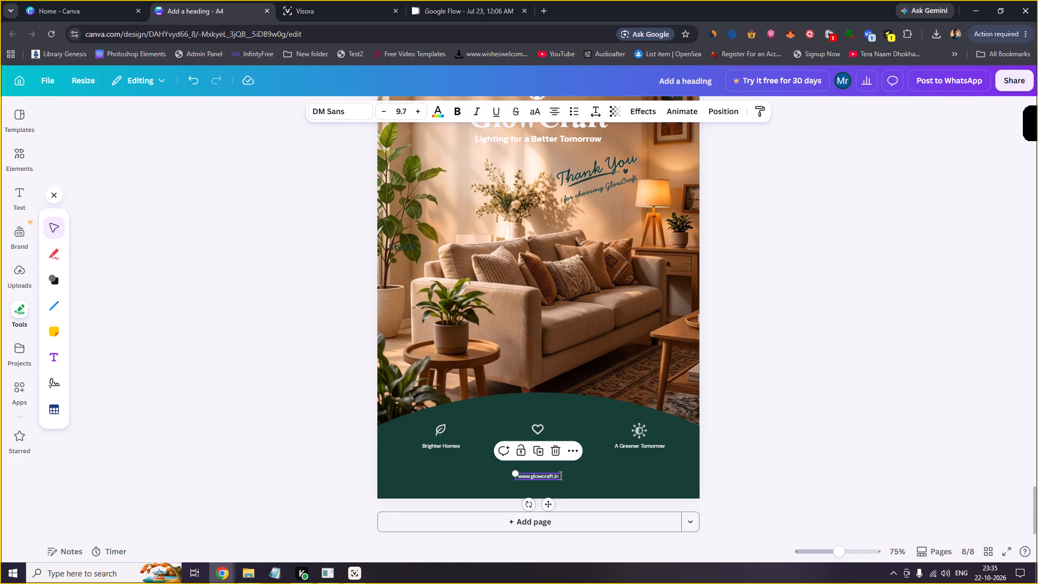
key("BackSpace")
key("BackSpace")
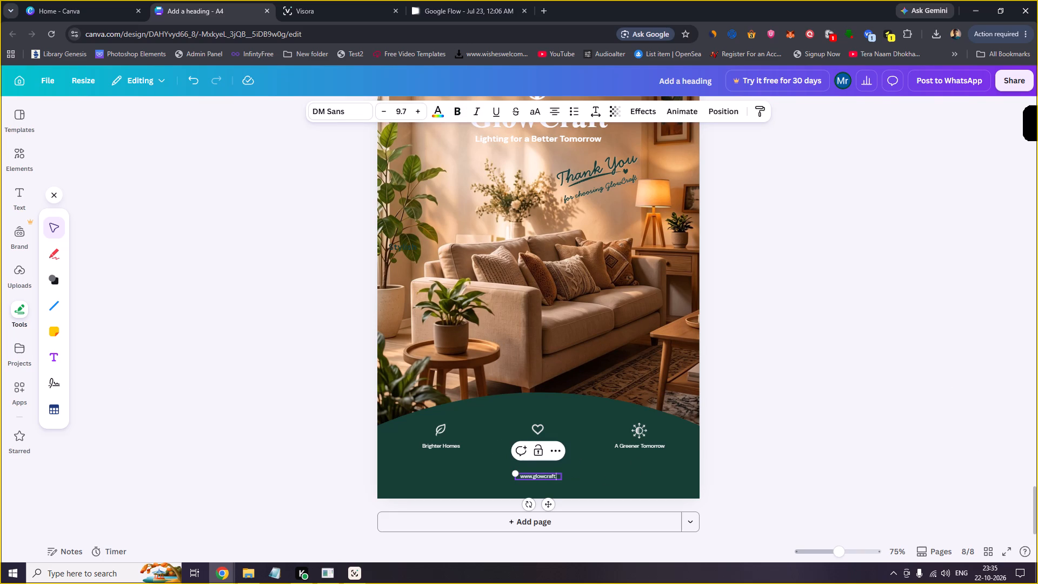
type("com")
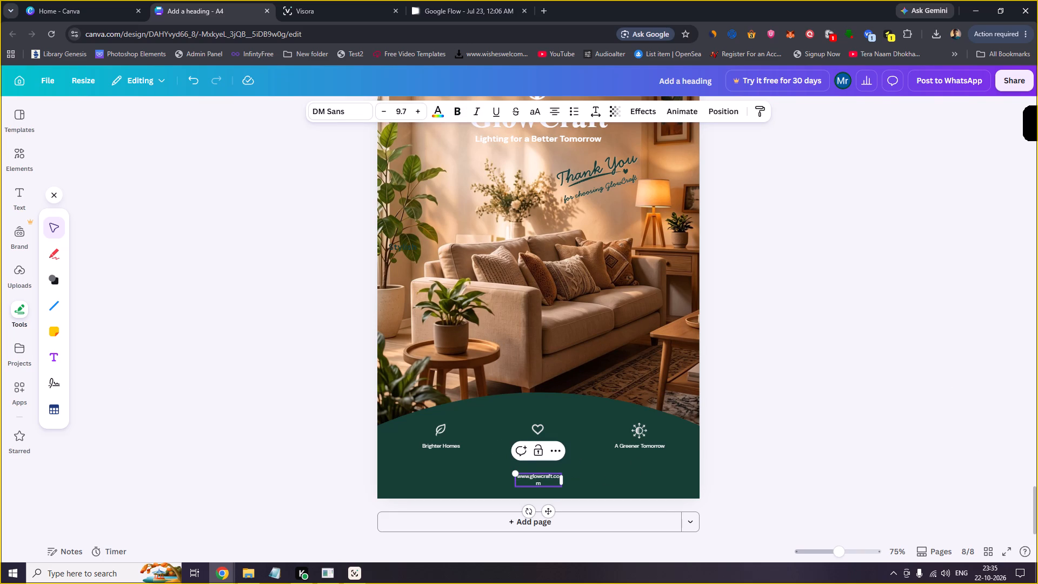
left_click_drag(561, 481, 568, 481)
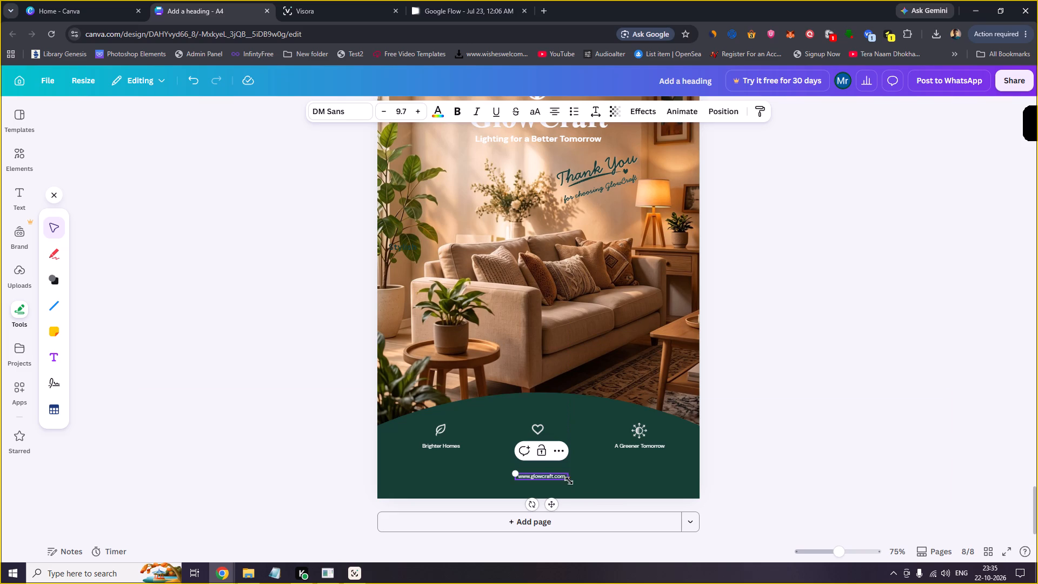
left_click(752, 477)
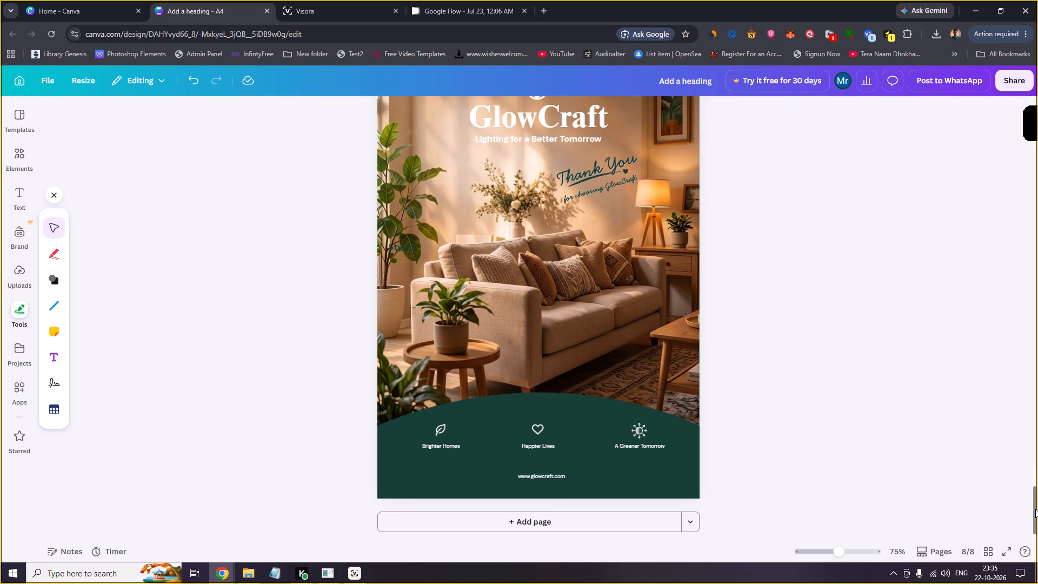
left_click_drag(1034, 508, 1034, 483)
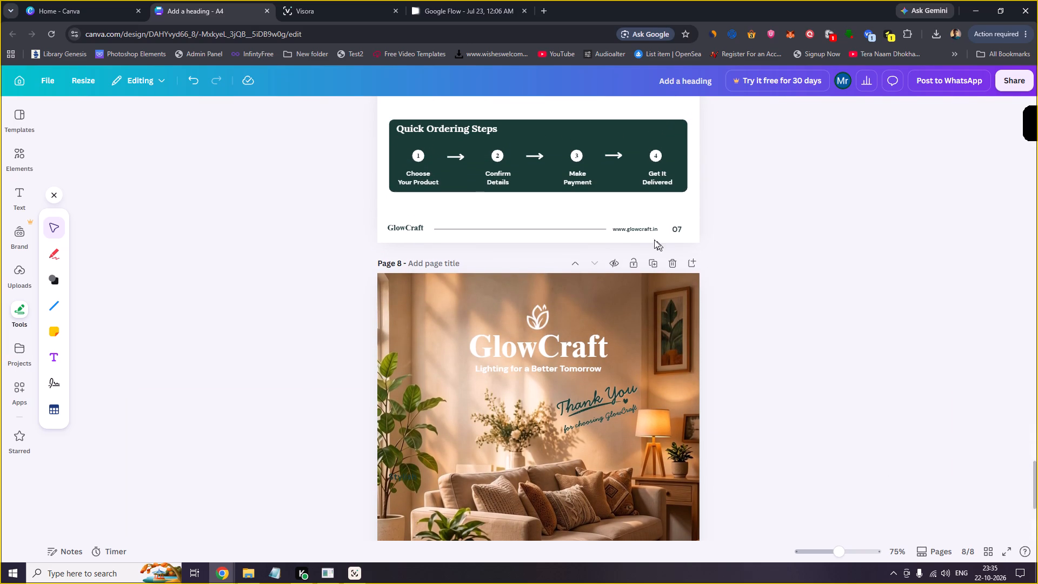
double_click(651, 230)
left_click(658, 229)
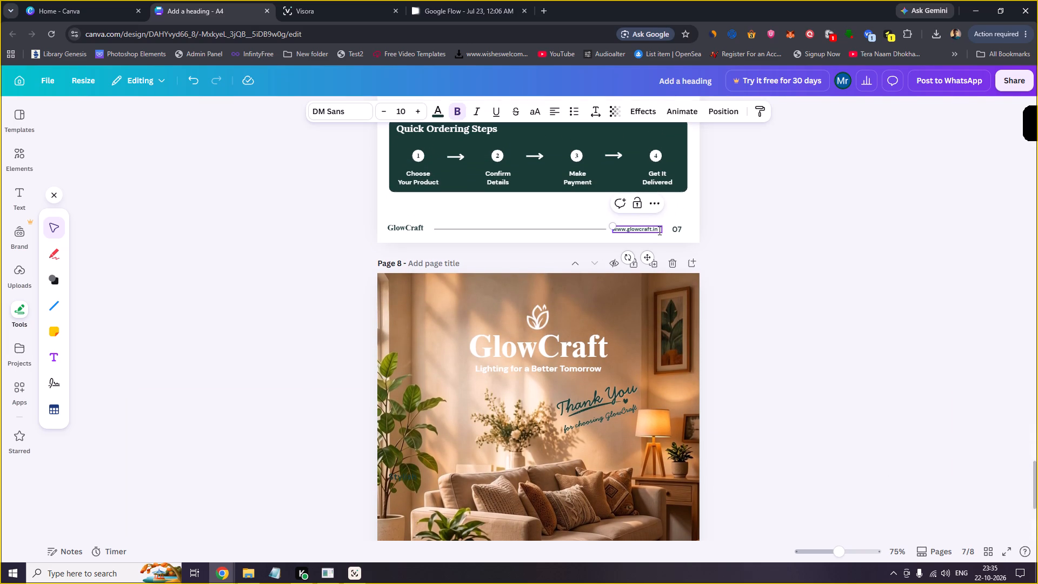
key("BackSpace")
key("BackSpace")
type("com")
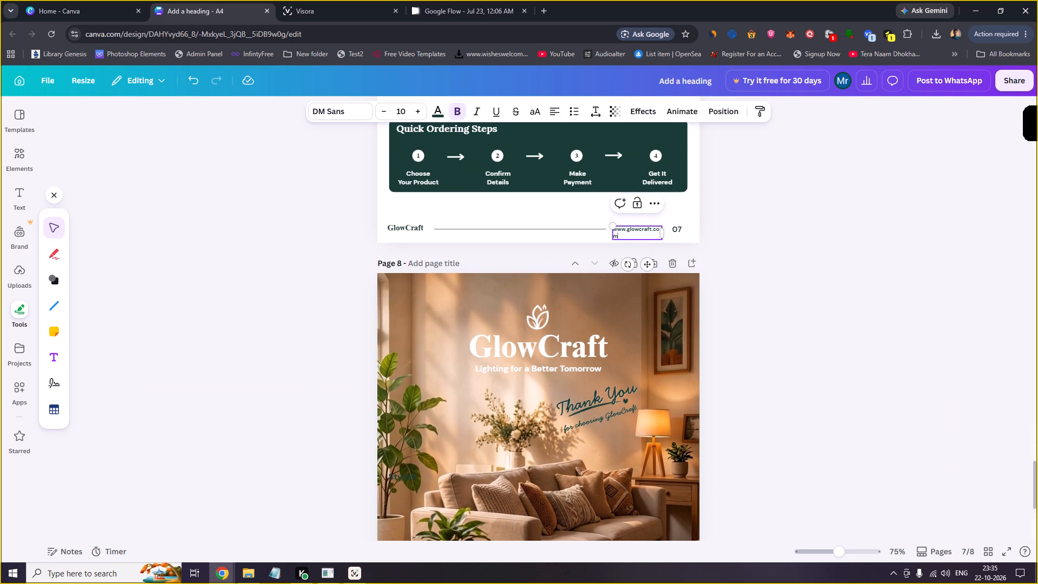
left_click(662, 229)
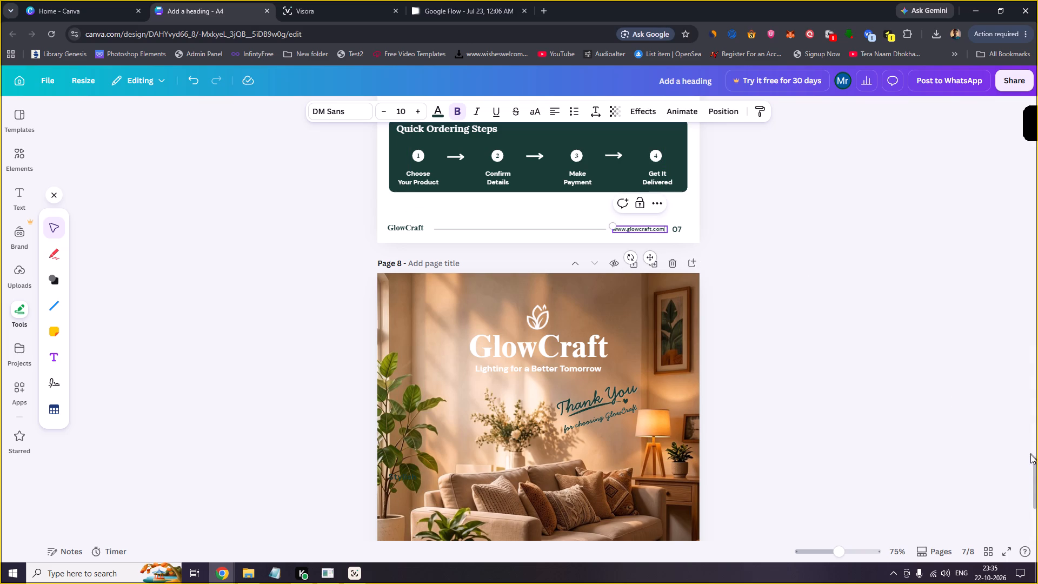
Change the support email's domain ending on page 7 to .com and widen its text box.
left_click_drag(1035, 474, 1030, 438)
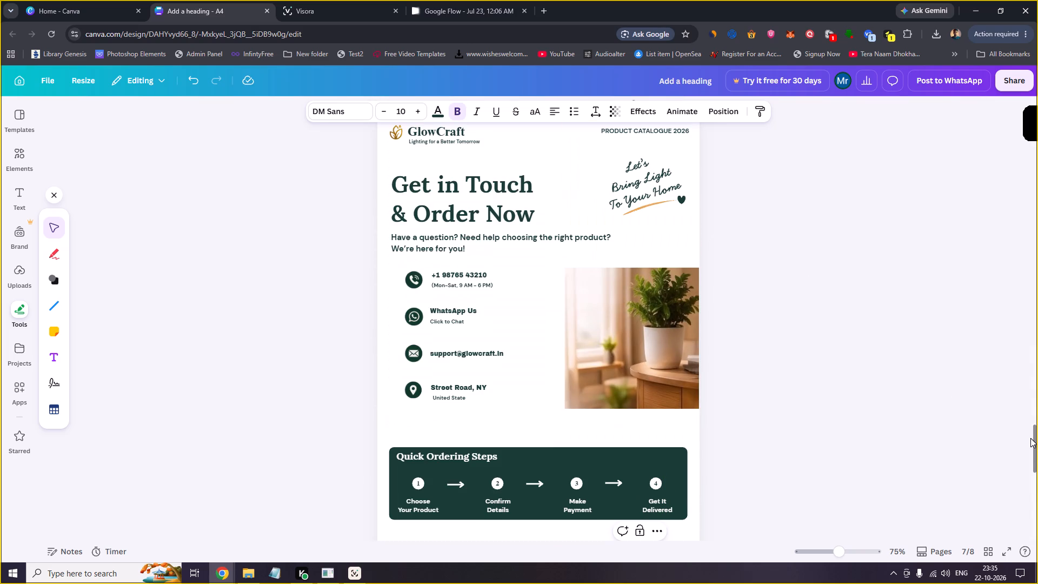
left_click_drag(1030, 438, 1030, 436)
double_click(496, 369)
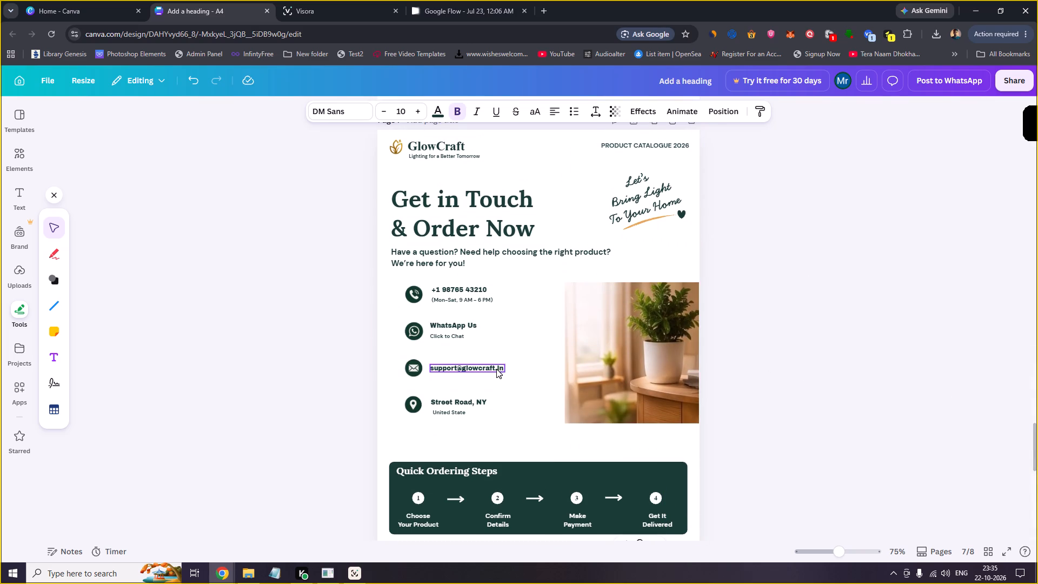
left_click(500, 369)
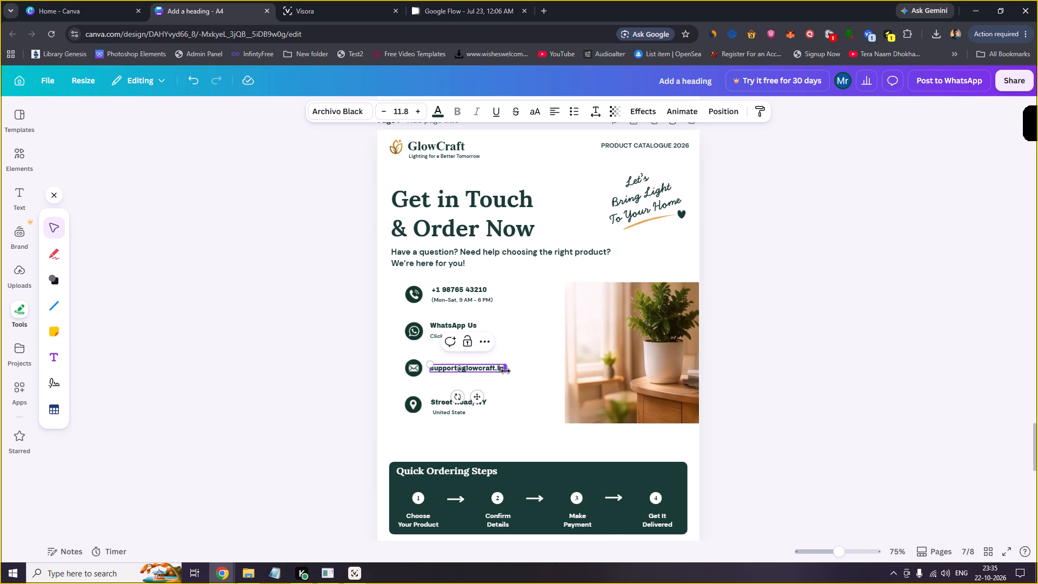
key("Right")
key("Right")
key("BackSpace")
key("BackSpace")
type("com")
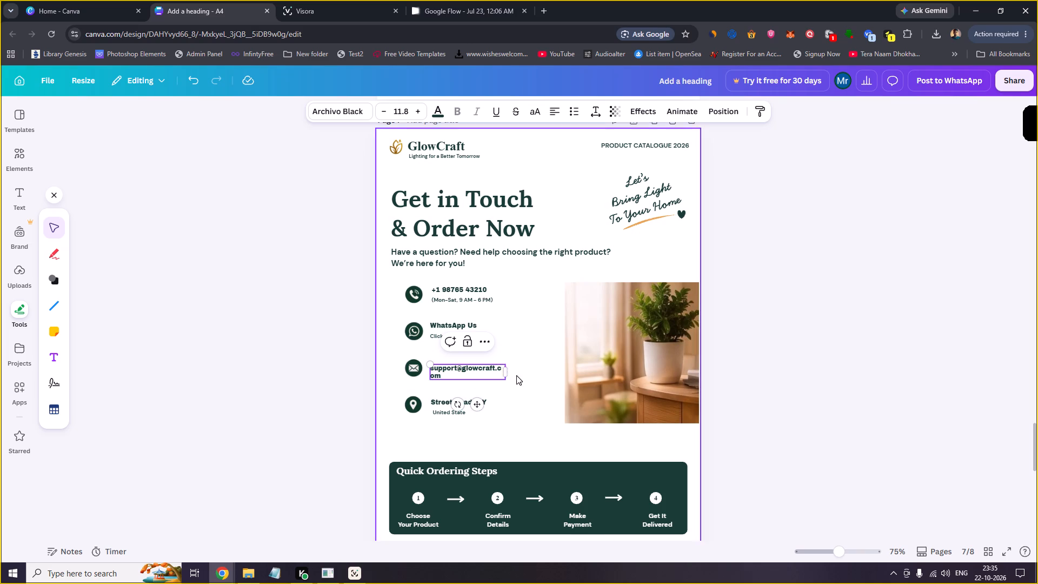
left_click_drag(505, 369, 509, 369)
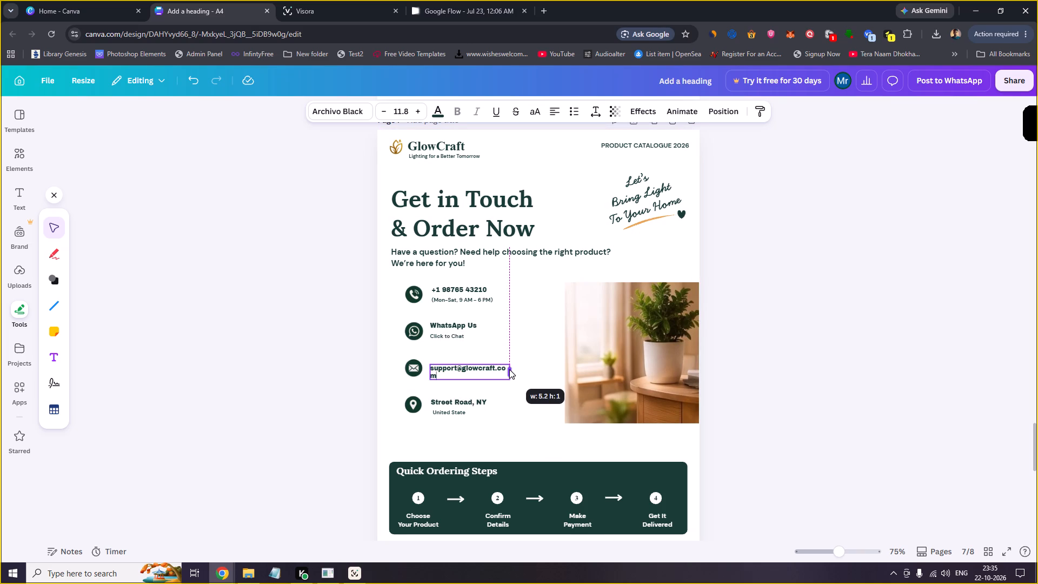
Widen the email text box in page 7's contact list so the address fits on one line.
left_click_drag(509, 369, 514, 369)
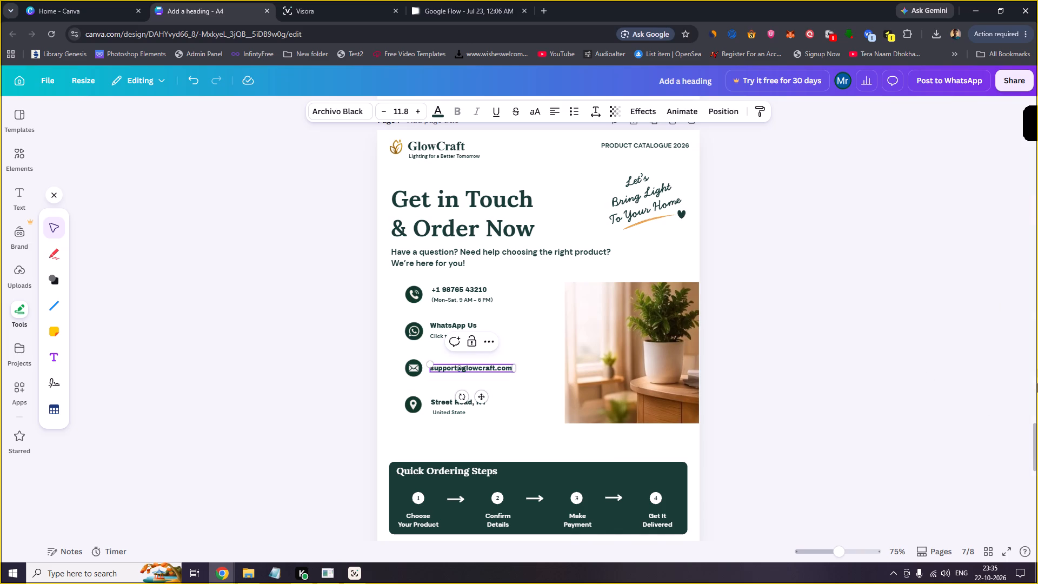
left_click_drag(1033, 449, 1032, 425)
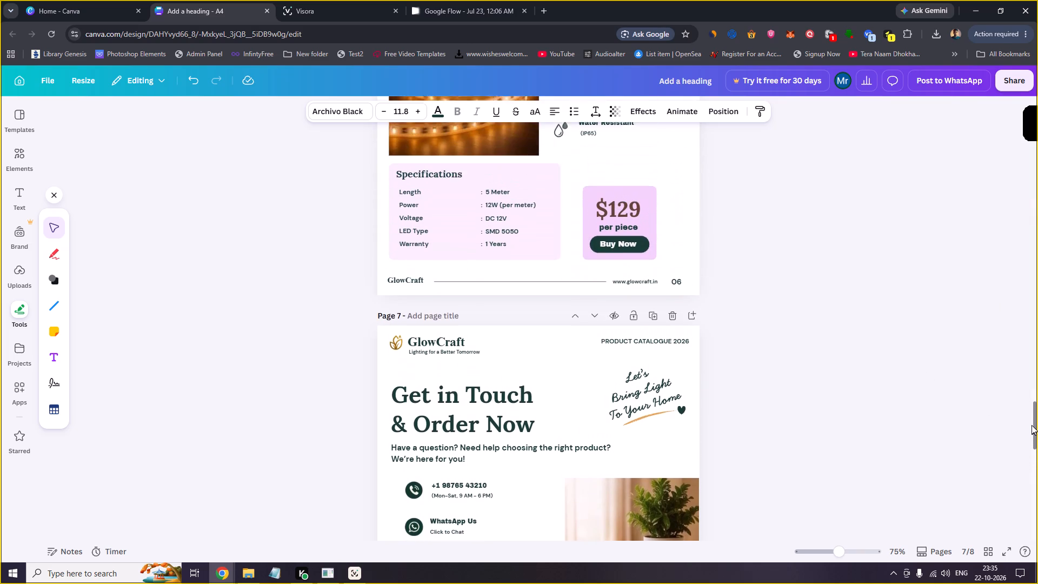
left_click_drag(1032, 425, 1032, 402)
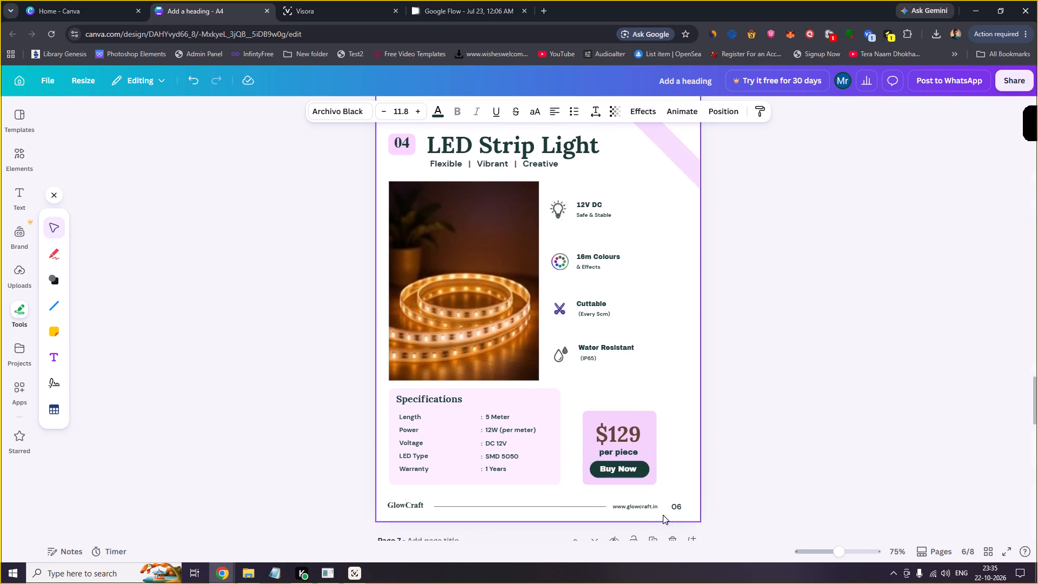
left_click(657, 510)
left_click(656, 506)
left_click(656, 506)
left_click(657, 506)
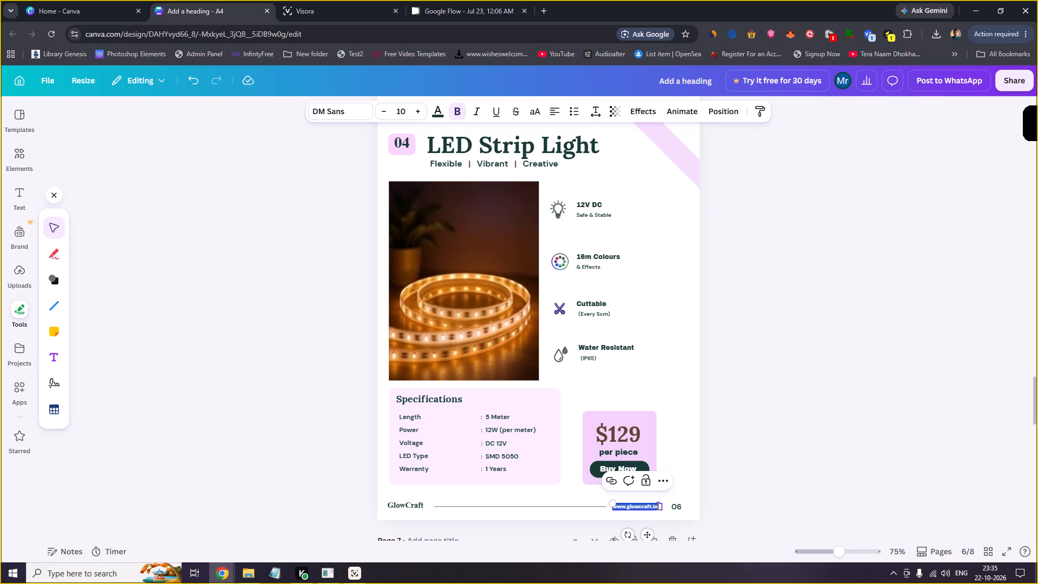
key("BackSpace")
key("BackSpace")
type("com")
left_click(665, 512)
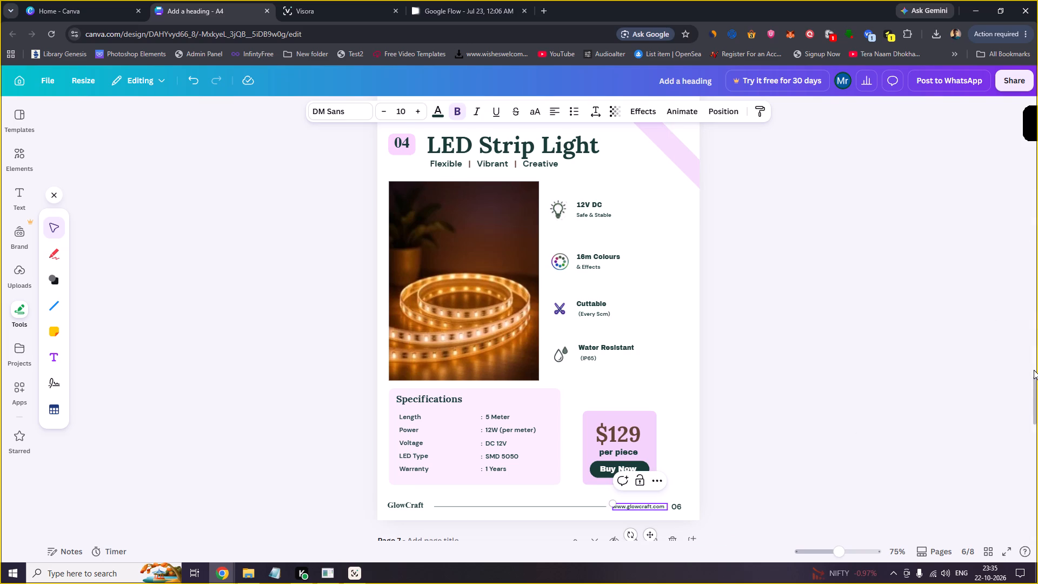
left_click_drag(1034, 389, 1037, 367)
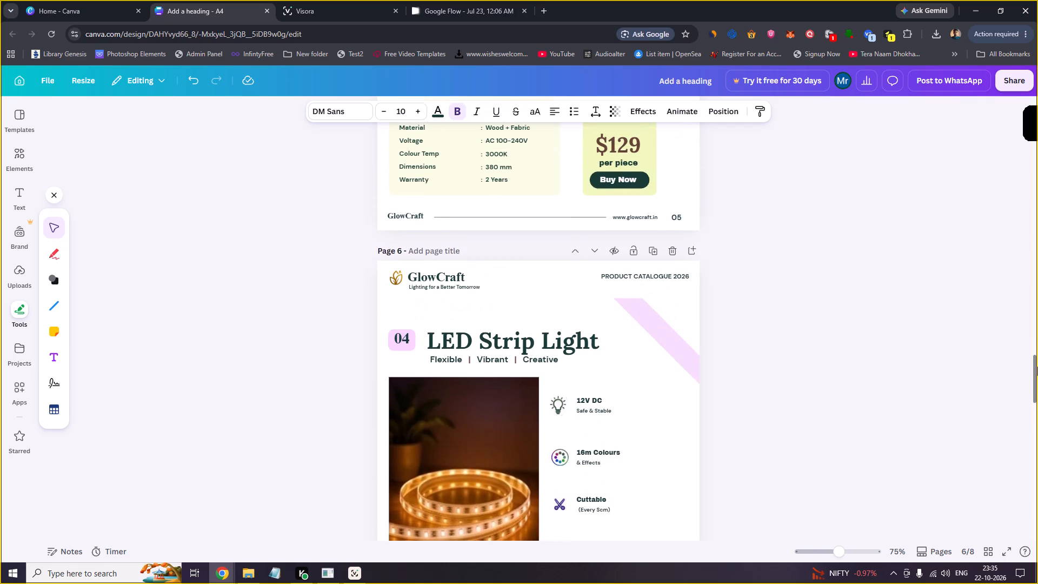
left_click_drag(1037, 367, 1037, 360)
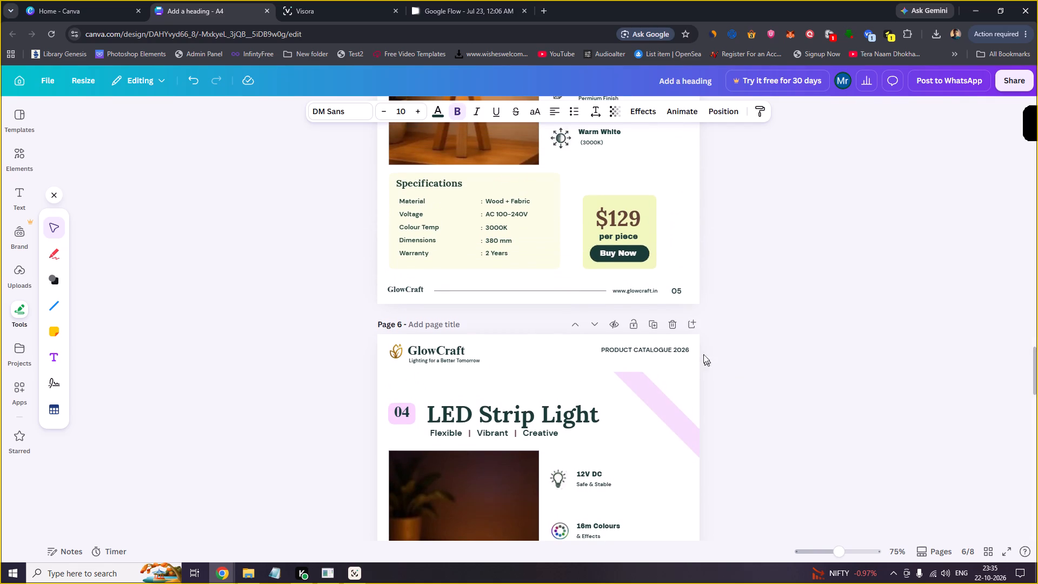
double_click(650, 291)
left_click(656, 291)
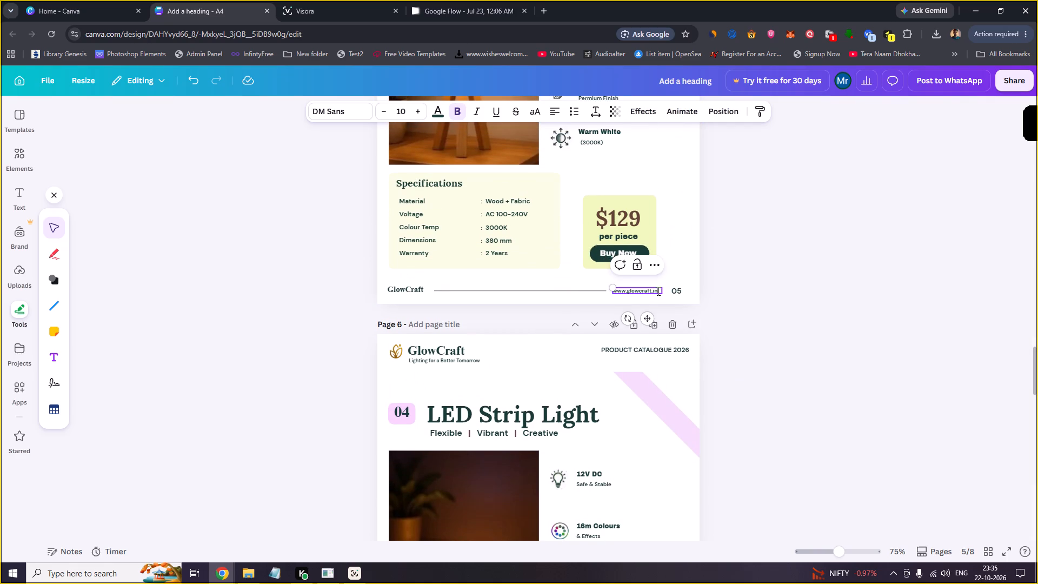
key("BackSpace")
key("BackSpace")
type("com")
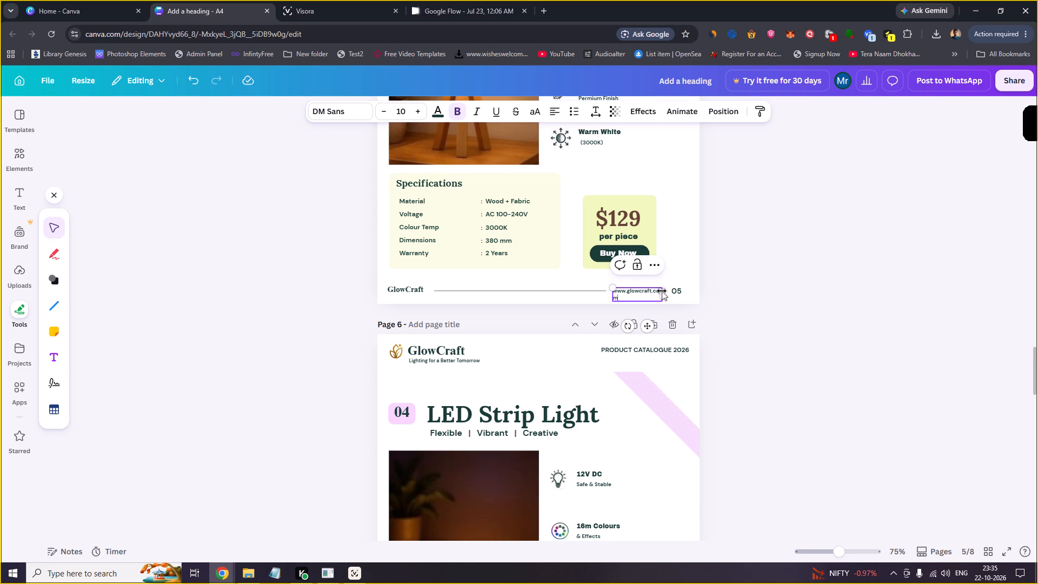
left_click_drag(662, 291, 667, 291)
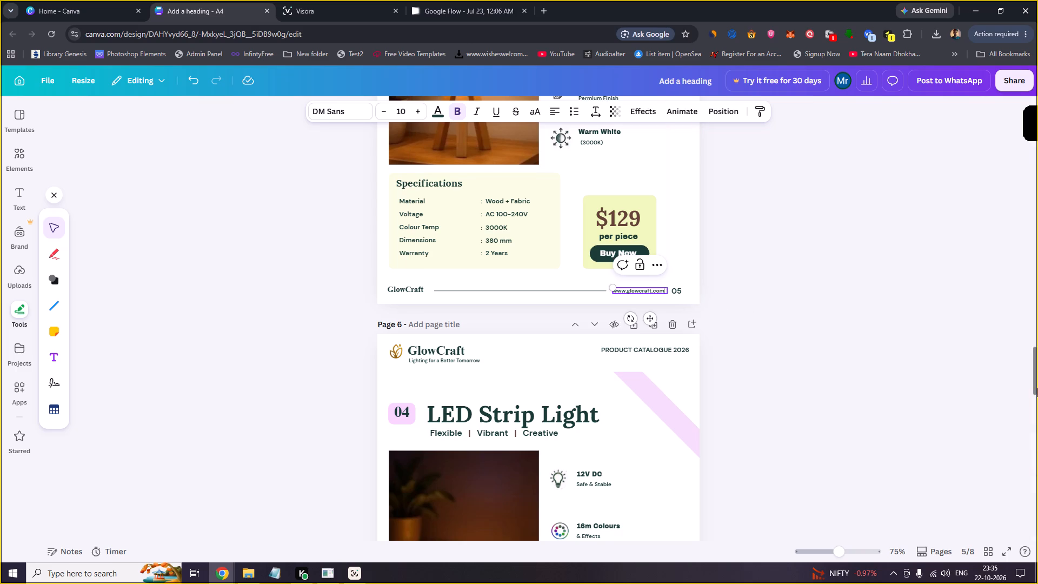
left_click_drag(1034, 371, 1035, 356)
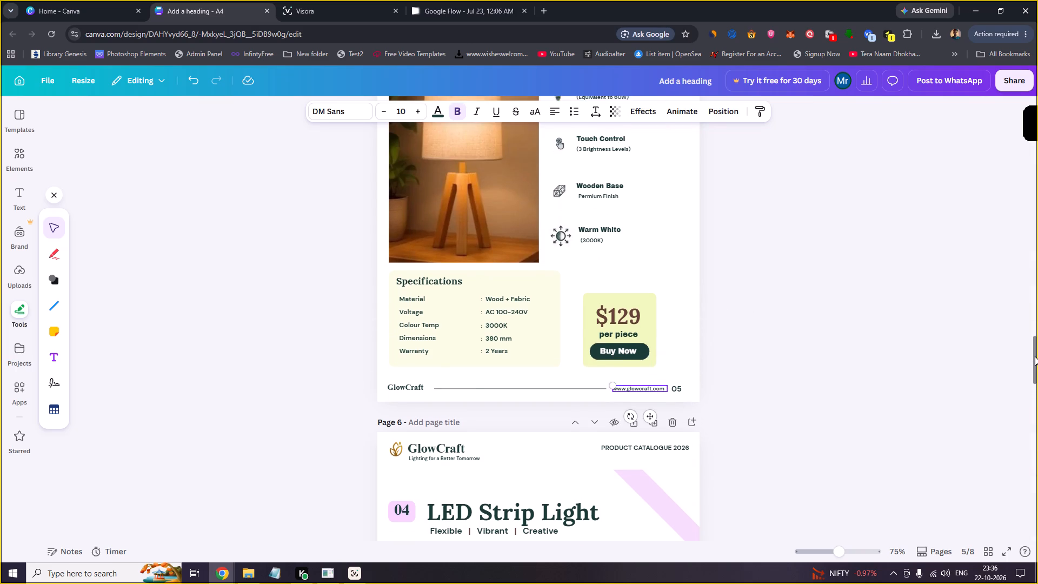
left_click_drag(1035, 356, 1037, 302)
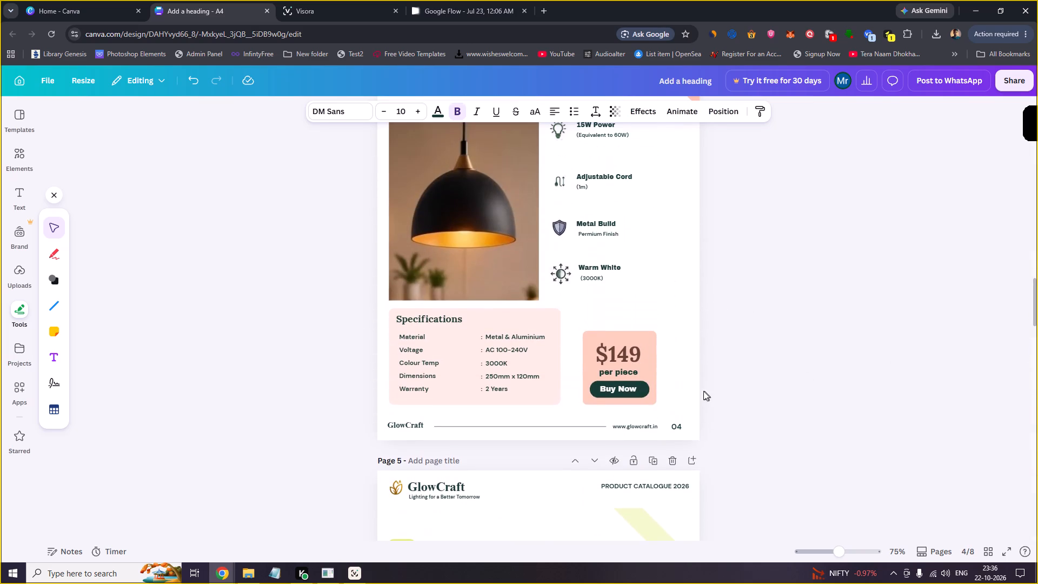
double_click(654, 423)
left_click(654, 426)
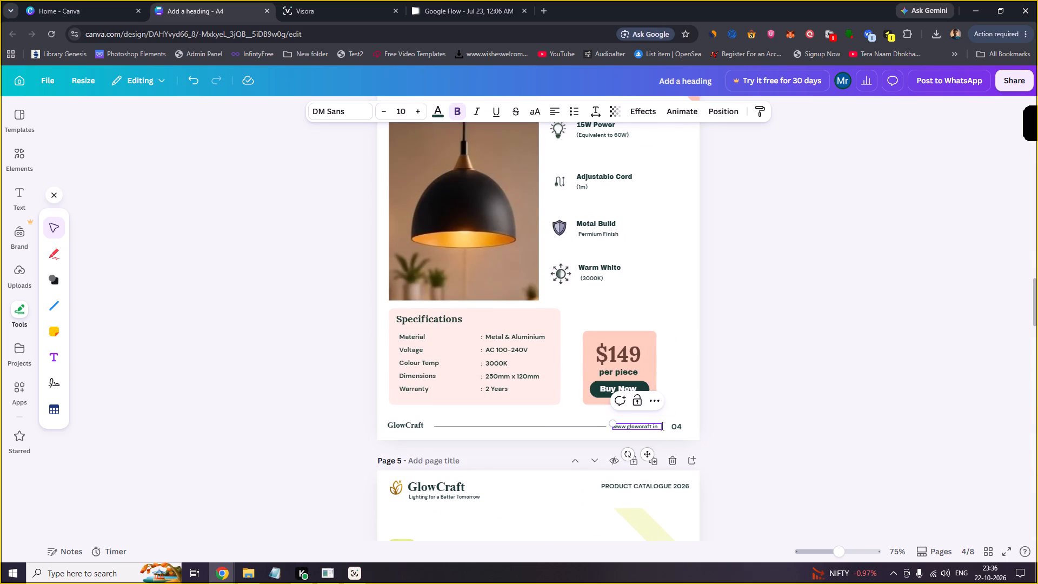
left_click(659, 425)
key("BackSpace")
type("com")
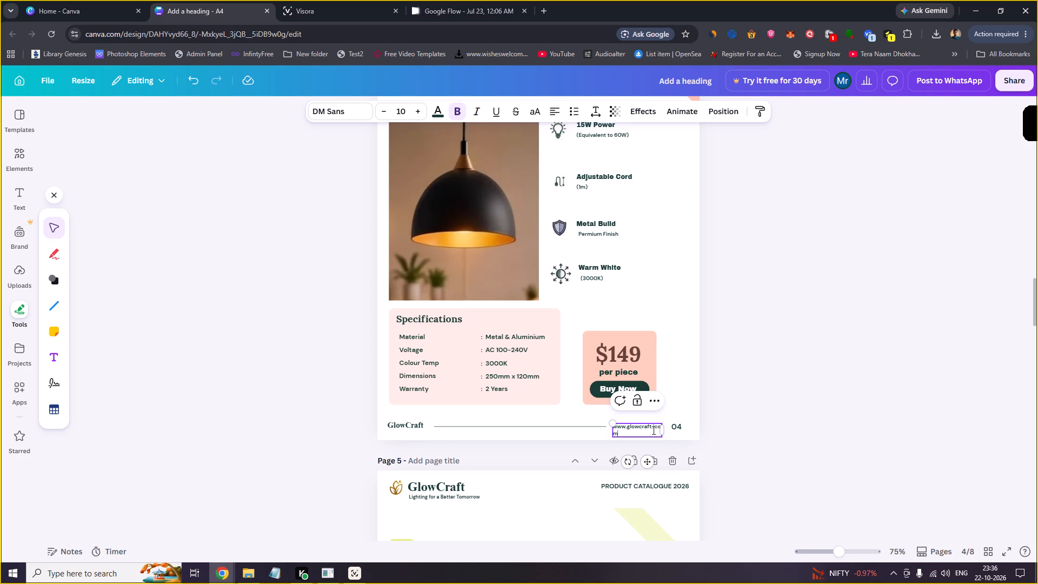
left_click_drag(664, 431, 670, 431)
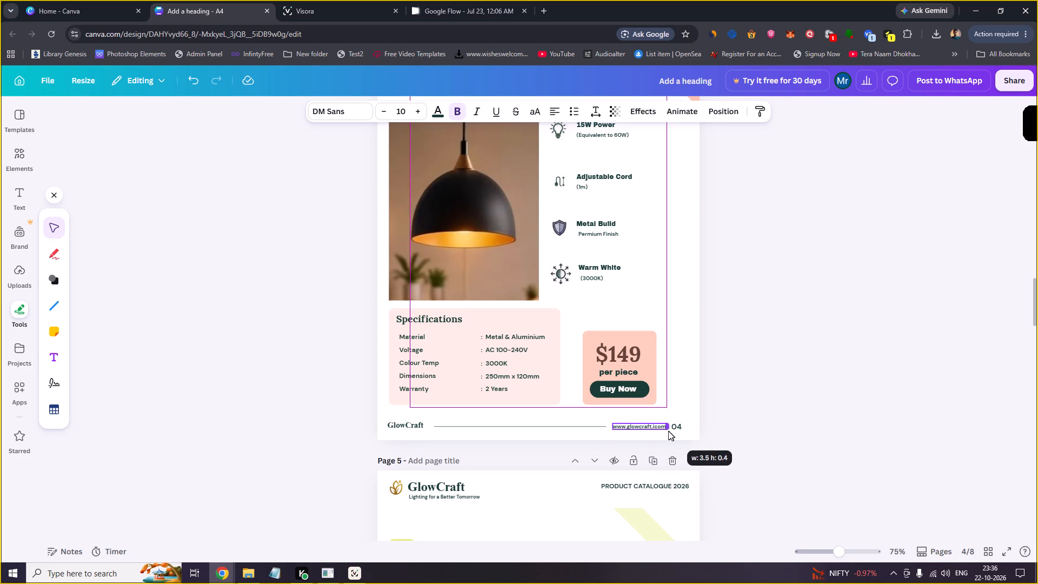
left_click(655, 427)
key("BackSpace")
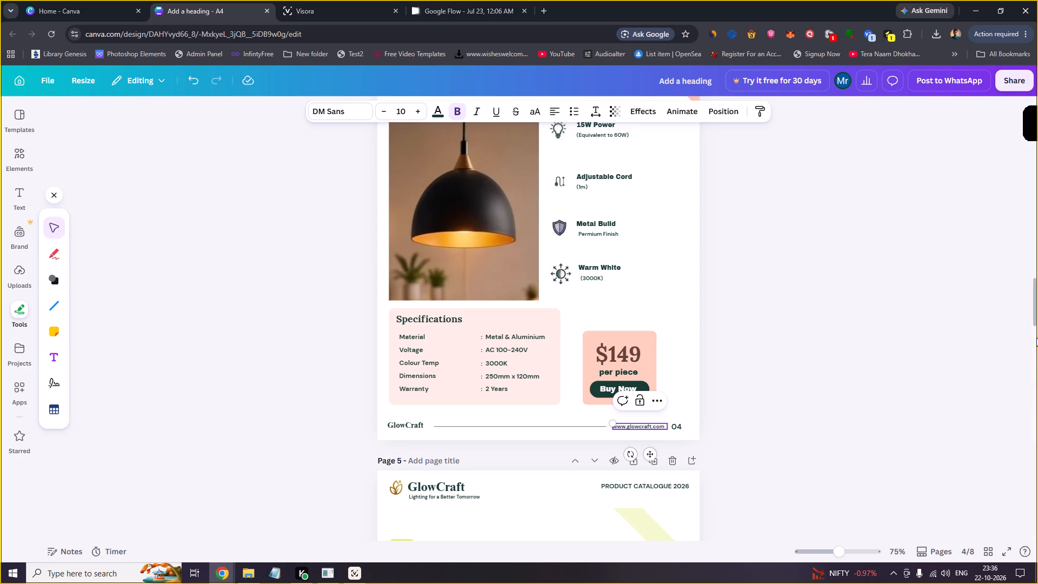
left_click_drag(1033, 322, 1034, 279)
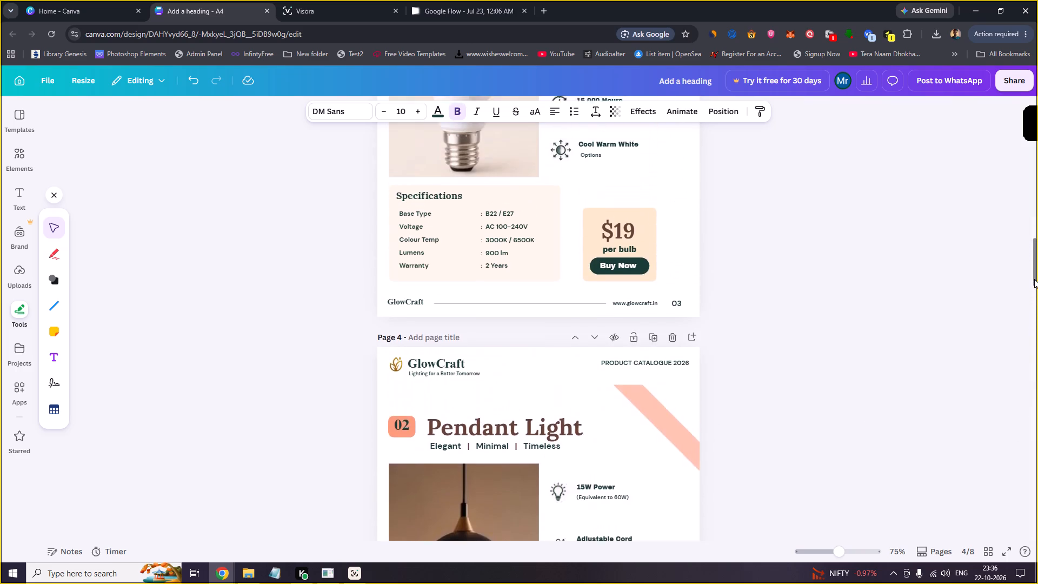
left_click_drag(1034, 279, 1035, 269)
double_click(652, 416)
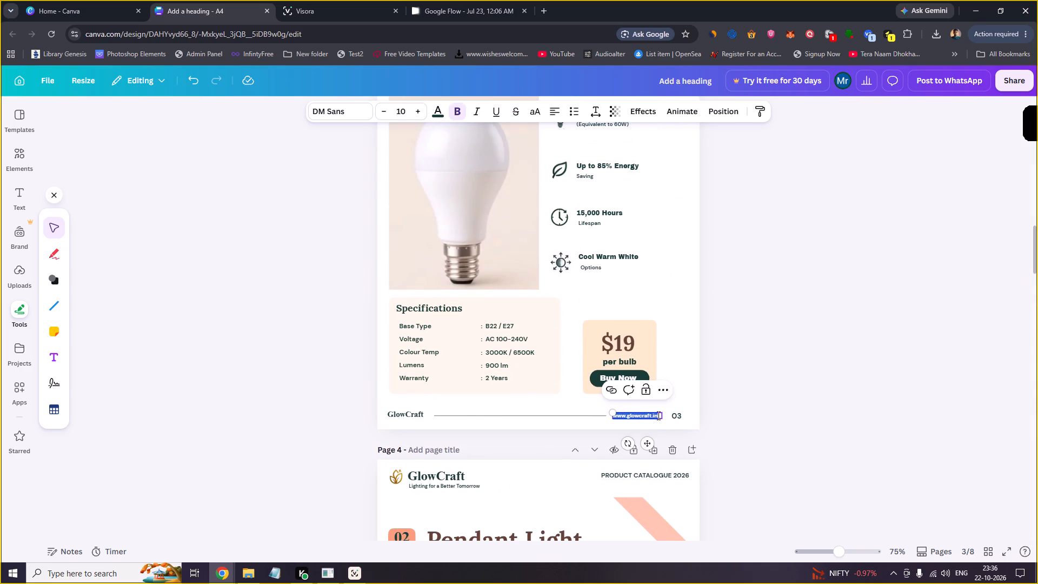
left_click(657, 415)
key("BackSpace")
key("BackSpace")
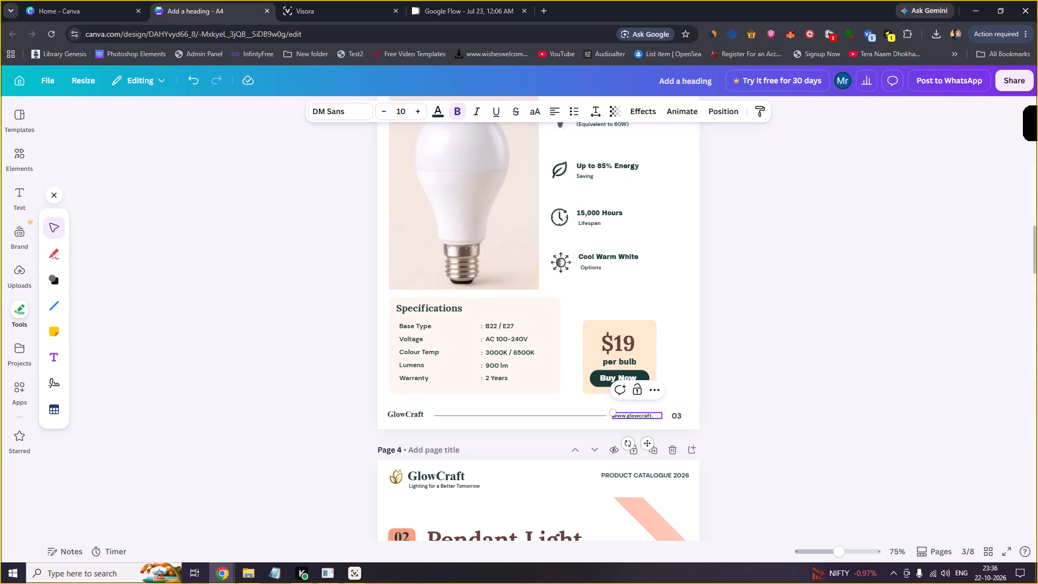
type("com")
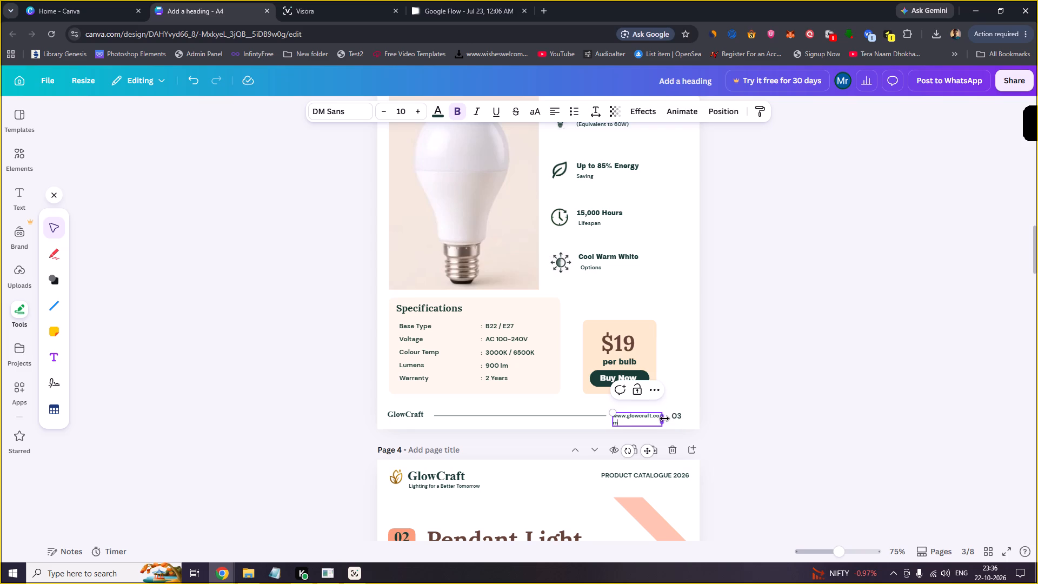
left_click_drag(664, 419, 670, 419)
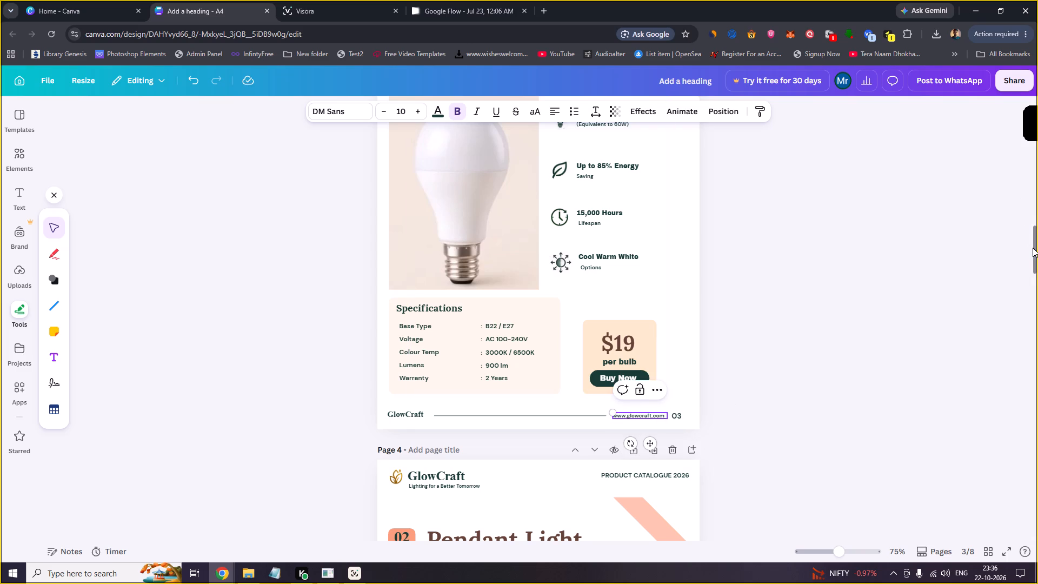
left_click_drag(1035, 248, 1037, 193)
double_click(654, 422)
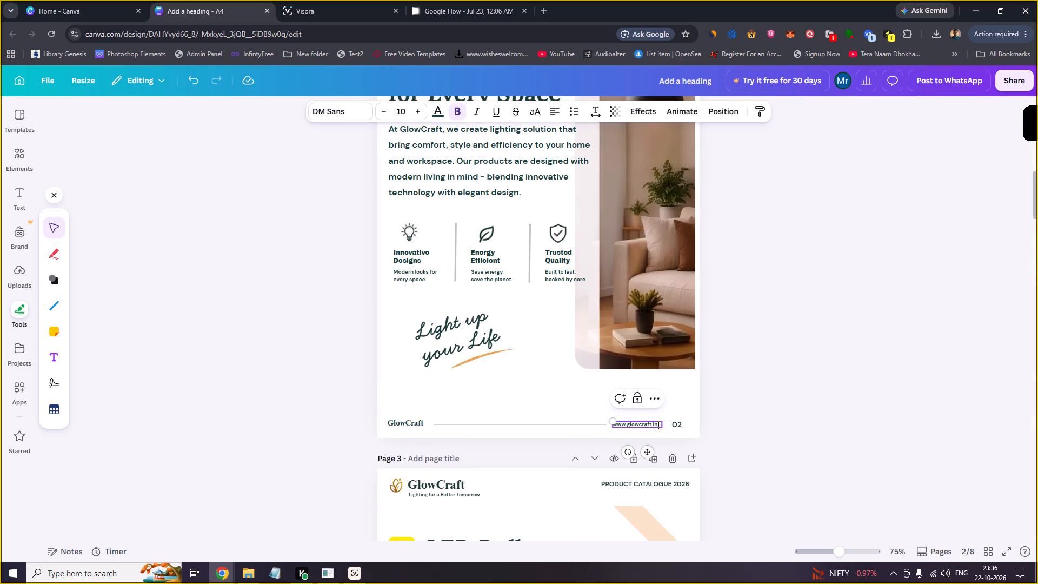
left_click(658, 424)
key("BackSpace")
key("BackSpace")
type("com")
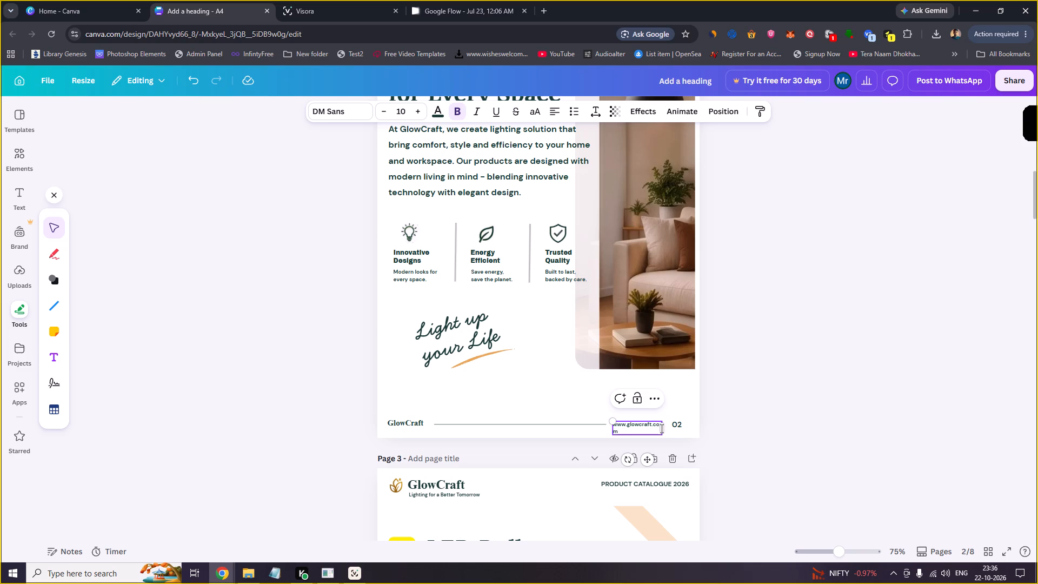
left_click_drag(663, 428, 668, 428)
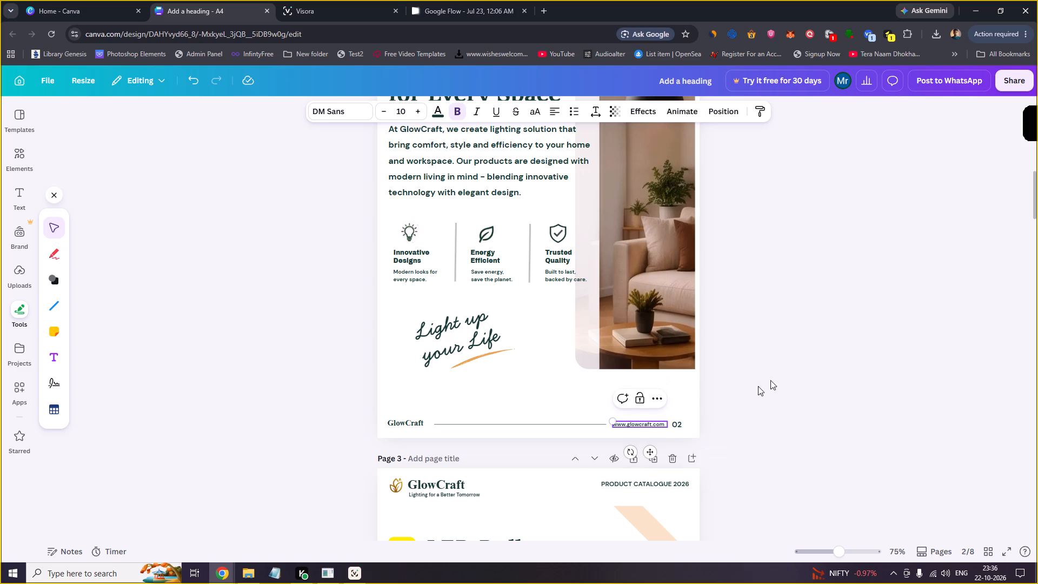
Review the whole catalogue from the front cover to the page 8 back cover, checking each page's layout and footer website.
left_click_drag(1035, 187, 1036, 170)
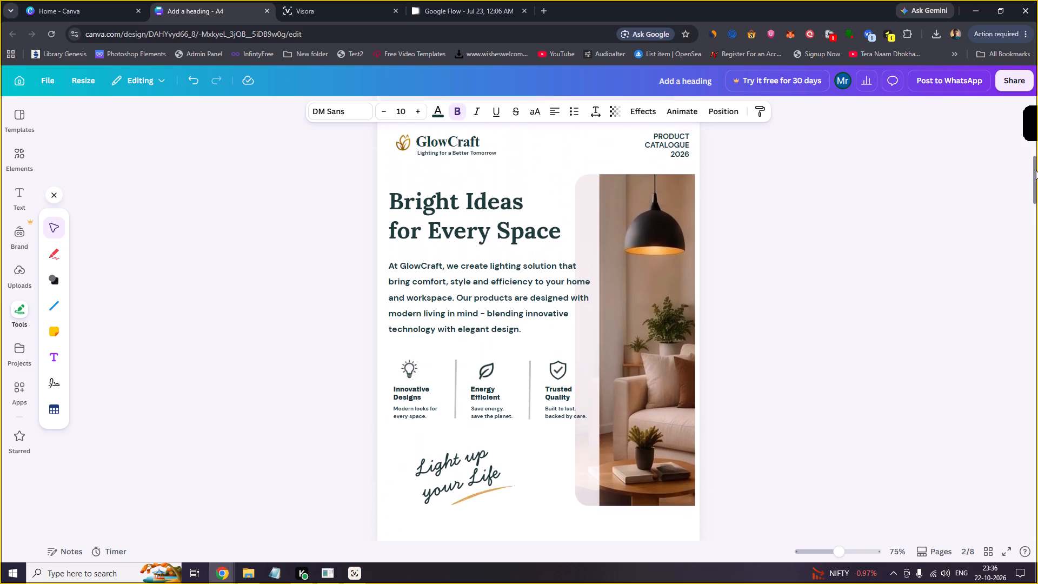
left_click_drag(1036, 170, 1037, 129)
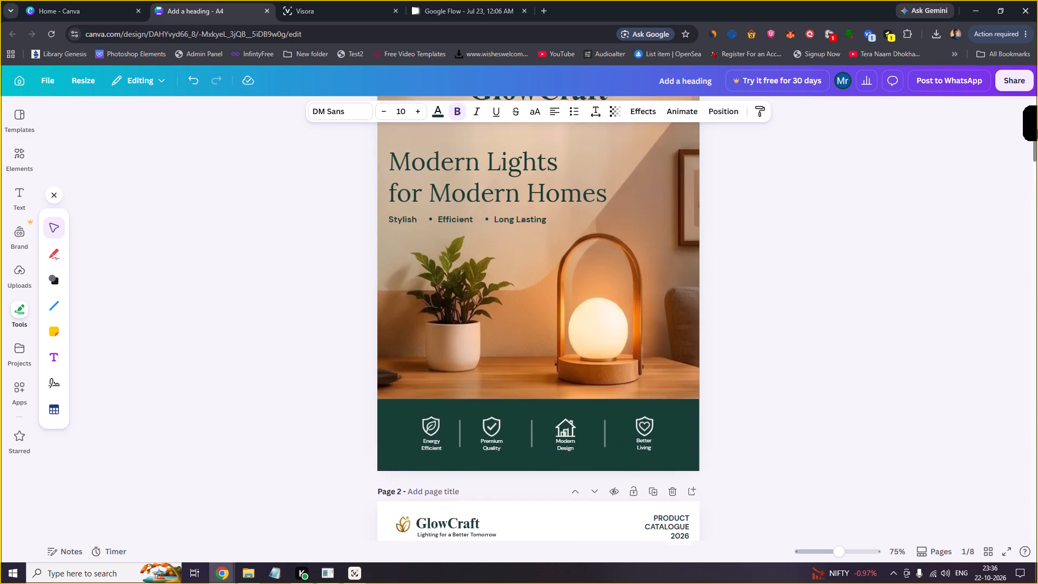
left_click_drag(1037, 129, 1037, 141)
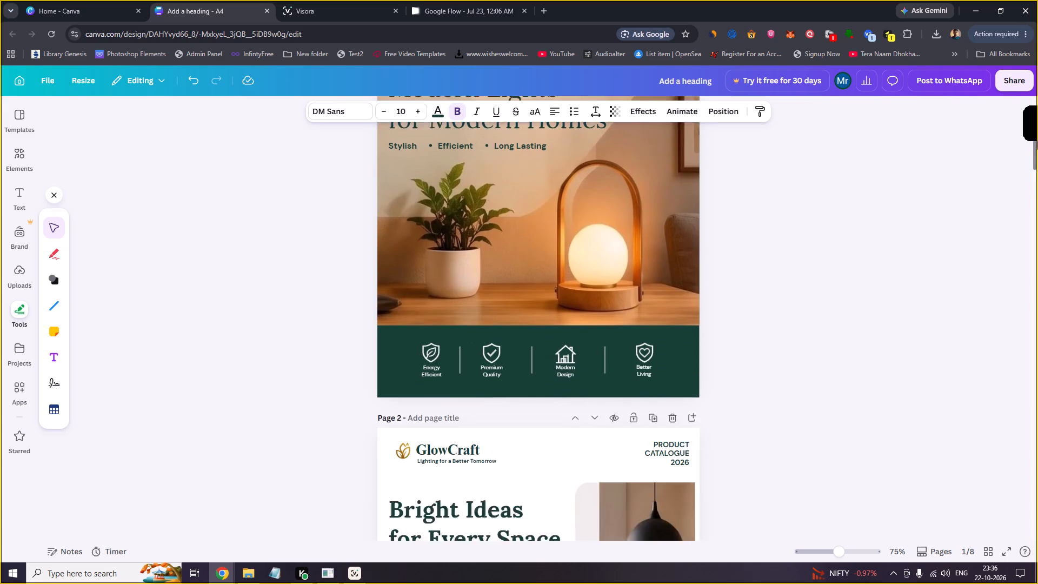
left_click_drag(1037, 141, 1037, 182)
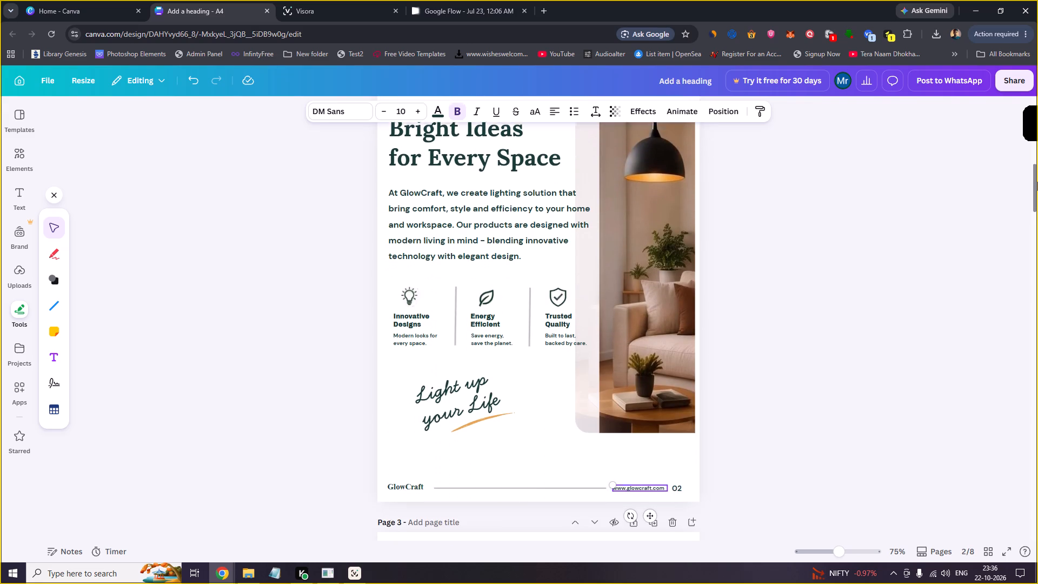
left_click_drag(1037, 182, 1037, 216)
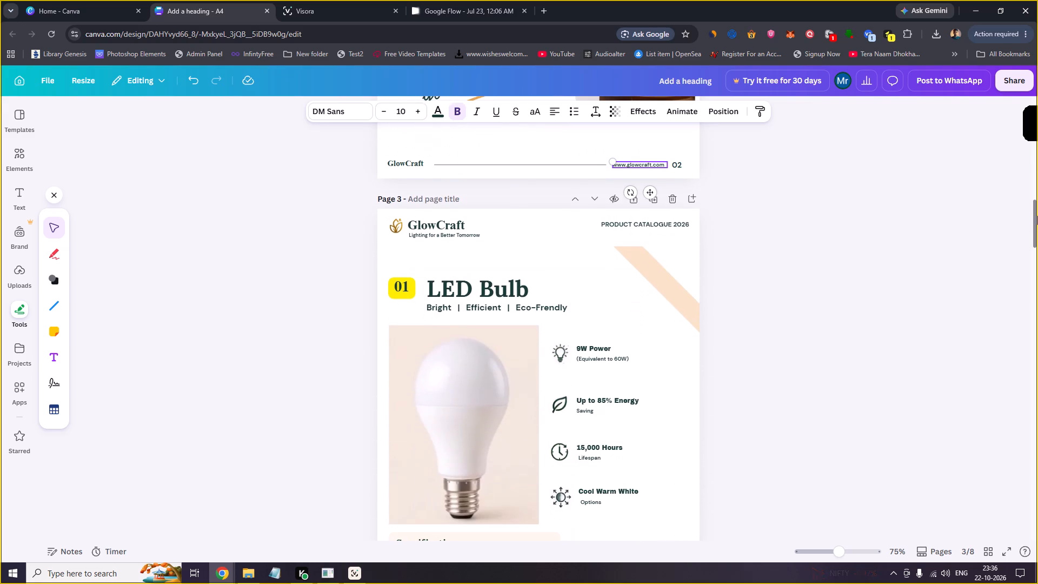
left_click_drag(1037, 216, 1037, 216)
left_click(793, 263)
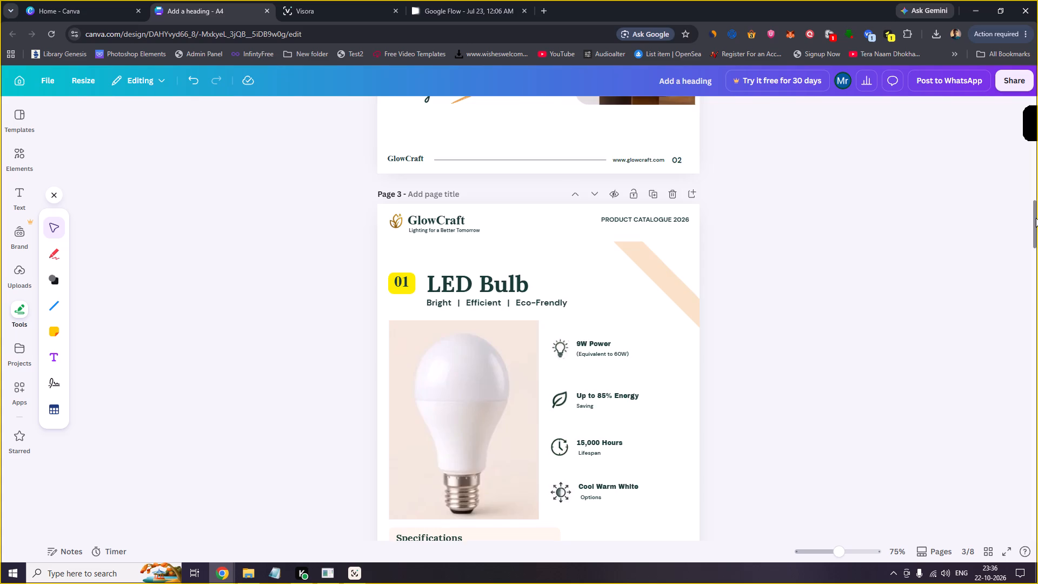
left_click_drag(1036, 217, 1037, 175)
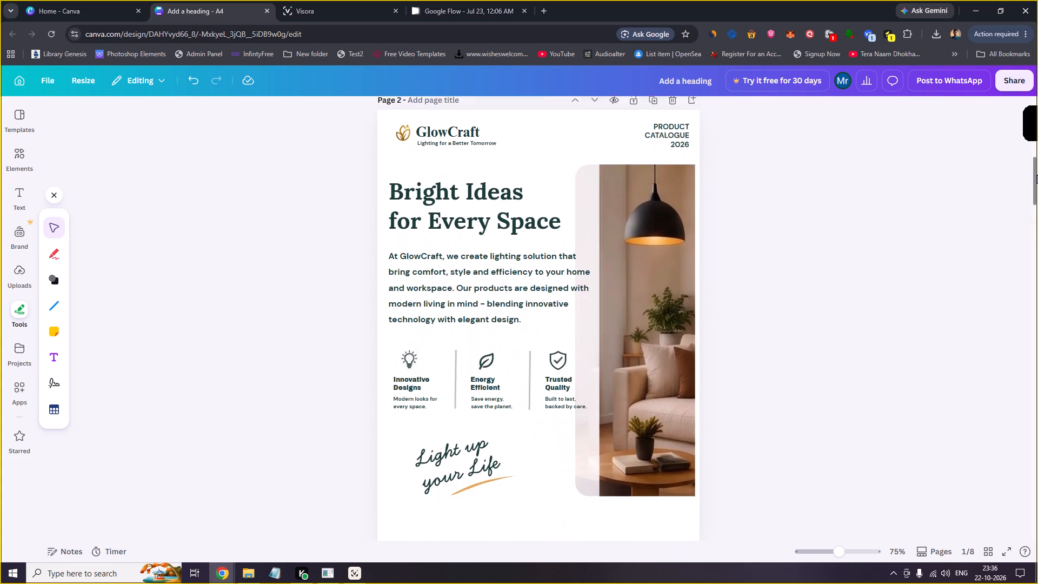
left_click_drag(1037, 175, 1037, 200)
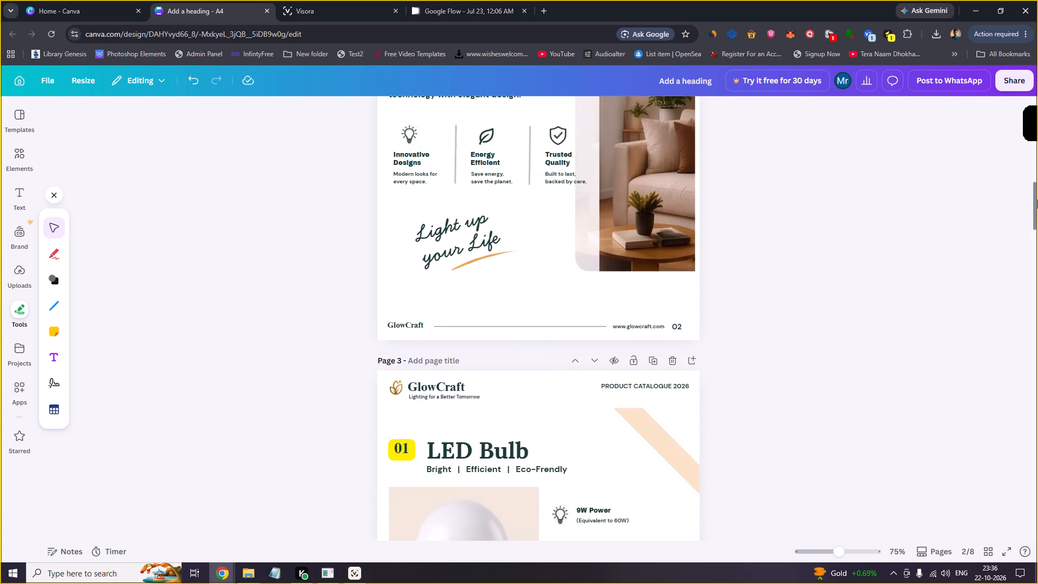
left_click_drag(1037, 200, 1037, 208)
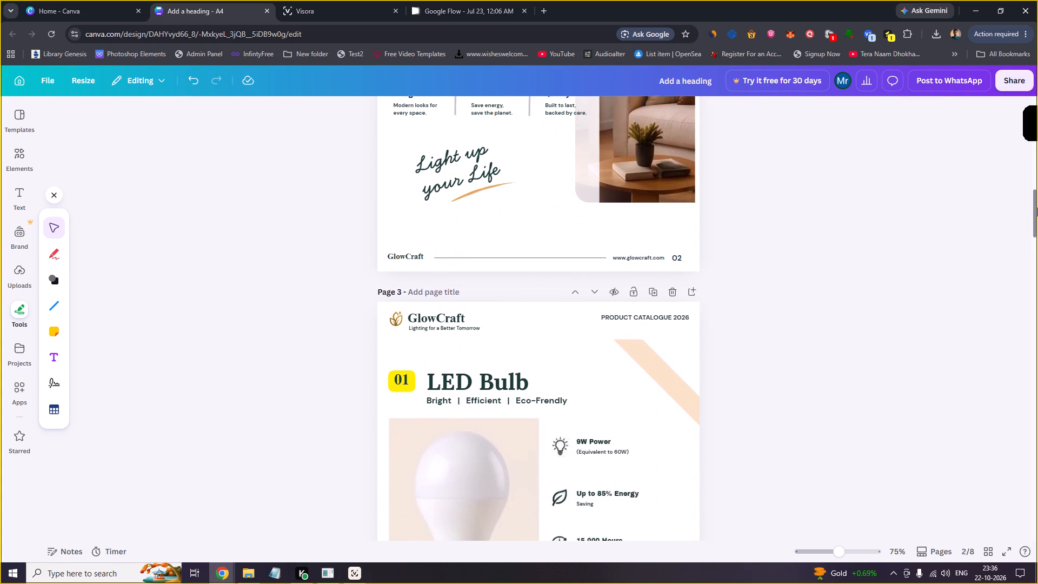
left_click_drag(1037, 208, 1037, 231)
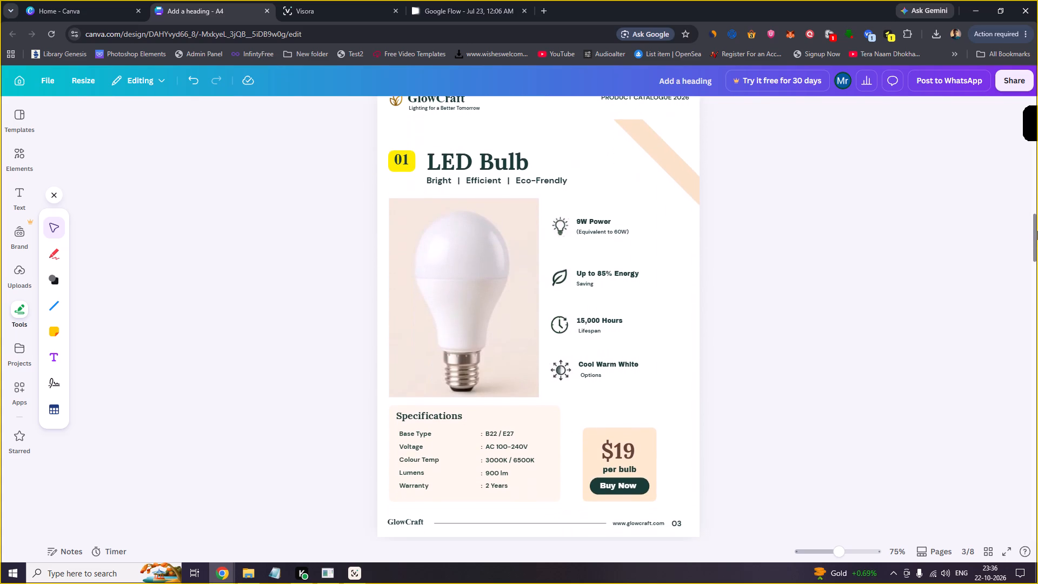
left_click_drag(1037, 231, 1037, 238)
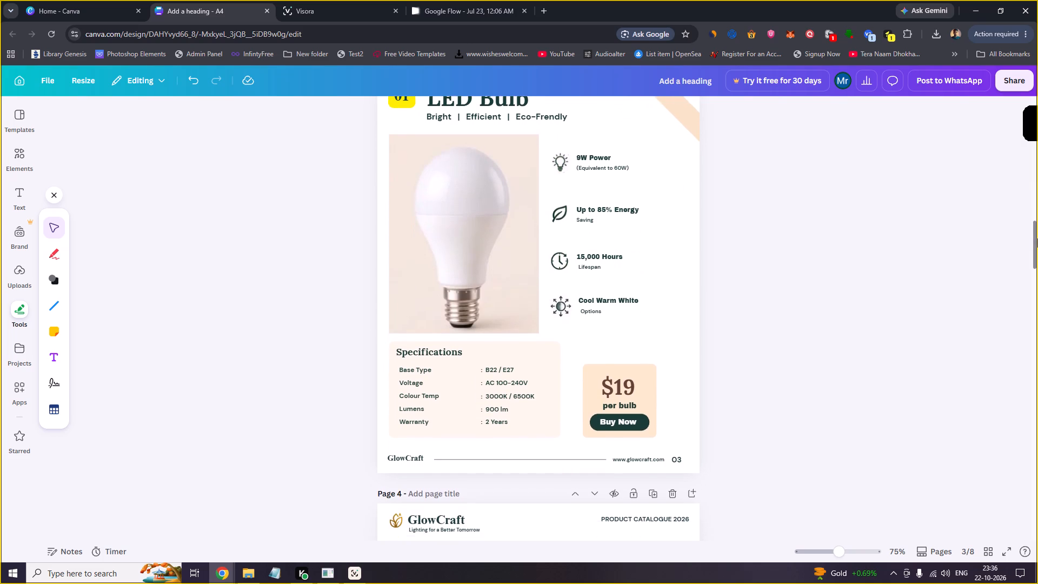
left_click_drag(1037, 238, 1034, 194)
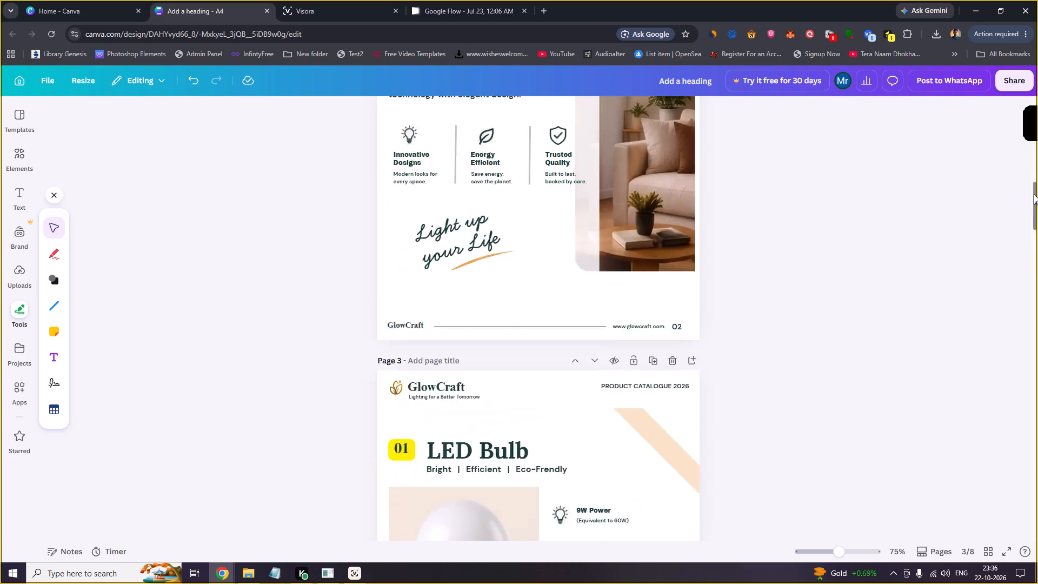
left_click_drag(1034, 194, 1037, 244)
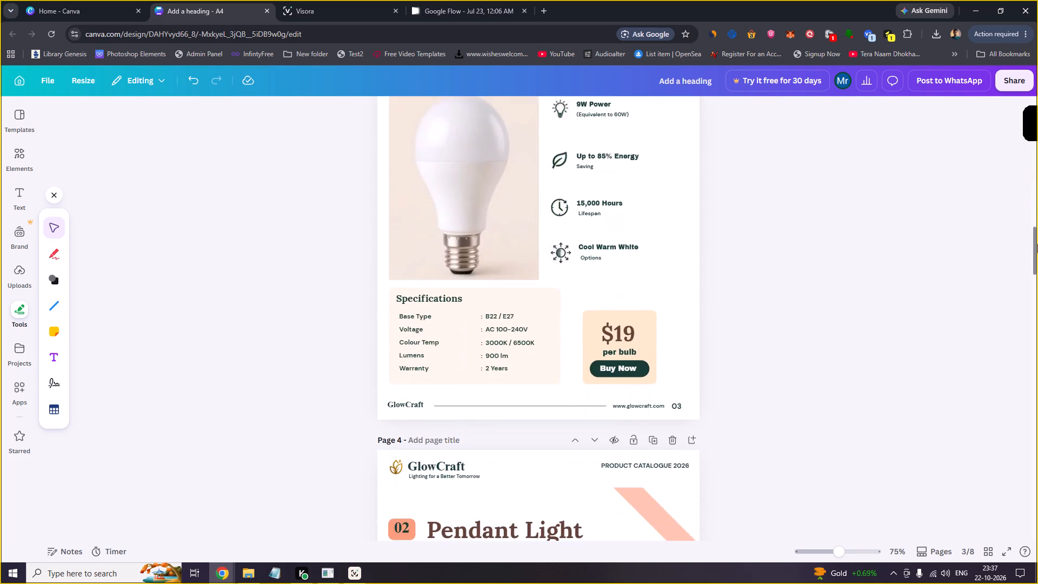
left_click_drag(1037, 244, 1037, 273)
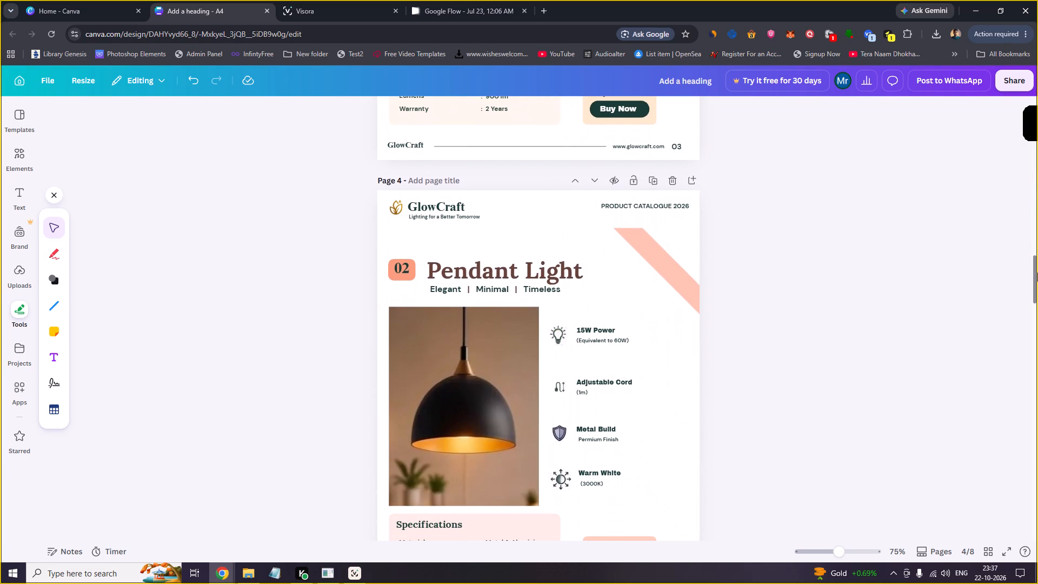
left_click_drag(1037, 273, 1037, 290)
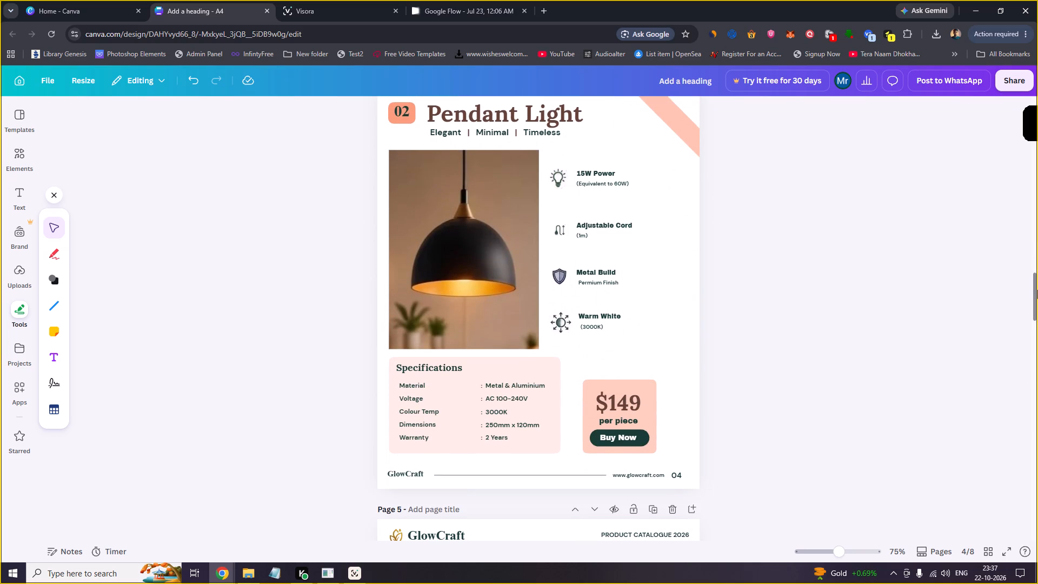
left_click_drag(1037, 290, 1036, 339)
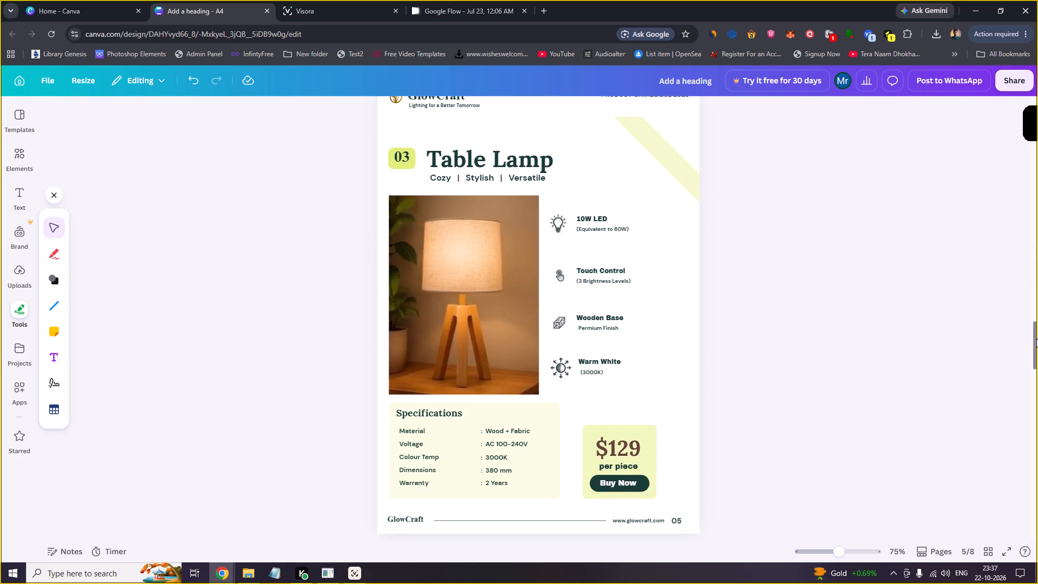
left_click_drag(1036, 339, 1037, 370)
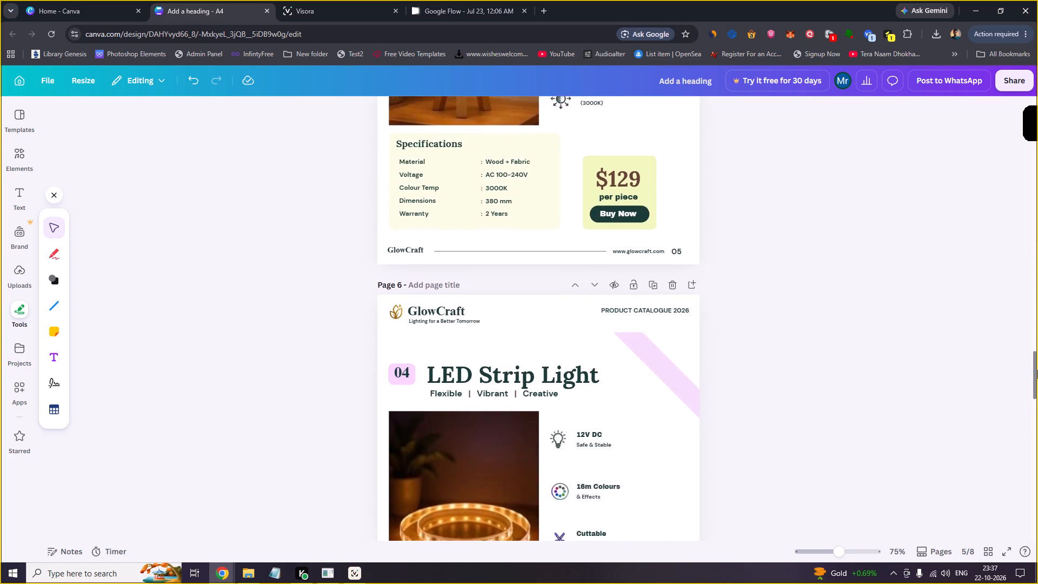
left_click_drag(1037, 370, 1037, 401)
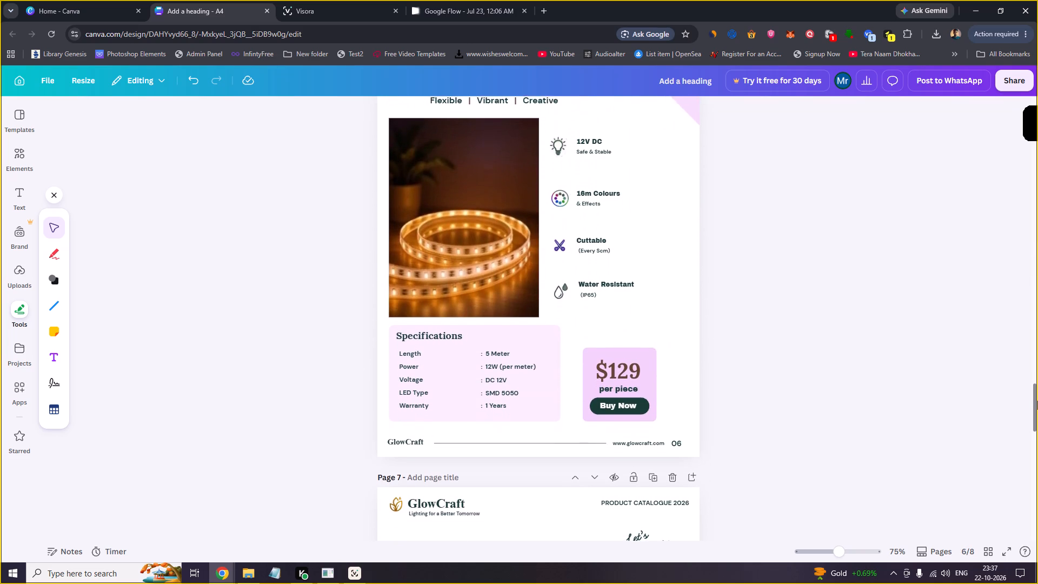
left_click_drag(1037, 401, 1037, 453)
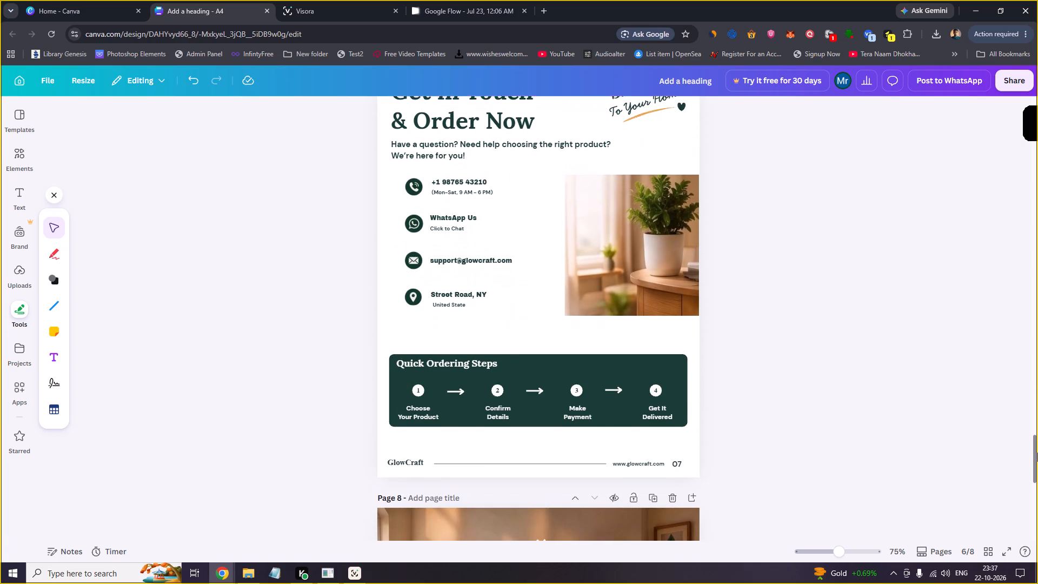
left_click_drag(1037, 453, 1037, 503)
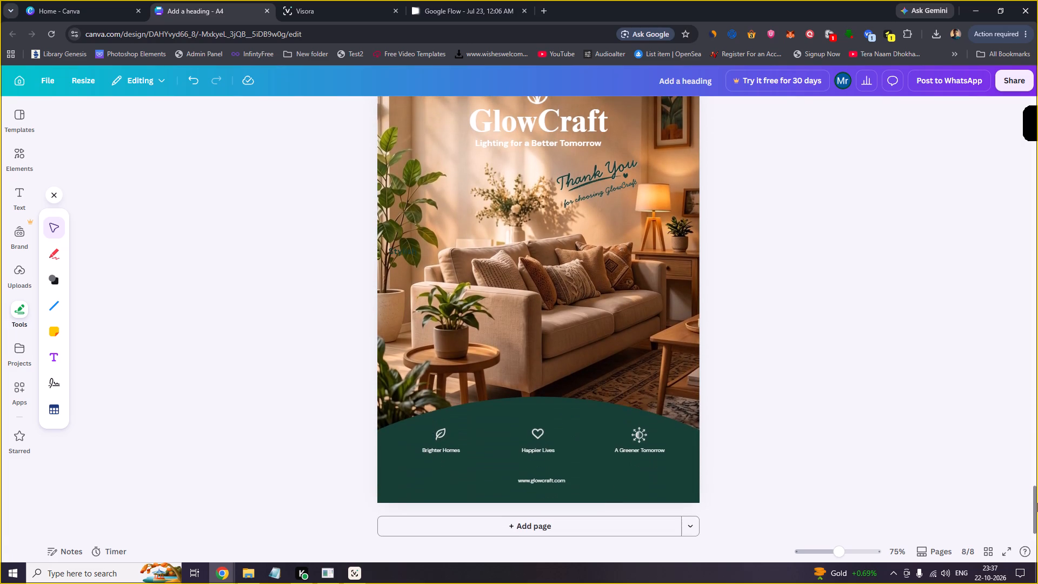
Copy the website text from page 7's footer onto the green area of page 8 and colour it white.
left_click_drag(1037, 503, 1037, 470)
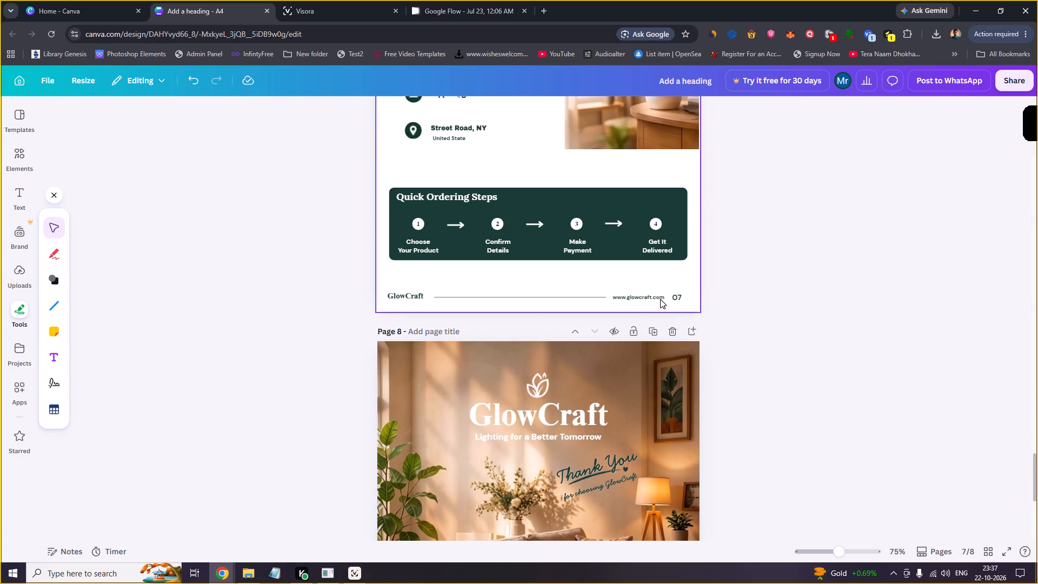
left_click(655, 297)
key("ctrl+c")
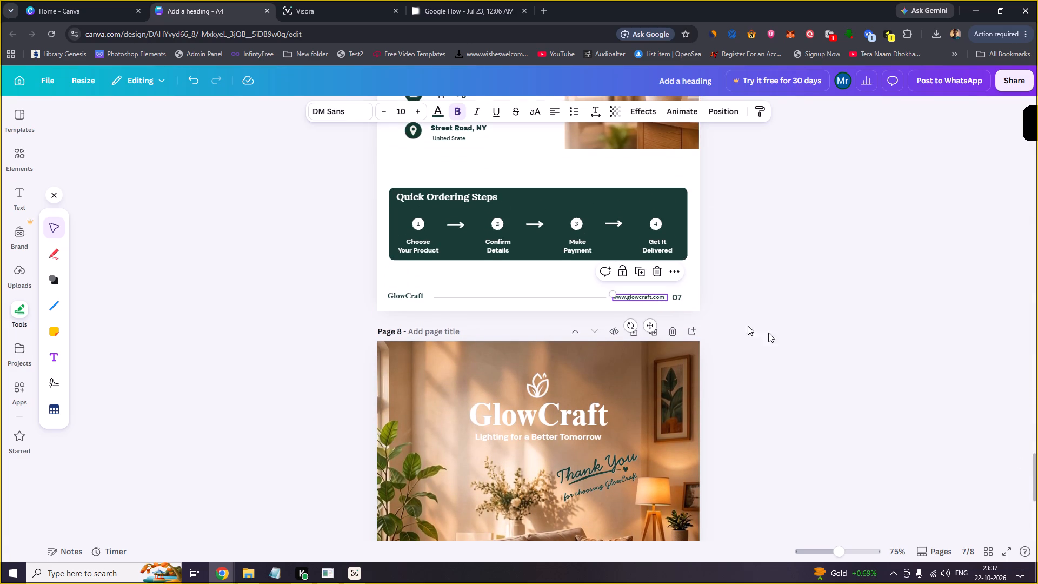
left_click_drag(1033, 467, 1033, 550)
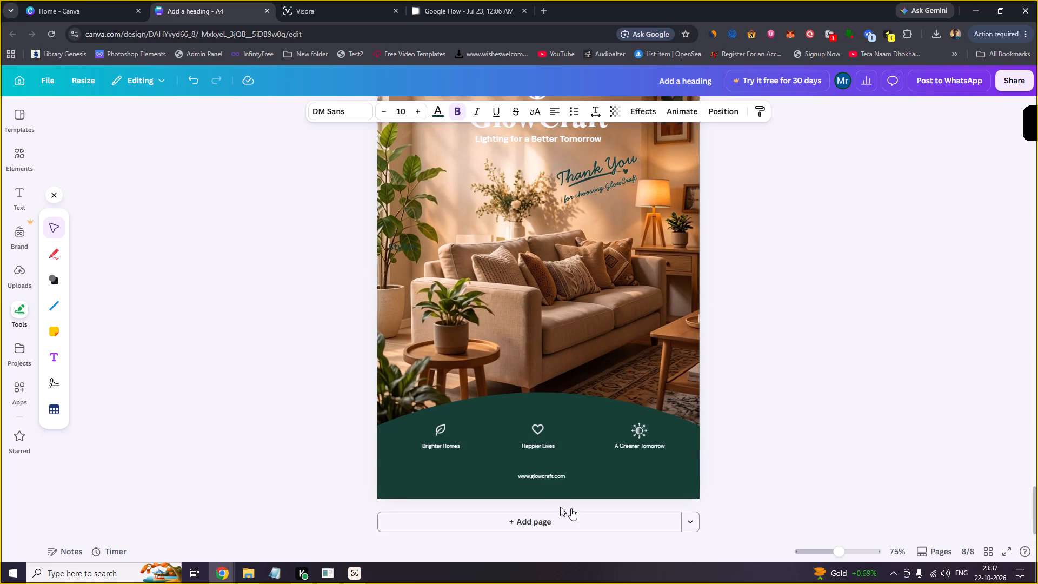
left_click(589, 472)
key("ctrl+v")
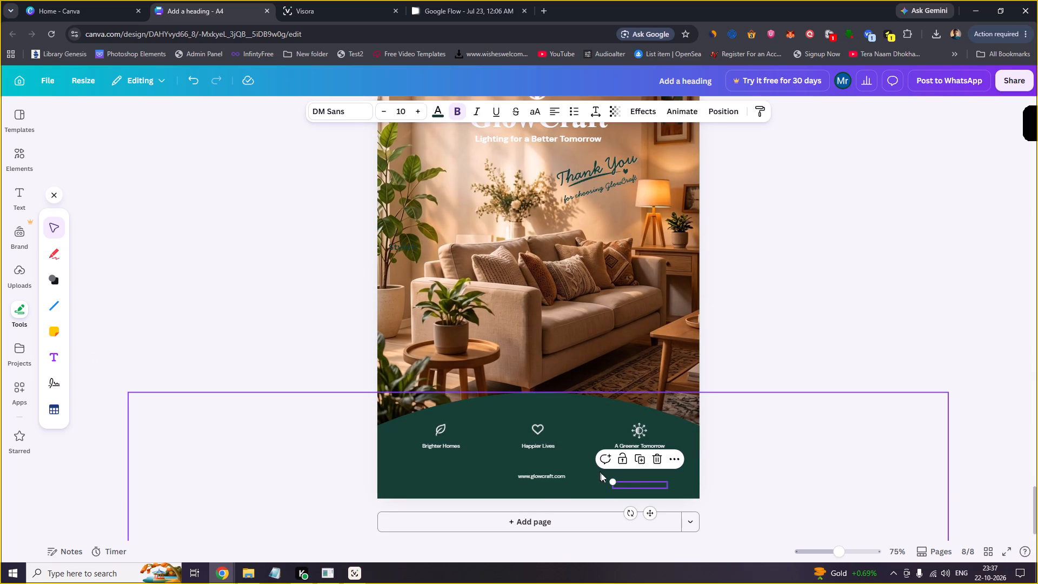
left_click(442, 116)
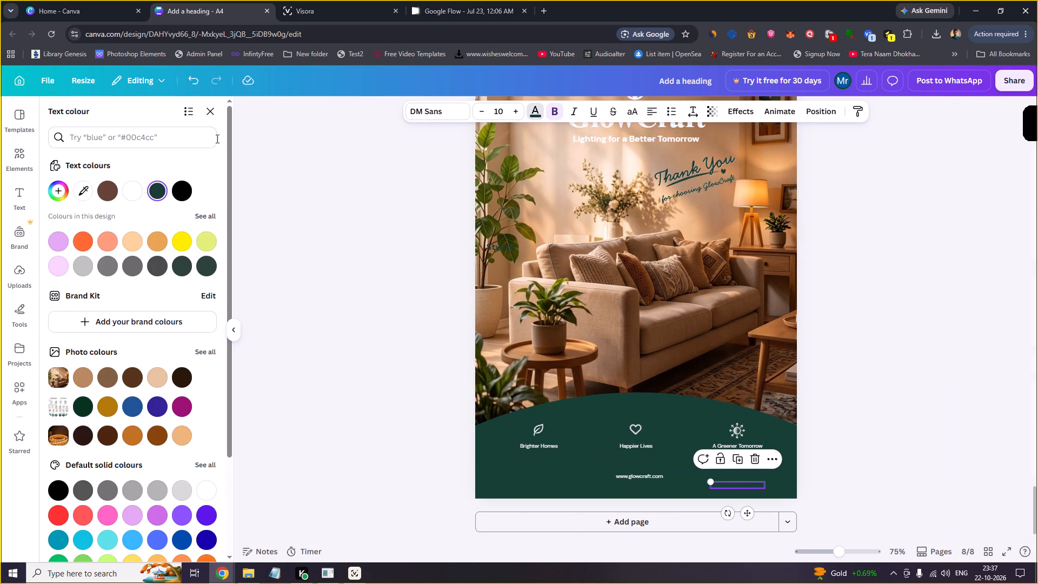
left_click(132, 185)
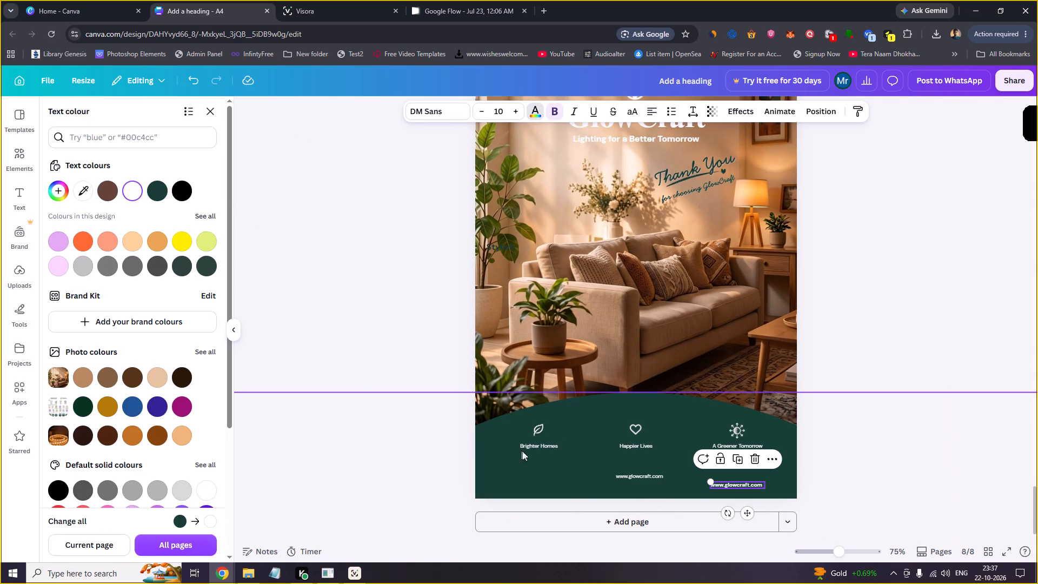
Delete the original website text beneath the "Happier Lives" caption on page 8.
left_click(647, 476)
key("Delete")
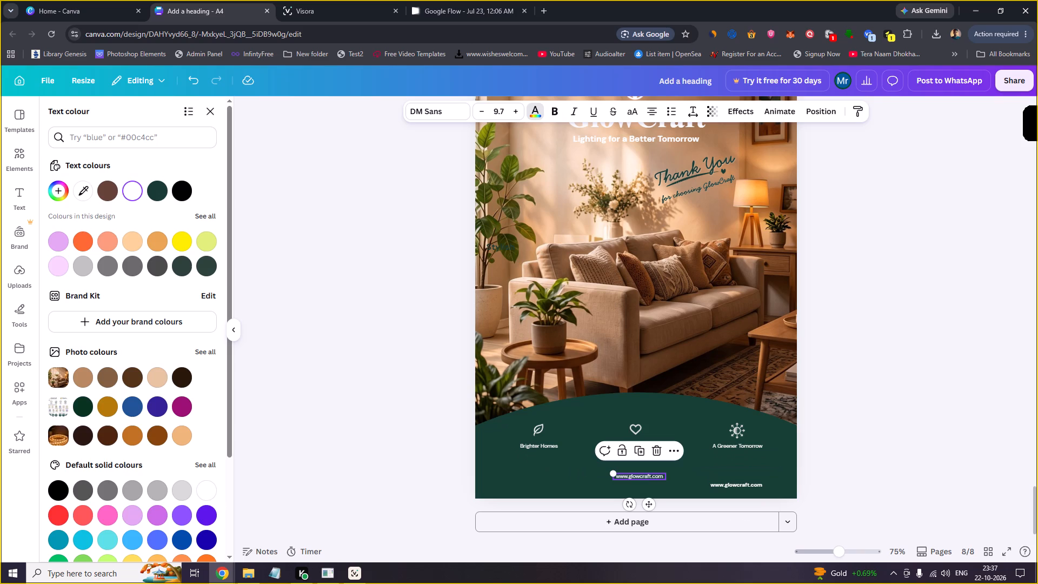
Move the pasted website text to the page's horizontal centre, just above the heart icon.
left_click(631, 485)
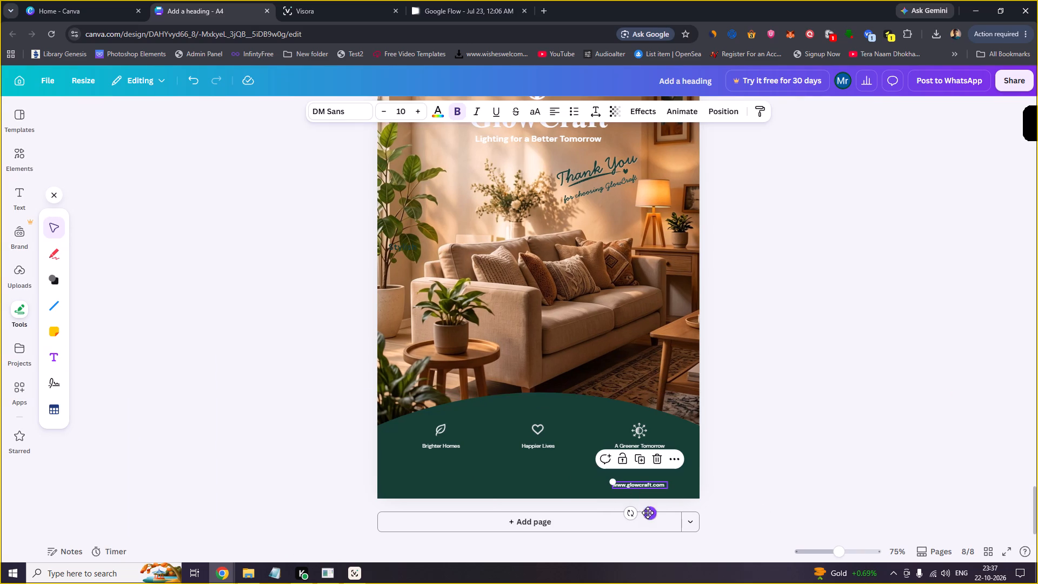
left_click_drag(649, 514, 545, 507)
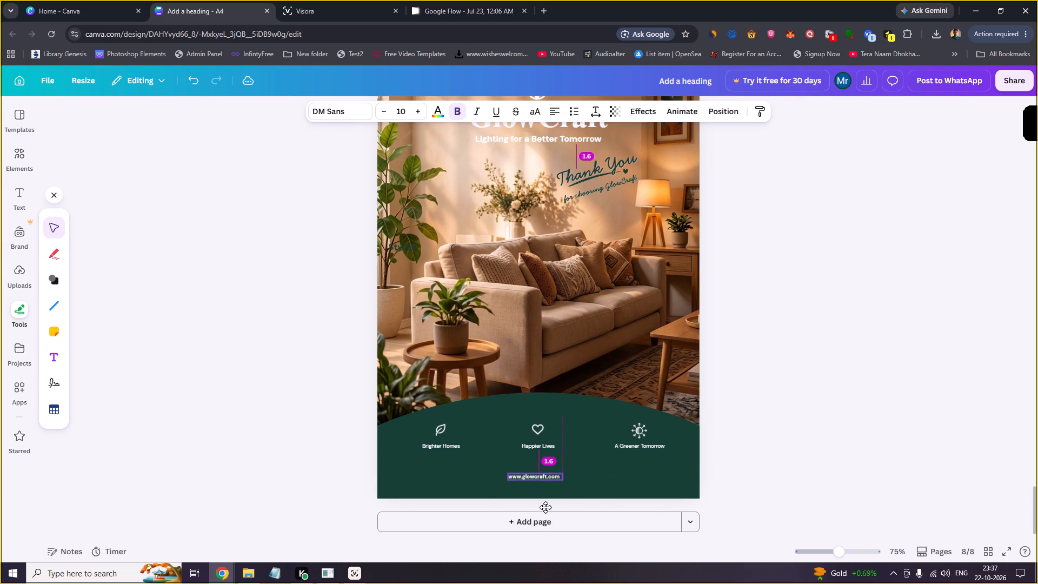
left_click_drag(545, 507, 550, 509)
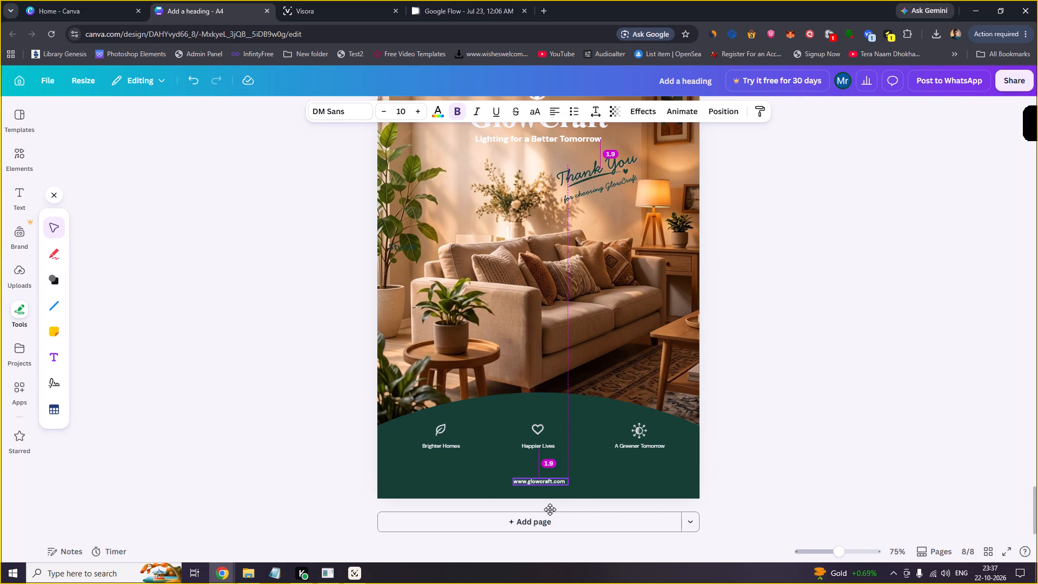
left_click_drag(550, 509, 544, 509)
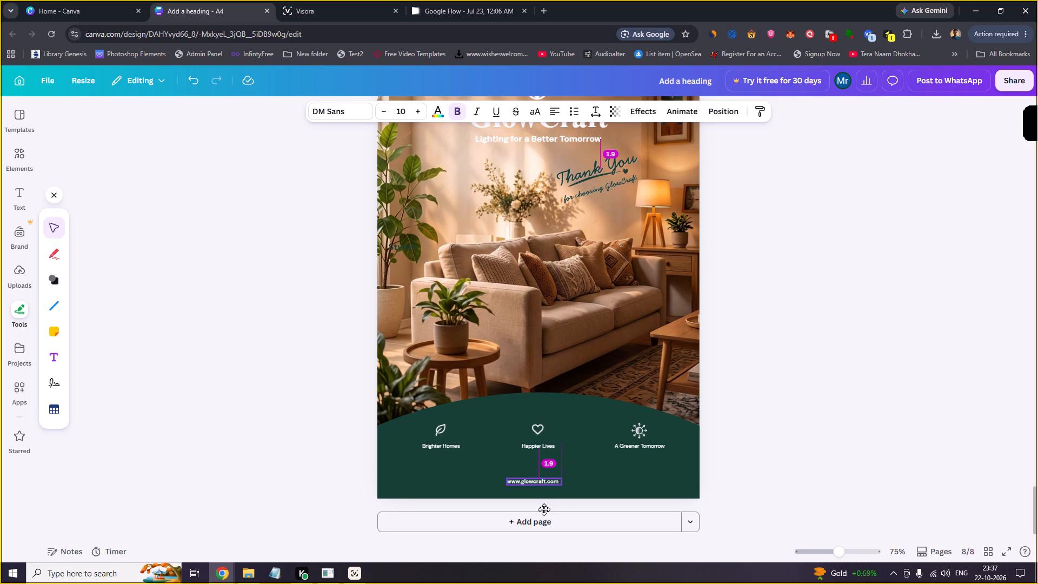
left_click_drag(544, 509, 550, 433)
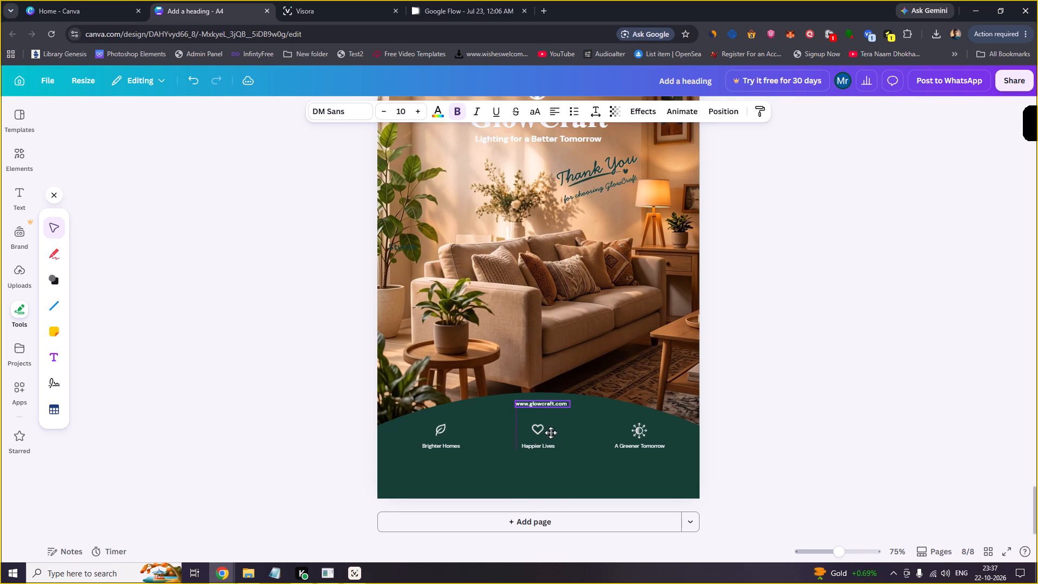
left_click_drag(550, 433, 548, 433)
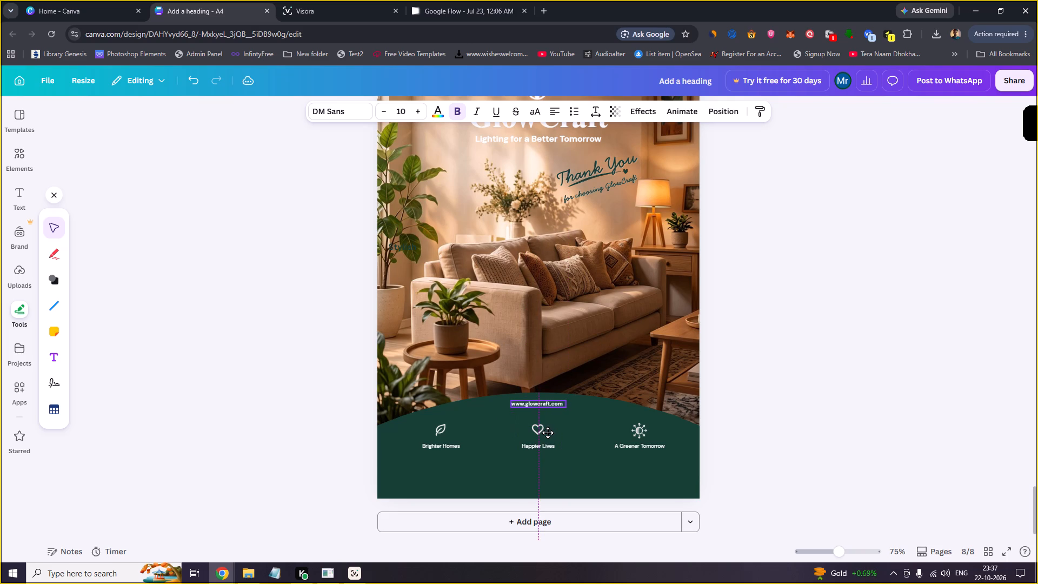
left_click_drag(548, 433, 548, 433)
Move the website text straight down until it sits below the "Happier Lives" caption, keeping it centred.
key("Down")
key("Down")
key("Down")
key("Down")
key("Down")
key("Down")
key("Down")
key("Down")
key("Down")
key("Down")
key("Down")
key("Down")
key("Down")
key("Down")
key("Down")
key("Down")
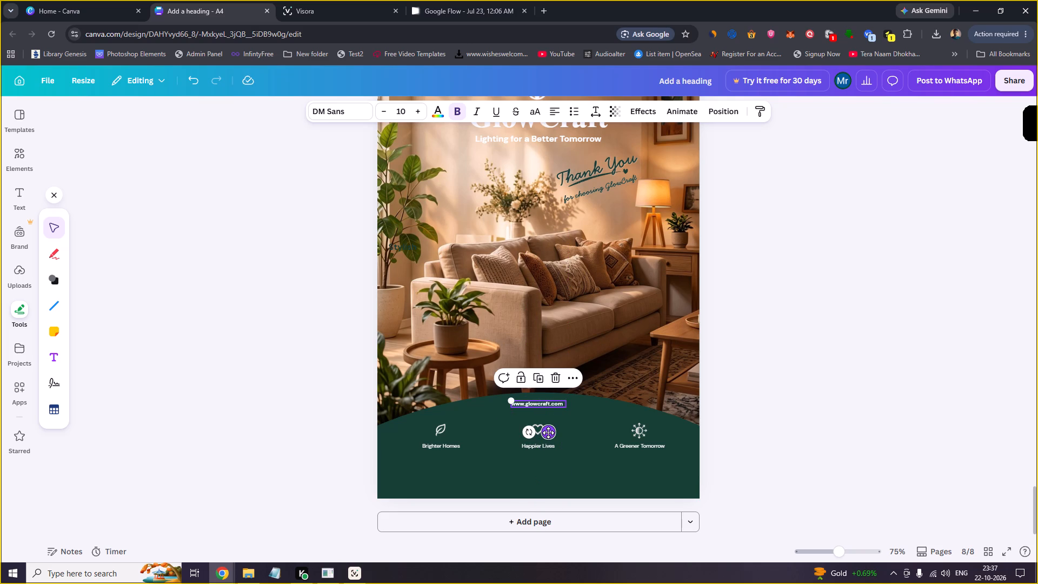
key("Down")
key("Down")
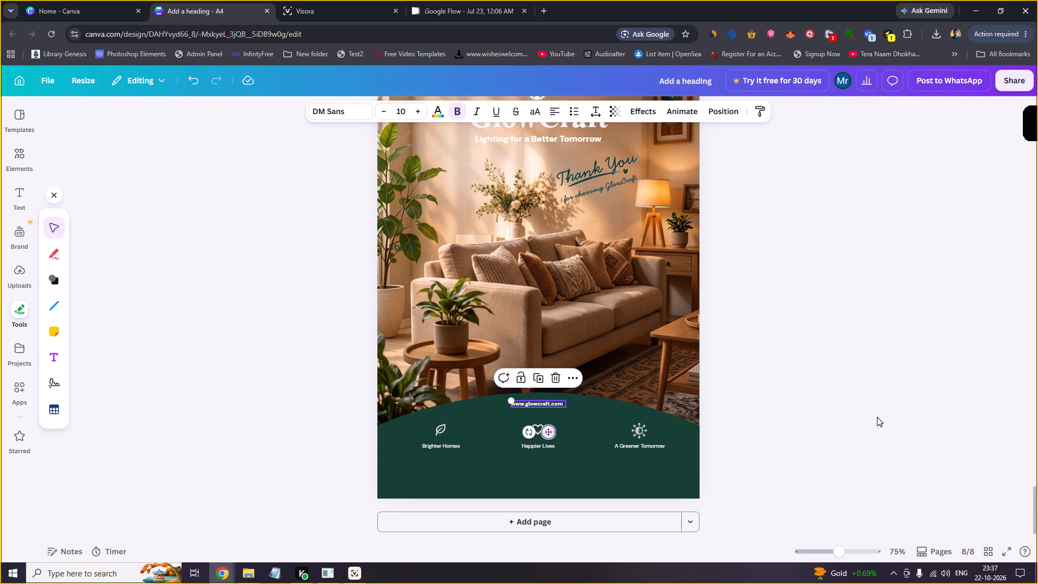
key("Down")
left_click(882, 418)
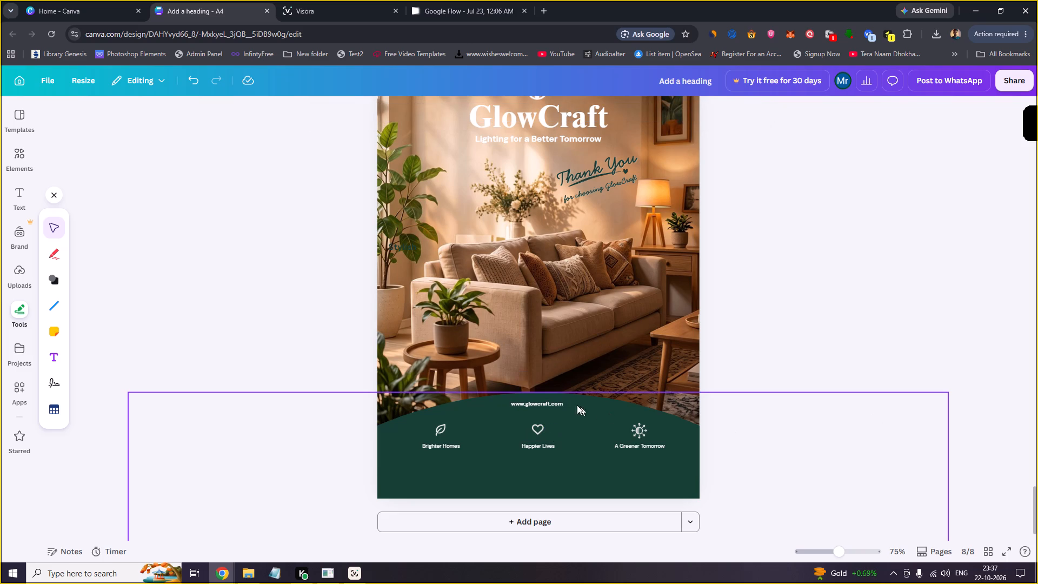
left_click(553, 404)
key("Down")
key("Down")
key("Down")
key("Down")
key("Down")
key("Down")
key("Down")
key("Down")
key("Down")
key("Down")
key("Down")
key("Down")
key("Down")
key("Down")
key("Down")
key("Down")
key("Down")
key("Down")
key("Down")
key("Down")
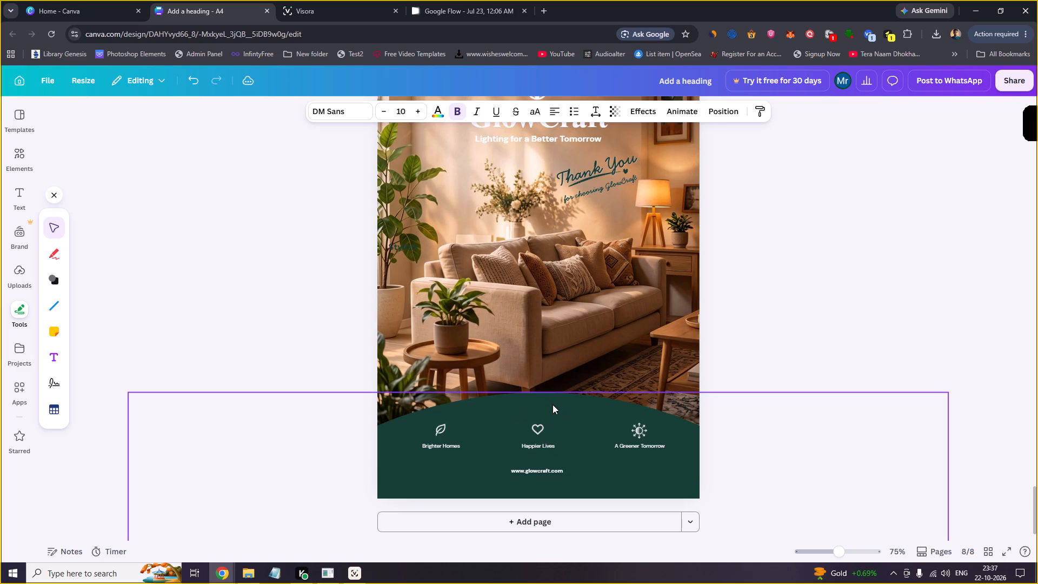
key("Down")
key("Down")
key("Down")
key("Down")
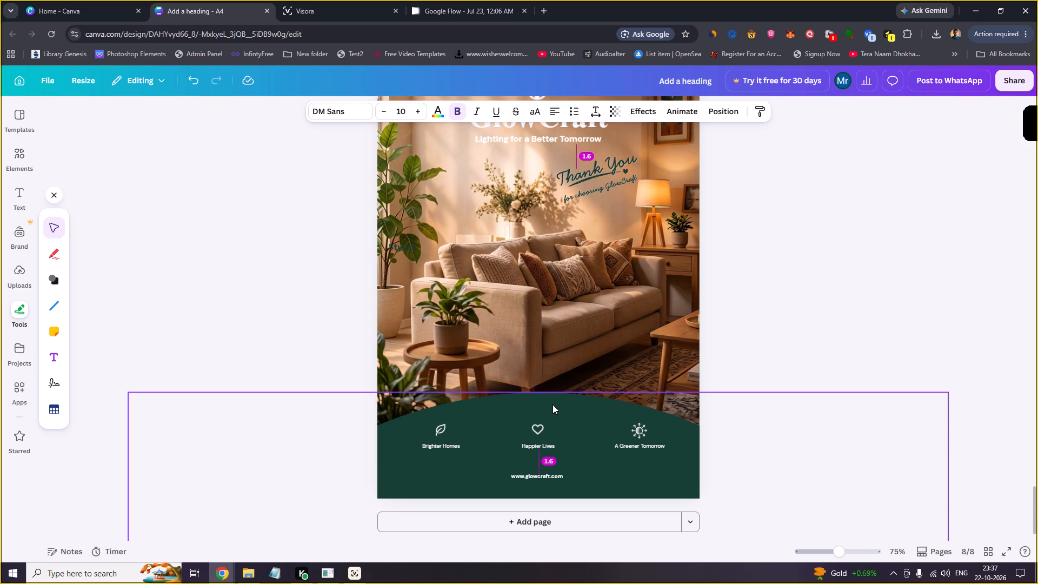
key("Down")
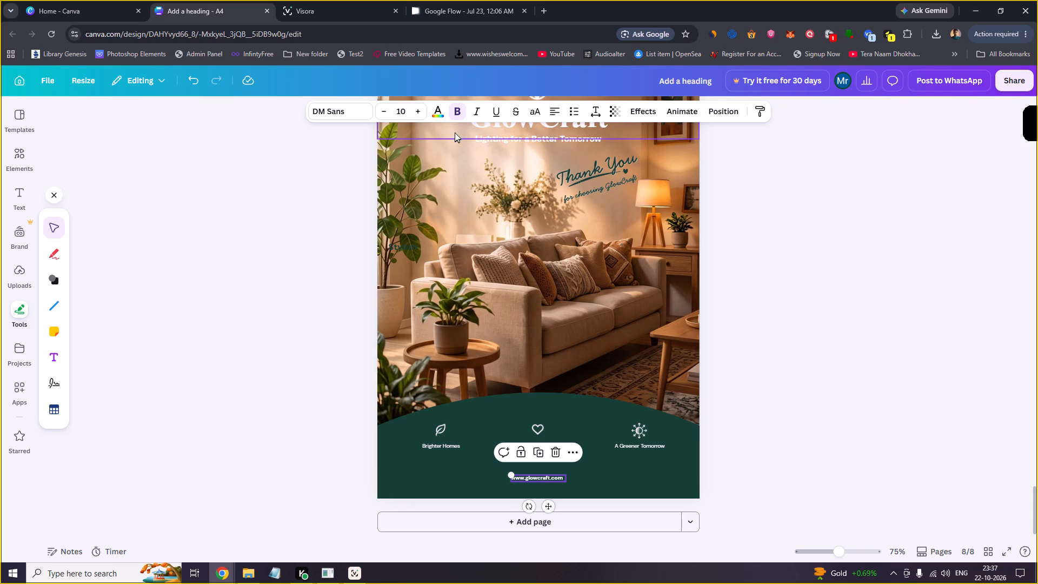
Remove the bold formatting from page 8's website text.
left_click(455, 116)
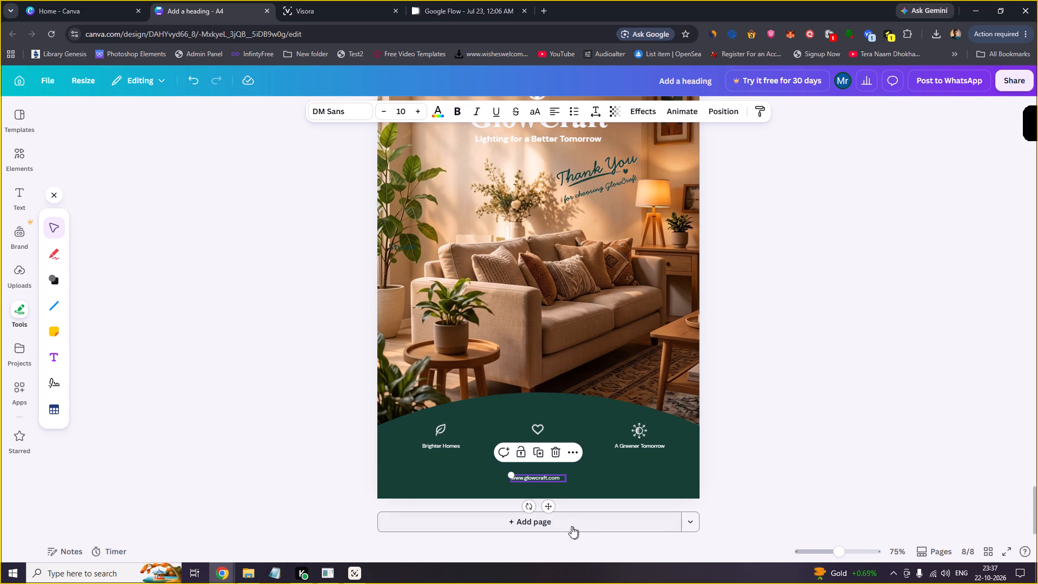
Lower the website text slightly further below the "Happier Lives" caption, aligned with the page's vertical centre line.
left_click(548, 507)
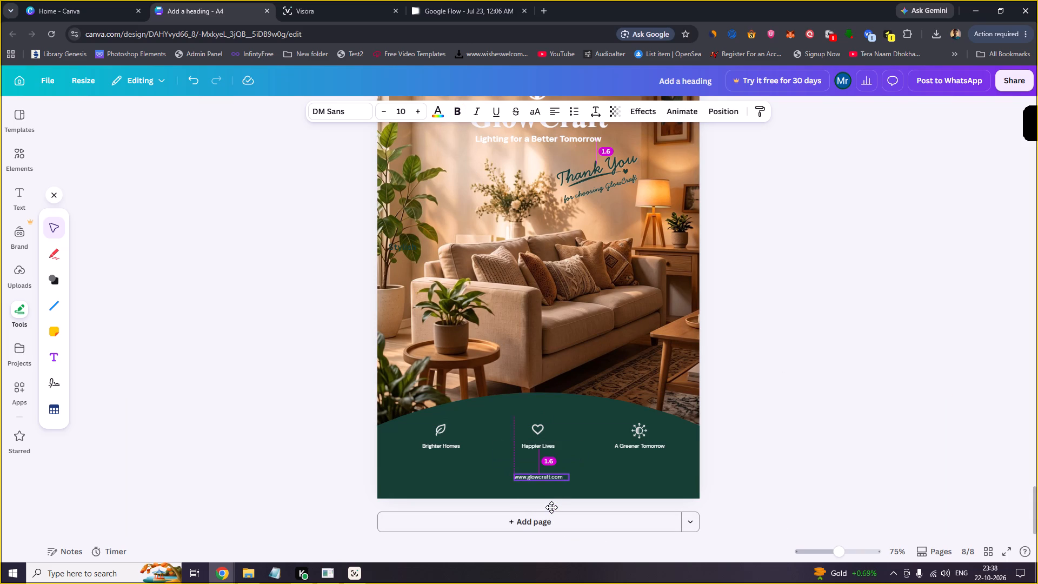
key("ctrl+z")
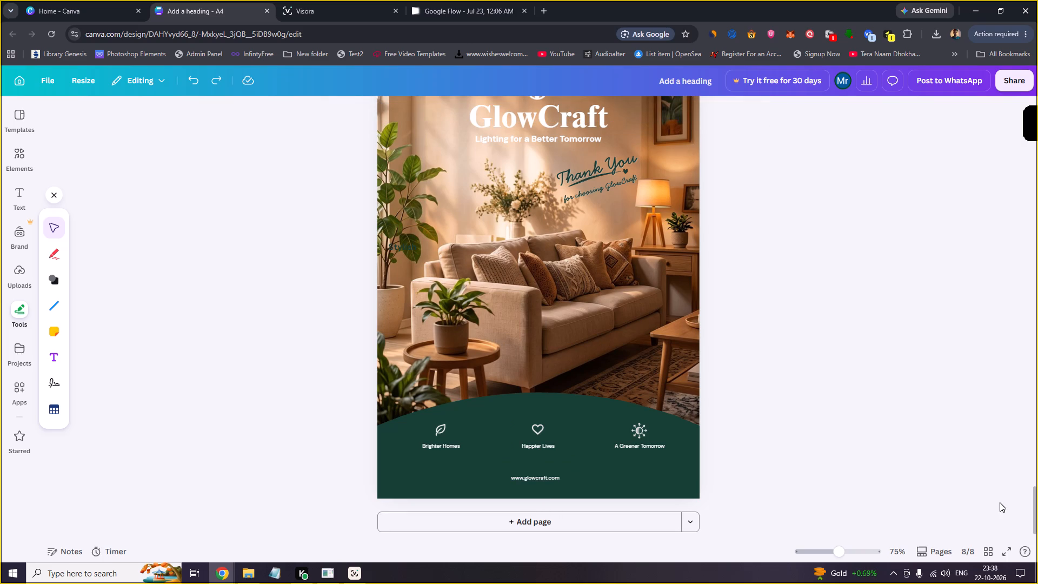
key("Down")
scroll(1000, 502, "down", 1)
left_click(542, 475)
left_click(549, 503)
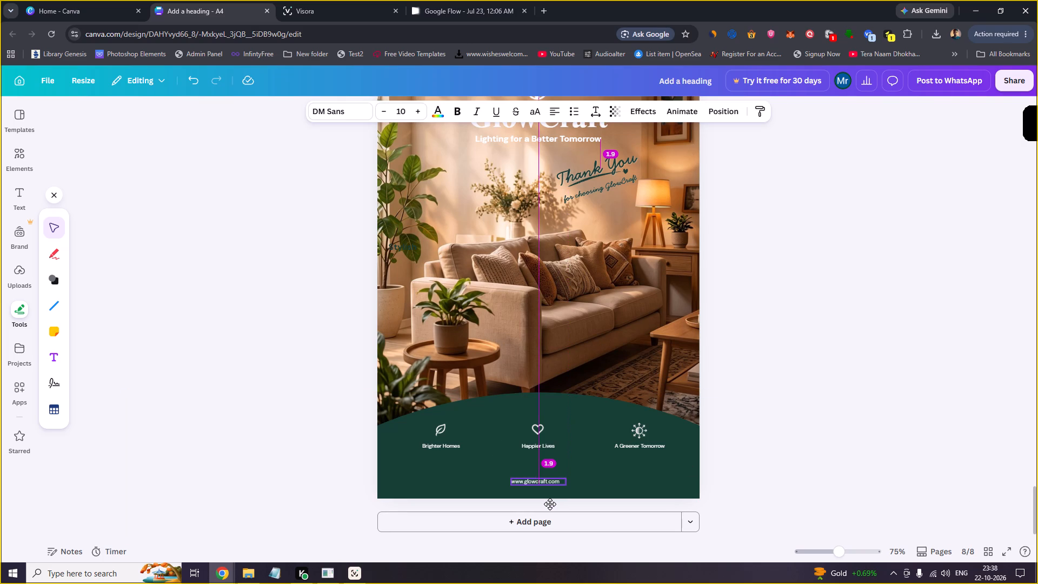
scroll(550, 504, "up", 1)
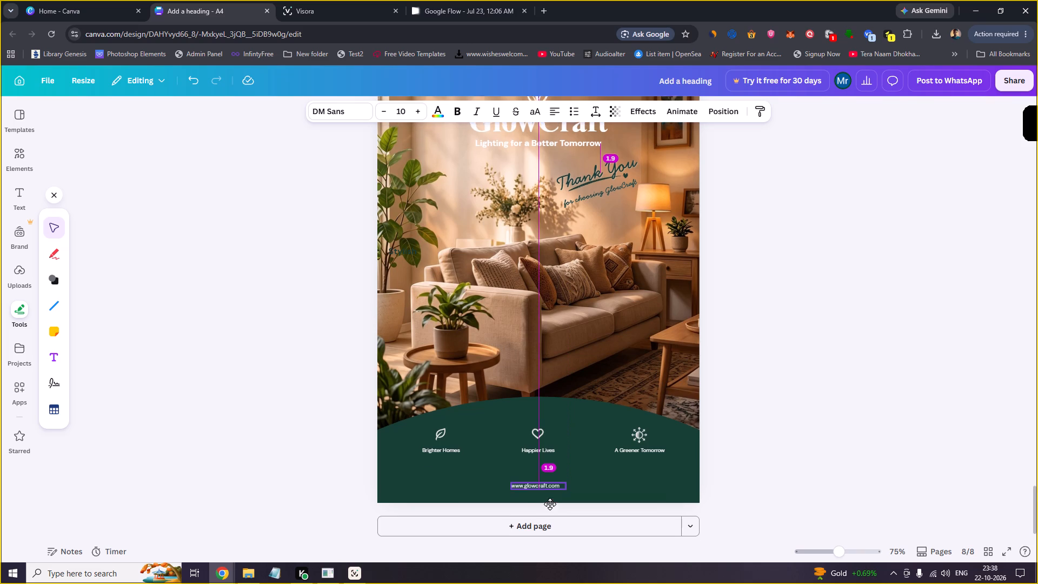
scroll(550, 504, "down", 1)
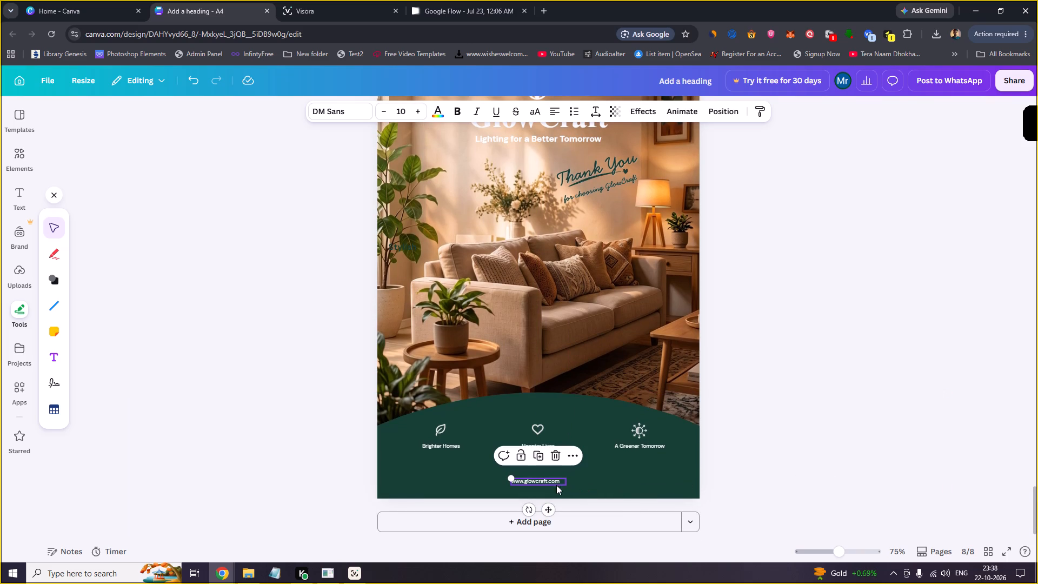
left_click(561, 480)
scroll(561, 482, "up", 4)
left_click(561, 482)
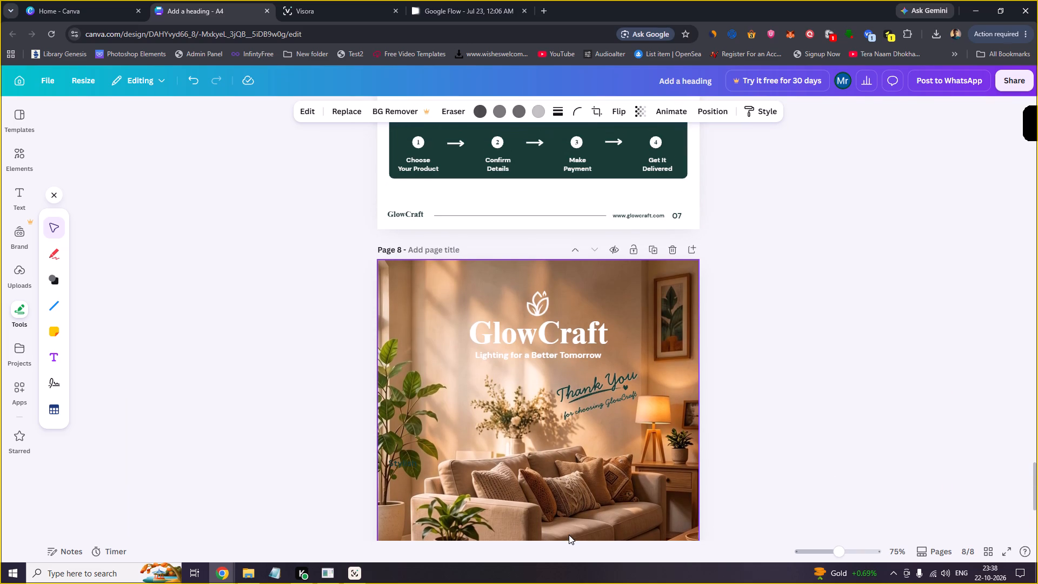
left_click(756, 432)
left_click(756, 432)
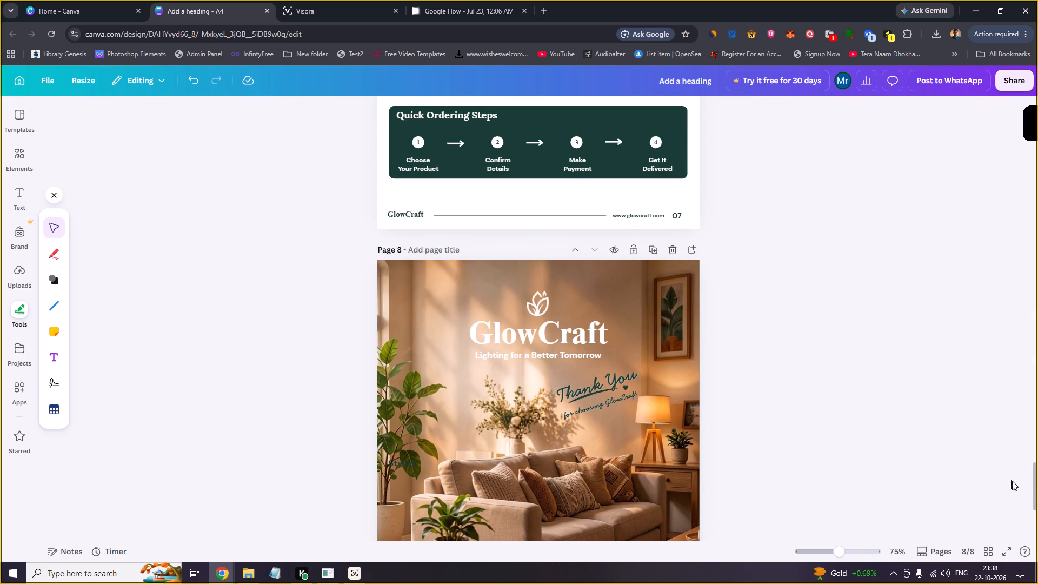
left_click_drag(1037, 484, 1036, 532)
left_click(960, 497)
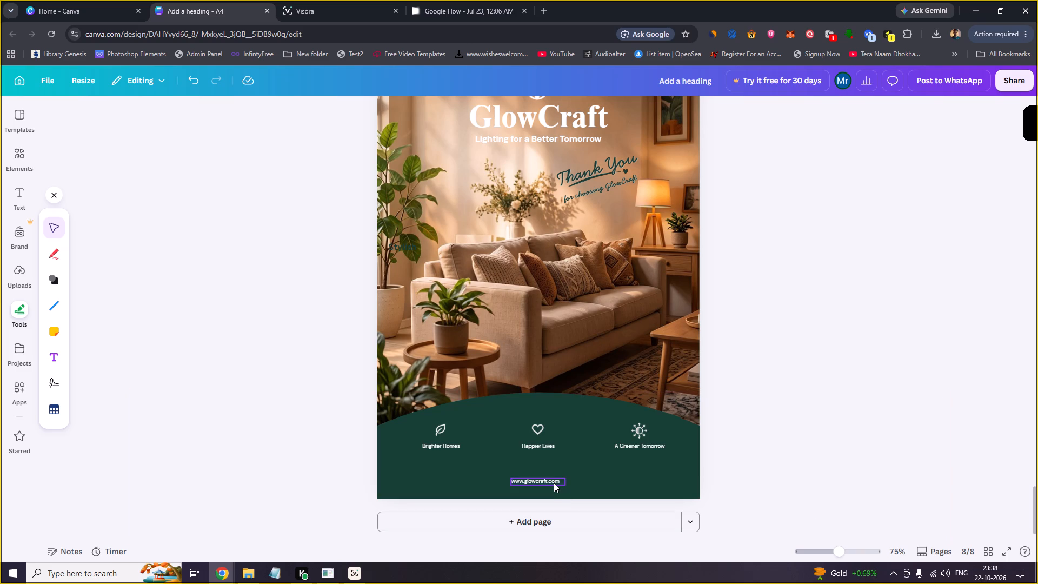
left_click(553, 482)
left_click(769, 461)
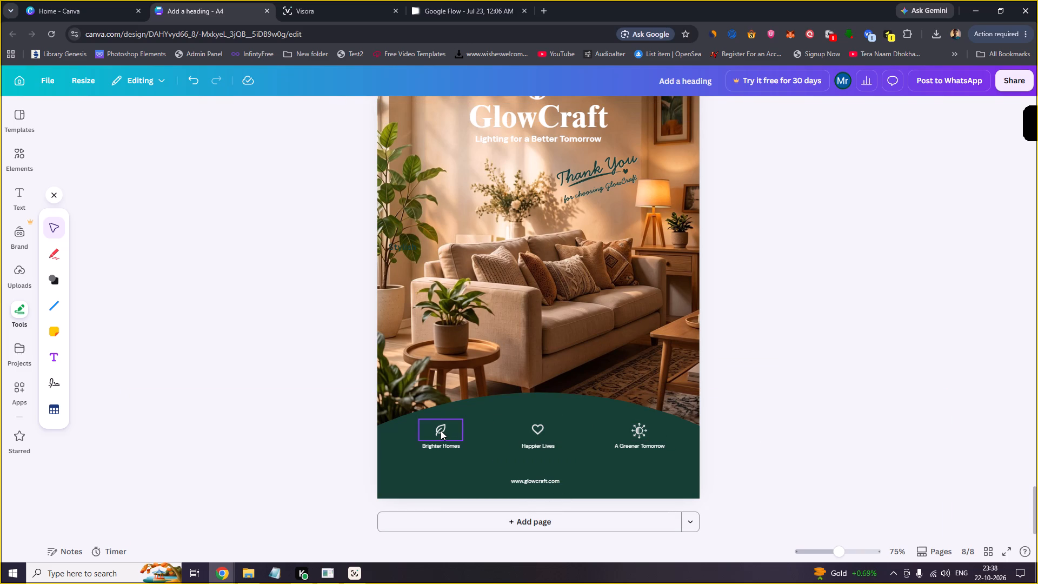
Move the leaf, heart and sun icons with their three captions slightly lower together, closer to page 8's website text.
left_click(422, 416)
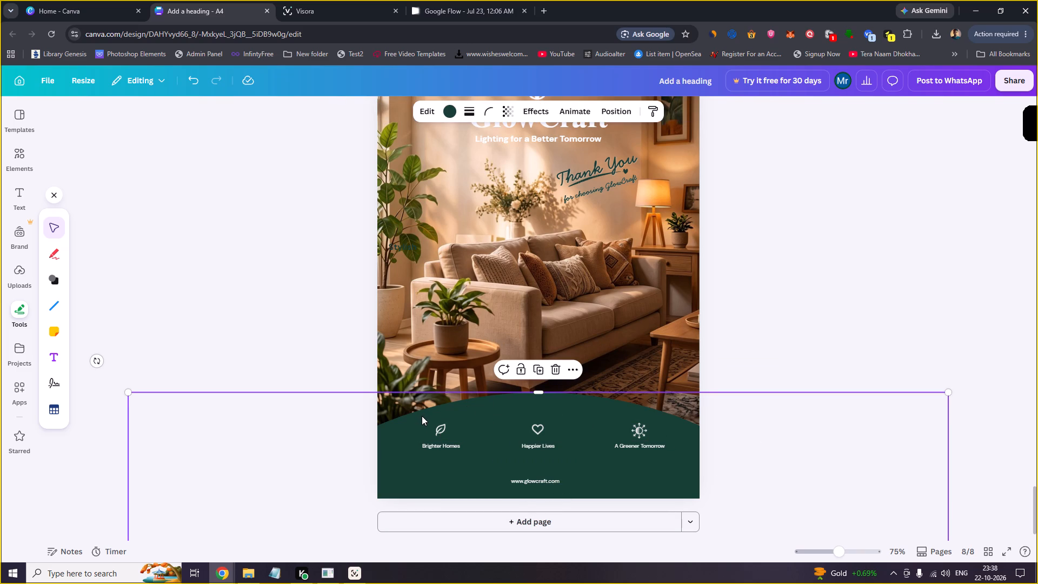
left_click(437, 430)
left_click(442, 448, "shift")
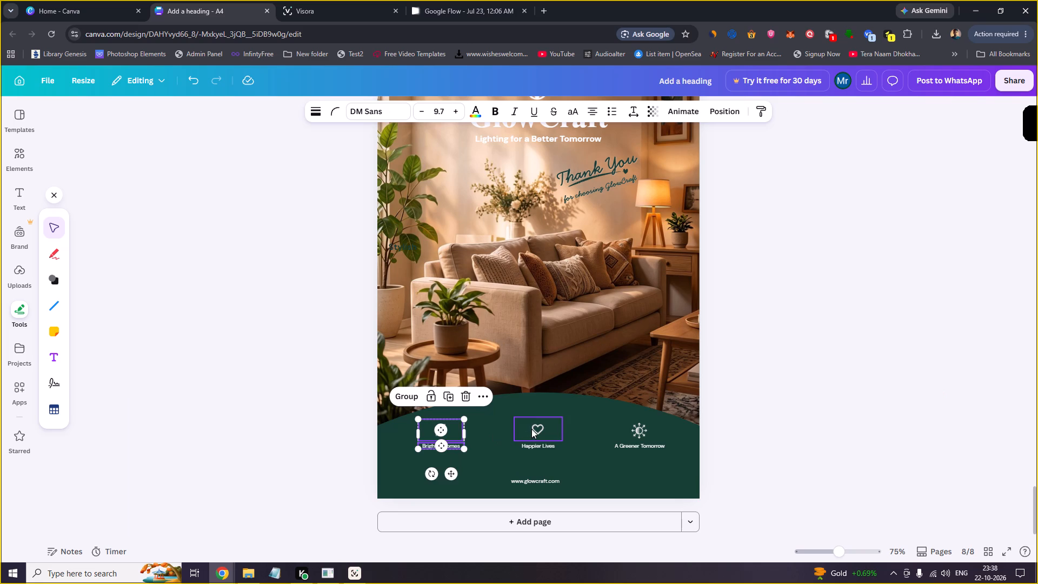
left_click(531, 429, "shift")
left_click(536, 447, "shift")
left_click(653, 423, "shift")
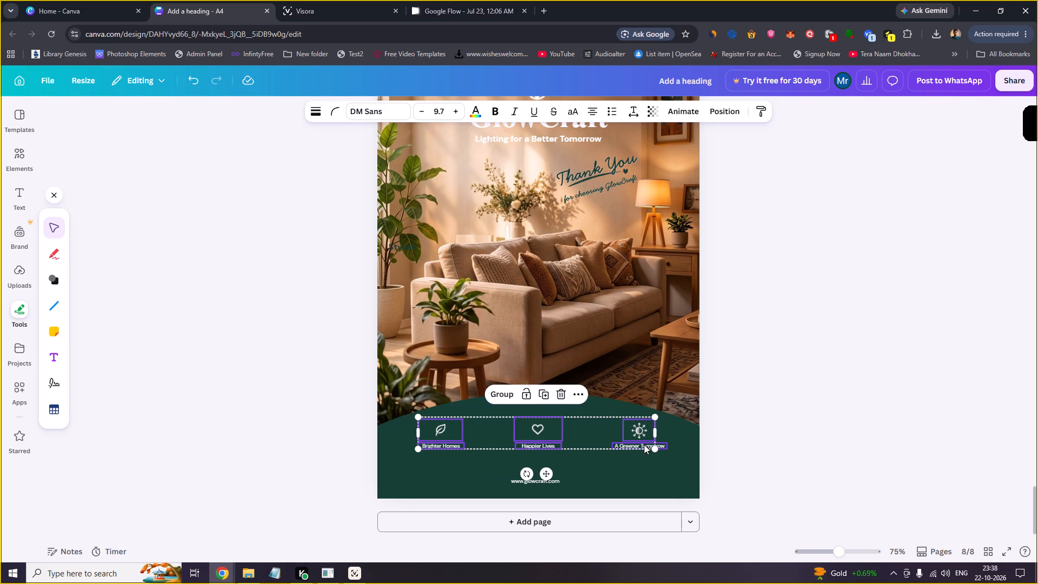
left_click(644, 445, "shift")
key("Down")
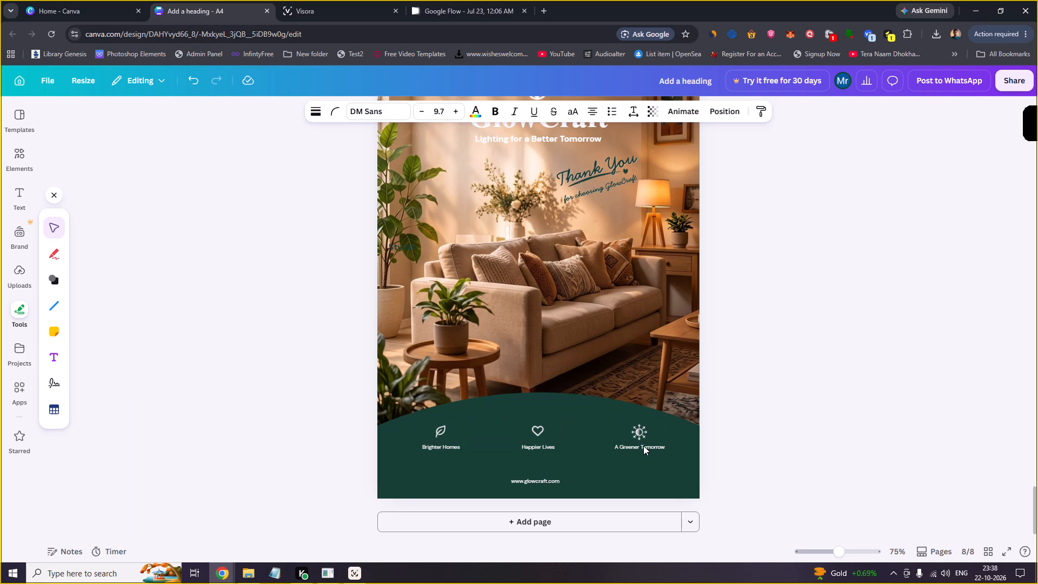
key("Down")
key("Down")
key("Down")
key("Down")
key("Up")
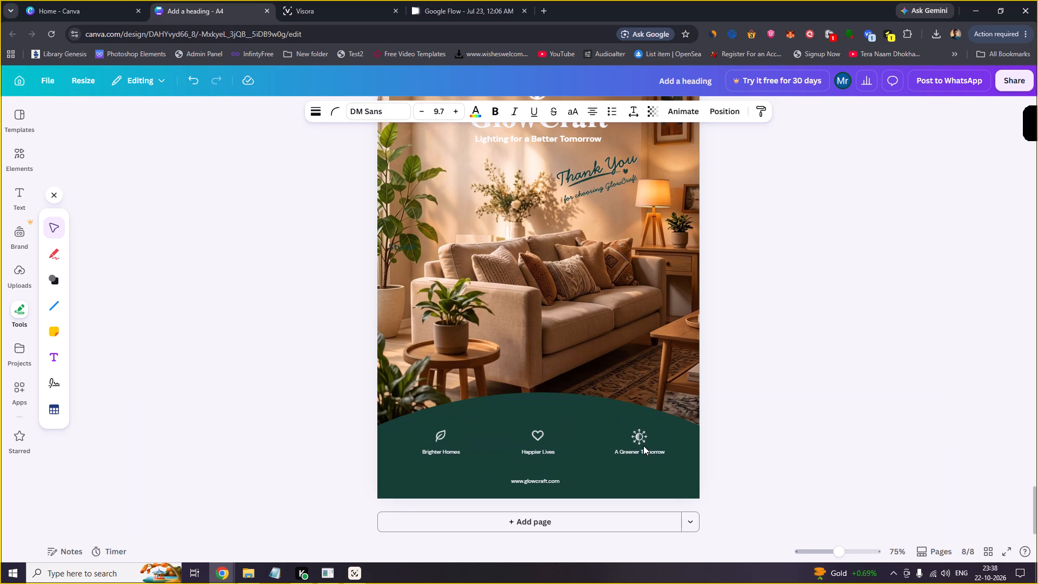
Review the whole catalogue, from the page 8 back cover up to the page 1 cover and back to page 8.
left_click(770, 440)
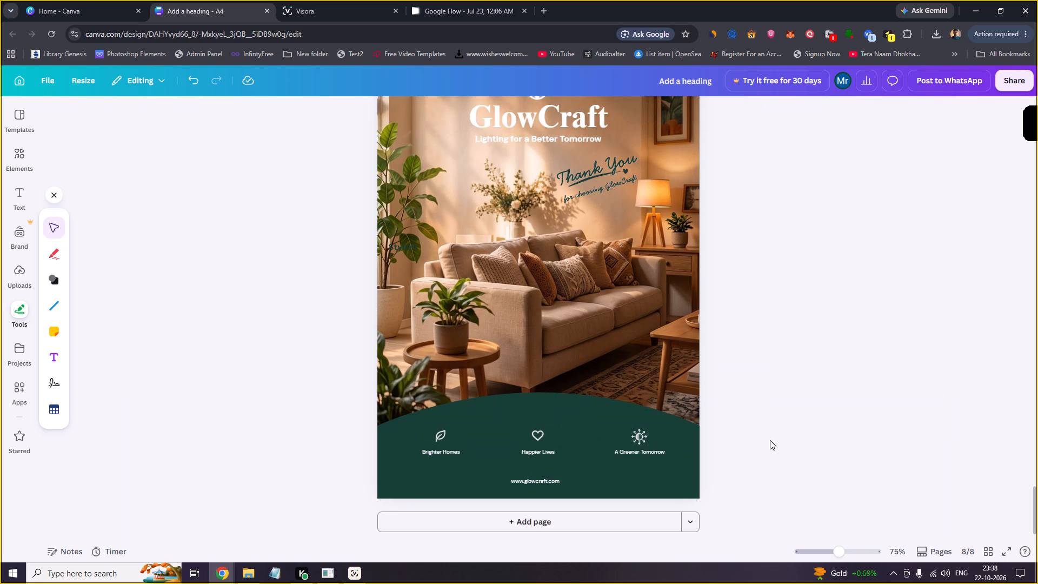
left_click(786, 412)
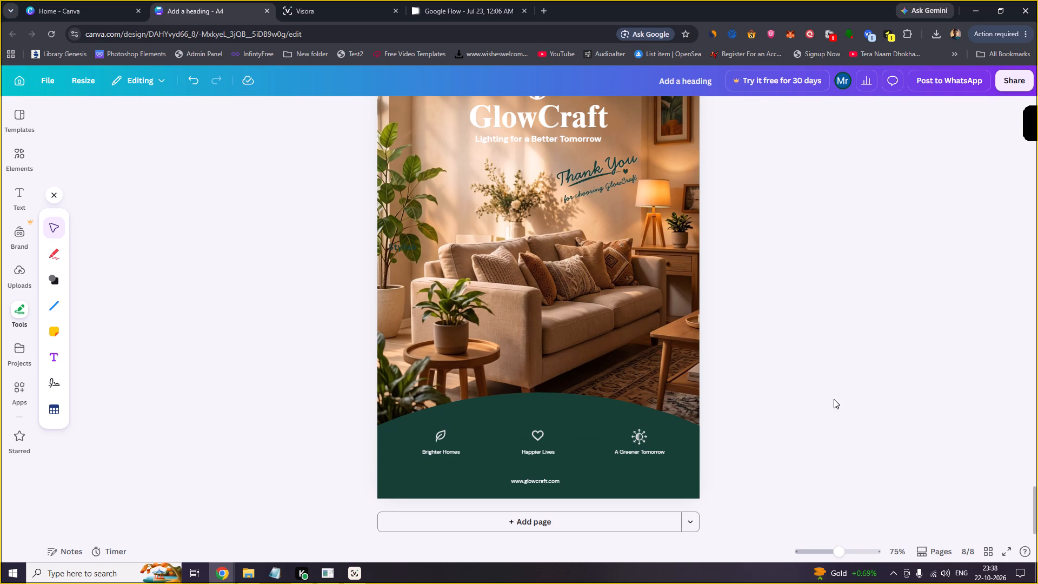
left_click(834, 399)
scroll(882, 470, "down", 1)
left_click(961, 473)
left_click_drag(1034, 513, 1035, 492)
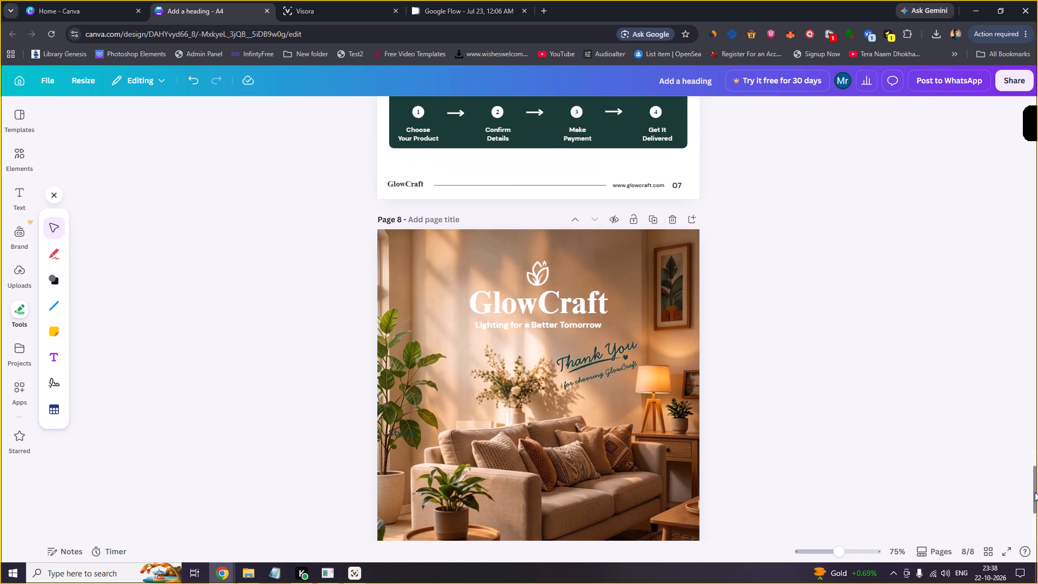
left_click_drag(1035, 492, 1036, 479)
left_click_drag(1036, 479, 1029, 307)
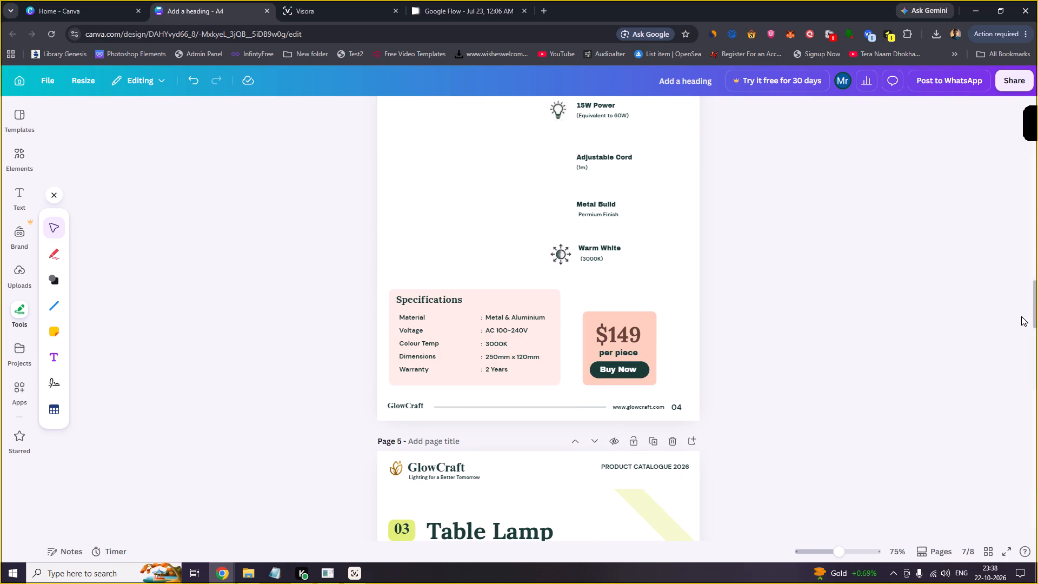
left_click_drag(1037, 310, 1037, 119)
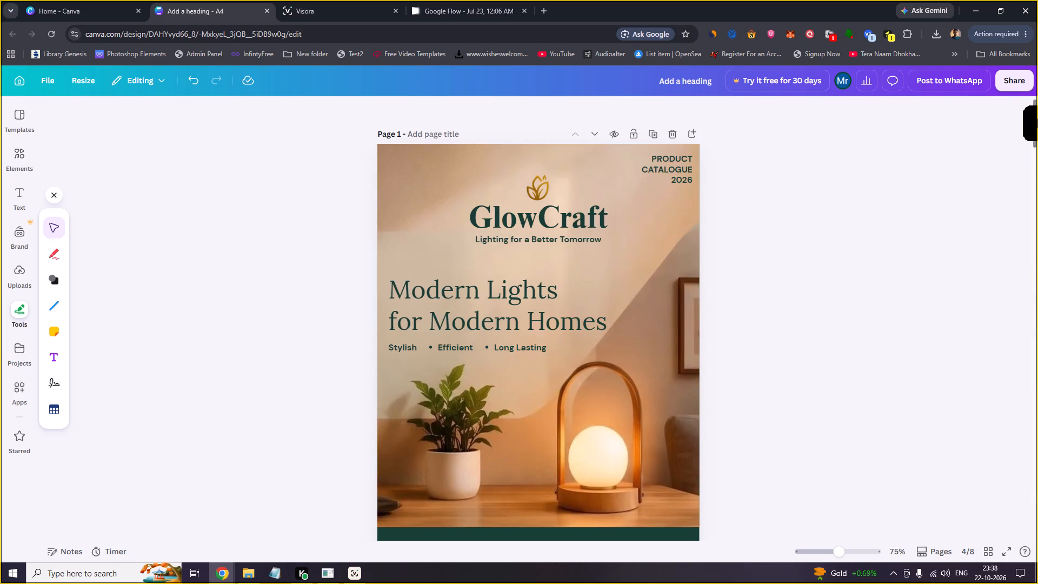
left_click_drag(1037, 119, 1036, 358)
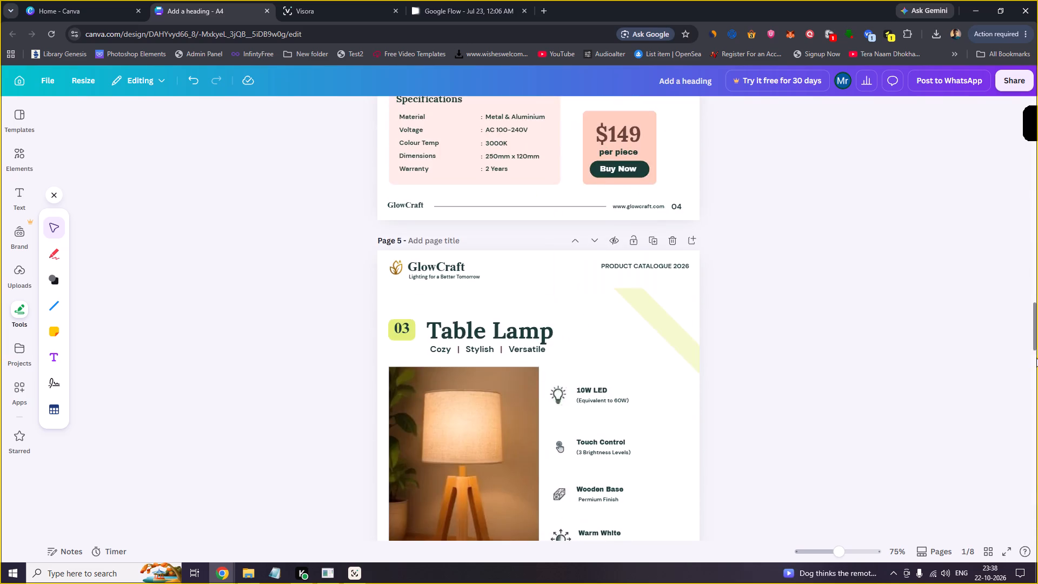
left_click_drag(1036, 358, 1015, 526)
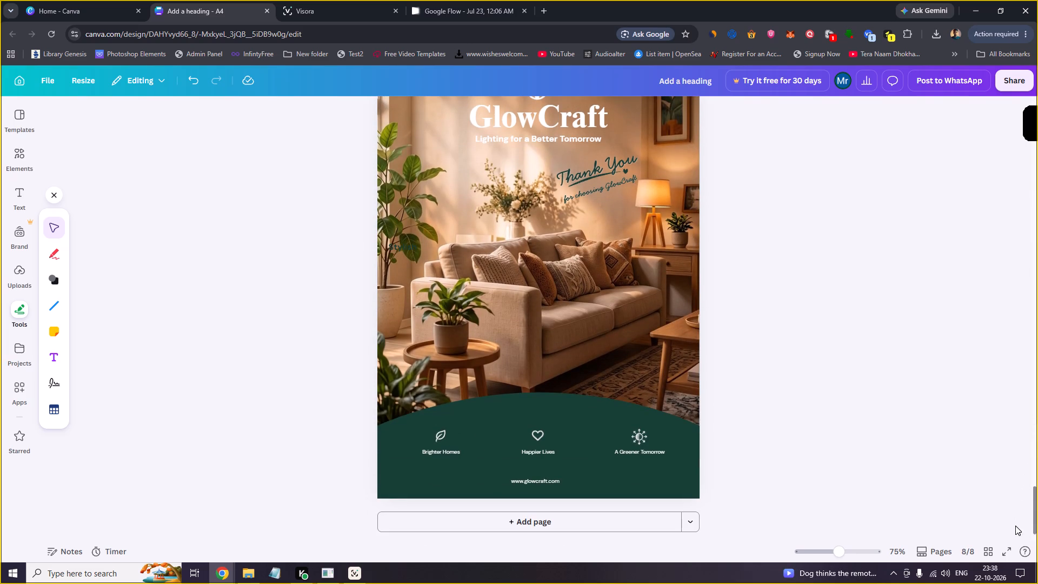
left_click_drag(1015, 526, 1015, 521)
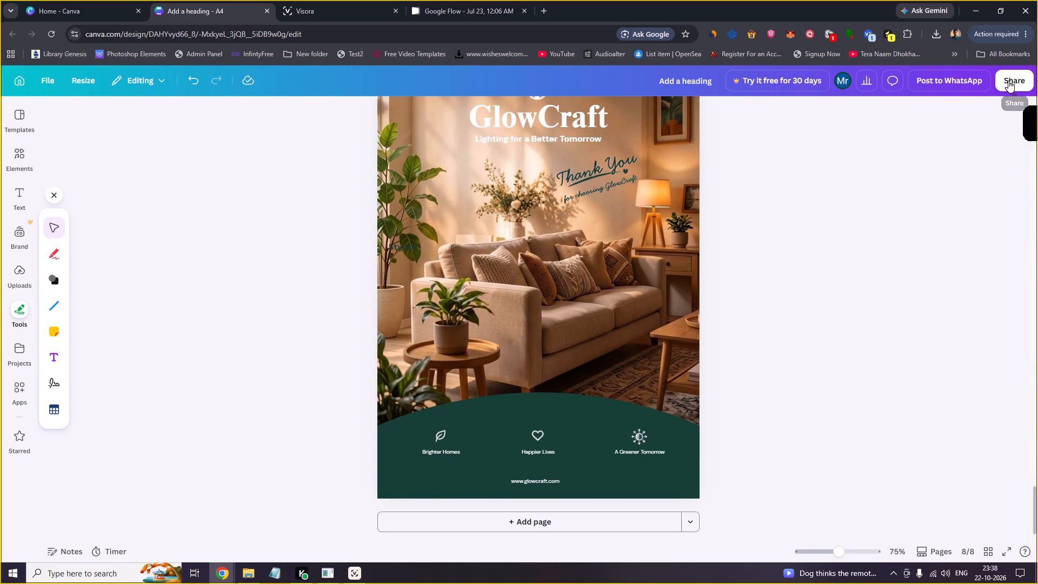
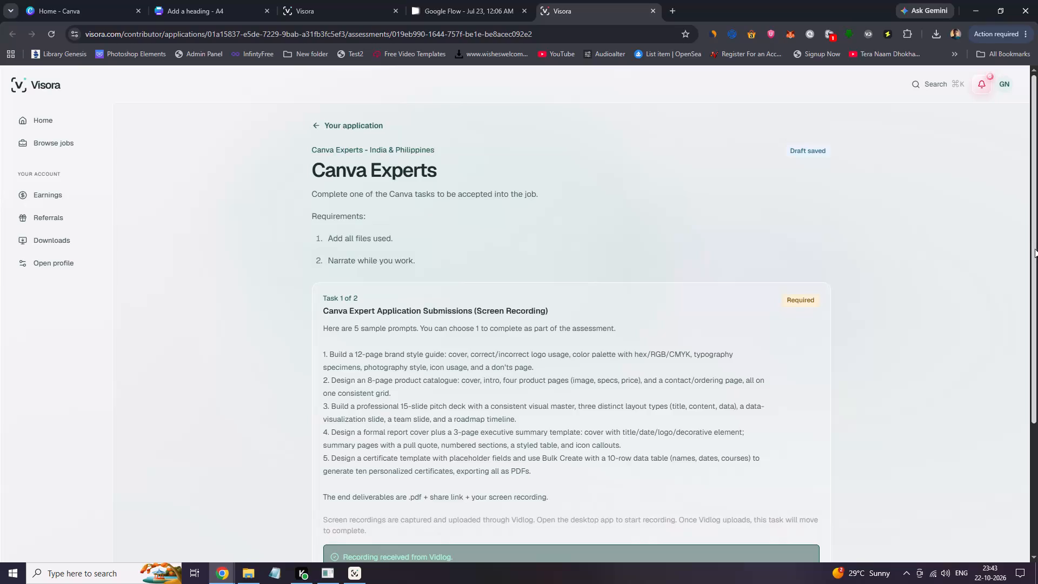
Examine the Visora assessment's two submission tasks and look through VidLog and its local recordings folder for the screen recording.
left_click_drag(1033, 248, 1027, 370)
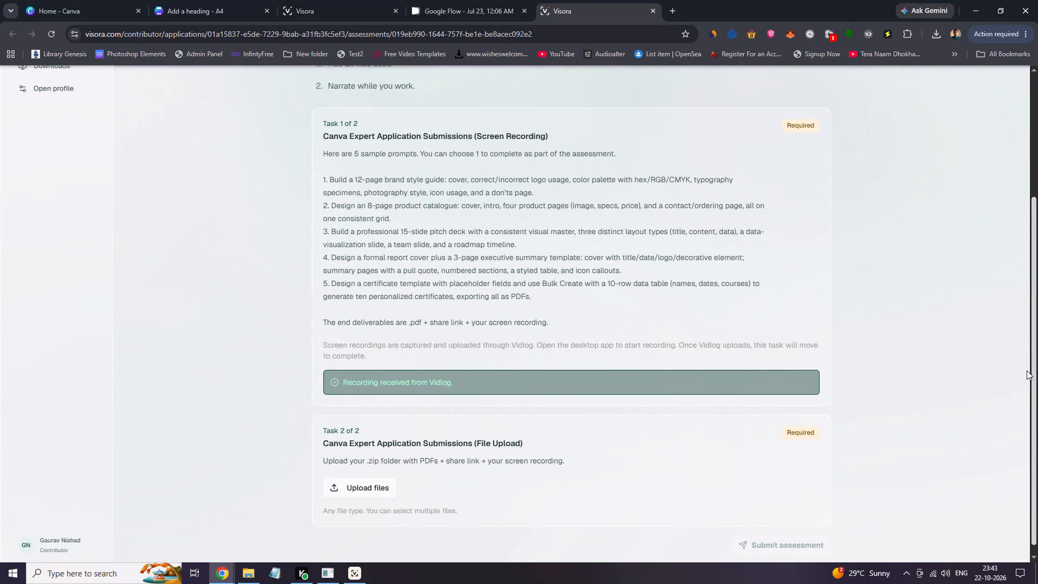
left_click_drag(1027, 370, 1032, 359)
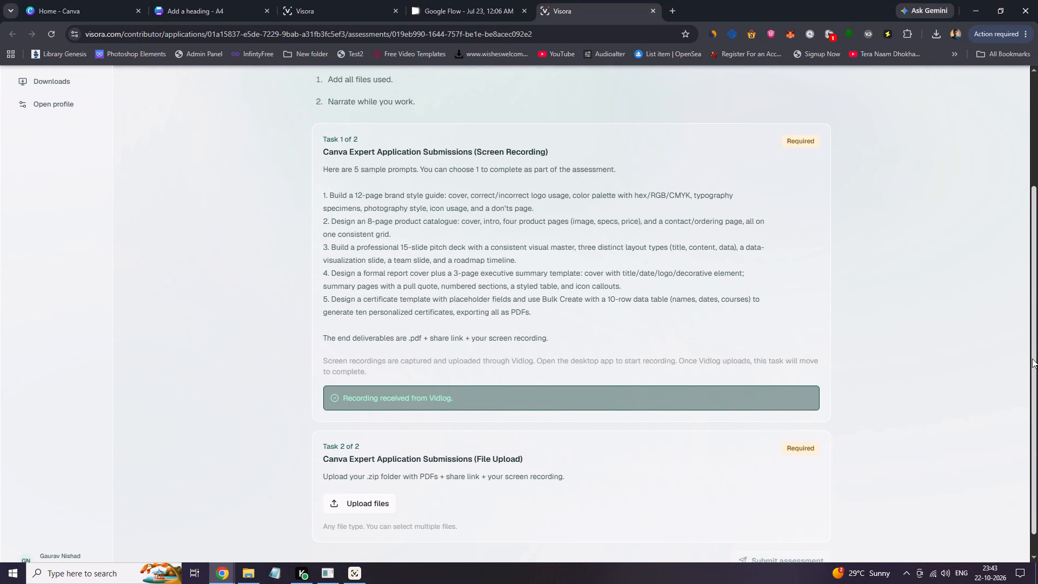
left_click_drag(1032, 359, 1033, 358)
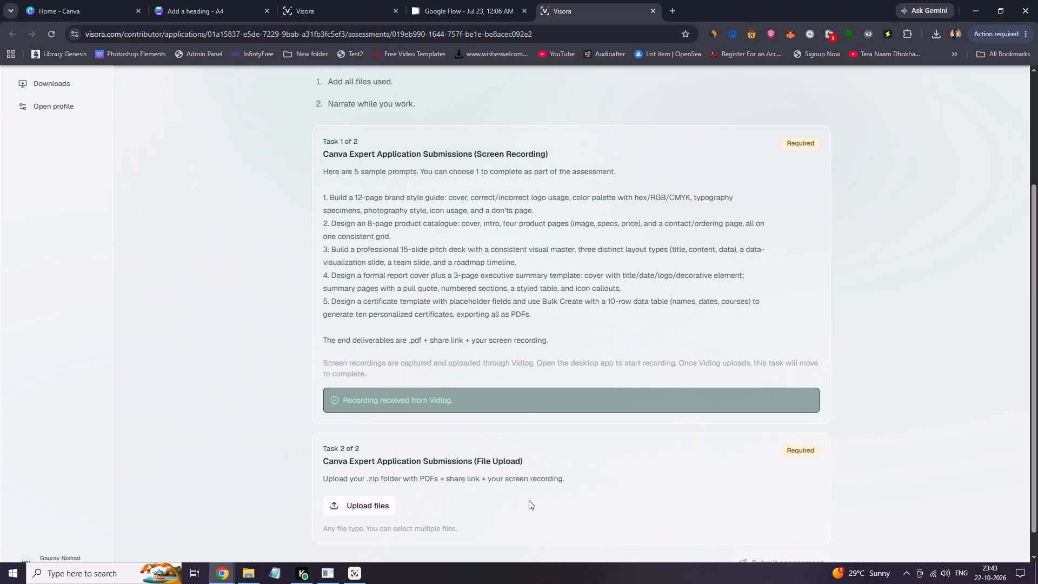
left_click(359, 576)
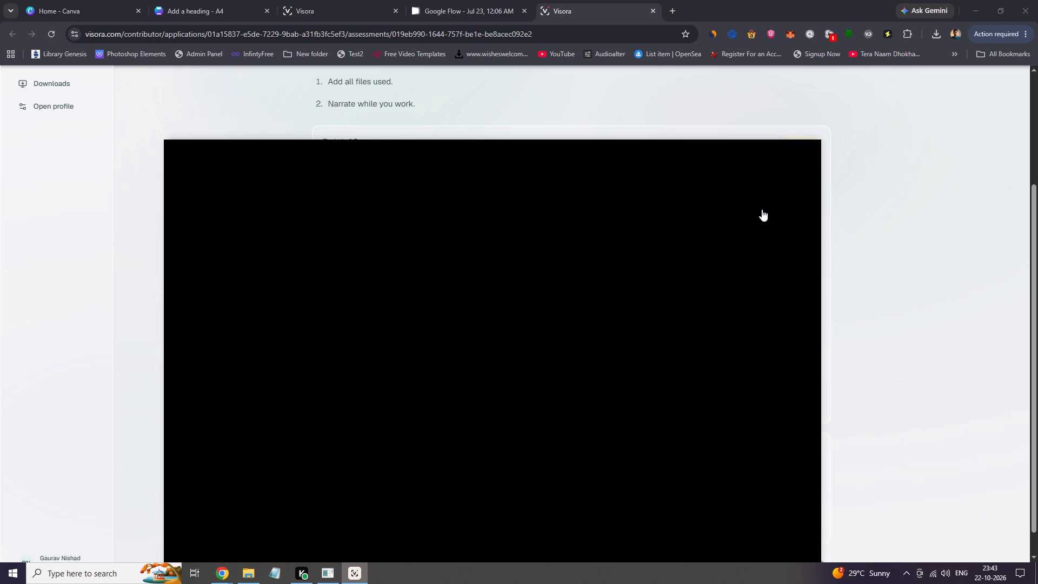
double_click(435, 224)
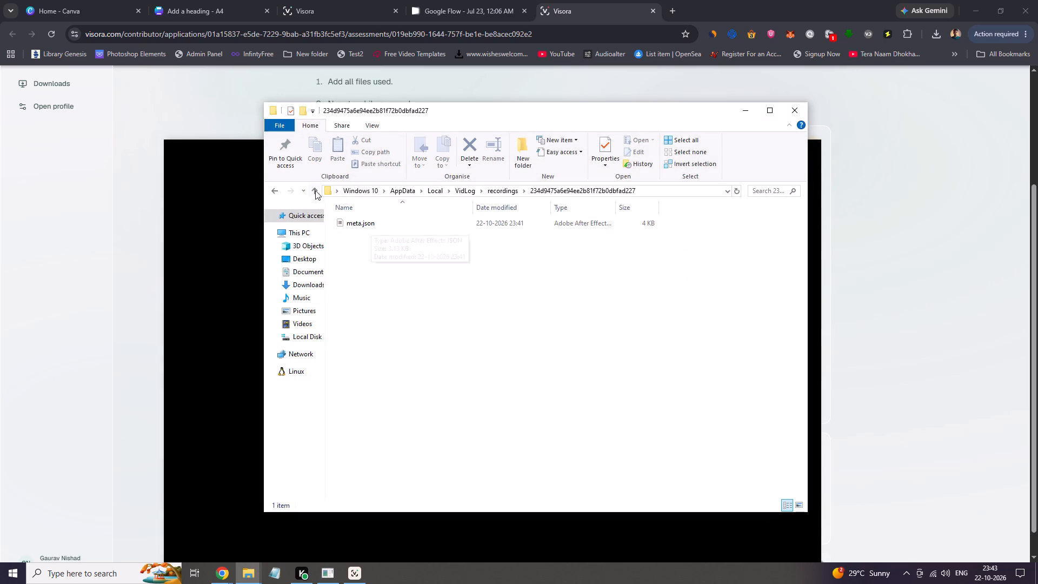
left_click(508, 192)
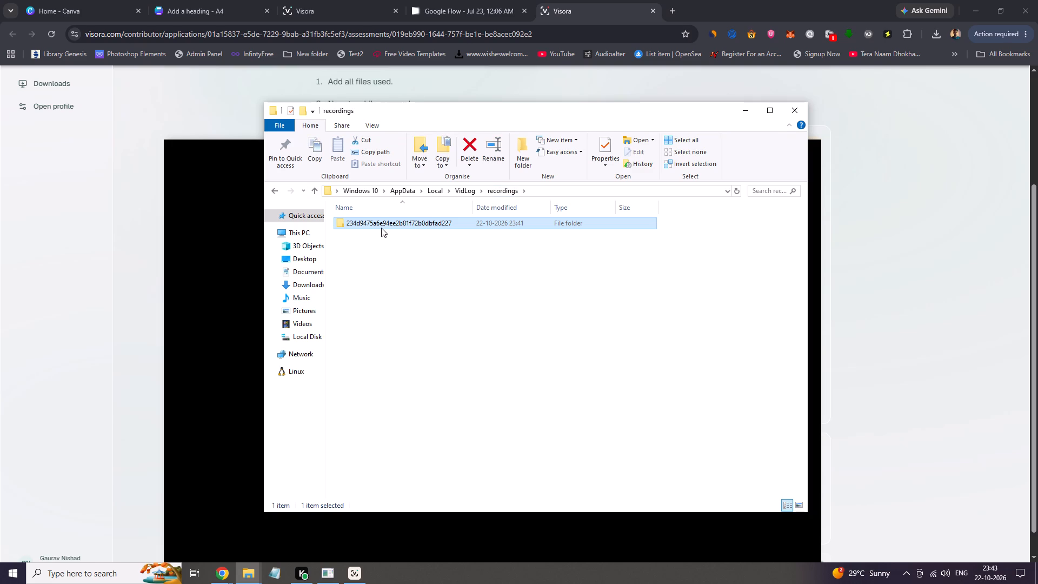
left_click(886, 312)
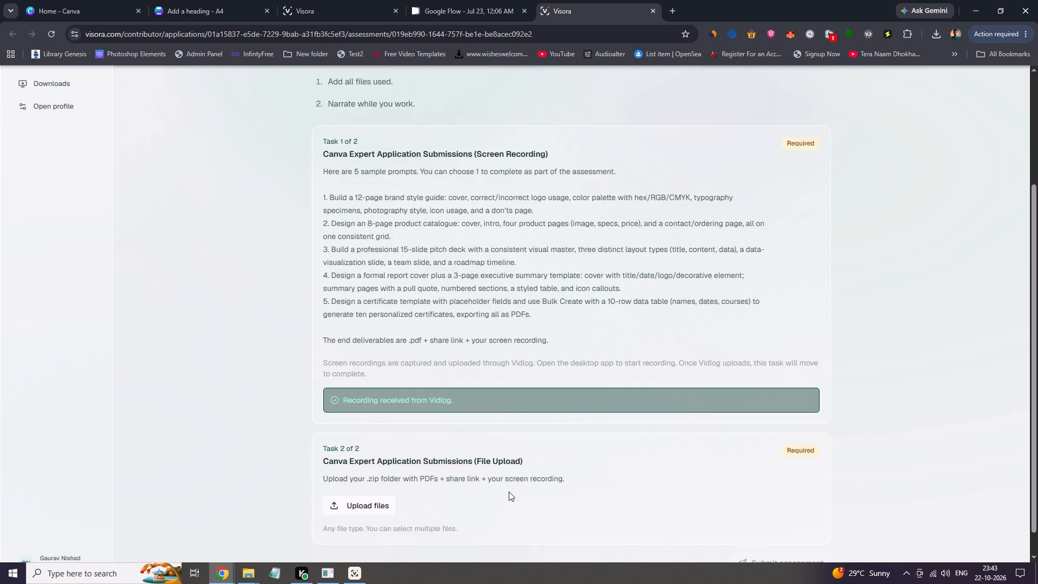
left_click(361, 576)
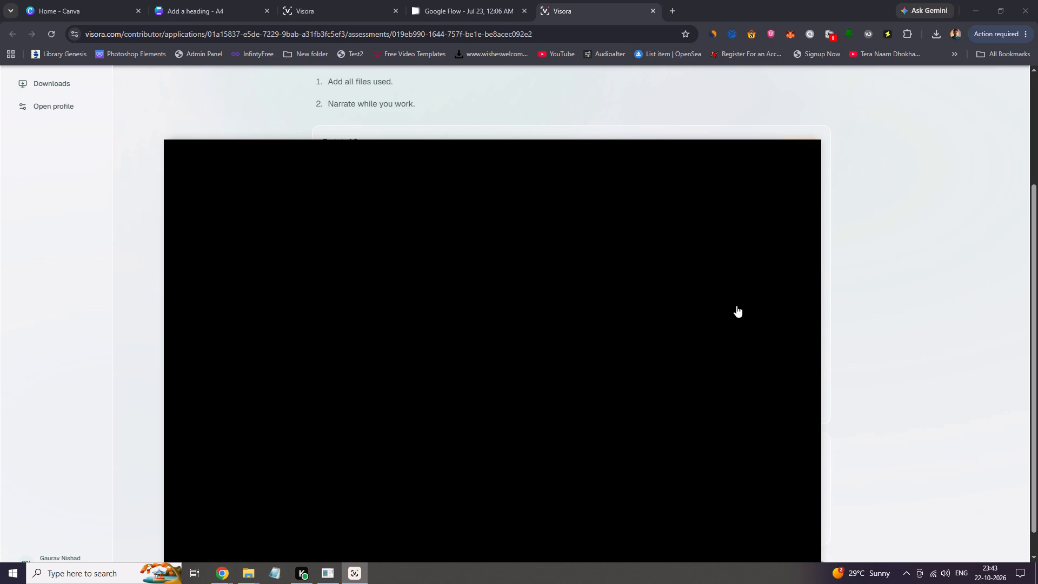
left_click(933, 267)
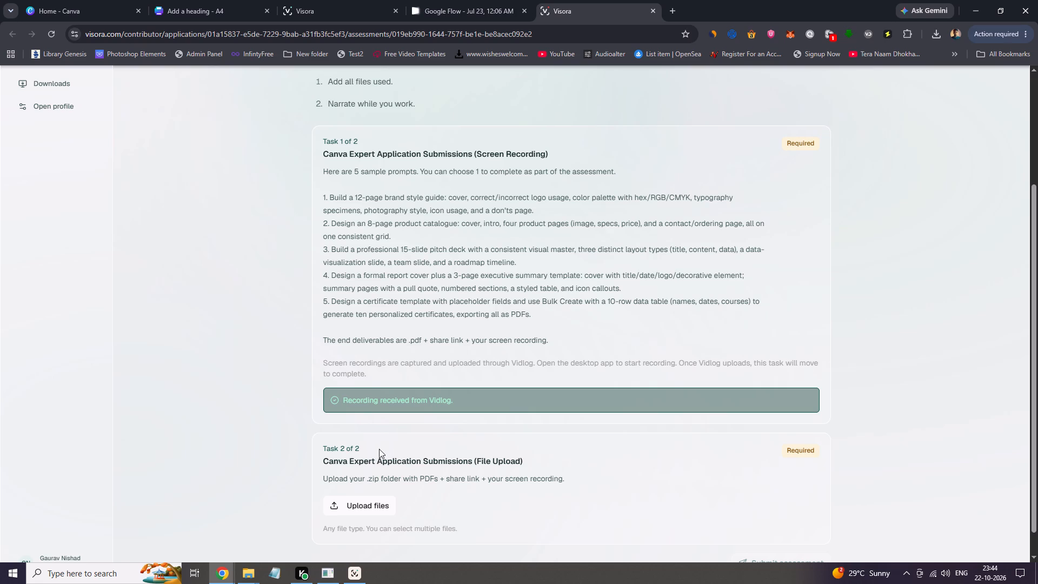
left_click(360, 574)
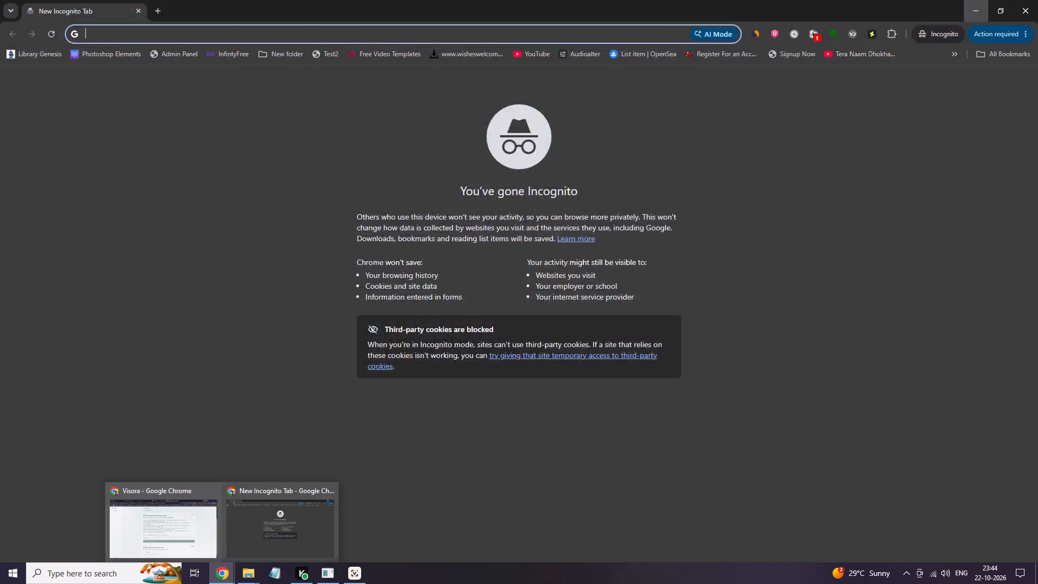
In the Canva catalogue design, set the access level to "Anyone with the link" and copy the share link.
left_click(251, 4)
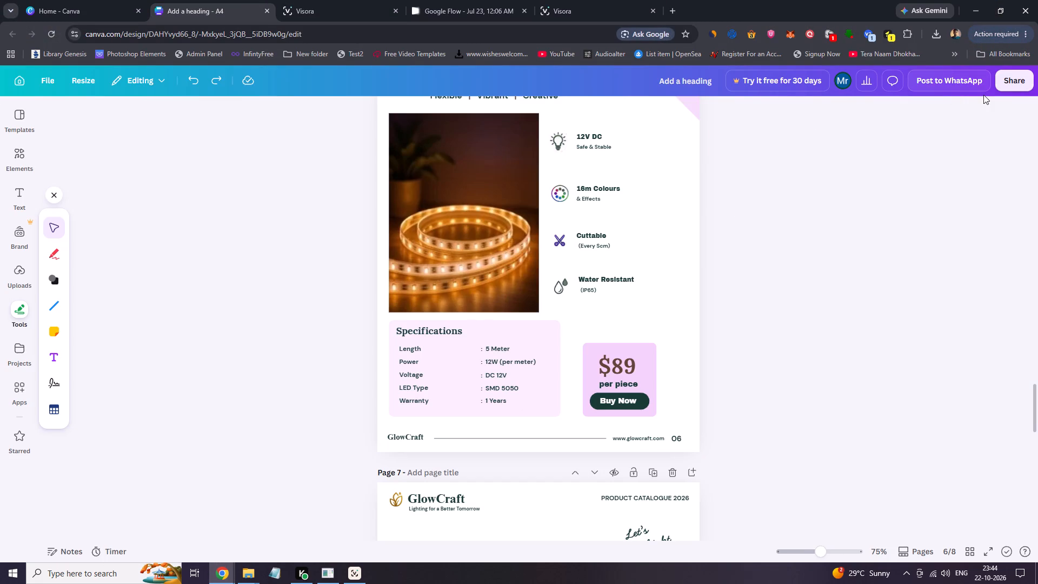
left_click(1002, 84)
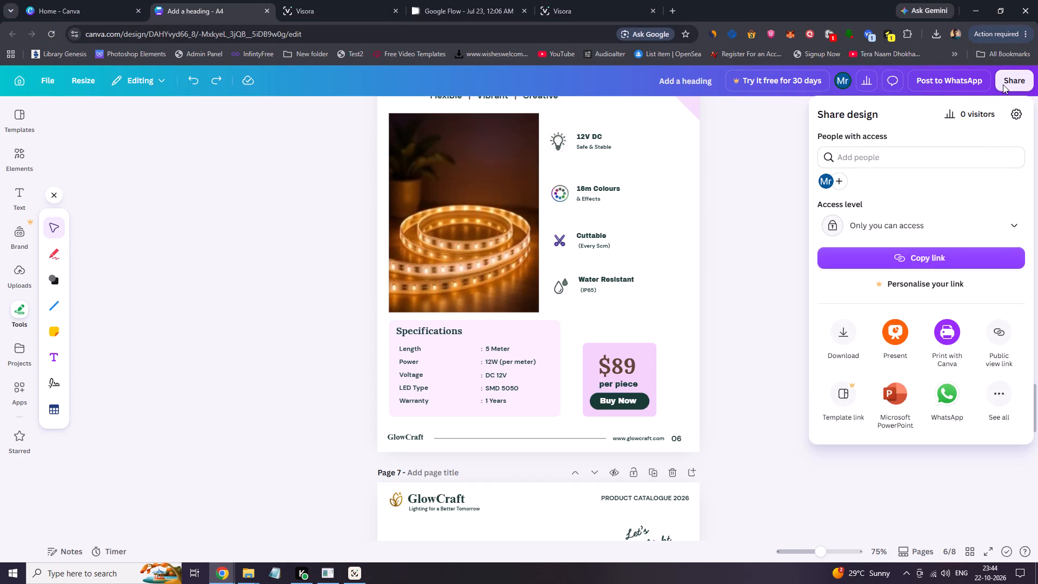
left_click(911, 221)
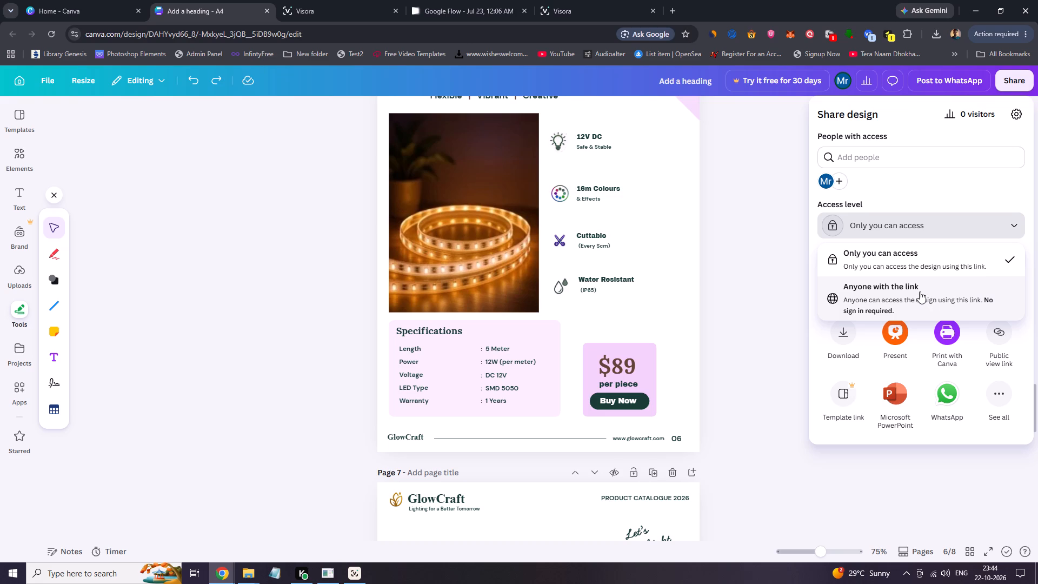
left_click(891, 302)
left_click(920, 256)
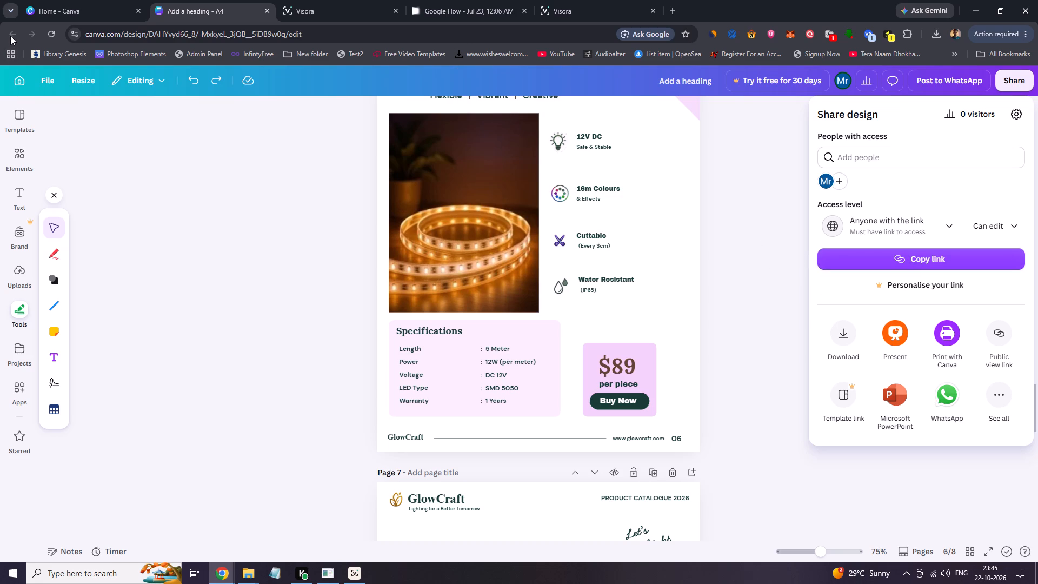
Make a copy of the "Add a heading" catalogue design from the Canva home page.
left_click(103, 4)
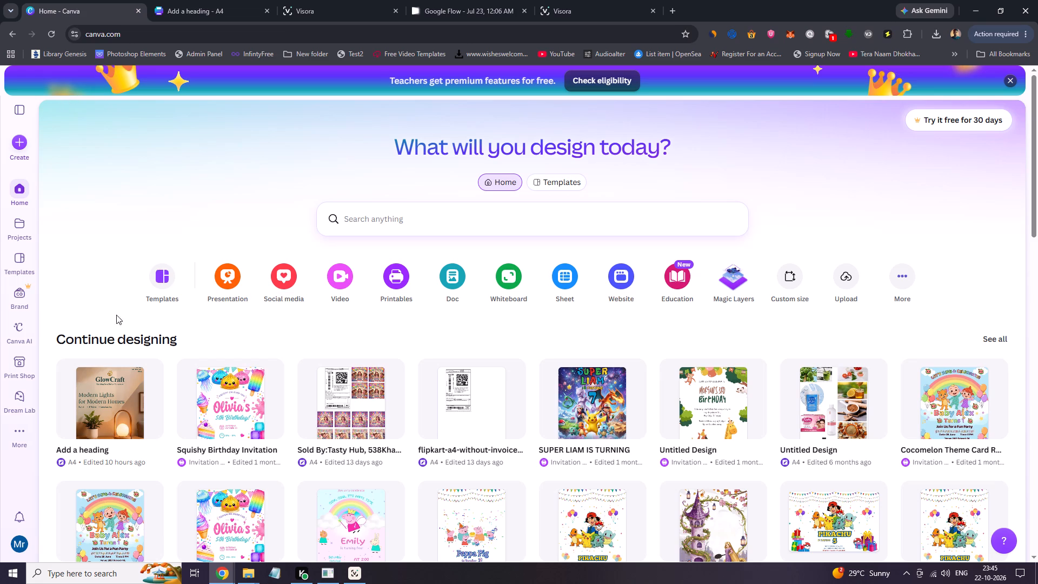
left_click(154, 371)
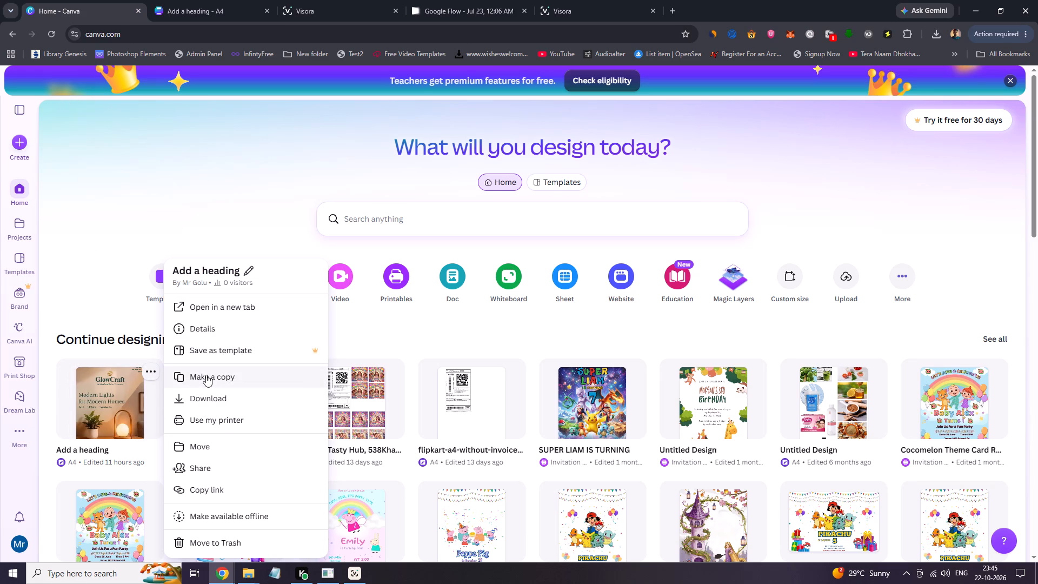
left_click(206, 375)
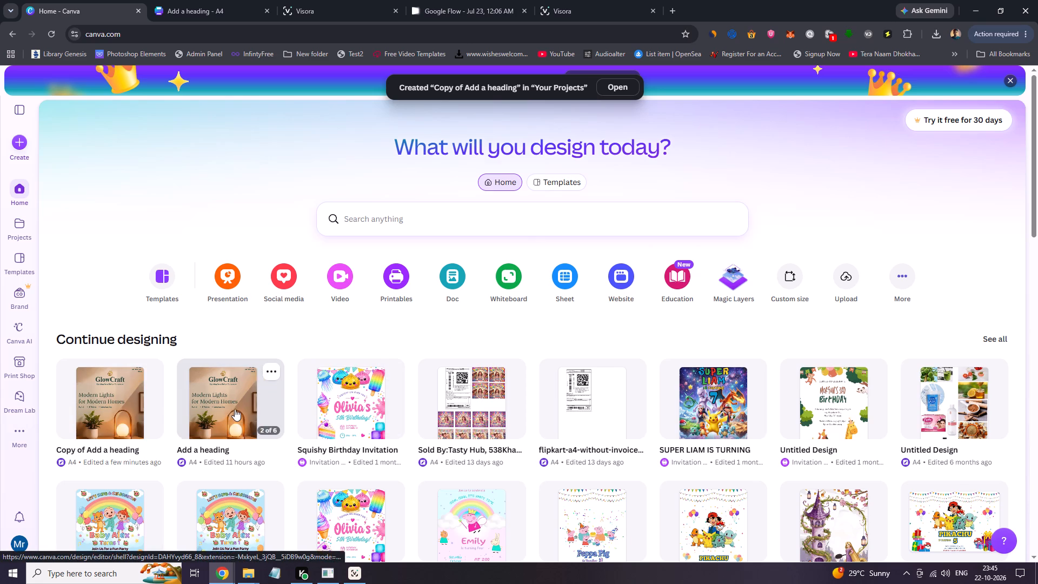
Open the original "Add a heading" design and rename it "Product Catalogue".
left_click(218, 450)
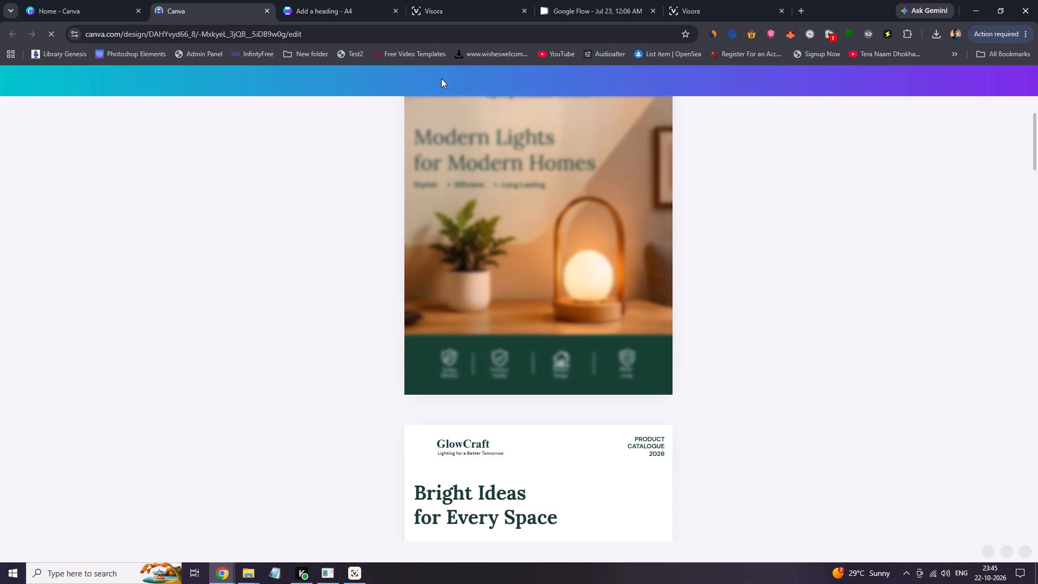
scroll(443, 78, "down", 1)
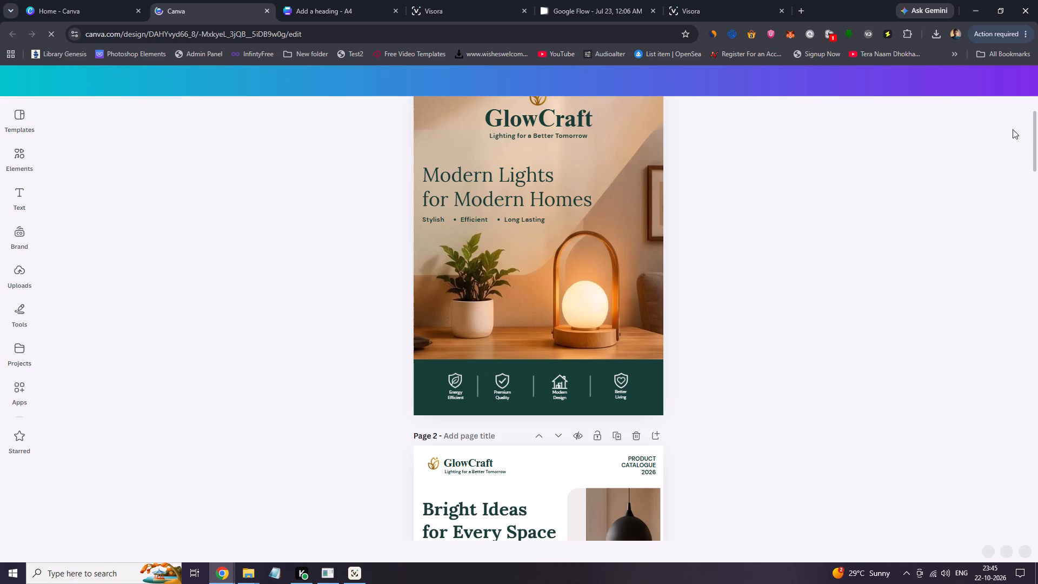
left_click_drag(1034, 144, 1037, 115)
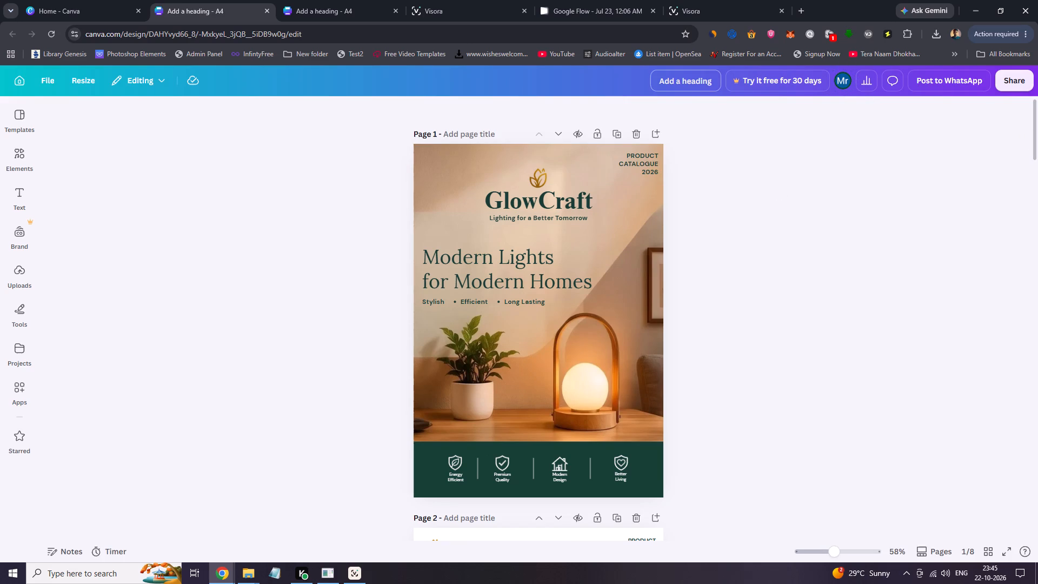
left_click(669, 83)
key("ctrl+a")
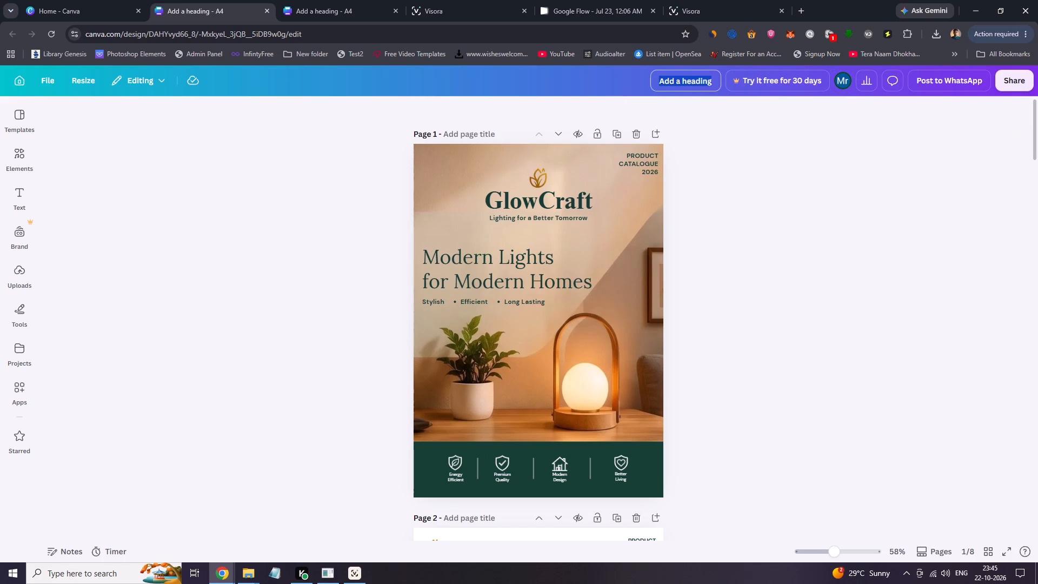
type("Pro")
type("duct")
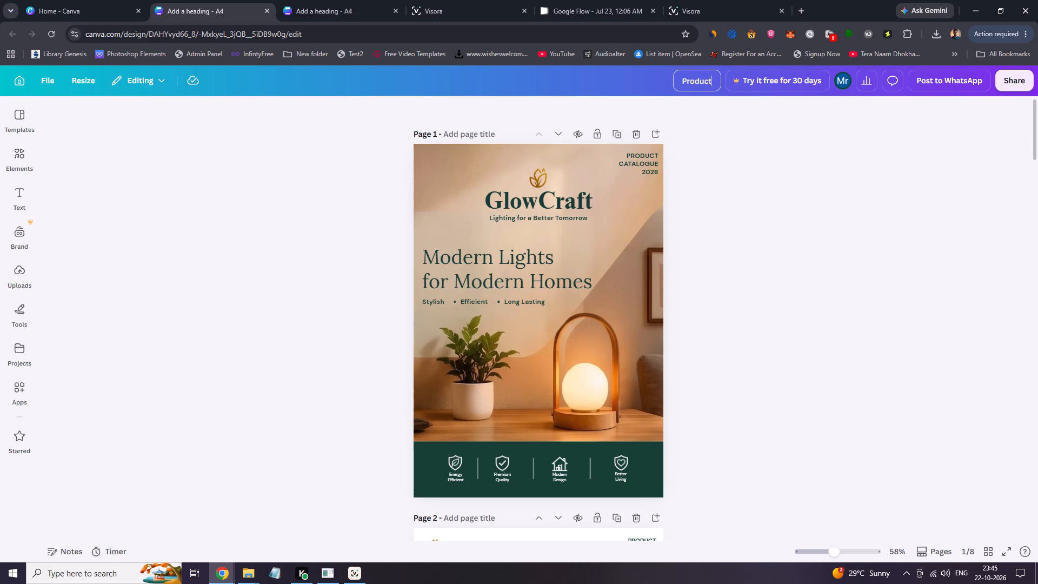
key("space")
type("Cata")
type("lo")
type("ug")
key("e")
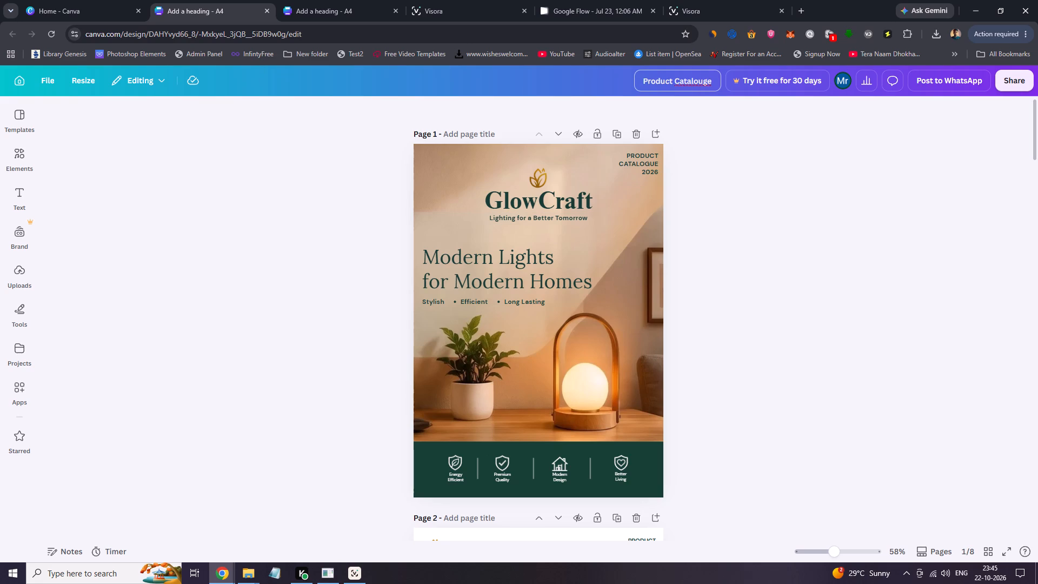
right_click(675, 82)
left_click(698, 92)
left_click(733, 185)
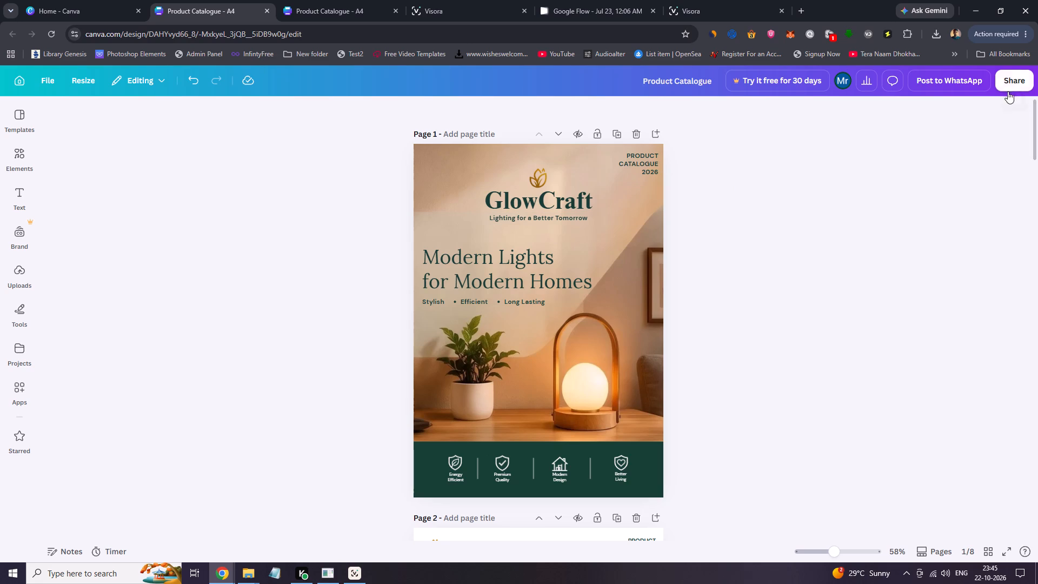
Copy the share link of the renamed Product Catalogue design with "Anyone with the link" access.
left_click(977, 147)
left_click(1010, 81)
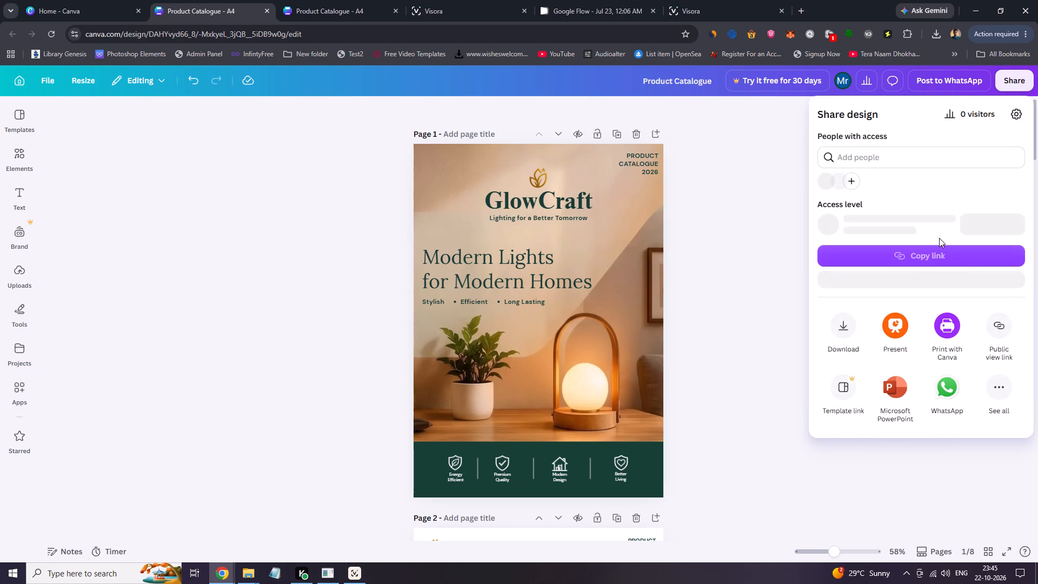
left_click(927, 228)
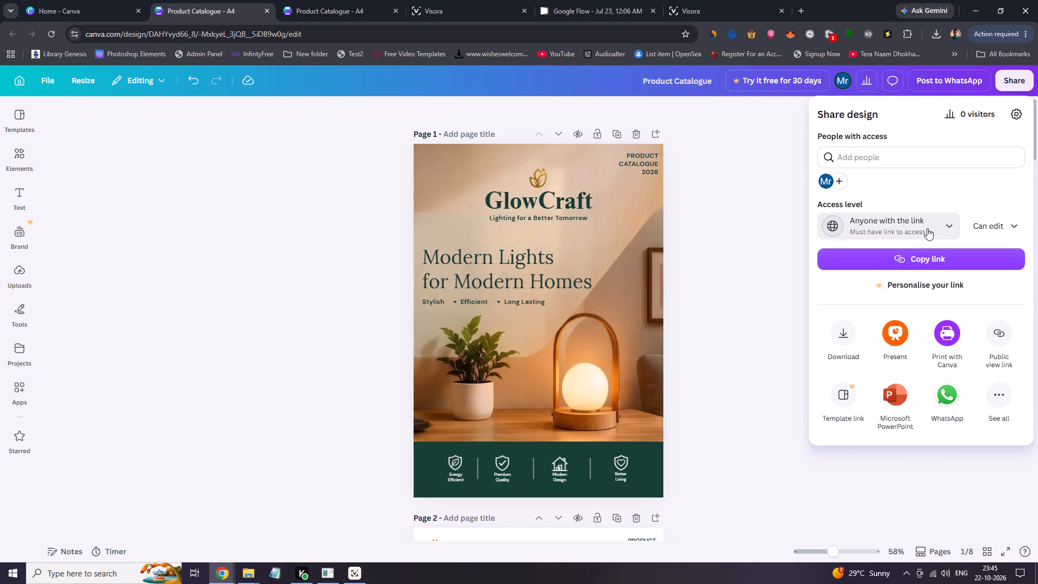
left_click(760, 292)
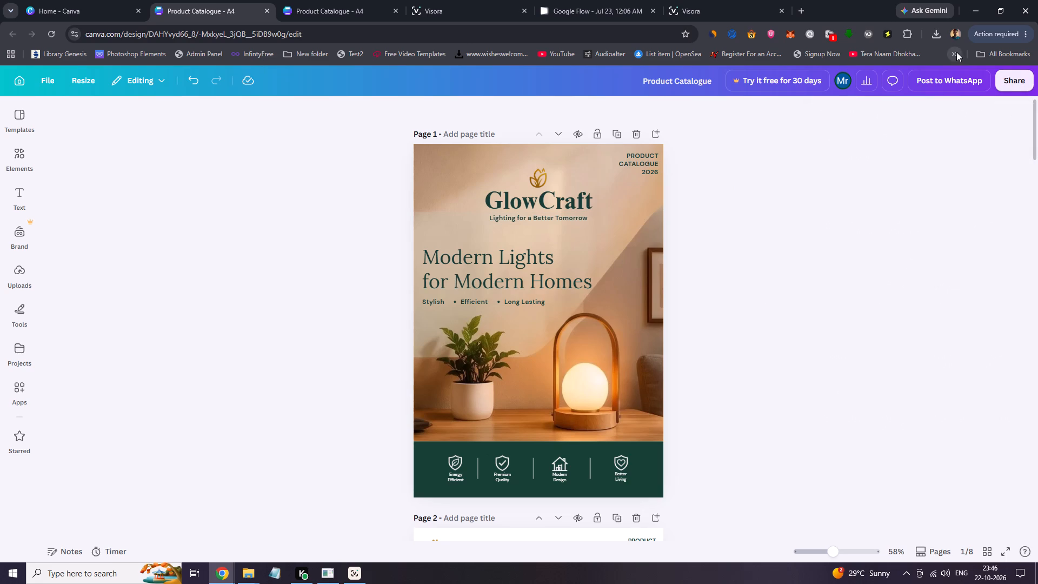
left_click(1025, 75)
left_click(905, 260)
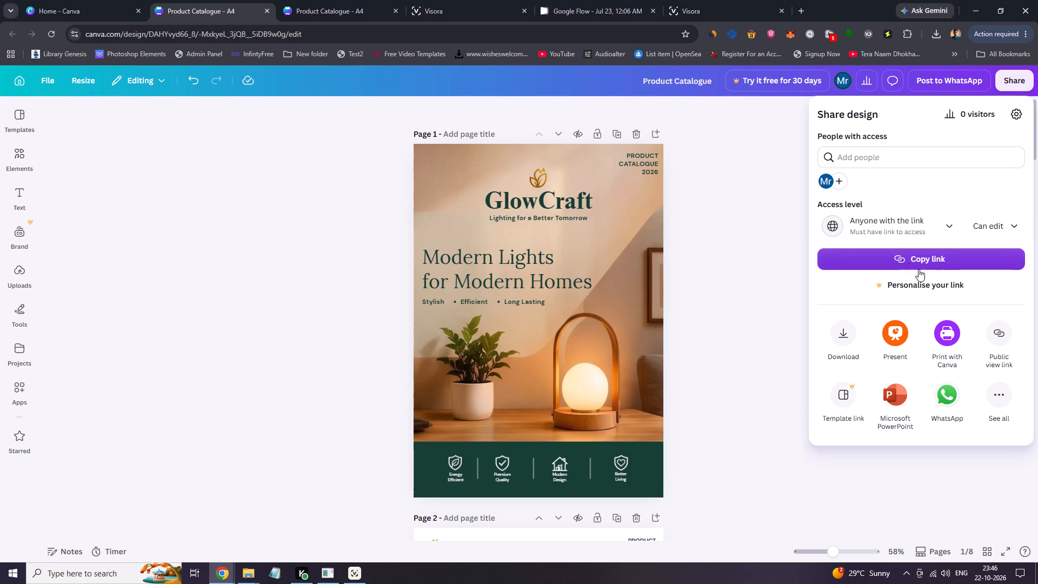
left_click(743, 304)
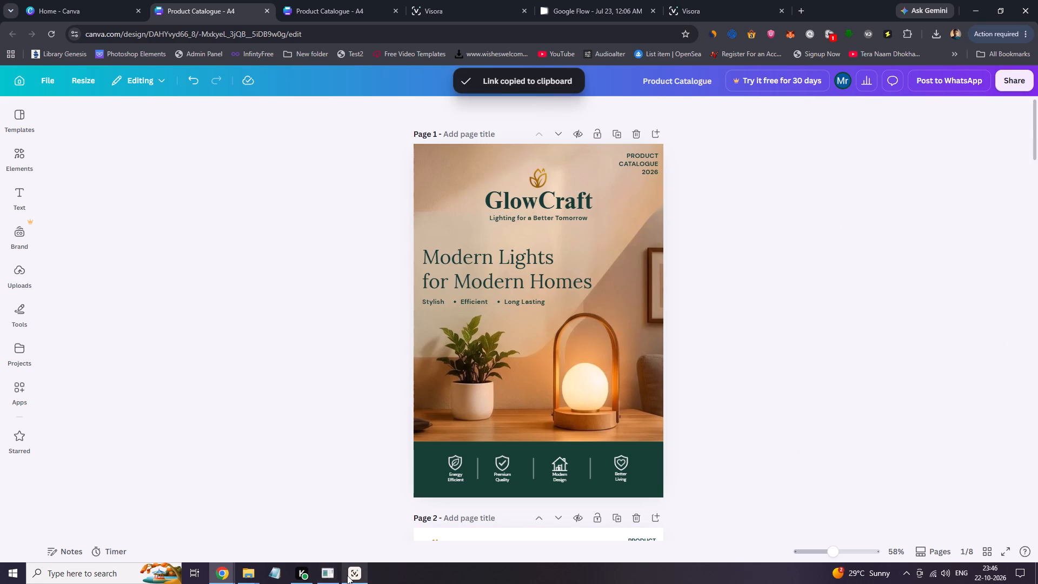
Look through the VidLog recordings folder and its subfolder in File Explorer for the screen recording files.
left_click(242, 574)
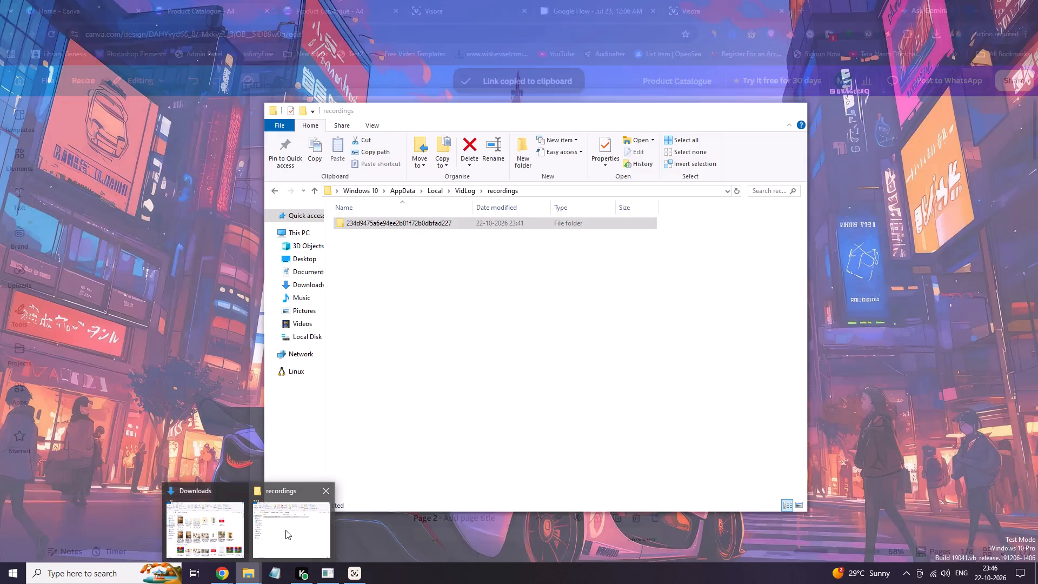
left_click(285, 530)
left_click(457, 190)
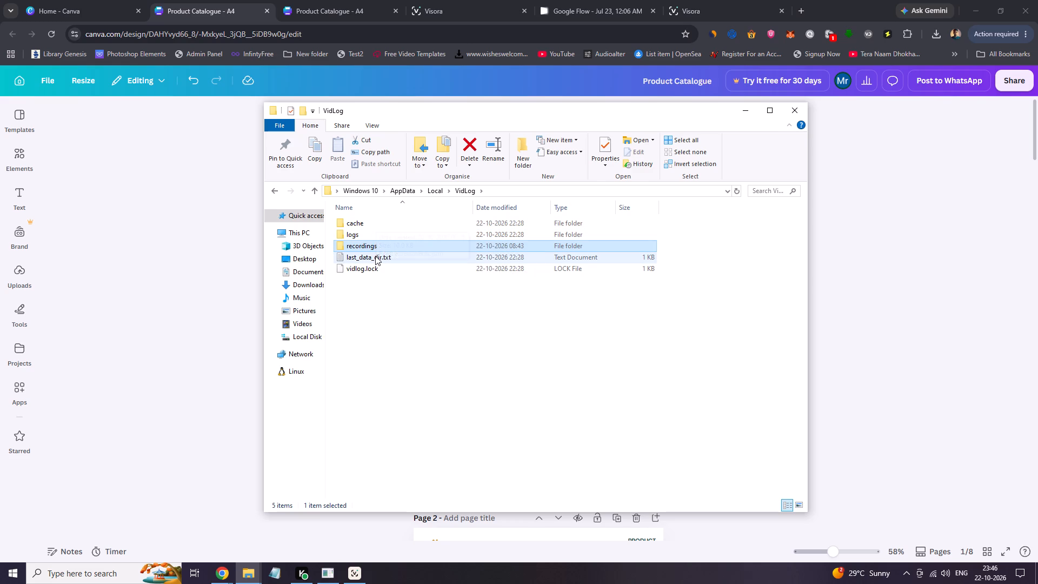
double_click(367, 241)
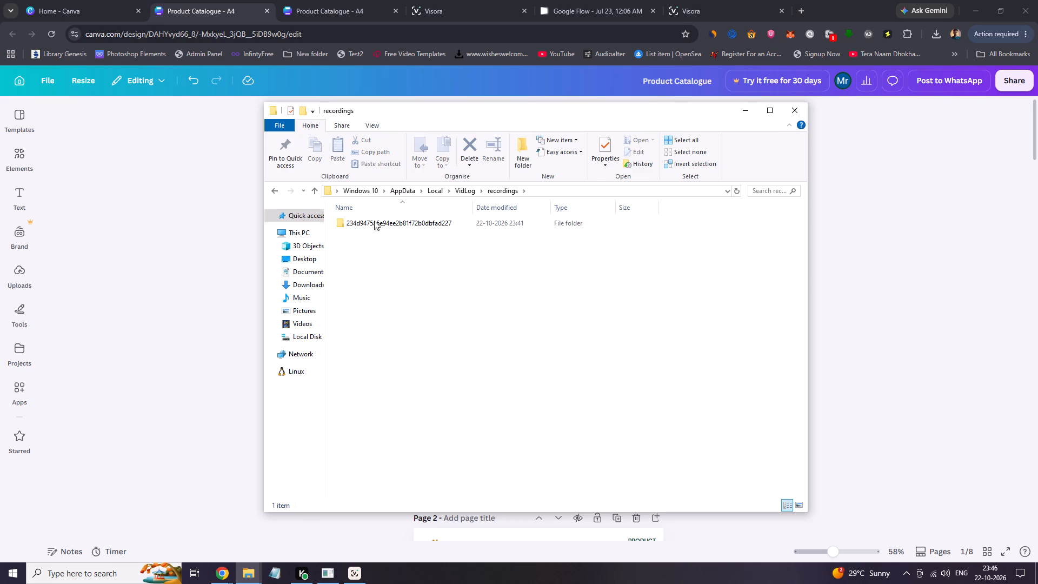
double_click(376, 222)
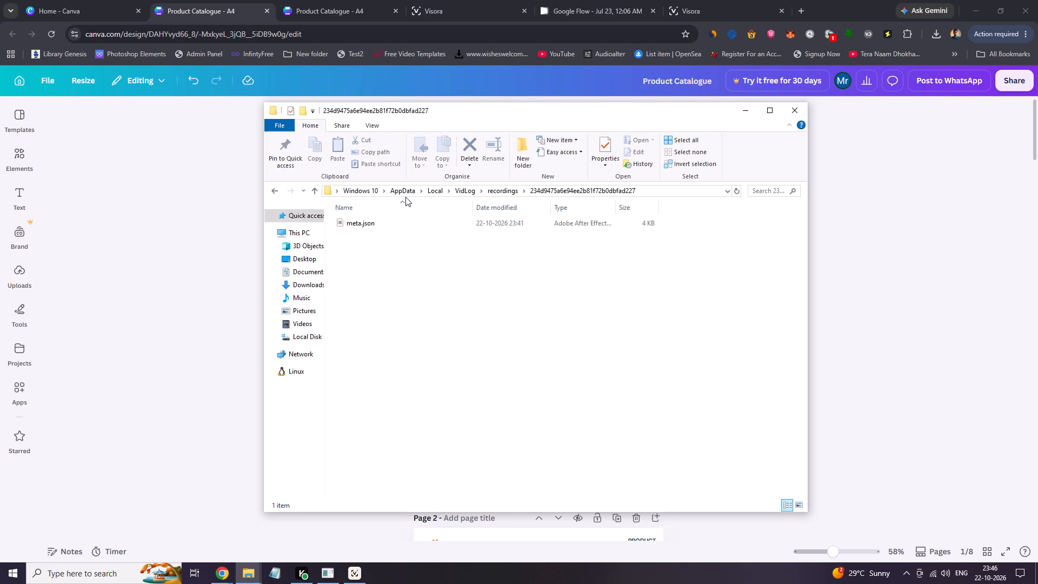
left_click(463, 193)
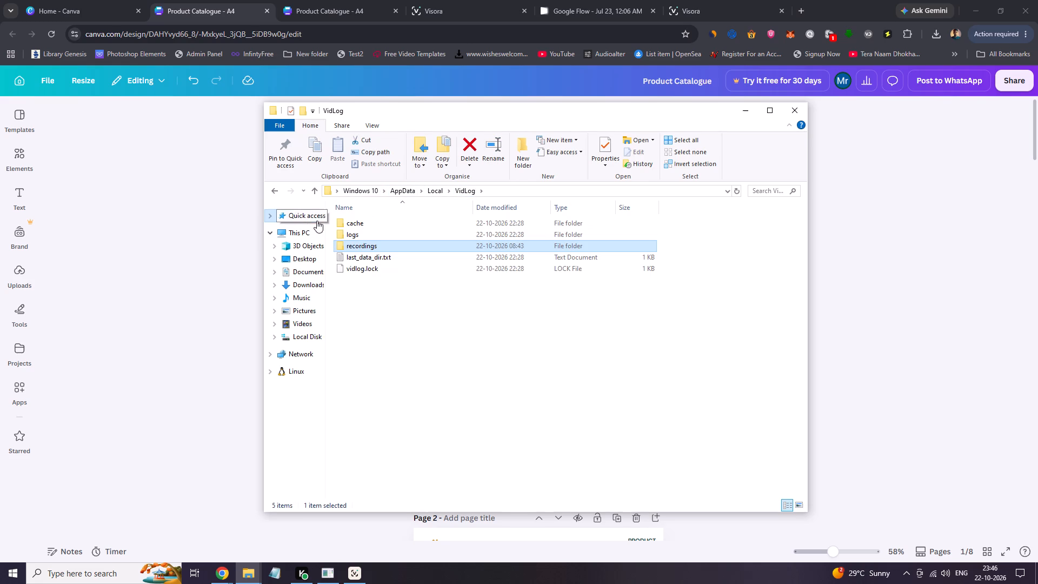
Paste the copied catalogue share link into a new blank Notepad document.
left_click(104, 575)
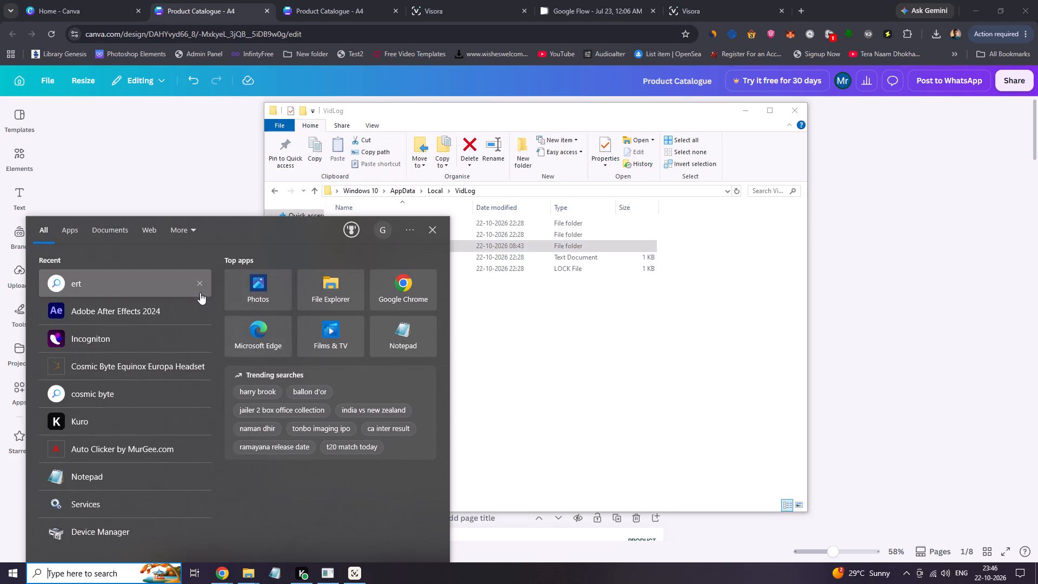
left_click(123, 470)
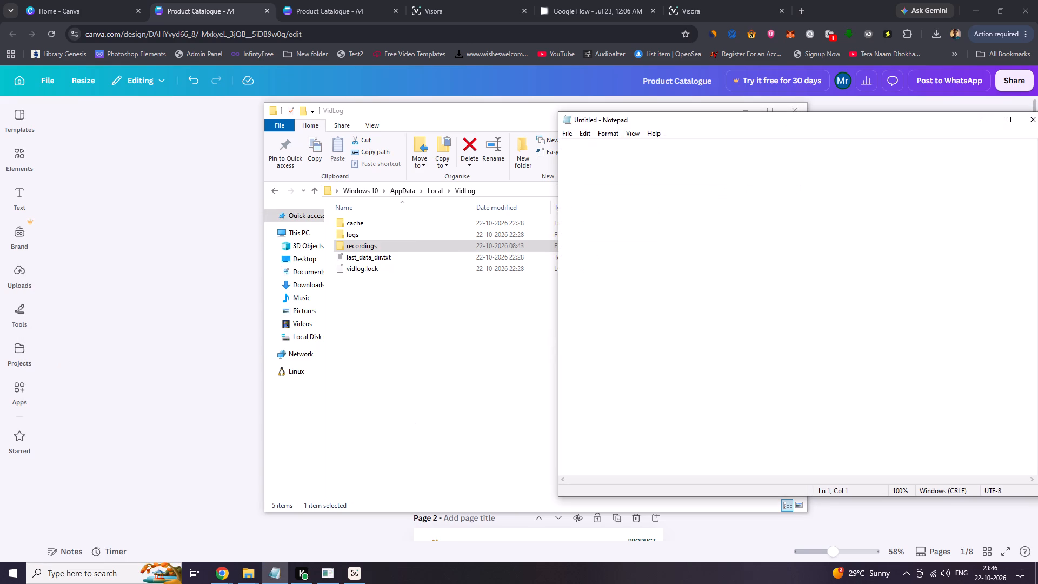
key("ctrl+v")
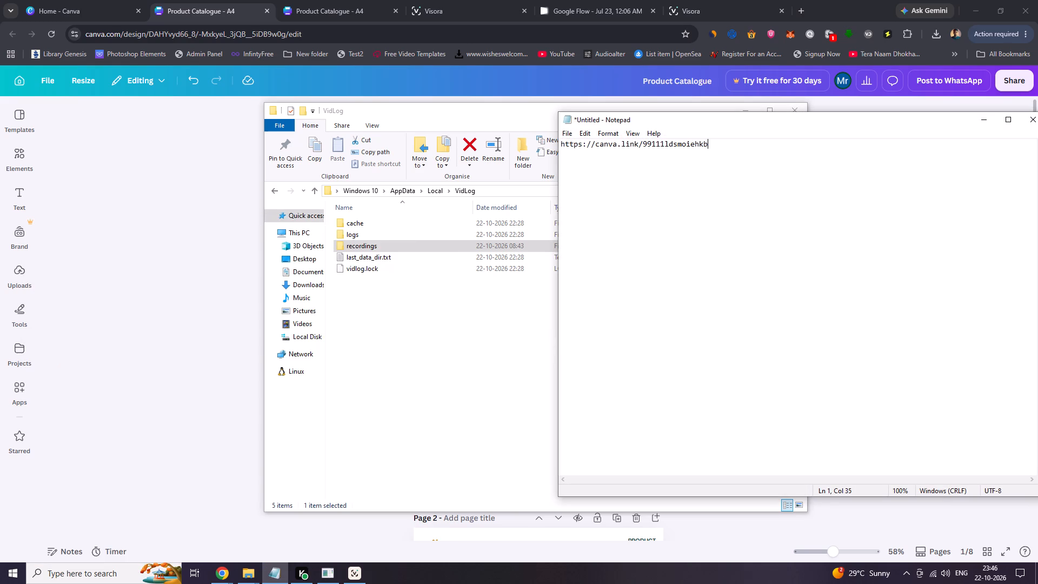
left_click_drag(753, 121, 623, 177)
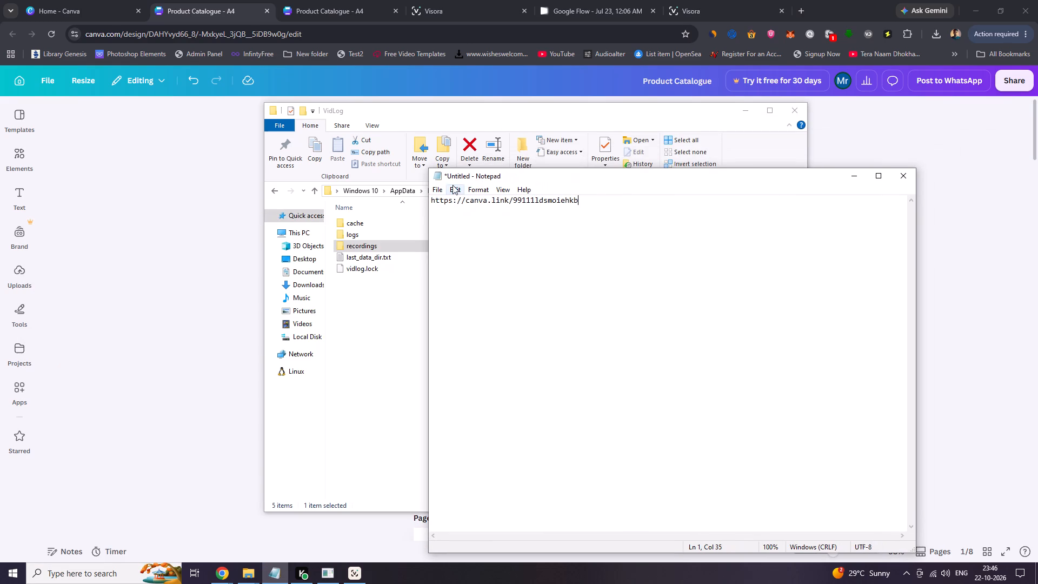
Save the note as a text file named CatalogueLink in the Music folder and close it.
left_click(437, 191)
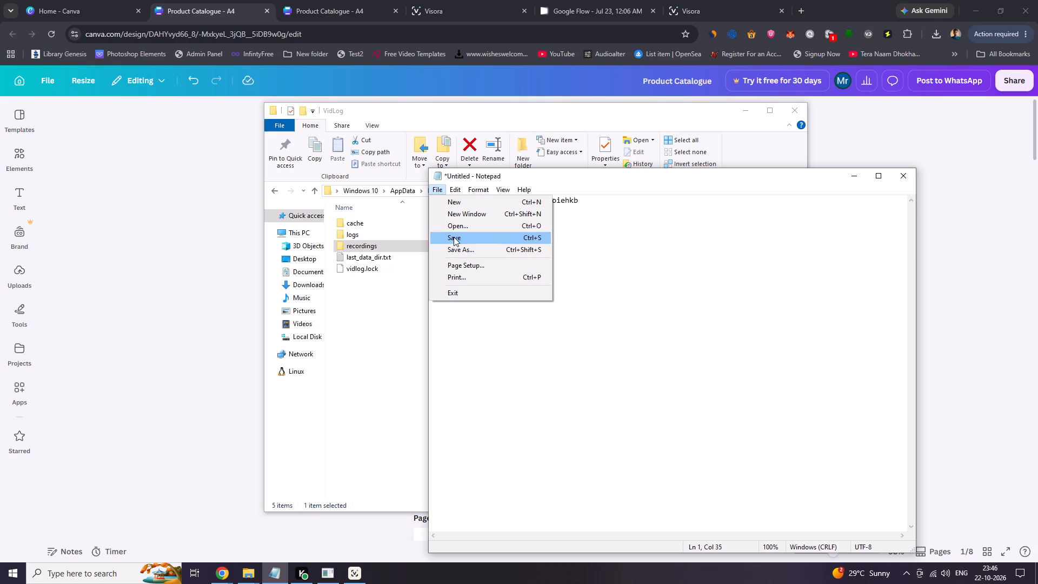
left_click(454, 237)
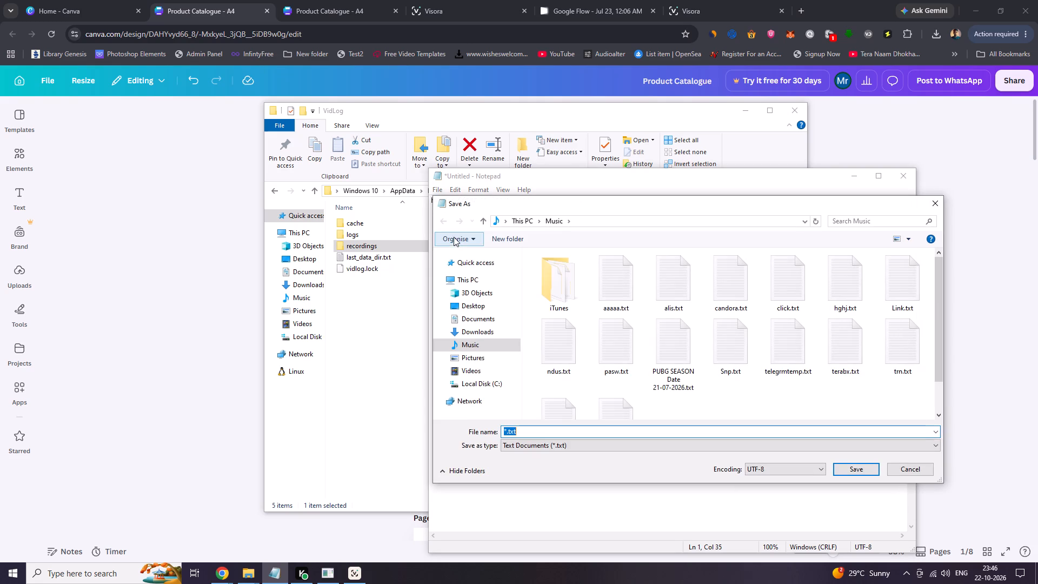
type("Link")
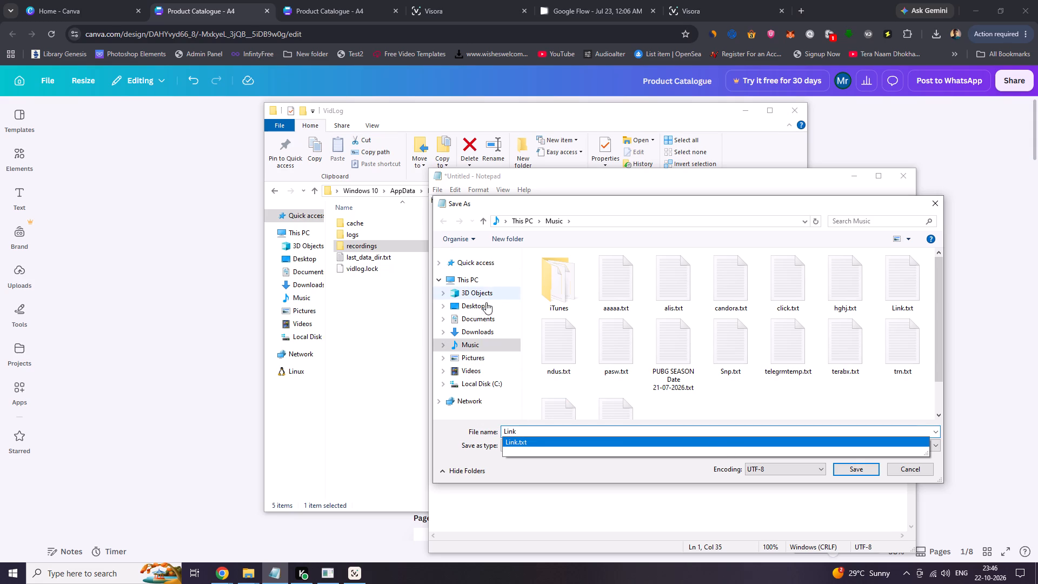
left_click(504, 432)
key("shift+c")
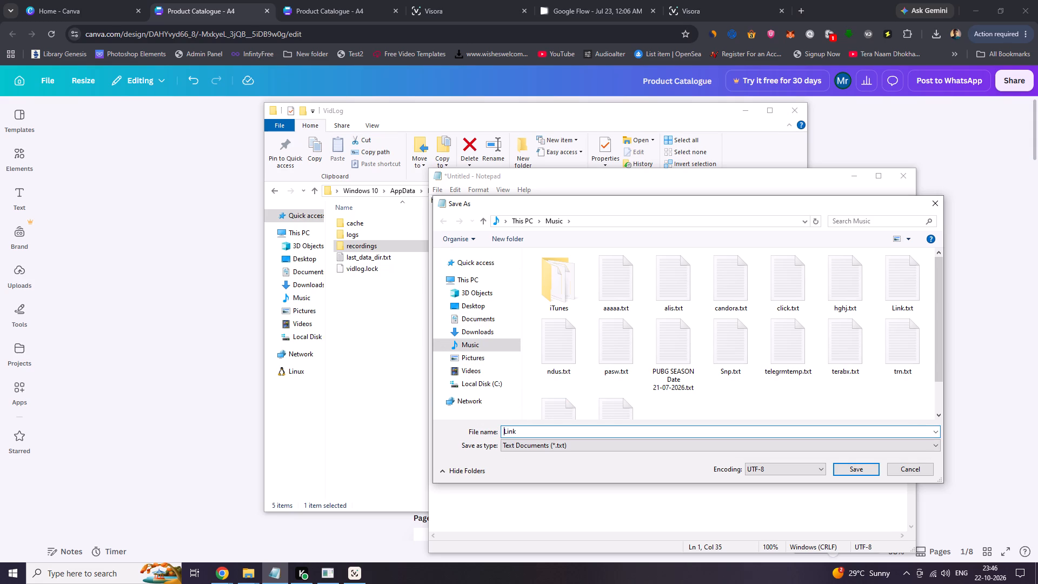
key("a")
key("t")
type("alo")
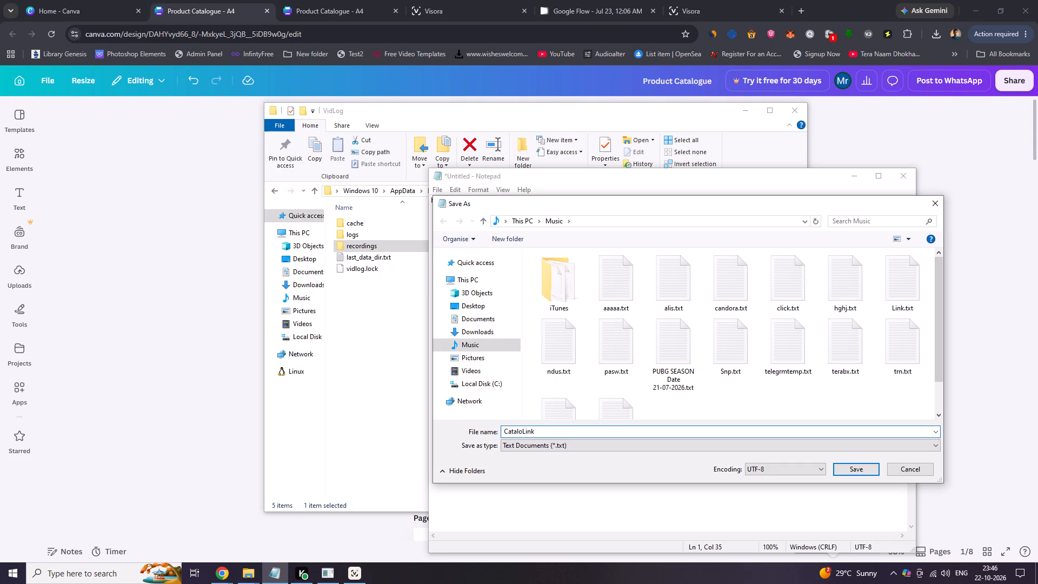
type("gu")
key("e")
key("space")
key("BackSpace")
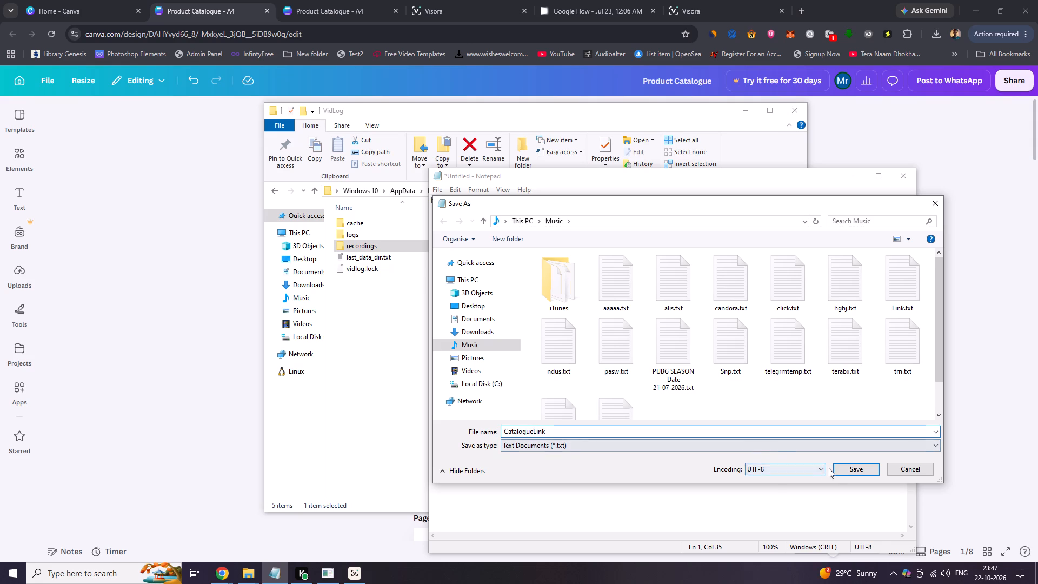
left_click(837, 468)
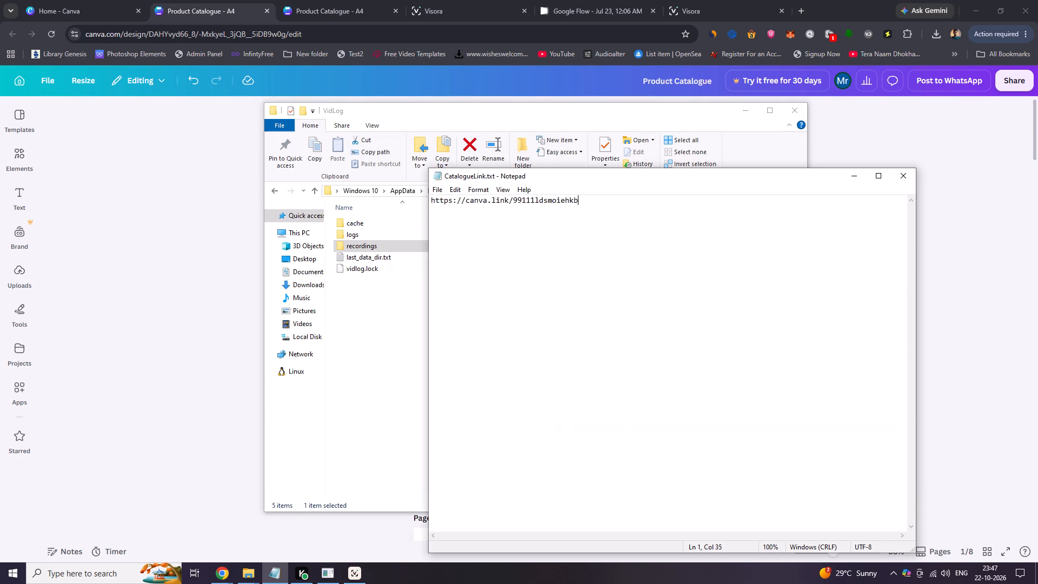
left_click(901, 174)
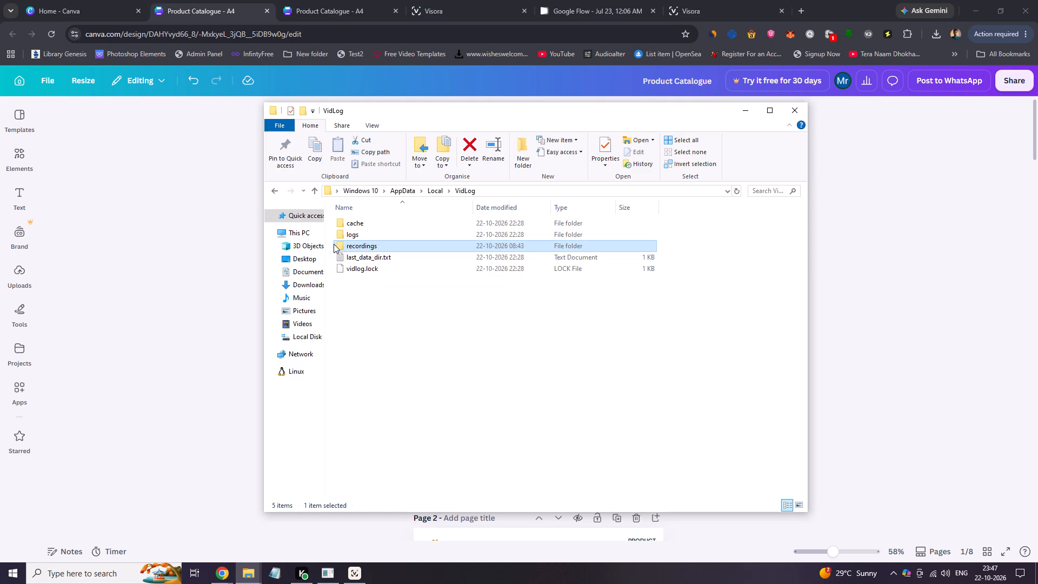
Move CatalogueLink.txt from the Music folder to the Downloads folder in File Explorer.
left_click(308, 234)
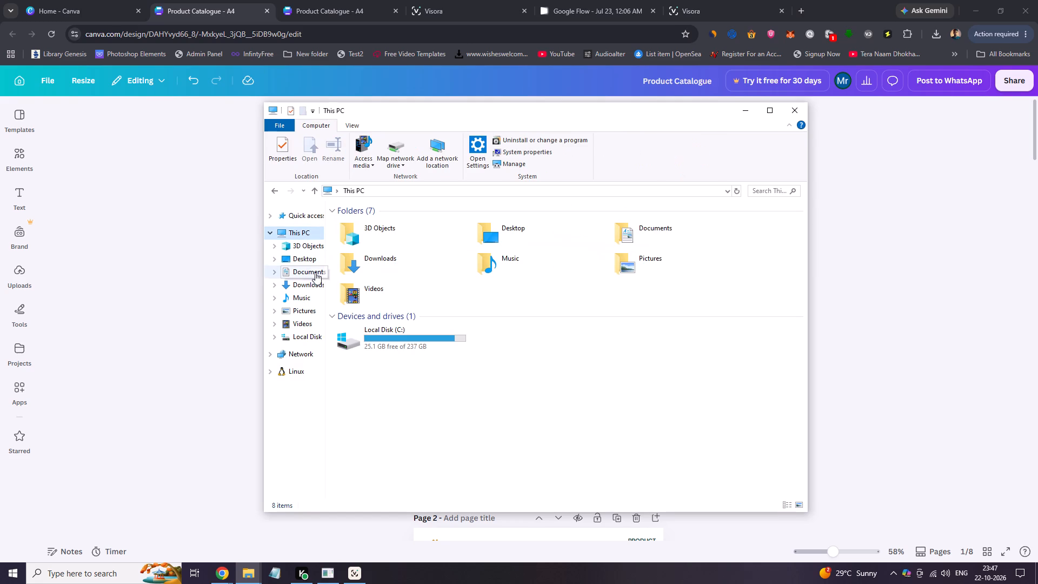
left_click(308, 301)
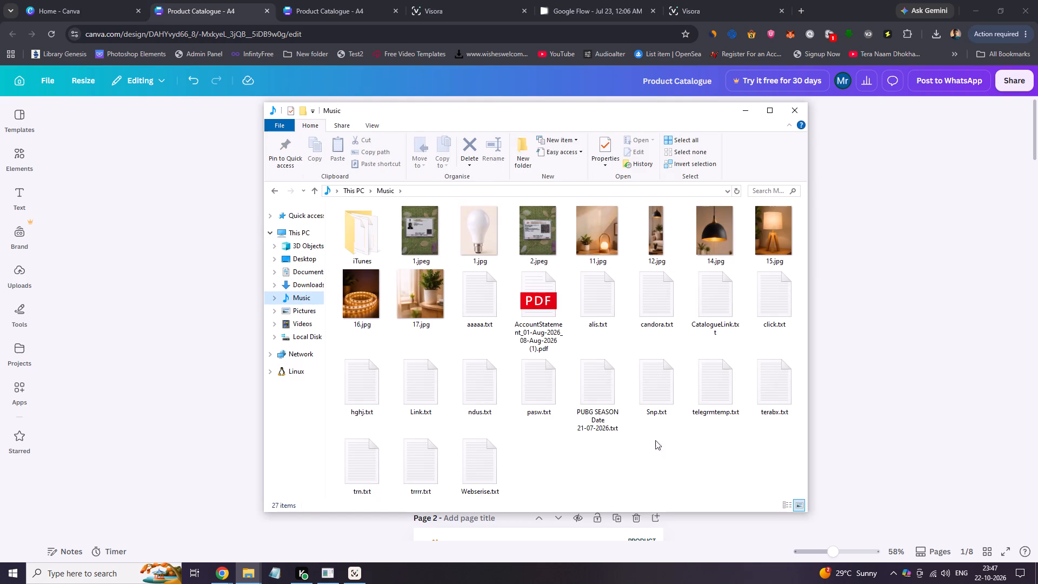
left_click(727, 312)
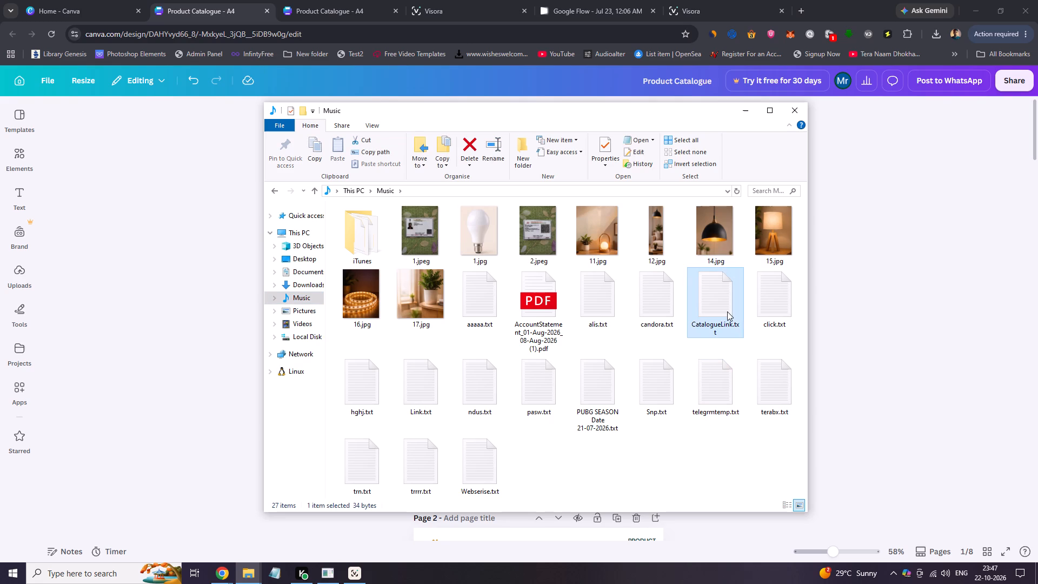
key("ctrl+x")
left_click(292, 289)
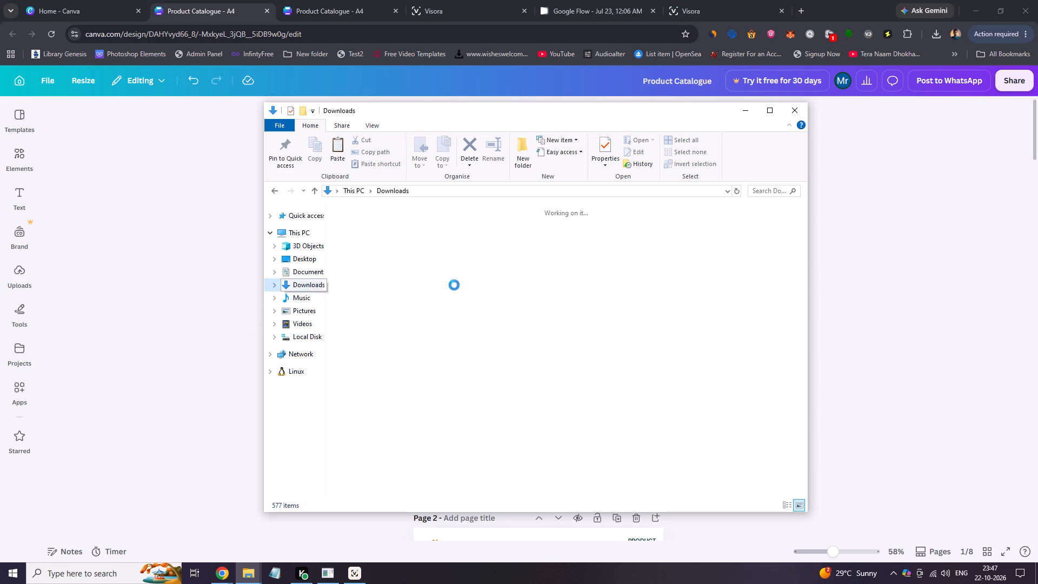
left_click(728, 256)
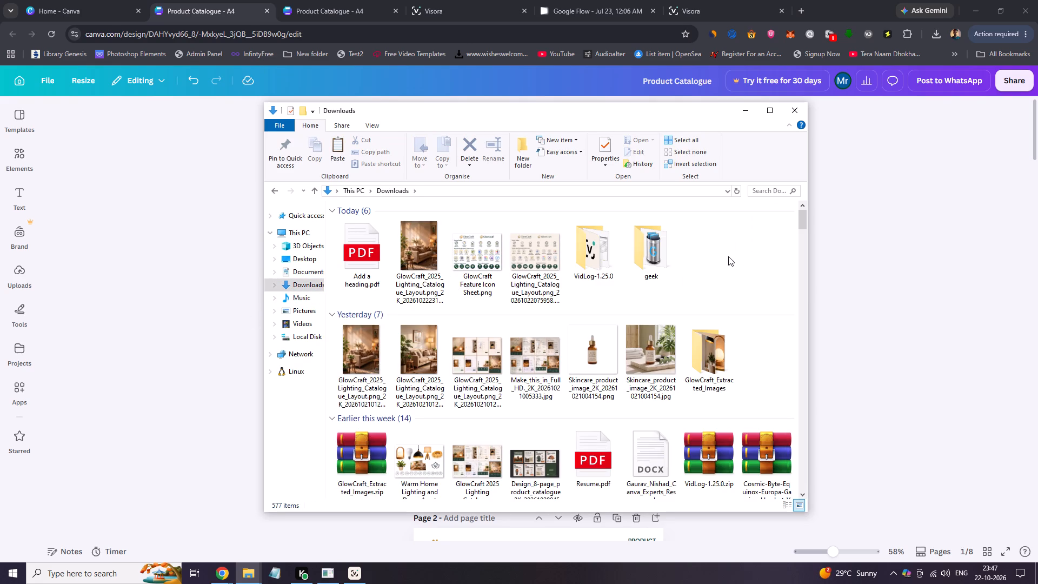
key("ctrl+v")
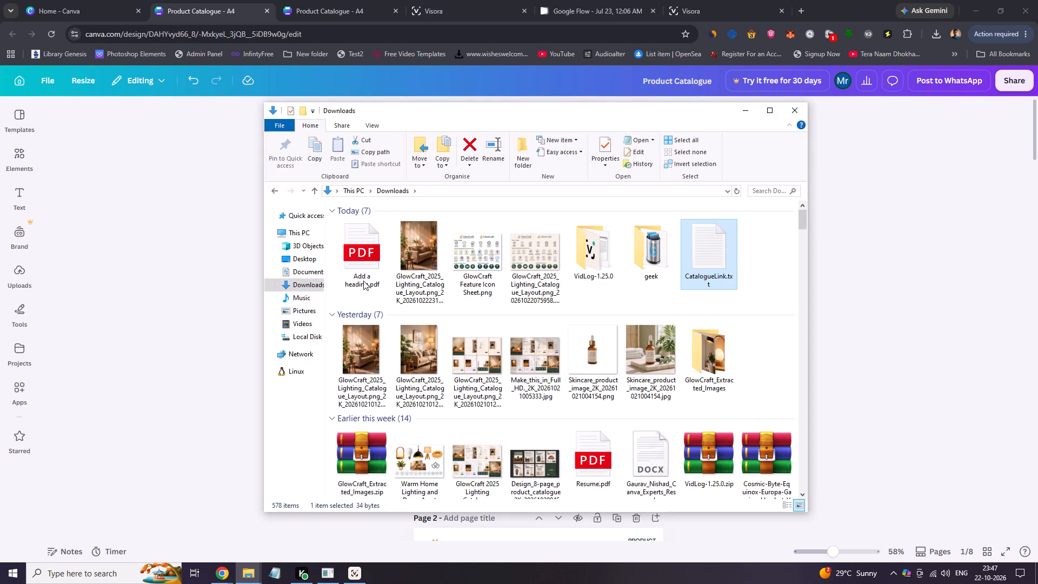
Rename the "Add a heading" PDF in Downloads as "Product Catalogue".
left_click(363, 281)
left_click(363, 281)
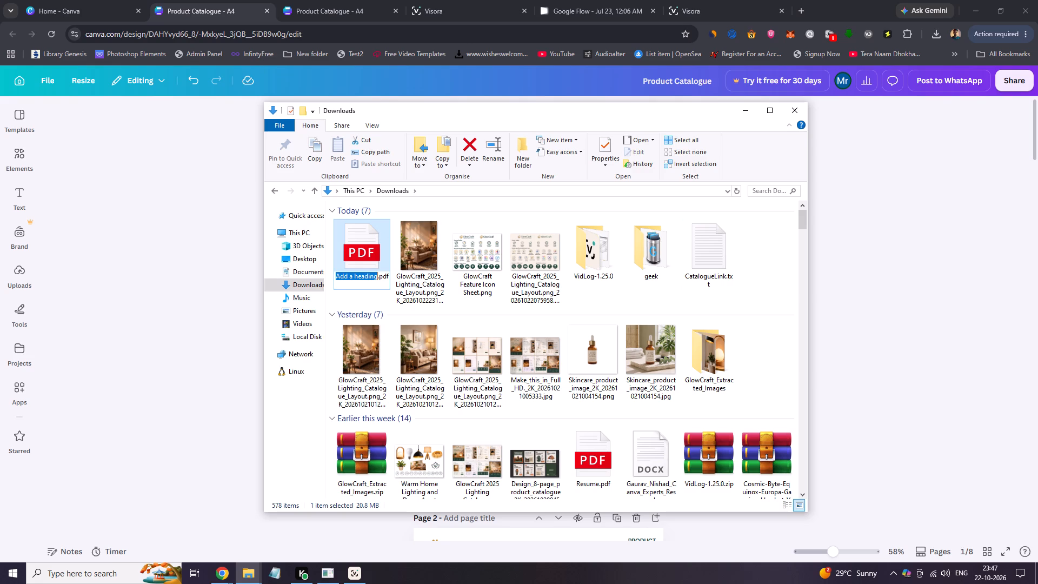
type("Product")
key("space")
type("Catal")
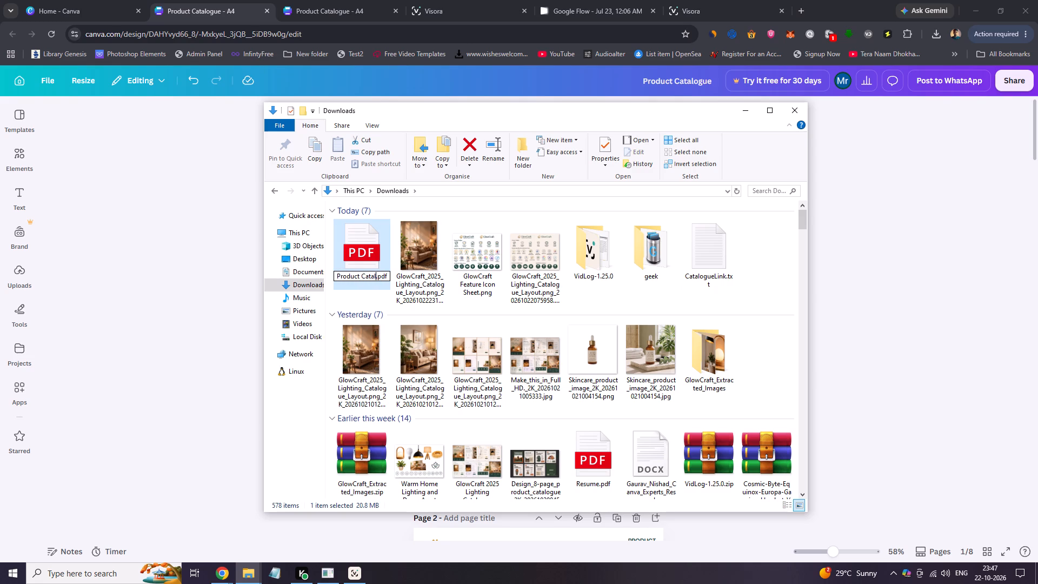
key("o")
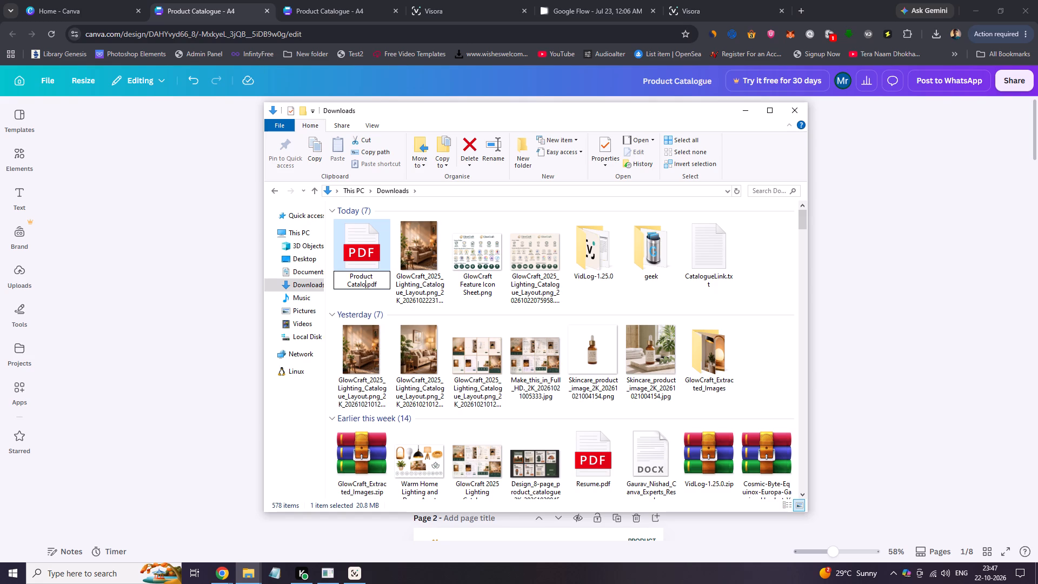
type("gue")
left_click(726, 304)
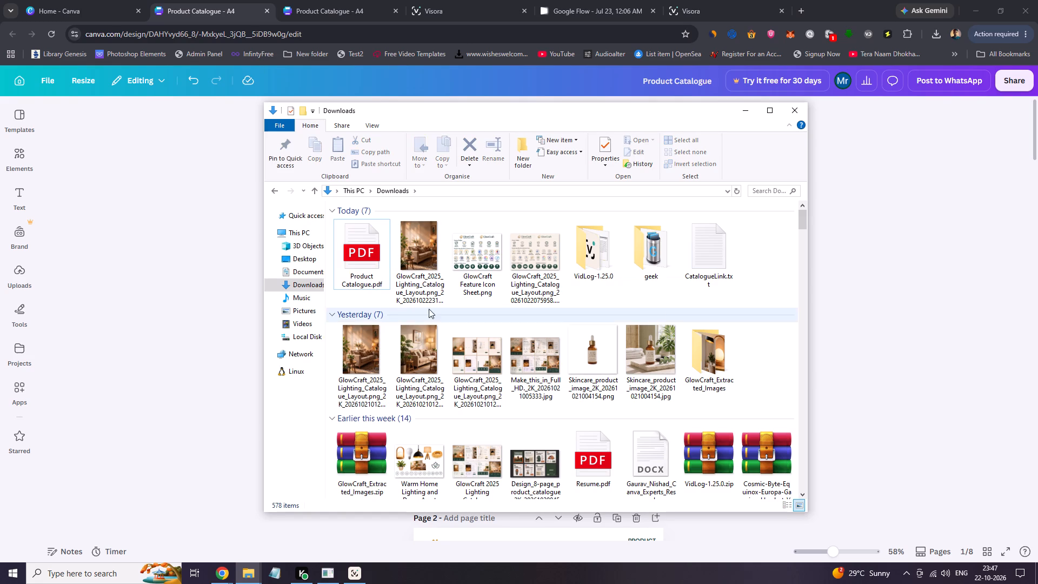
Archive Product Catalogue.pdf and CatalogueLink.txt together in ZIP format under the name Catalogue.zip.
left_click(379, 251)
left_click(716, 270, "ctrl")
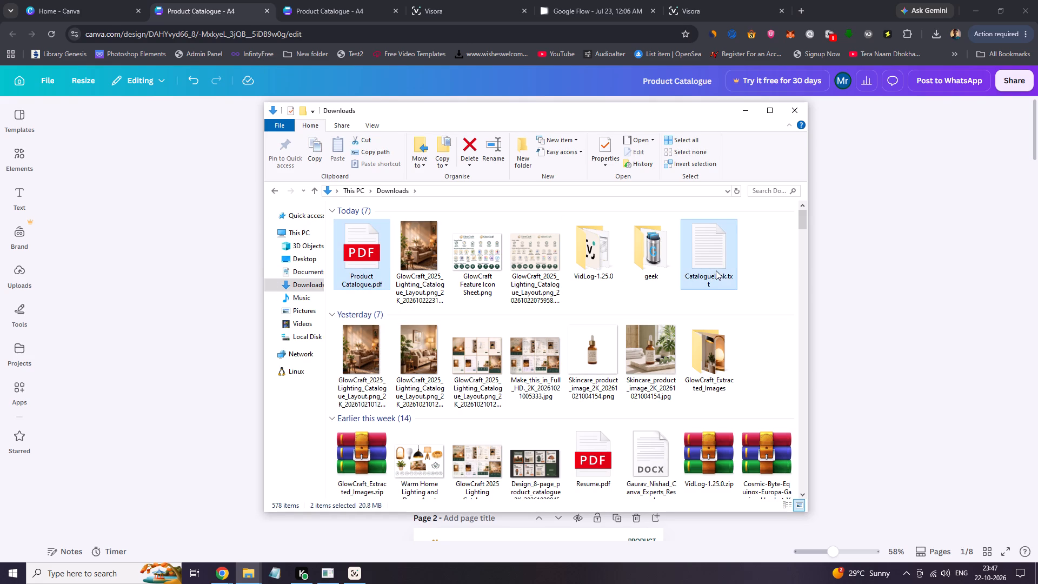
right_click(710, 241)
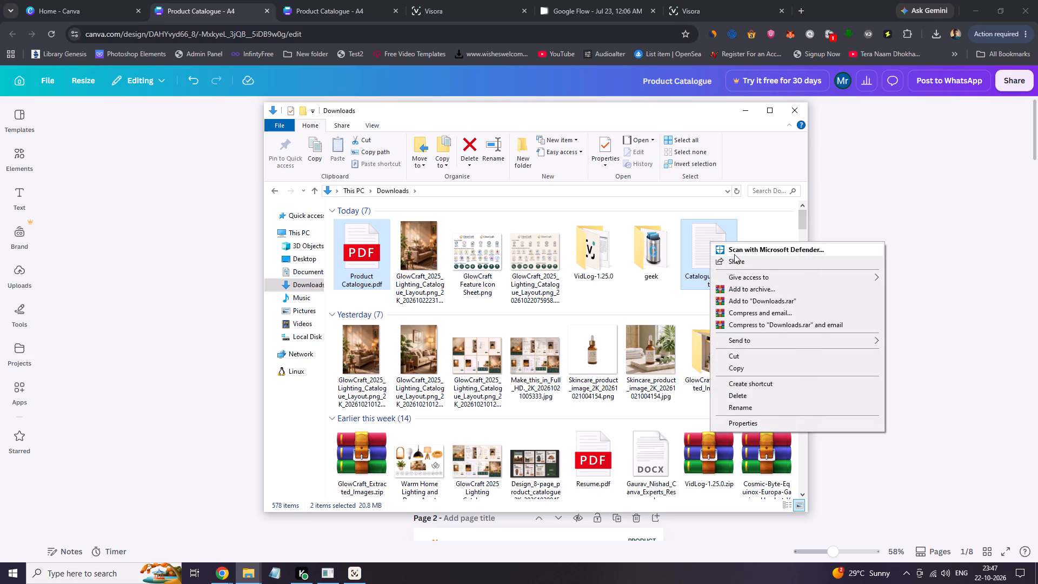
left_click(754, 288)
left_click(482, 284)
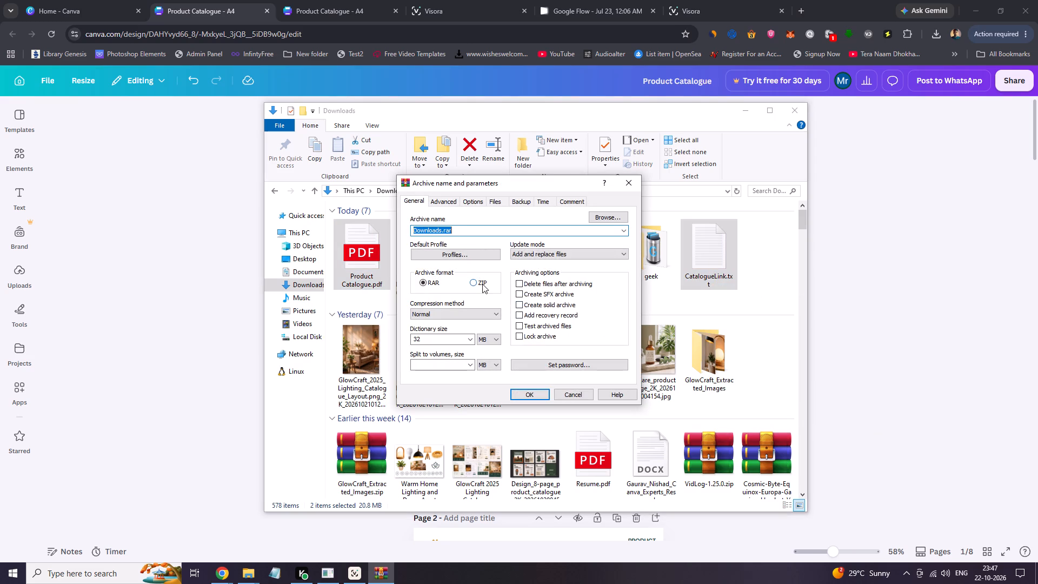
left_click_drag(440, 232, 432, 231)
left_click(436, 228)
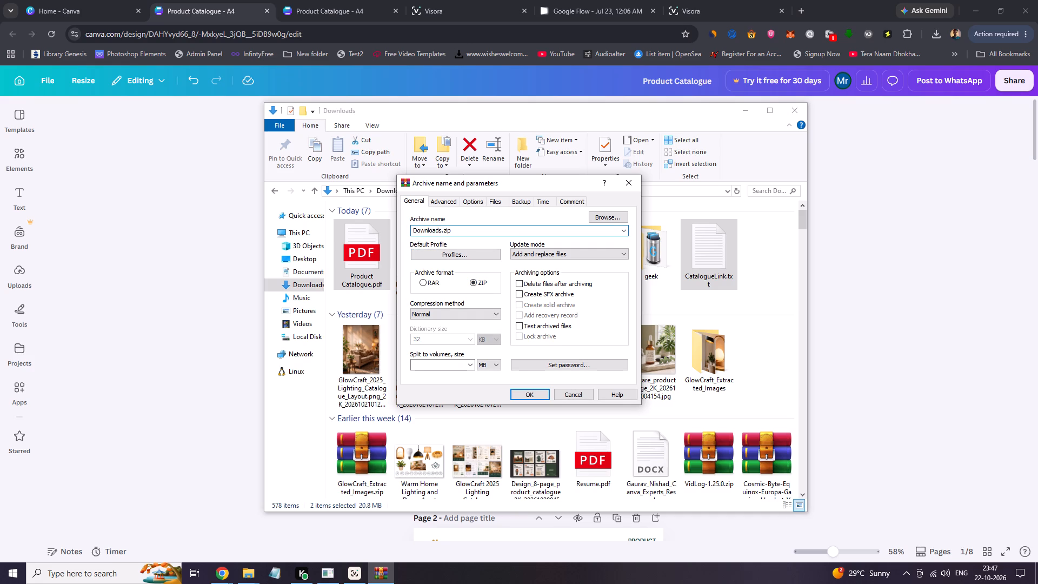
left_click_drag(441, 228, 415, 227)
type("Catalo")
type("gue")
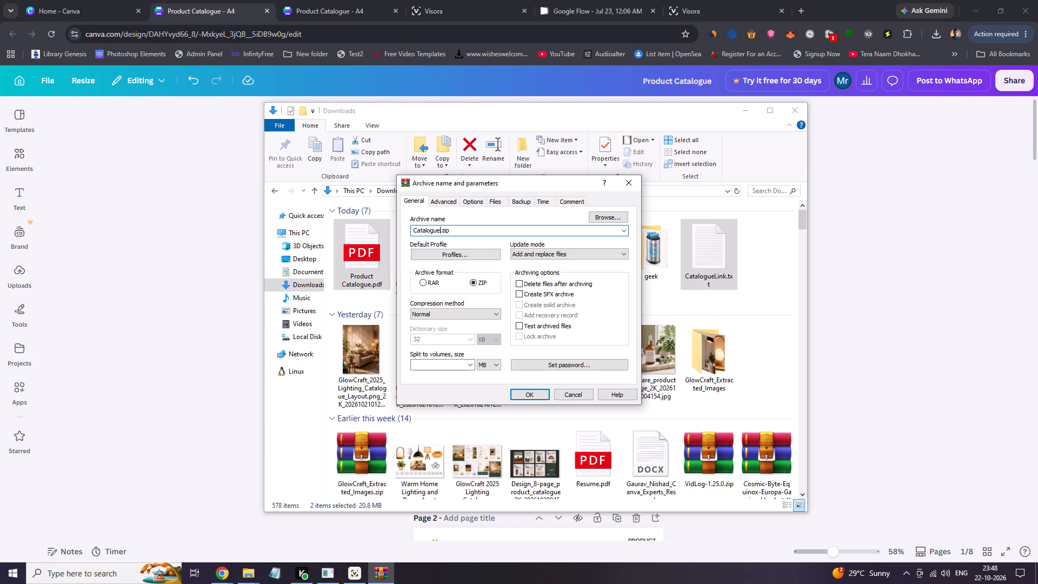
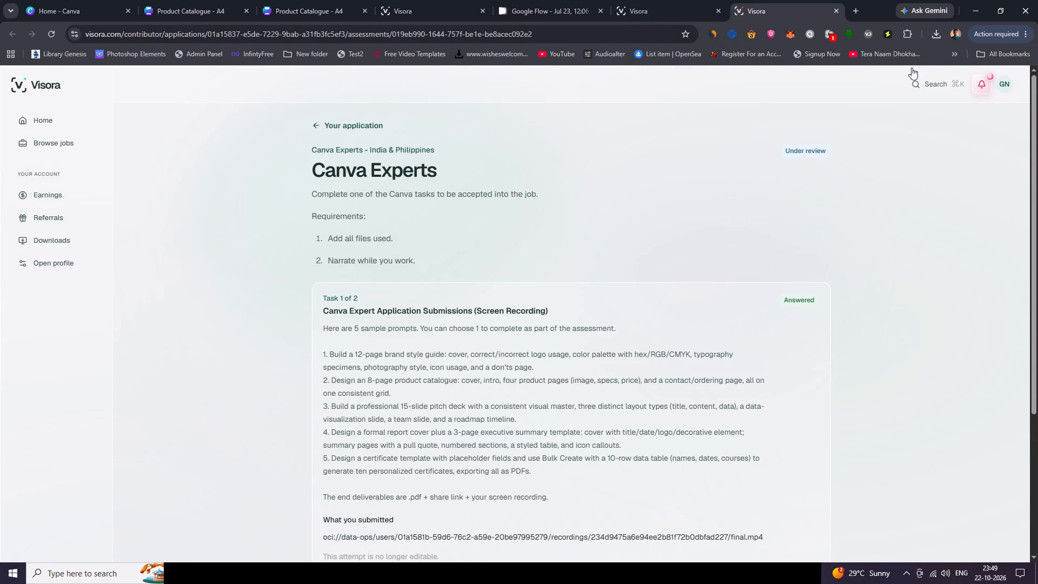
Close the Visora assessment tab and the Visora home tab, and minimise the browser window.
left_click(841, 15)
left_click(836, 9)
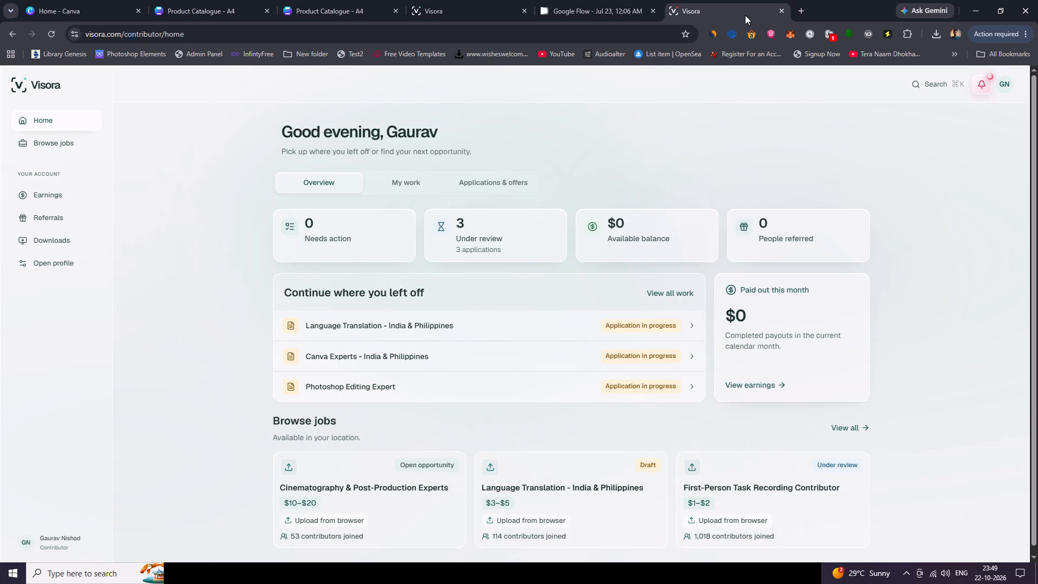
left_click(781, 11)
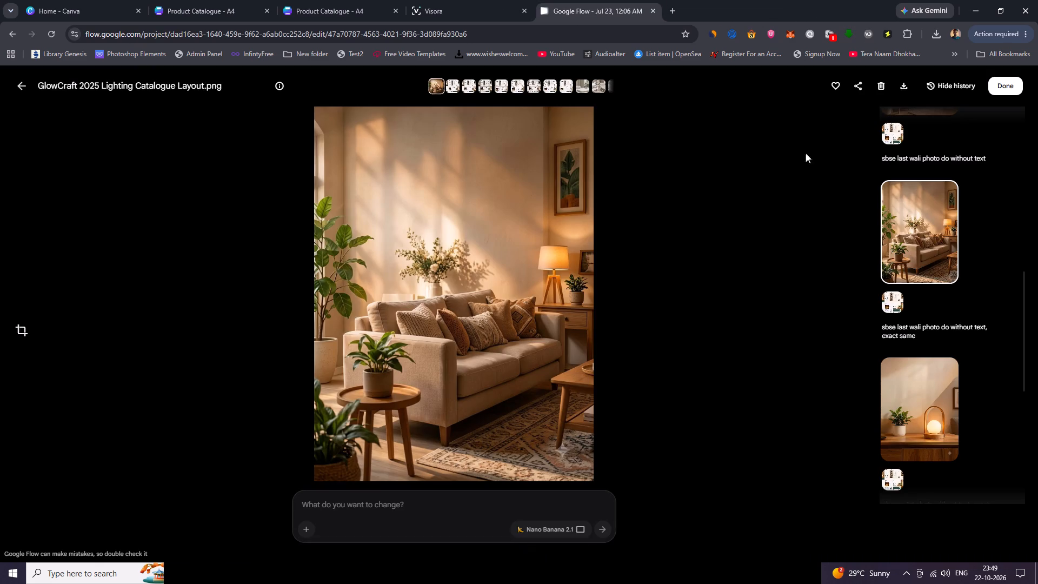
left_click(976, 6)
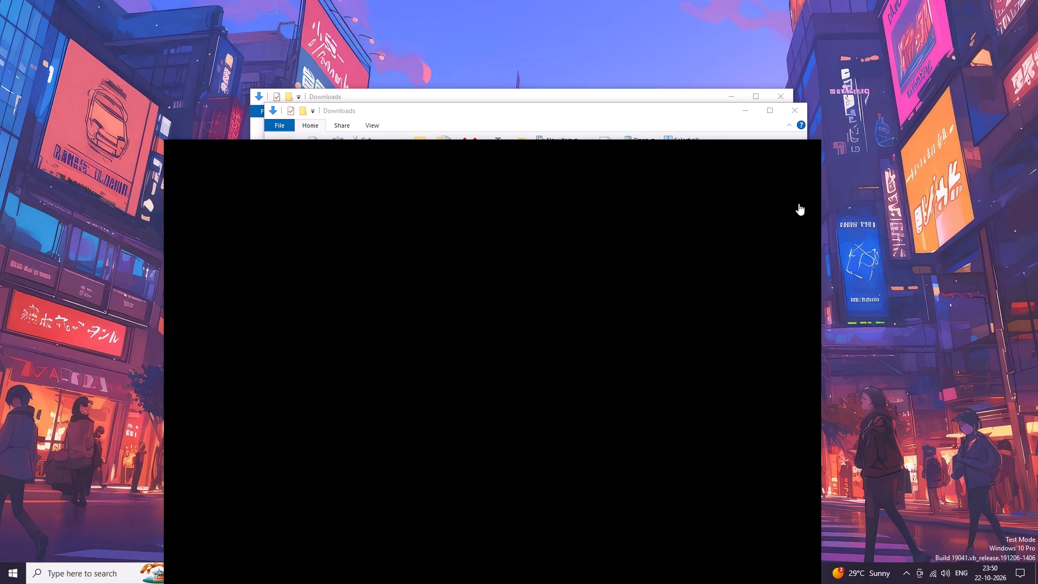
Look for the screen recording in the VidLog recording folder, Videos, Captures, Downloads and Desktop, and close that File Explorer window.
double_click(489, 237)
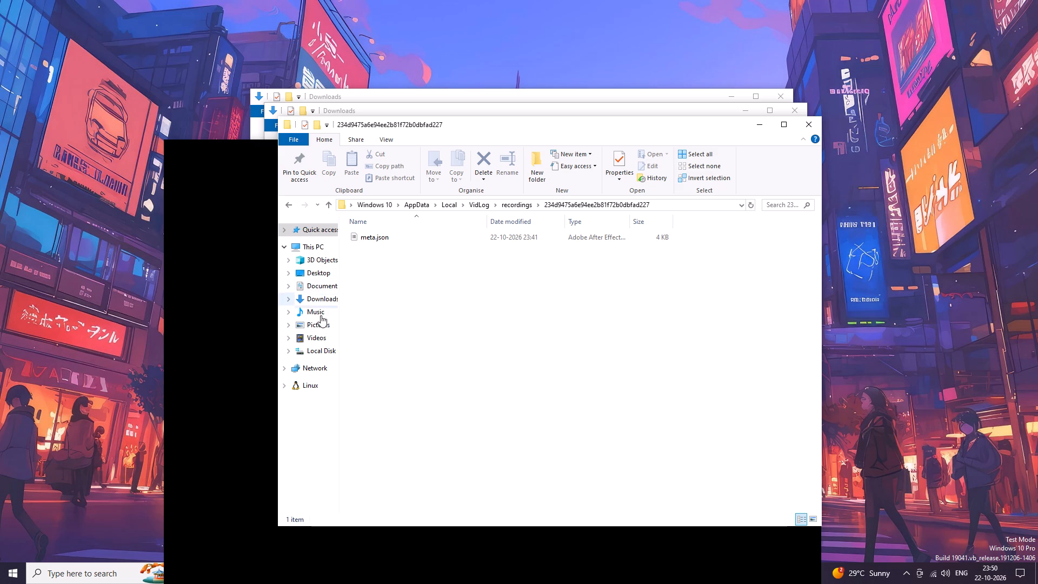
left_click(321, 335)
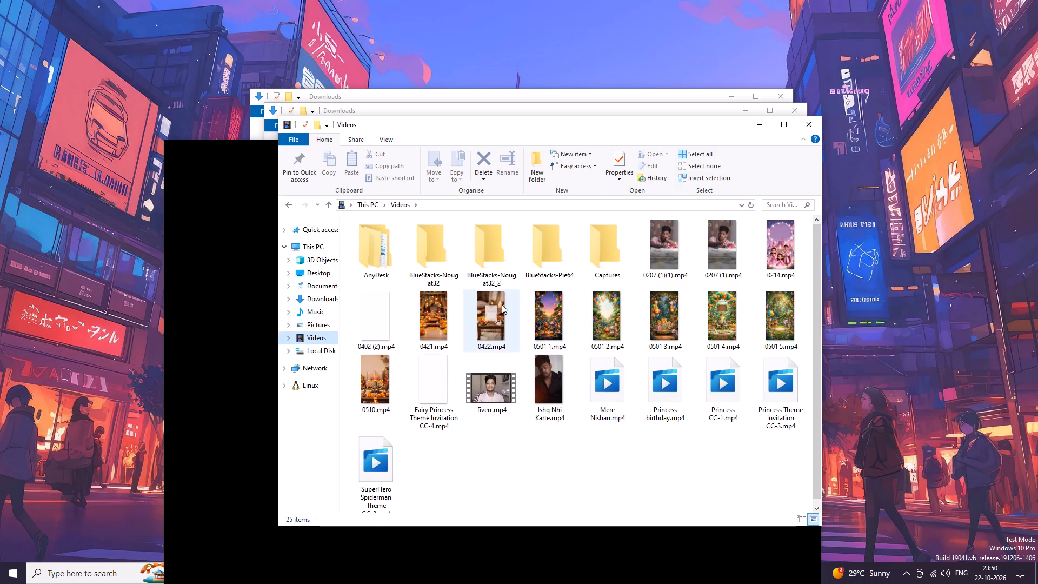
double_click(583, 258)
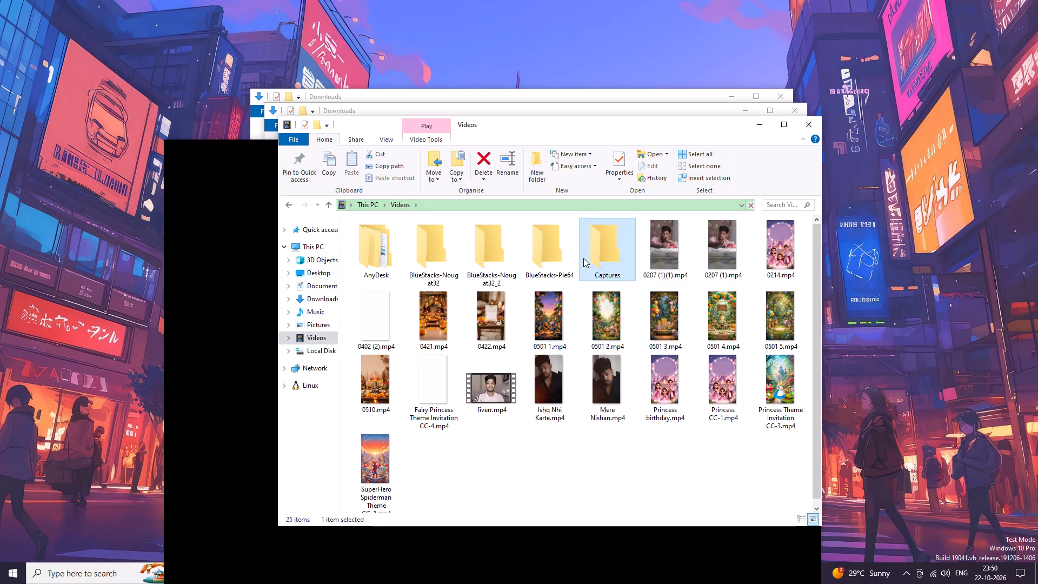
left_click(323, 300)
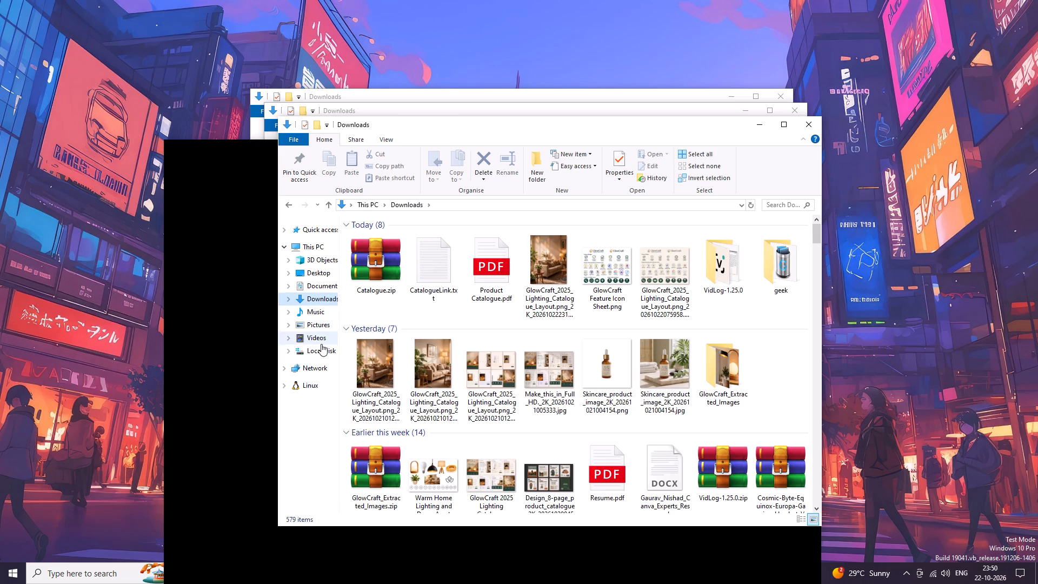
left_click(317, 276)
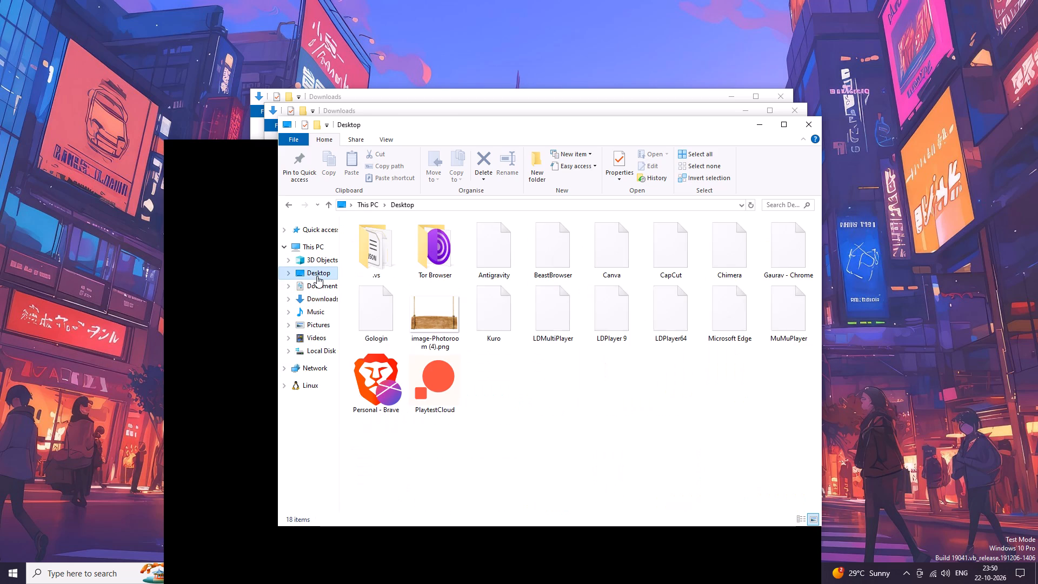
left_click(811, 126)
Close the Downloads window in which CatalogueLink.txt and Product Catalogue.pdf are selected.
left_click(688, 121)
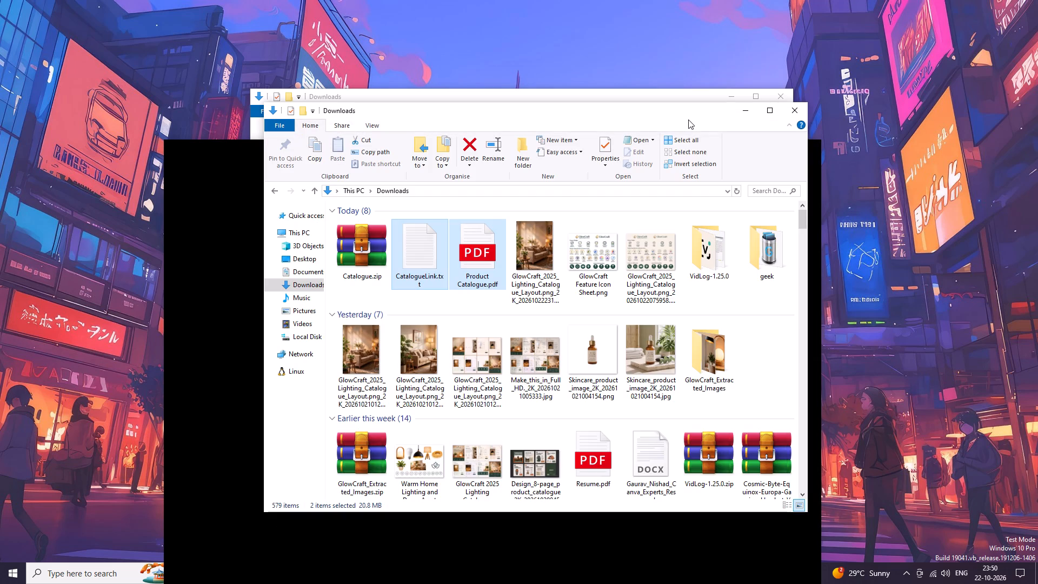
left_click(795, 110)
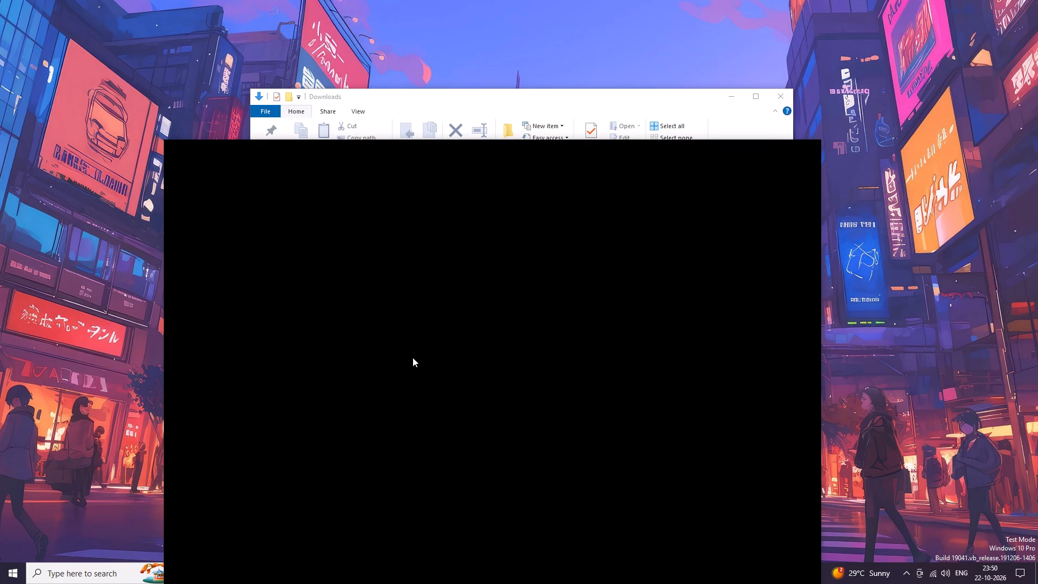